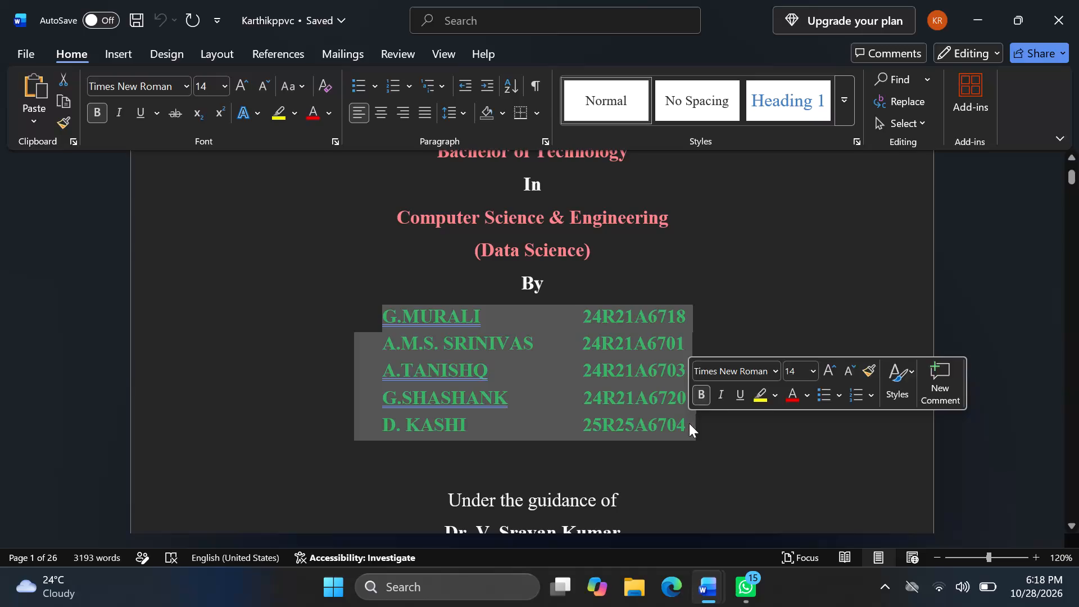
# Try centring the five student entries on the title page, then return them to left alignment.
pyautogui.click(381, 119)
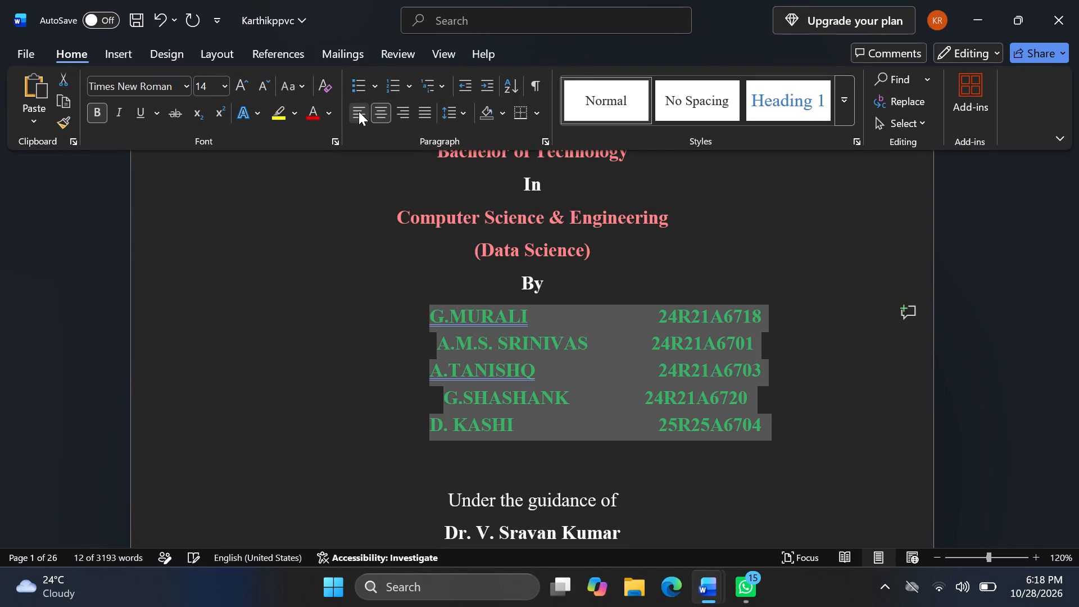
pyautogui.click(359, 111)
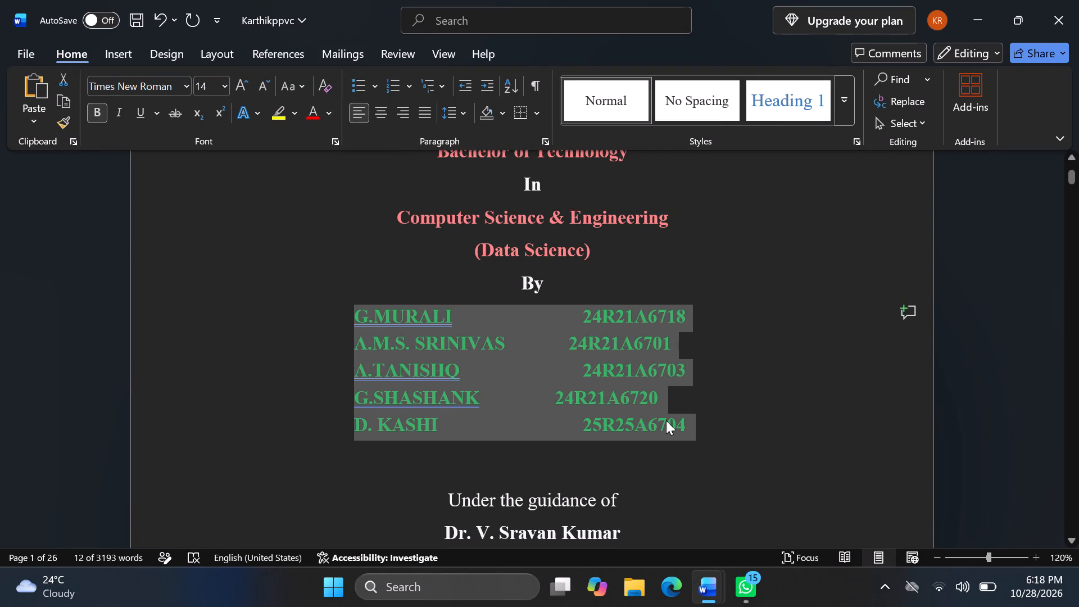
# Replace the five student entries under "By" on the title page with the copied three-student list.
pyautogui.click(652, 397)
pyautogui.moveTo(695, 429); pyautogui.dragTo(490, 376)
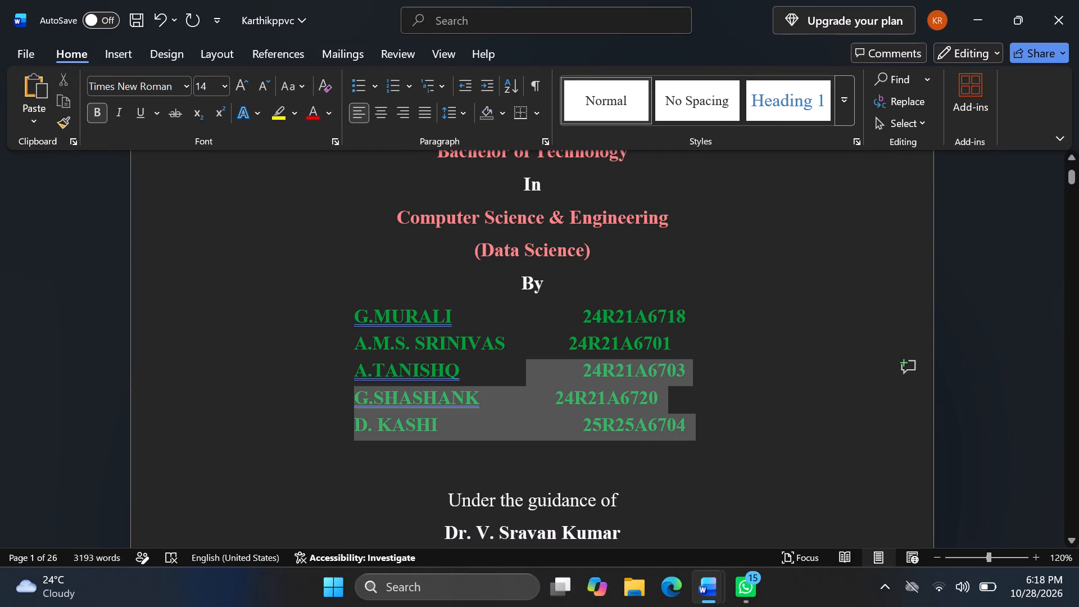
pyautogui.moveTo(490, 376); pyautogui.dragTo(359, 318)
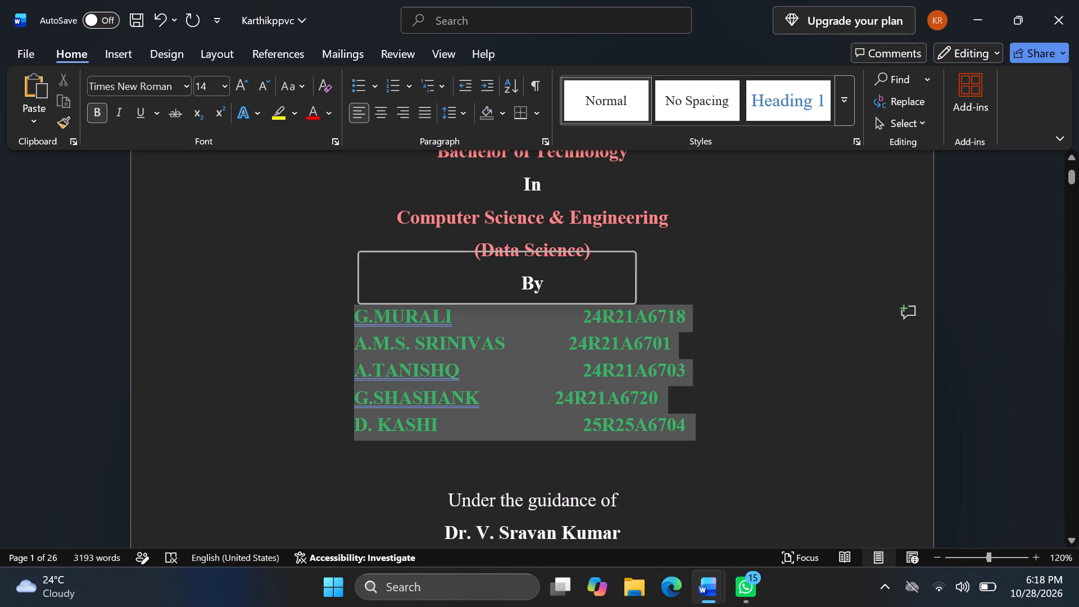
pyautogui.hotkey('ctrl', 'v')
pyautogui.click(359, 318)
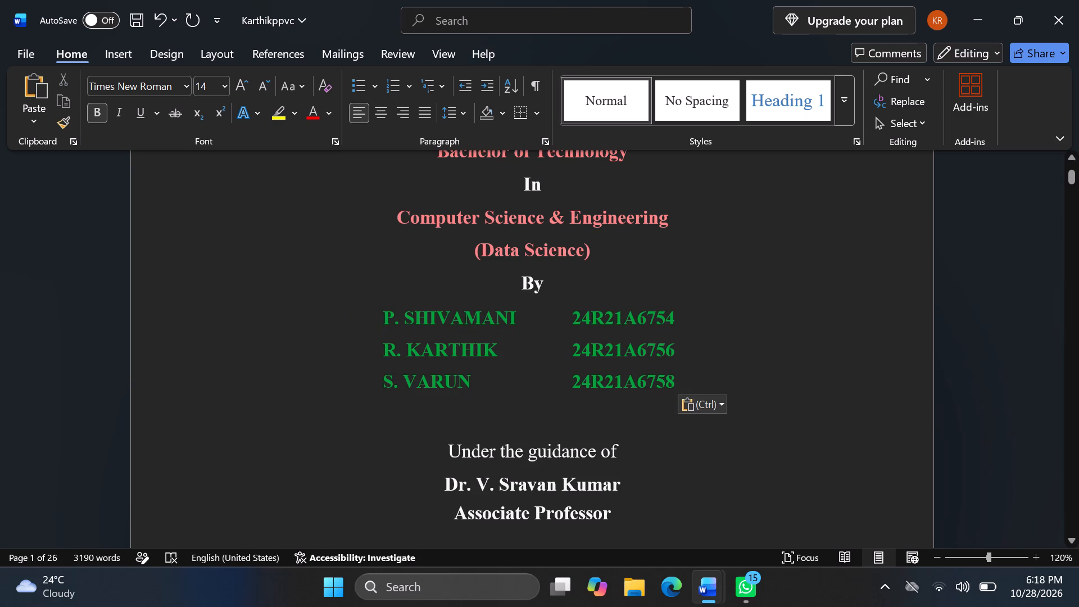
# View the Karthikppvc and HostelCare report documents side by side and compare their title pages' student lists and guide sections.
pyautogui.scroll(-1, 507, 411)
pyautogui.scroll(1, 507, 411)
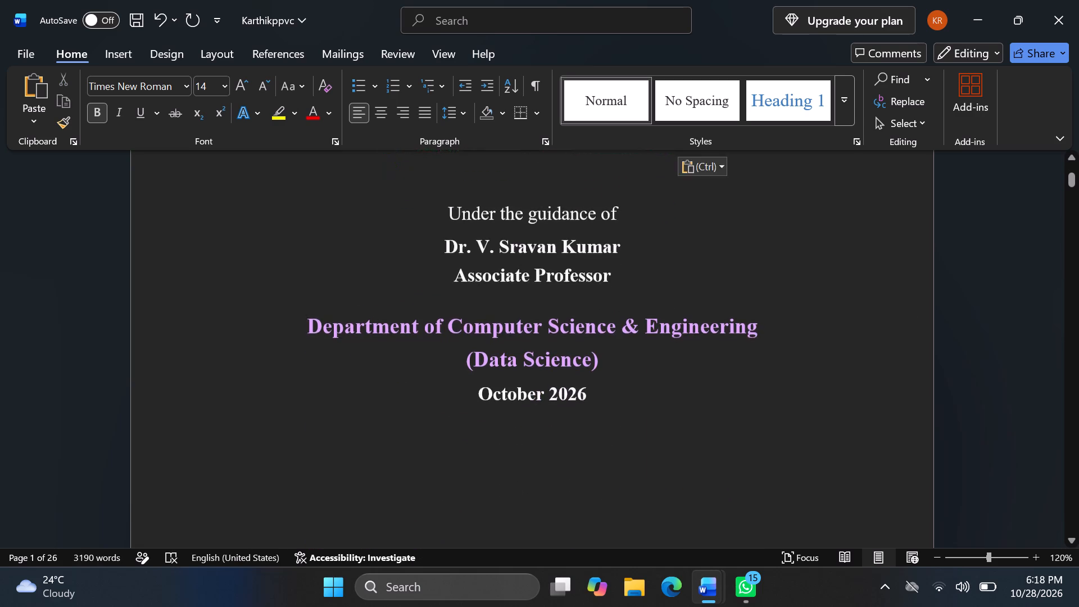
pyautogui.scroll(1, 507, 411)
pyautogui.click(503, 292)
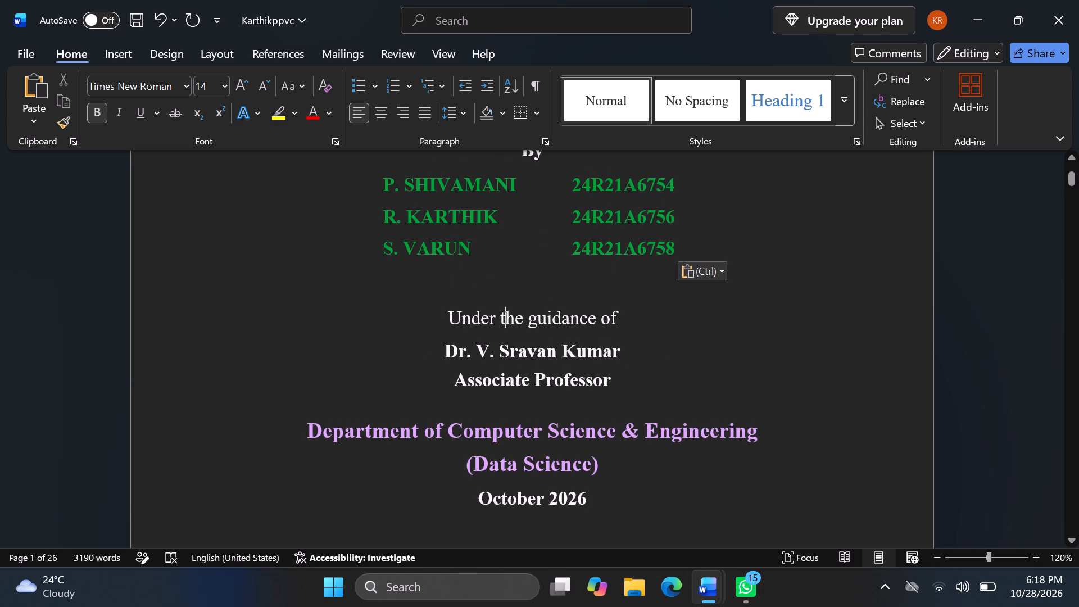
pyautogui.click(511, 286)
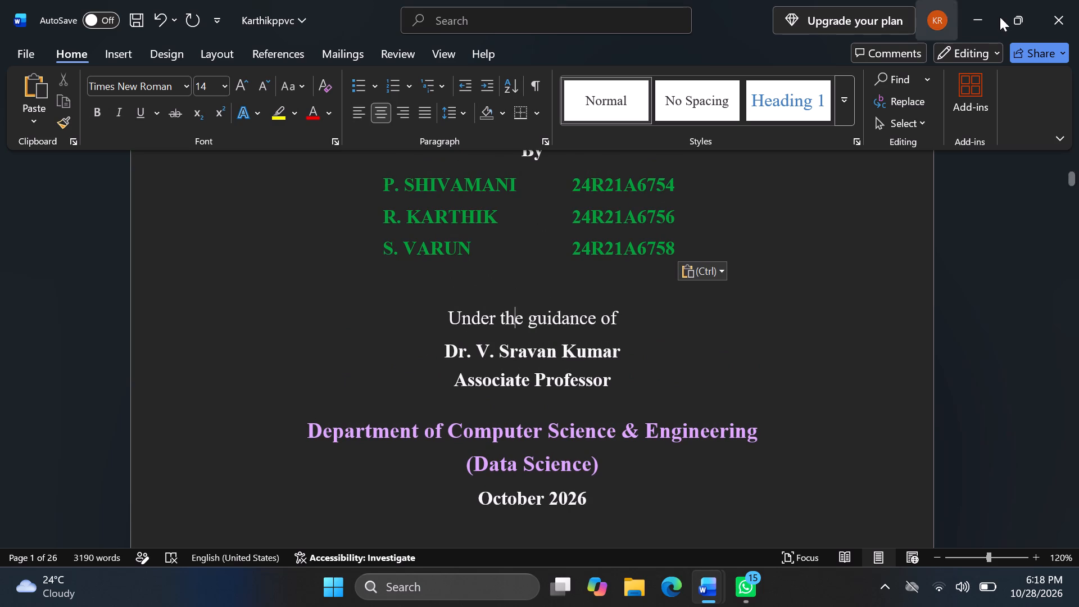
pyautogui.click(912, 68)
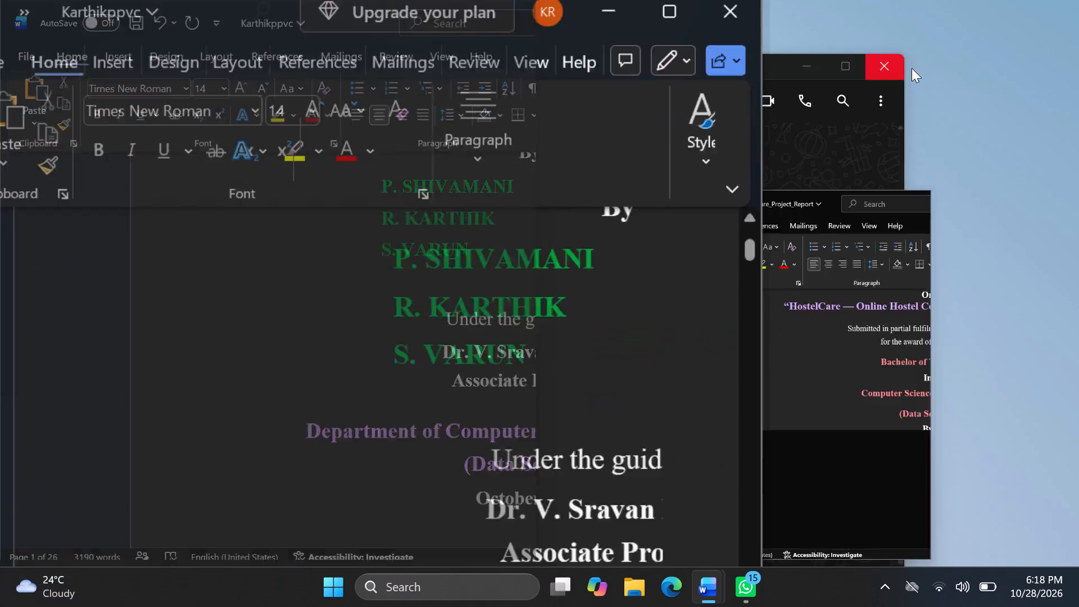
pyautogui.scroll(-1, 746, 313)
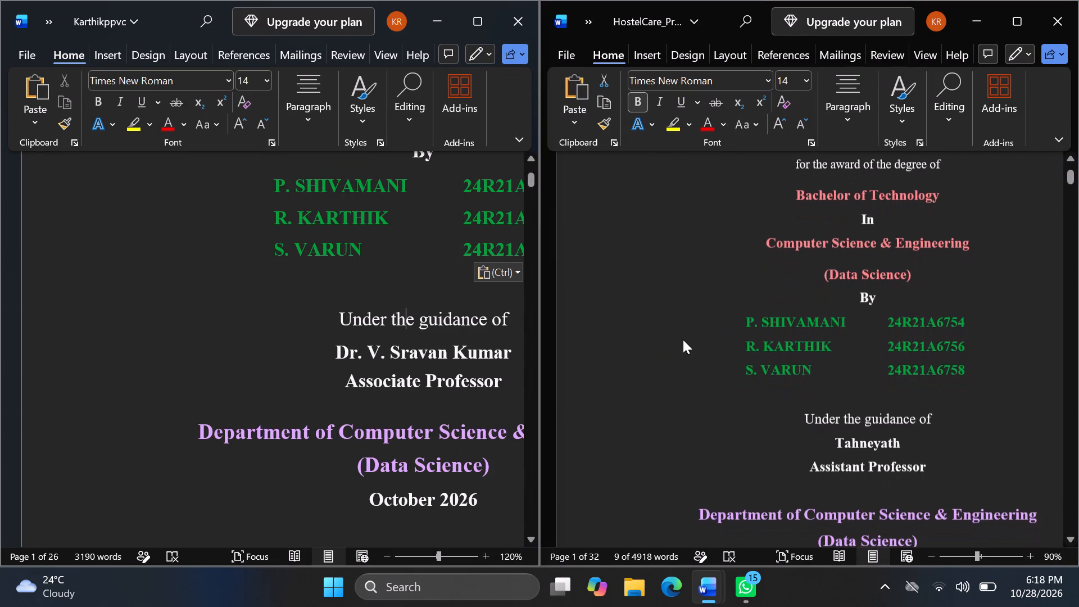
pyautogui.hscroll(-1, 446, 314)
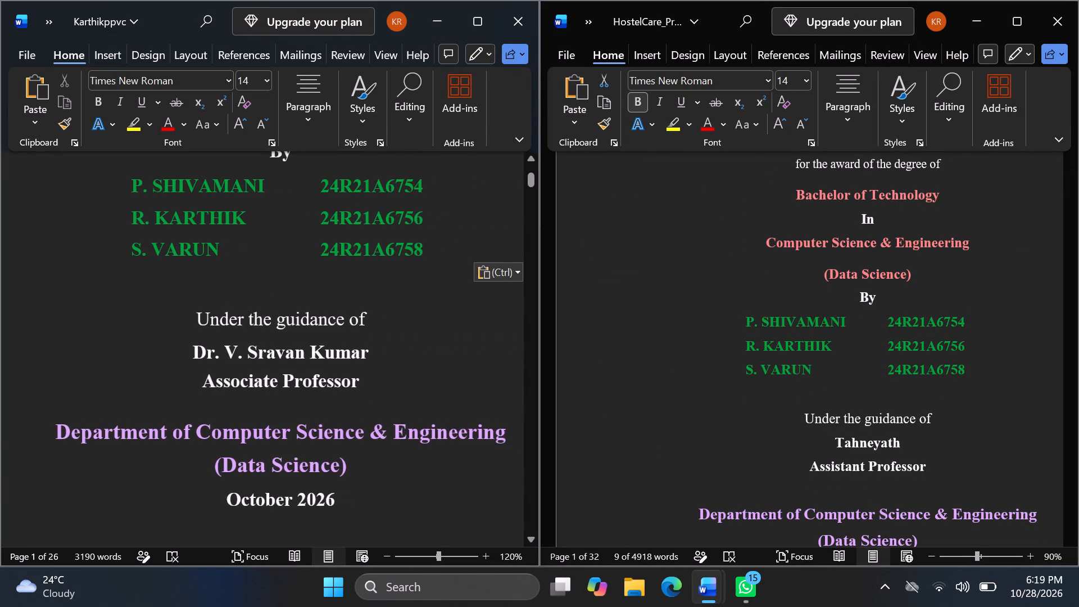
pyautogui.keyDown('ctrl'); pyautogui.scroll(-2, 446, 314); pyautogui.keyUp('ctrl')
pyautogui.scroll(1, 446, 314)
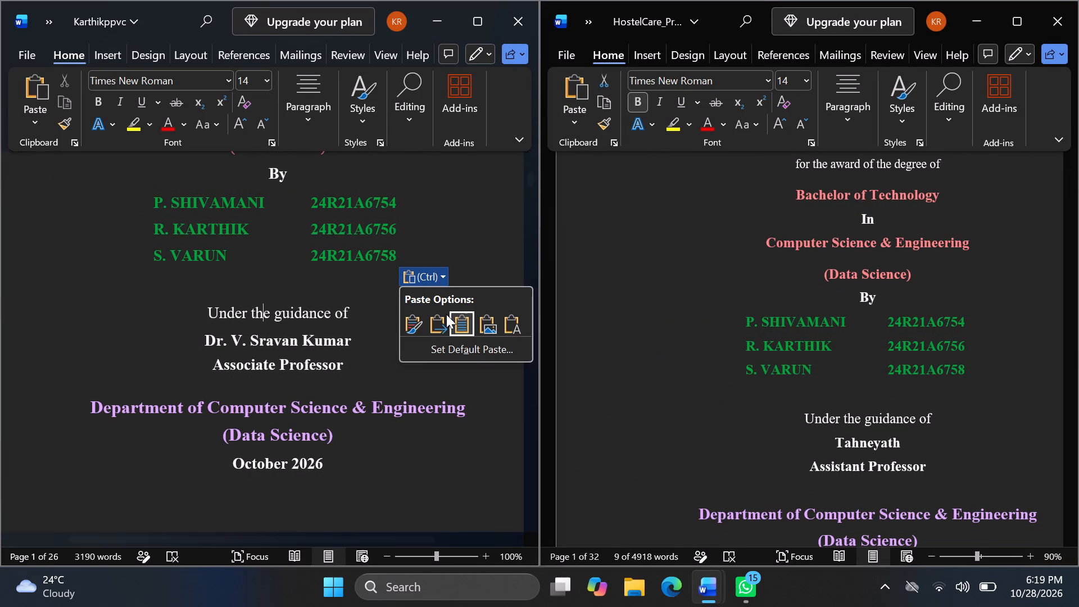
pyautogui.scroll(1, 446, 314)
pyautogui.scroll(1, 399, 365)
pyautogui.scroll(-2, 392, 392)
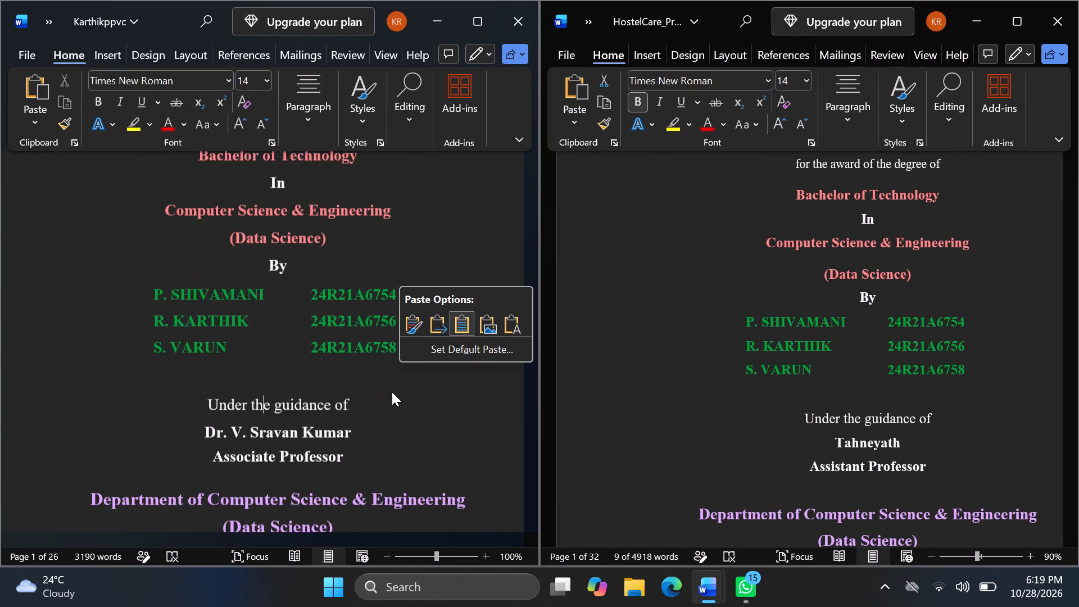
pyautogui.click(360, 368)
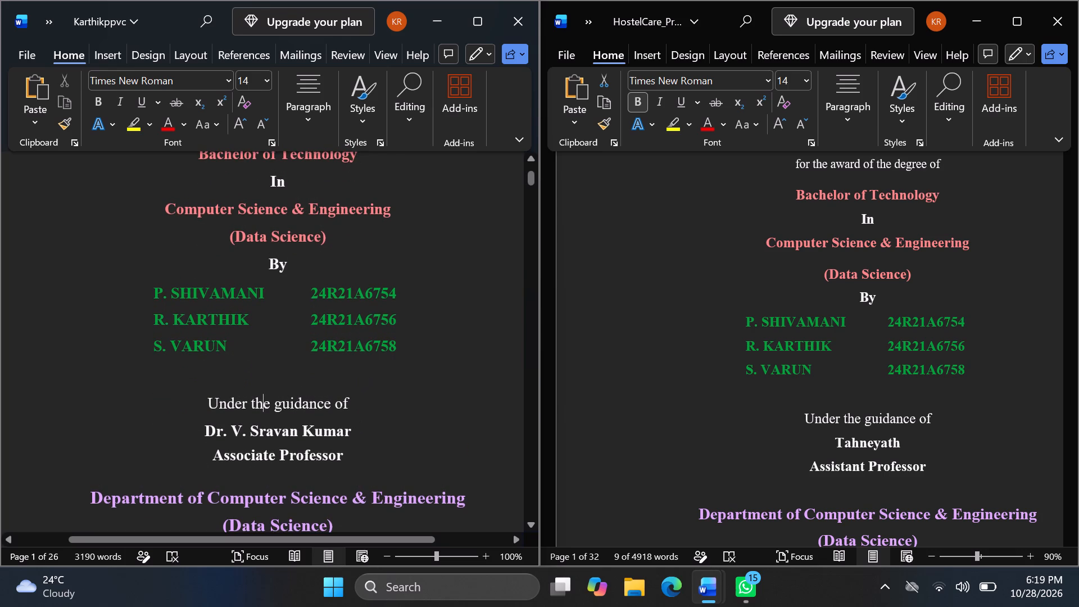
pyautogui.scroll(-1, 375, 352)
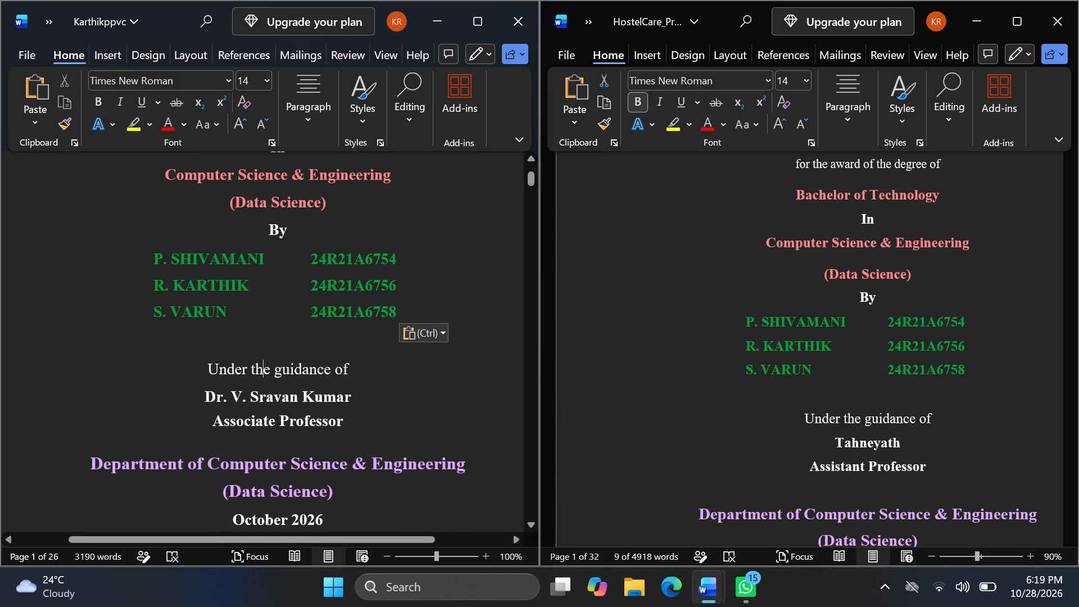
pyautogui.scroll(-1, 640, 449)
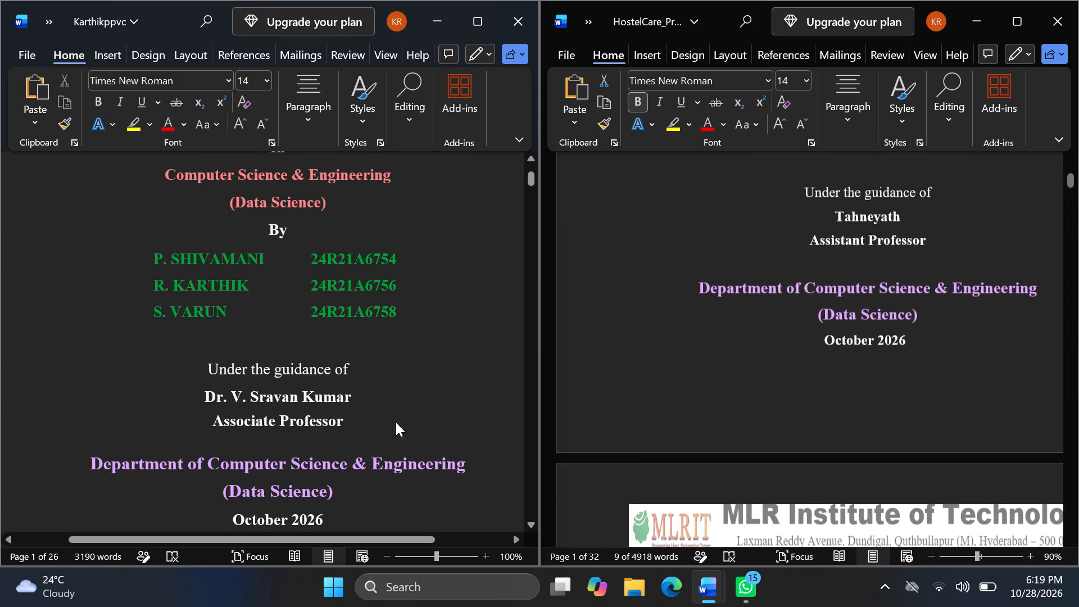
# Find the certificate page in both documents and copy the three student names with roll numbers from the HostelCare certificate paragraph.
pyautogui.scroll(-3, 341, 419)
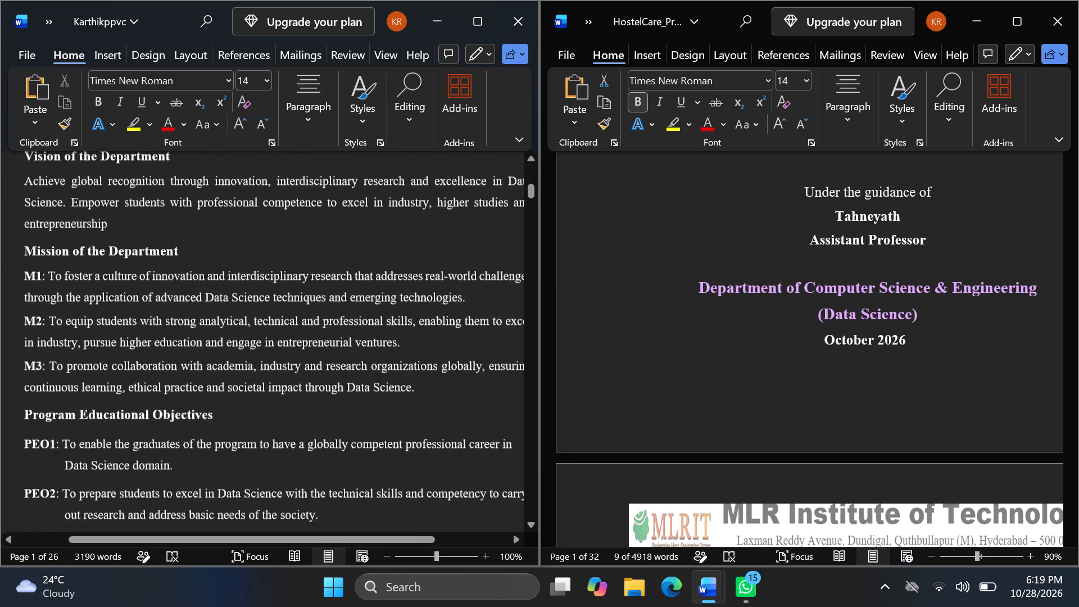
pyautogui.scroll(-3, 341, 419)
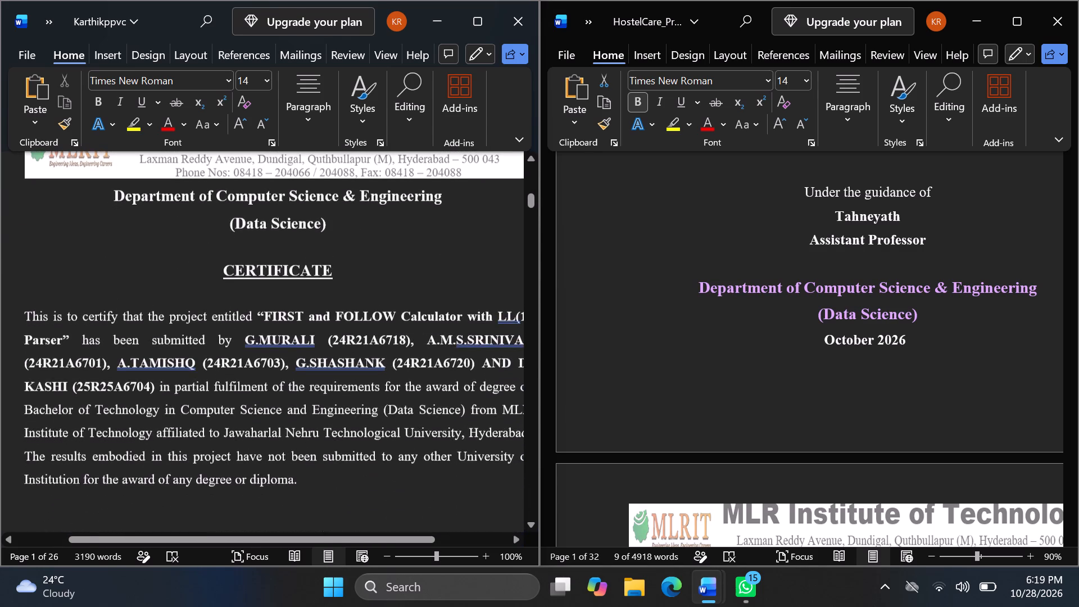
pyautogui.hscroll(-1, 341, 419)
pyautogui.scroll(-2, 655, 426)
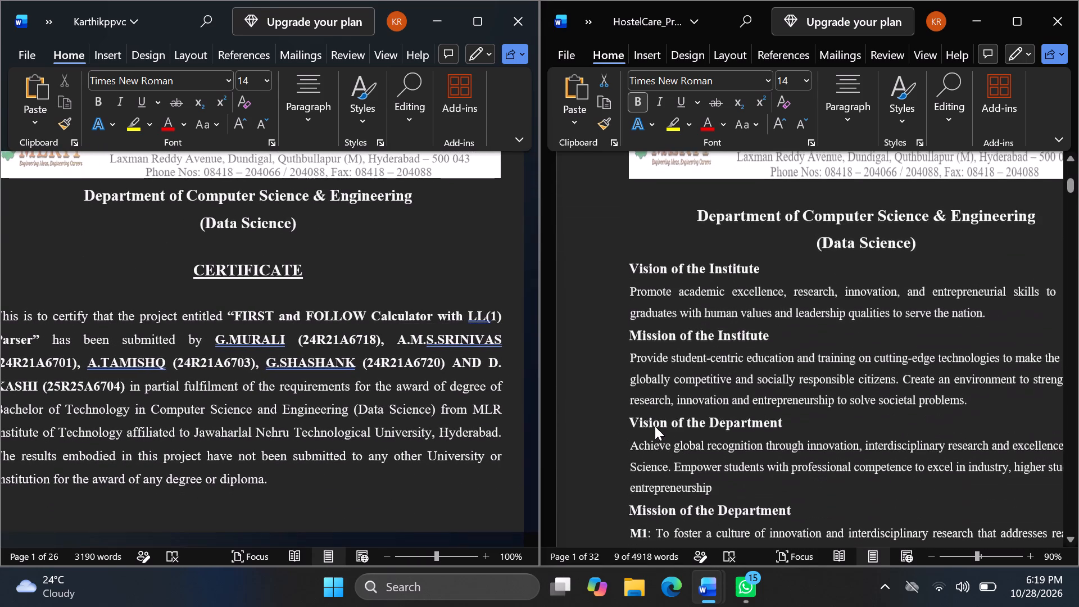
pyautogui.scroll(-2, 729, 396)
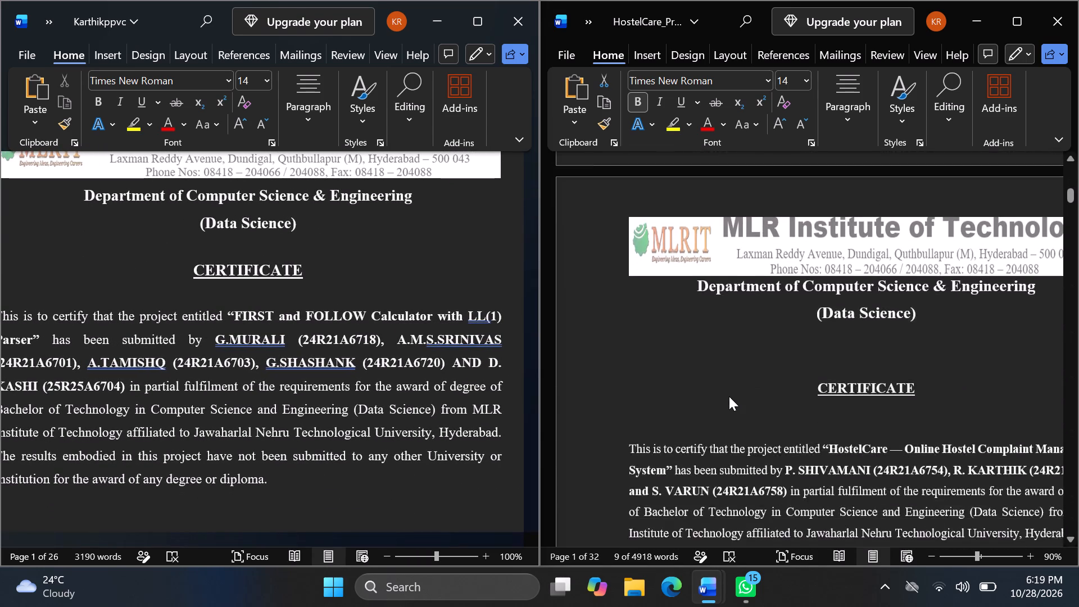
pyautogui.scroll(-2, 729, 396)
pyautogui.hscroll(-1, 823, 341)
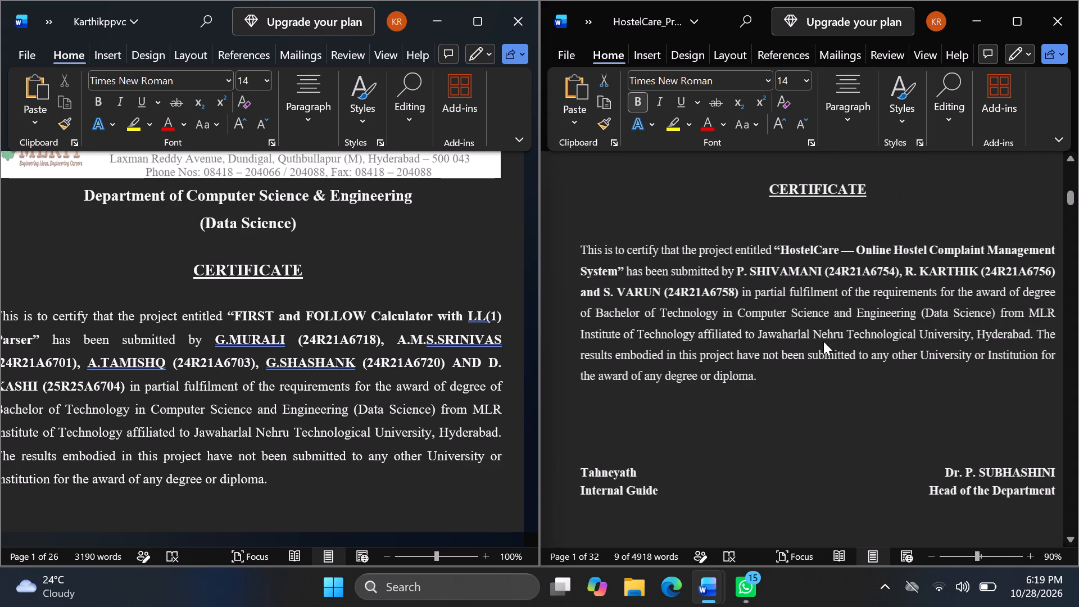
pyautogui.click(752, 278)
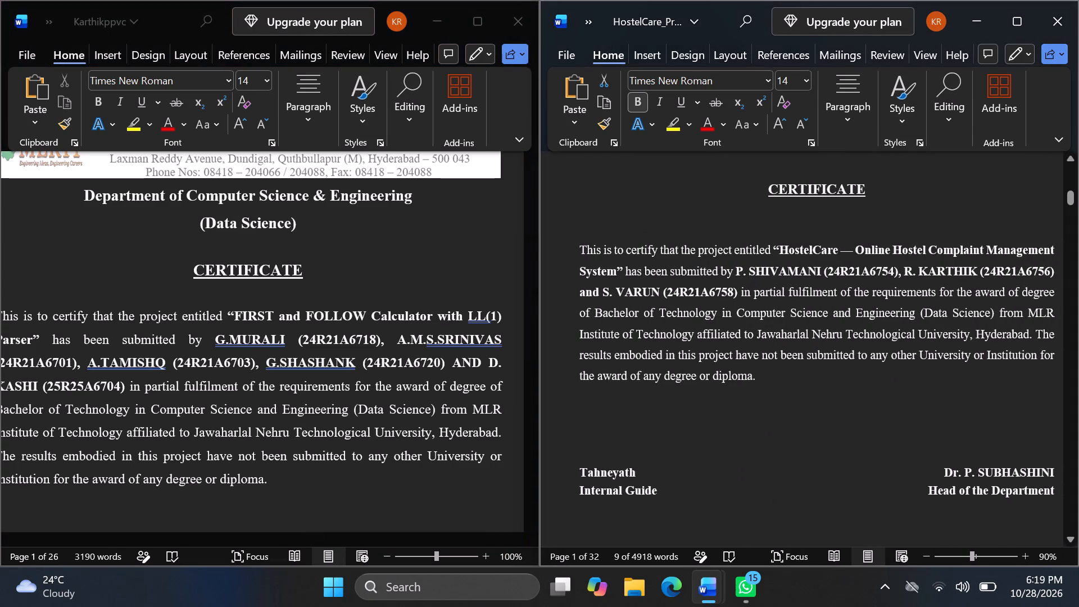
pyautogui.moveTo(737, 273); pyautogui.dragTo(736, 289)
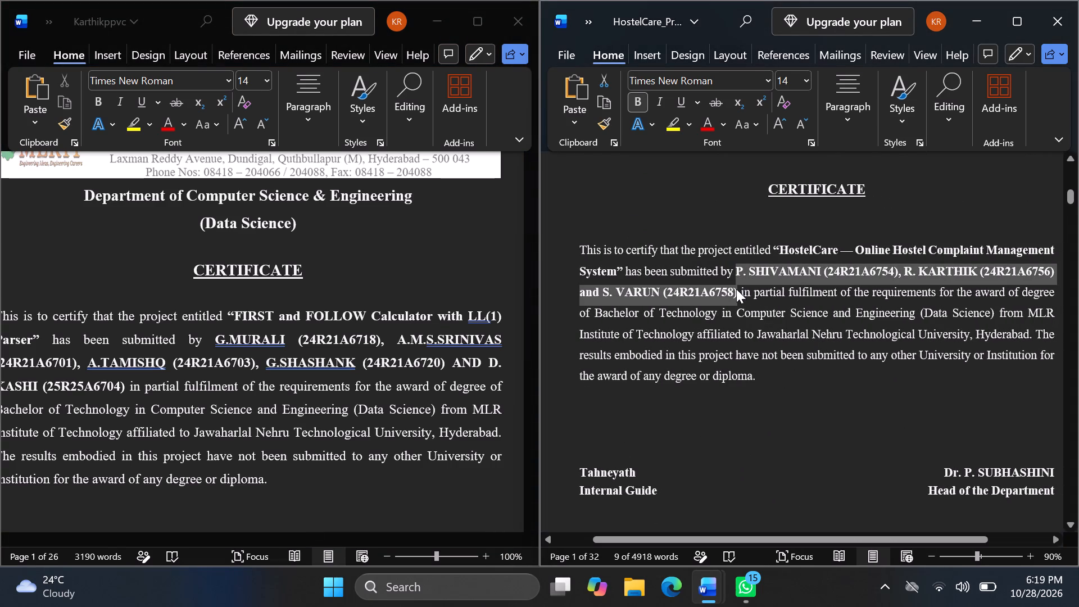
pyautogui.moveTo(736, 289); pyautogui.dragTo(737, 295)
pyautogui.hotkey('ctrl', 'c')
pyautogui.click(810, 379)
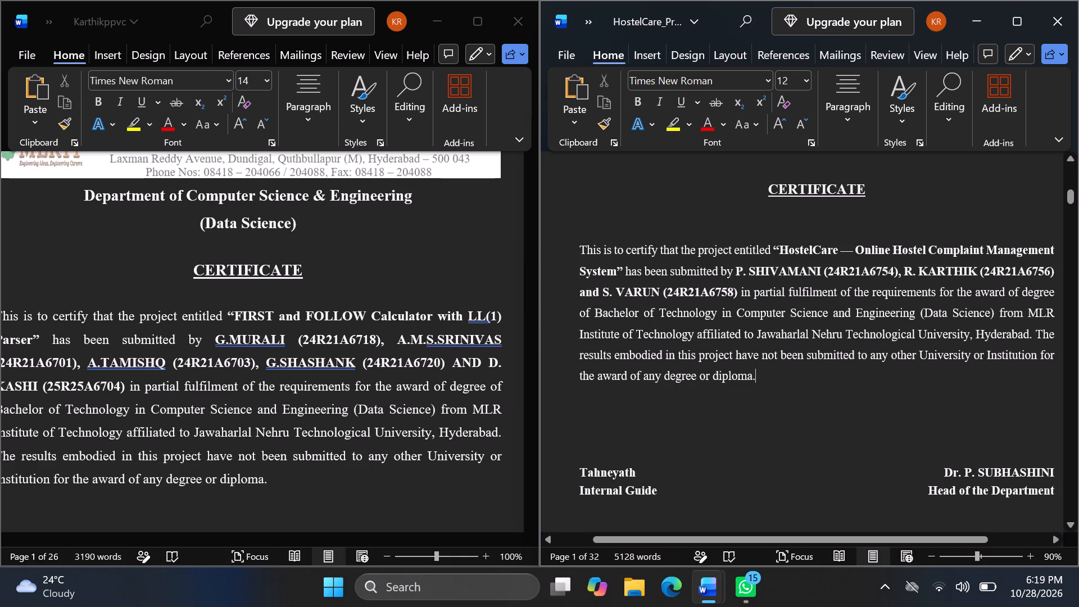
# Enlarge the HostelCare report and select its whole certificate paragraph to examine the formatting.
pyautogui.click(1025, 19)
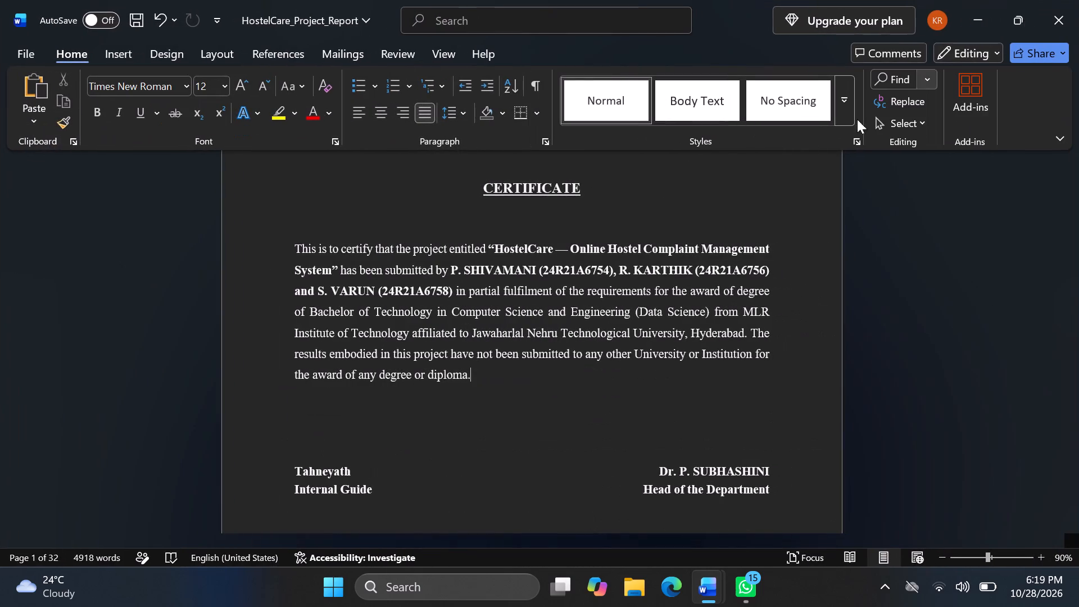
pyautogui.moveTo(472, 383); pyautogui.dragTo(278, 260)
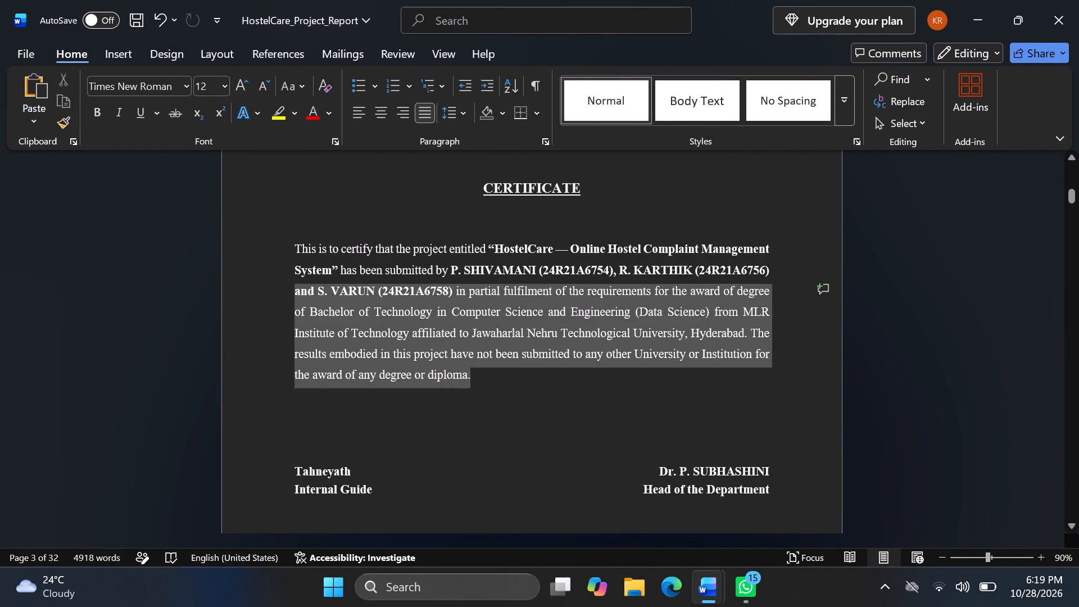
pyautogui.moveTo(278, 260); pyautogui.dragTo(274, 249)
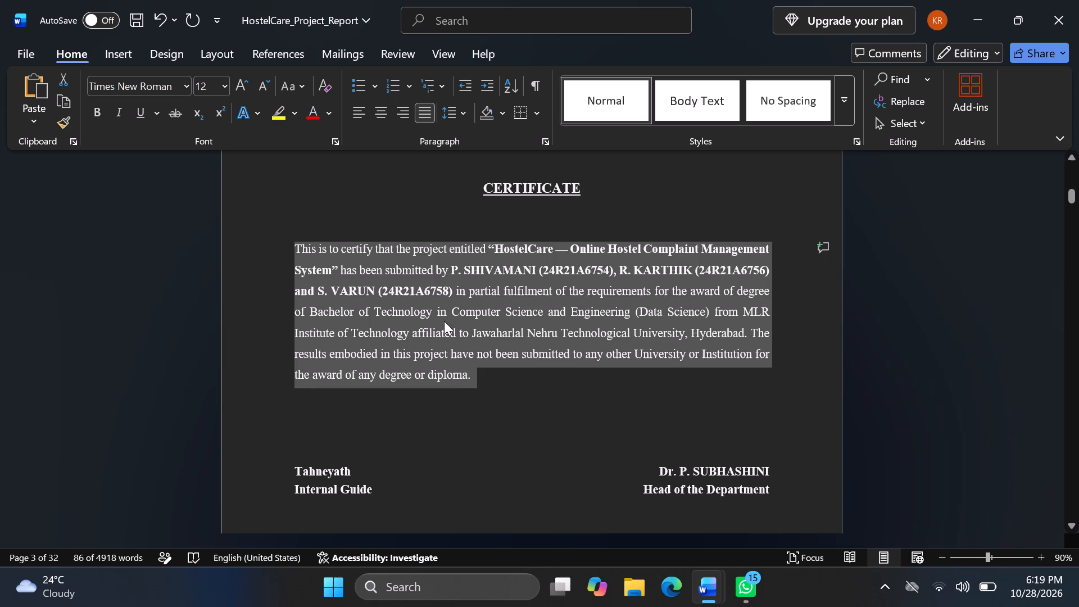
# Replace the five students named in the Karthikppvc certificate paragraph with the copied three, keeping one space after "submitted by".
pyautogui.click(967, 9)
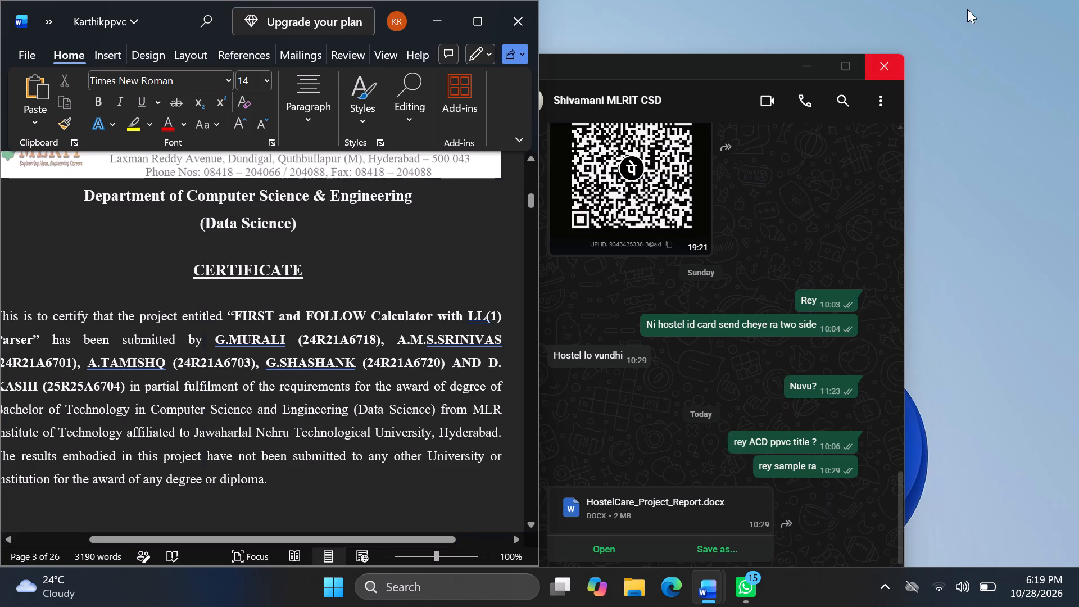
pyautogui.click(479, 26)
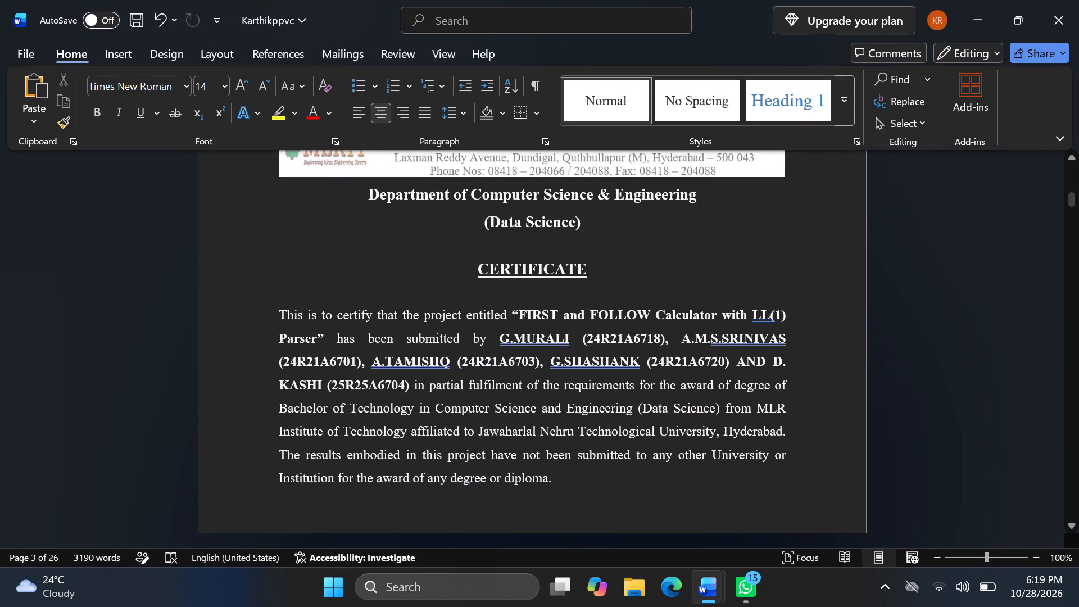
pyautogui.moveTo(409, 384); pyautogui.dragTo(492, 334)
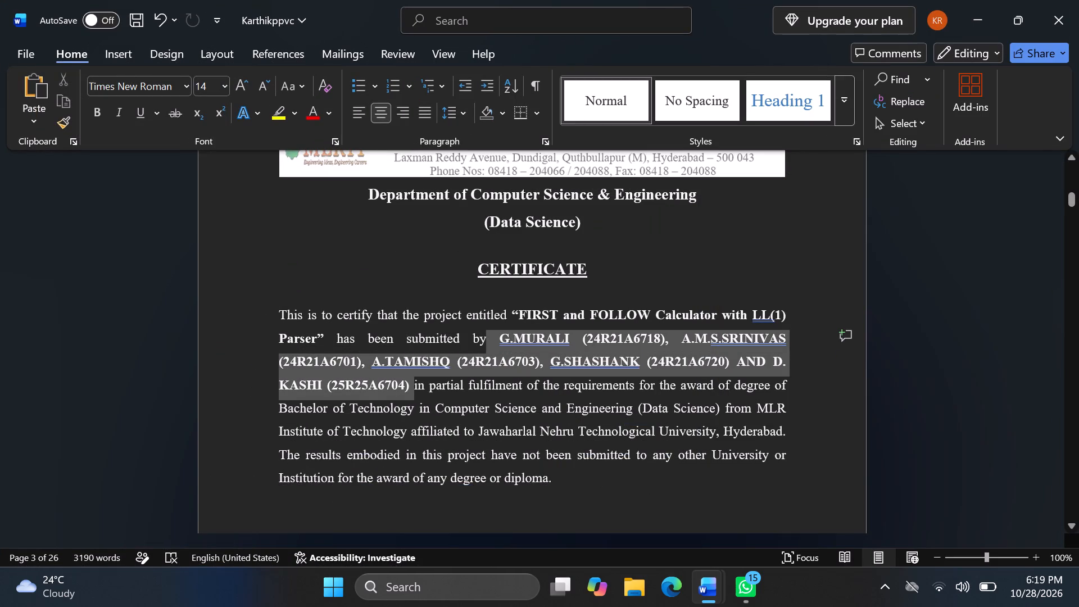
pyautogui.moveTo(492, 334); pyautogui.dragTo(504, 334)
pyautogui.keyDown('ctrl'); pyautogui.click(504, 334); pyautogui.keyUp('ctrl')
pyautogui.hotkey('ctrl', 'v')
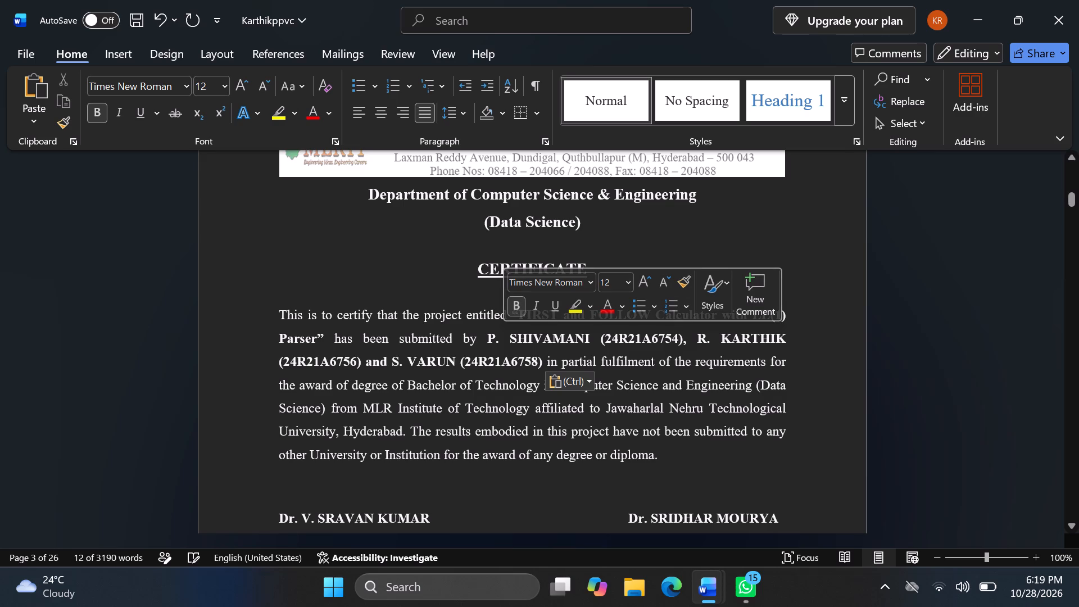
pyautogui.click(485, 338)
pyautogui.press('BackSpace')
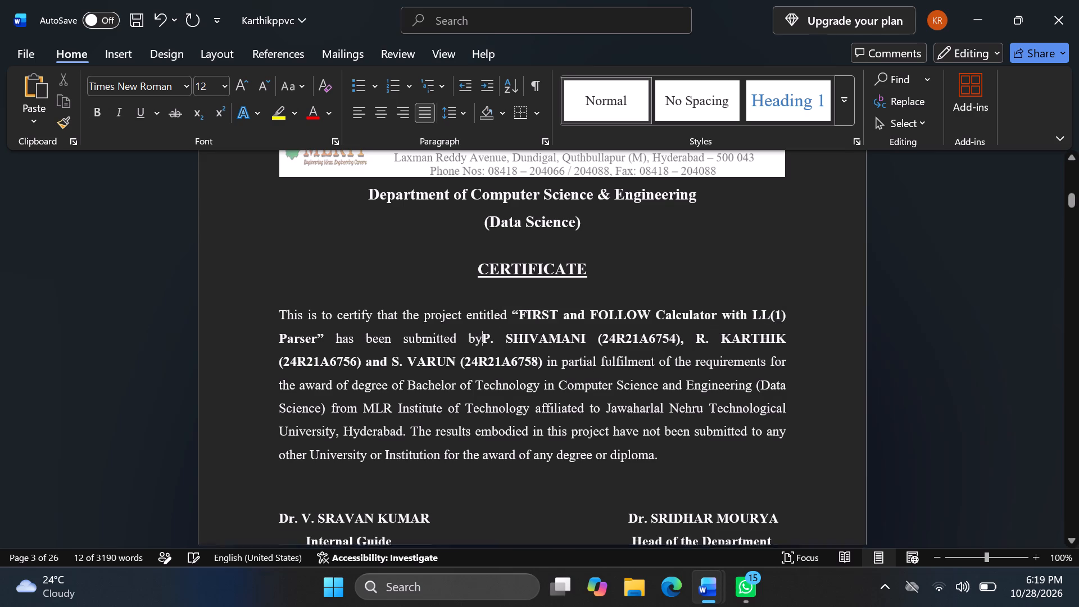
pyautogui.press('space')
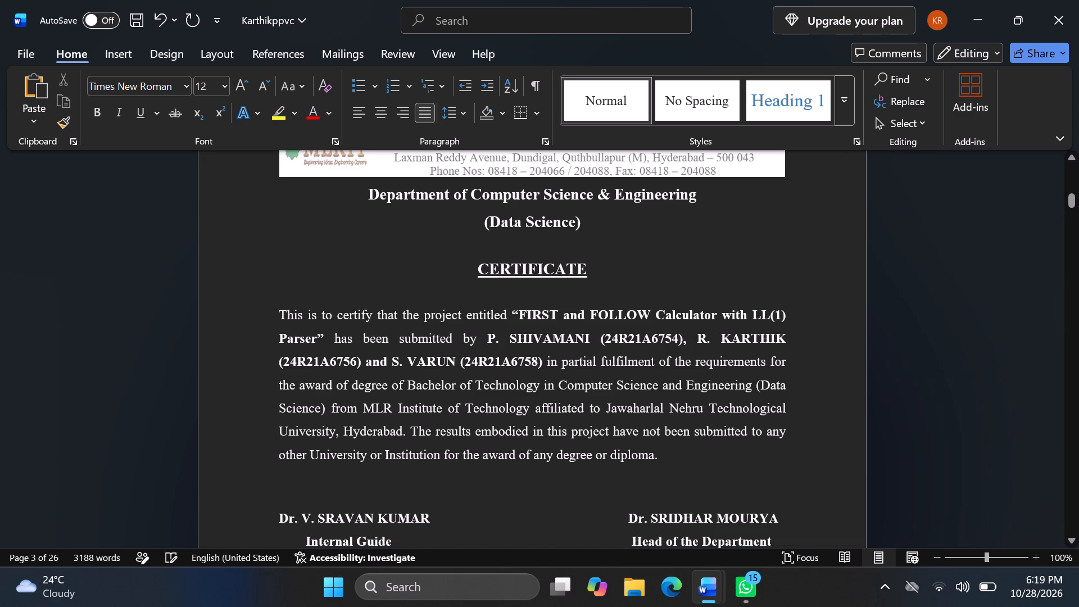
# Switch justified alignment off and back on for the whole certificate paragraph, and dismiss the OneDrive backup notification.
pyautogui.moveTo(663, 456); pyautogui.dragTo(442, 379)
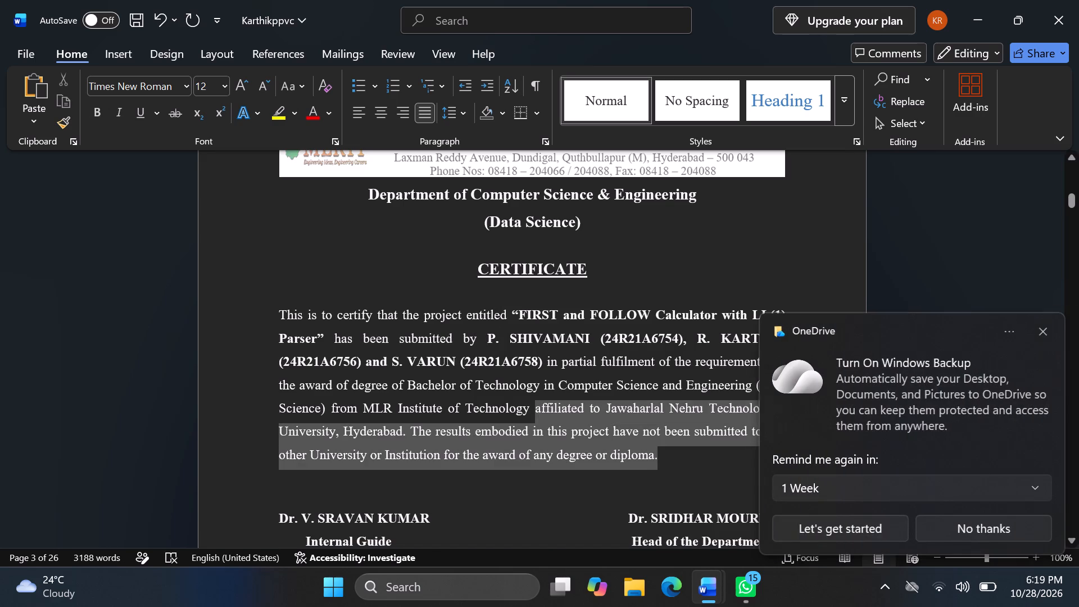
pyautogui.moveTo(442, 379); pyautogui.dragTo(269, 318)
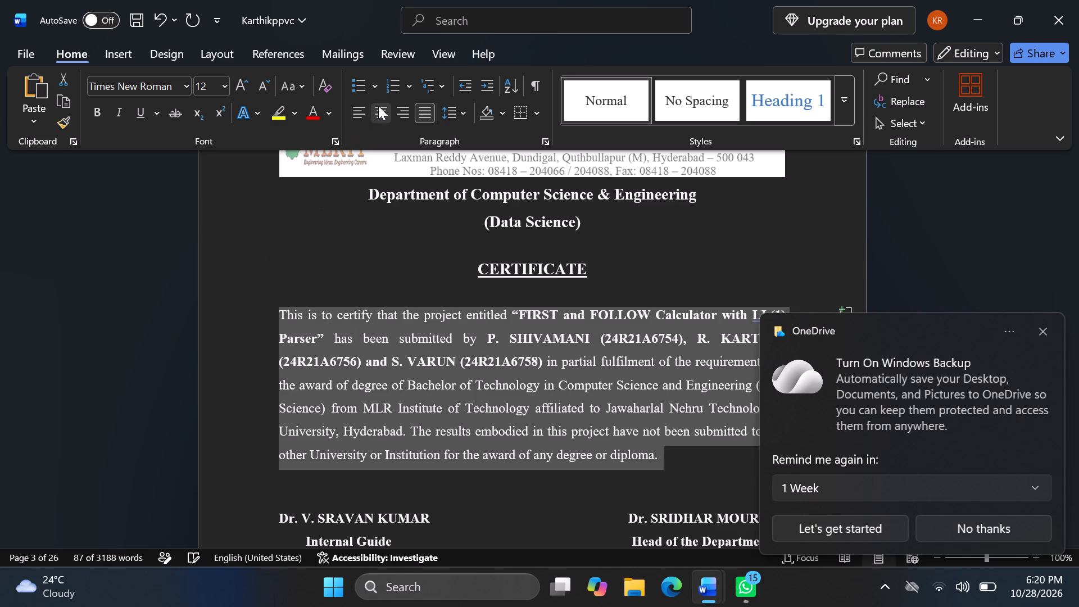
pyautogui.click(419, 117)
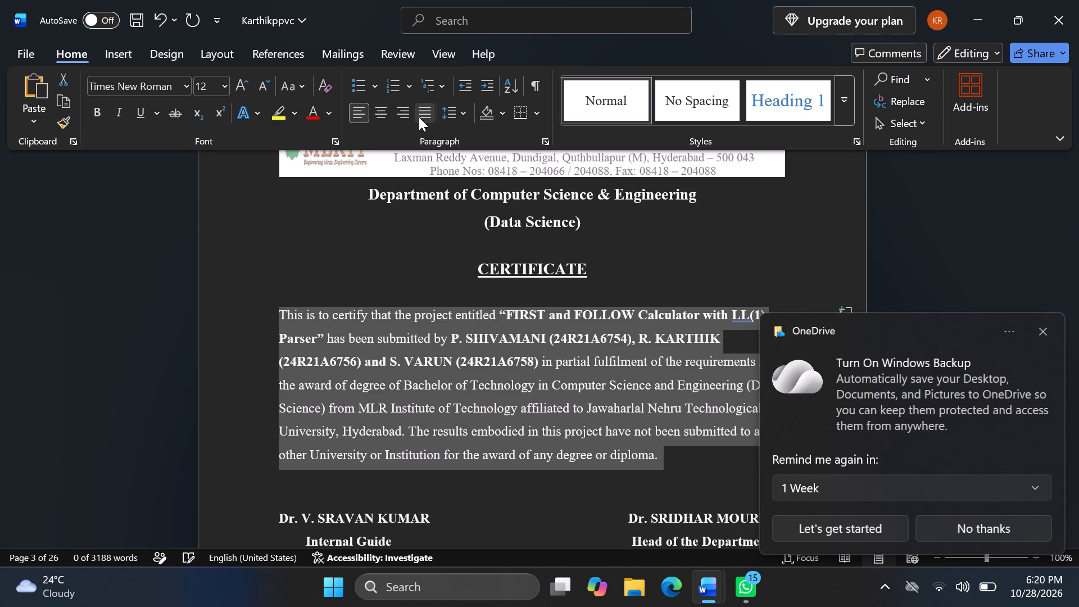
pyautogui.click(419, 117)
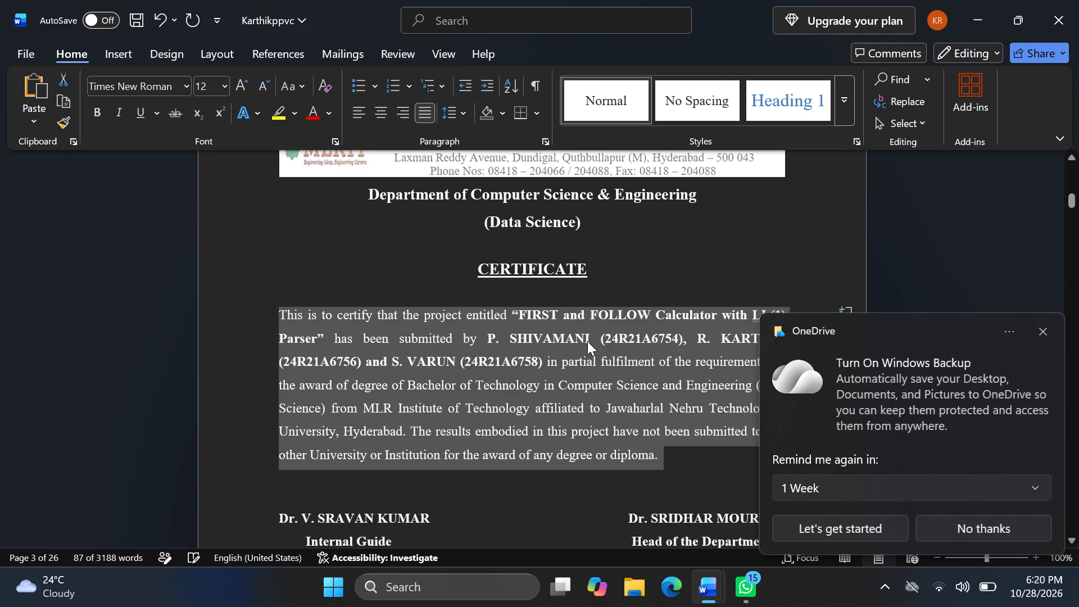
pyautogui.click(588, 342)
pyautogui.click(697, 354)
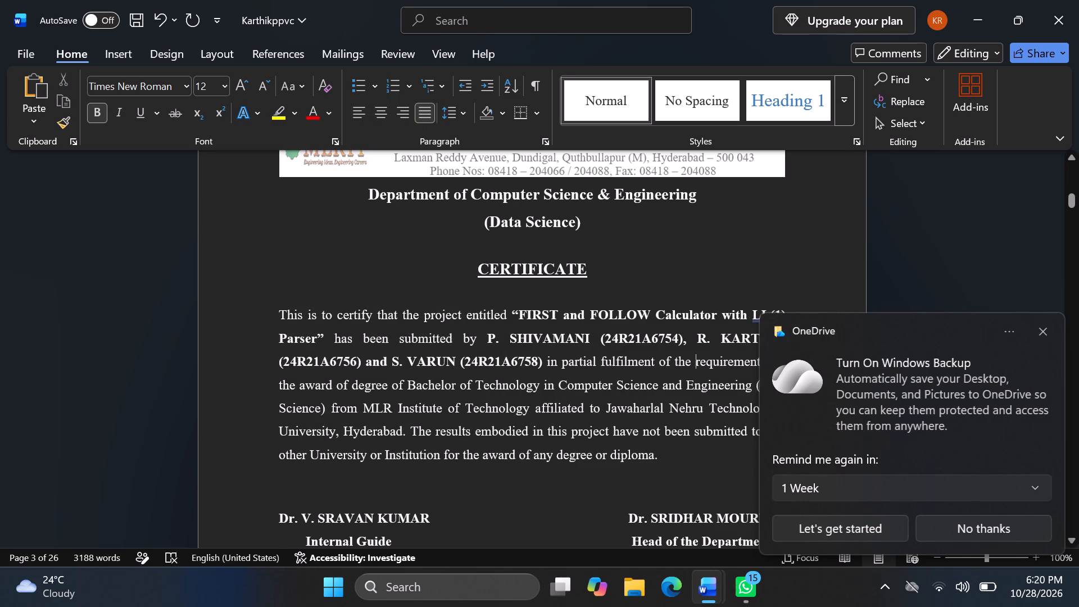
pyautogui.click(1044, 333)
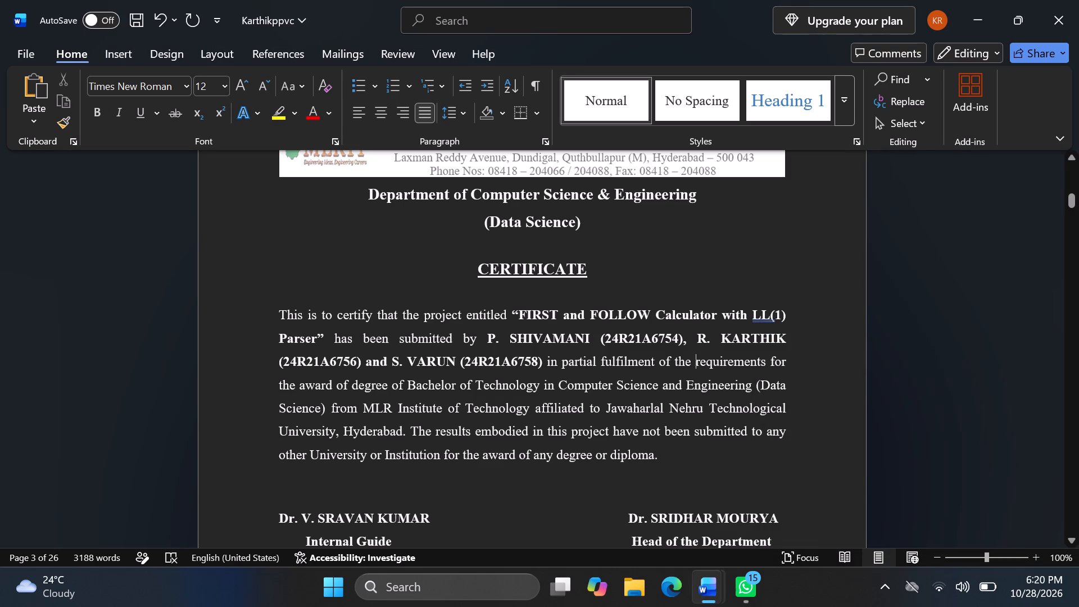
# Remove the spaces before the first student's roll number, before the second student's name and after that student's initial in the certificate paragraph.
pyautogui.click(724, 337)
pyautogui.press('BackSpace')
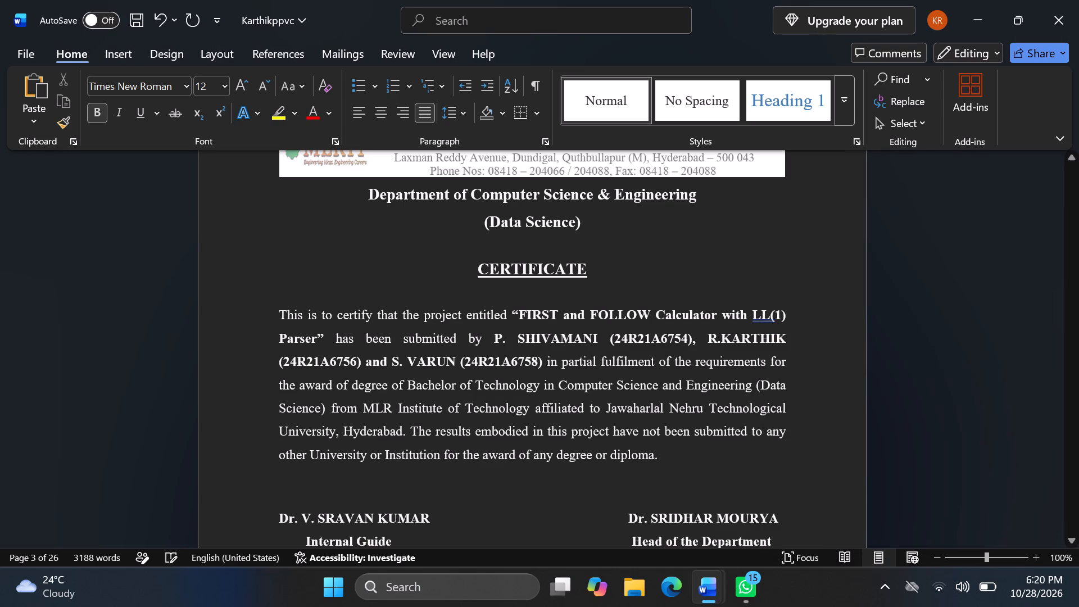
pyautogui.click(707, 334)
pyautogui.press('BackSpace')
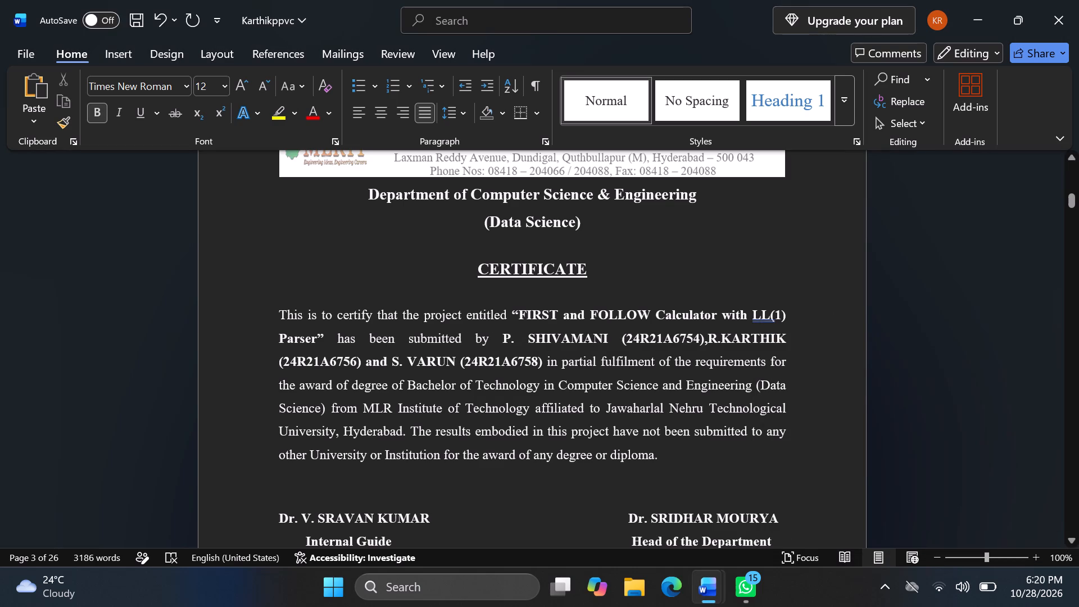
pyautogui.click(622, 340)
pyautogui.press('BackSpace')
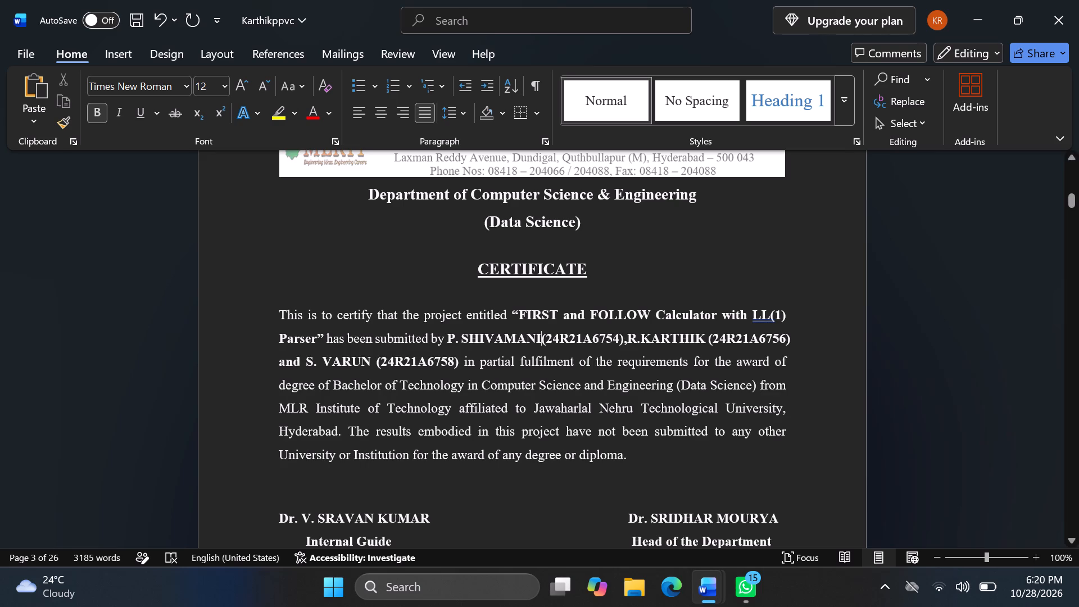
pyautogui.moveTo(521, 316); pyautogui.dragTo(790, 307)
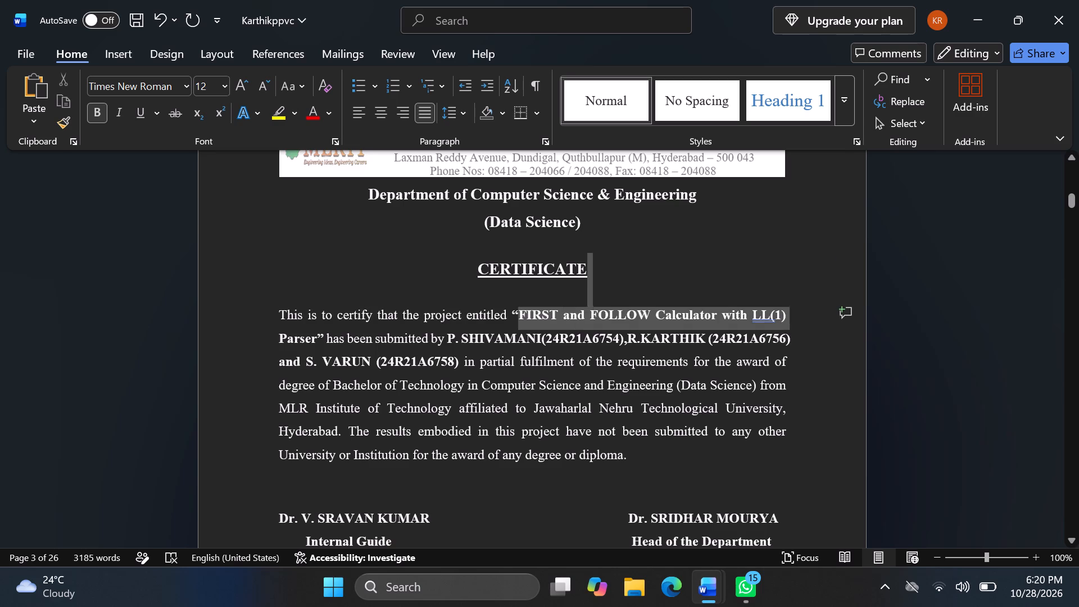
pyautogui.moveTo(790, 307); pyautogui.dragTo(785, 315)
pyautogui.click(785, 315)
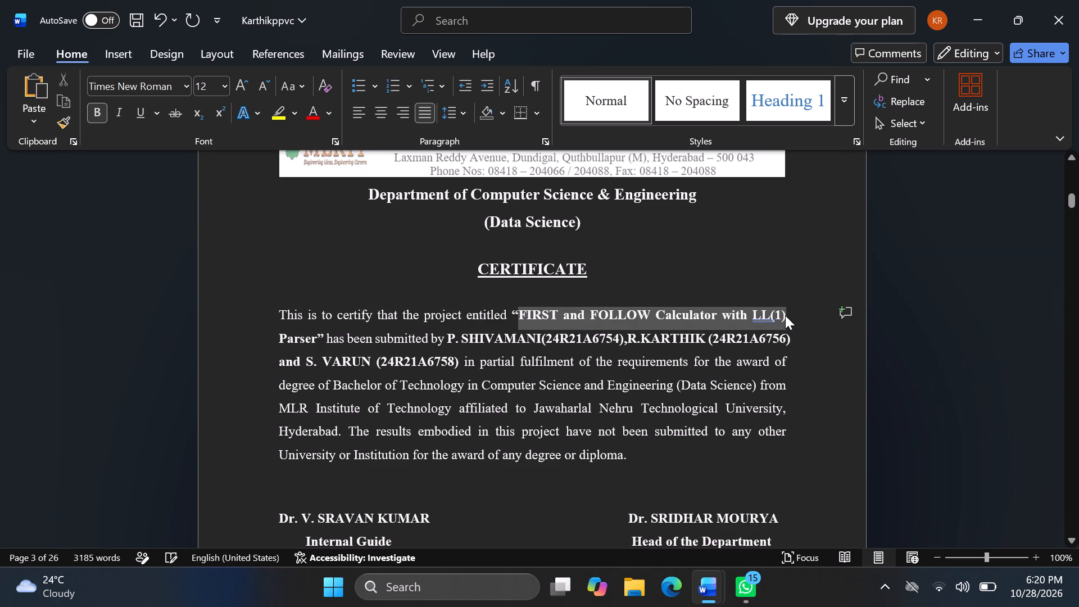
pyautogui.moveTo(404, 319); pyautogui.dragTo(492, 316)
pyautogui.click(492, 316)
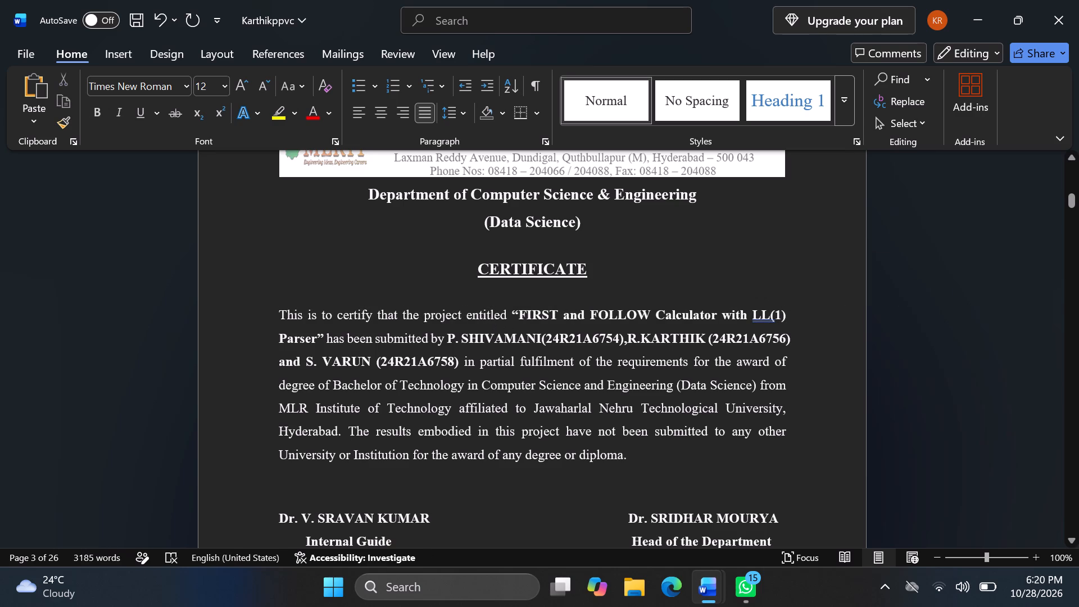
# Launch Google Chrome and open it with the Karthik profile.
pyautogui.click(510, 584)
pyautogui.write('chrome')
pyautogui.press('Return')
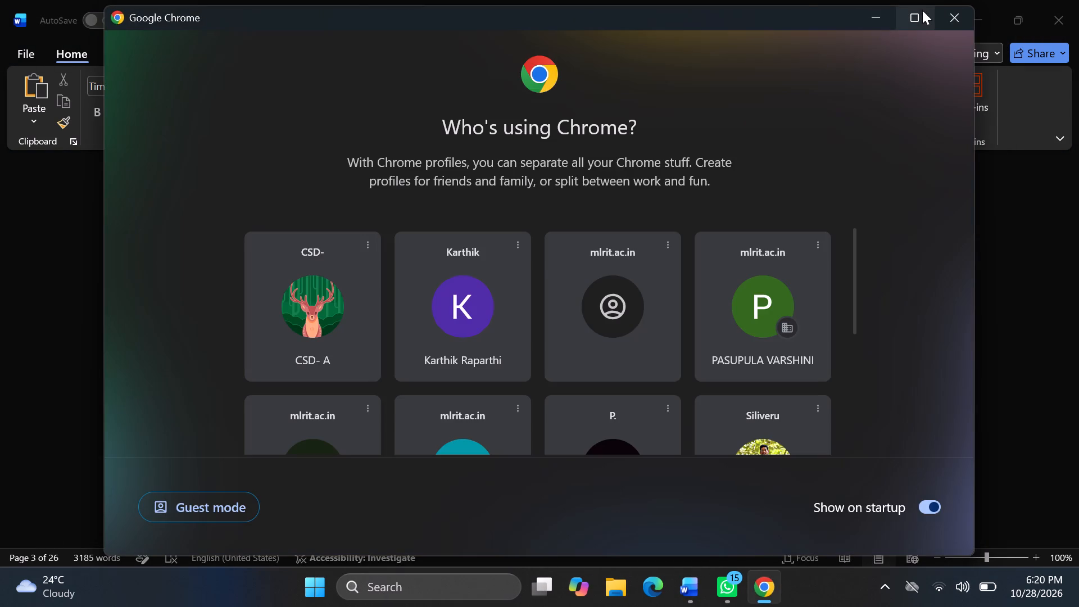
pyautogui.click(464, 300)
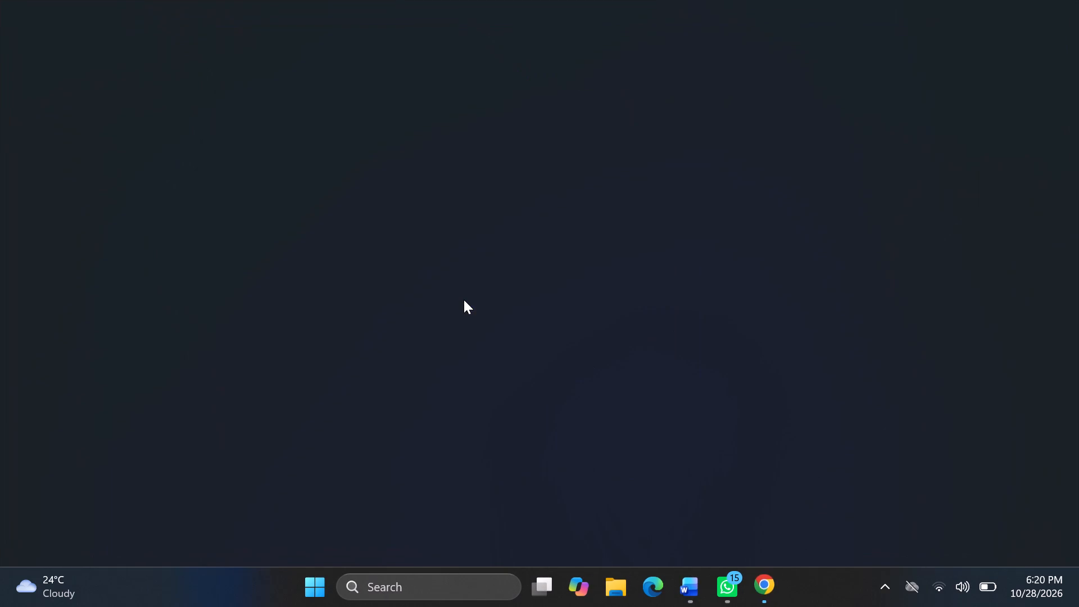
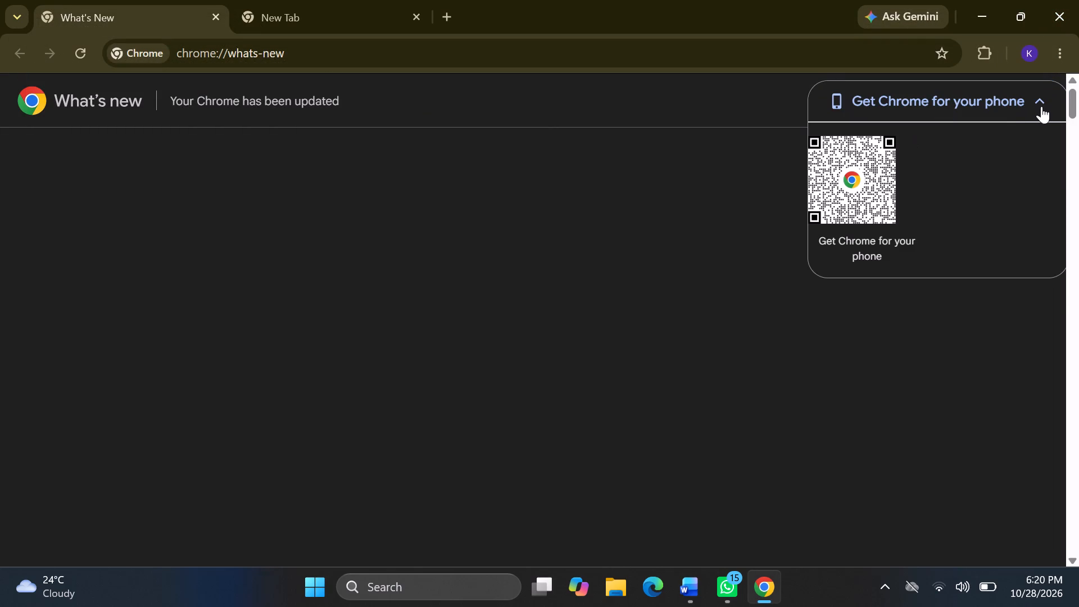
pyautogui.click(1041, 103)
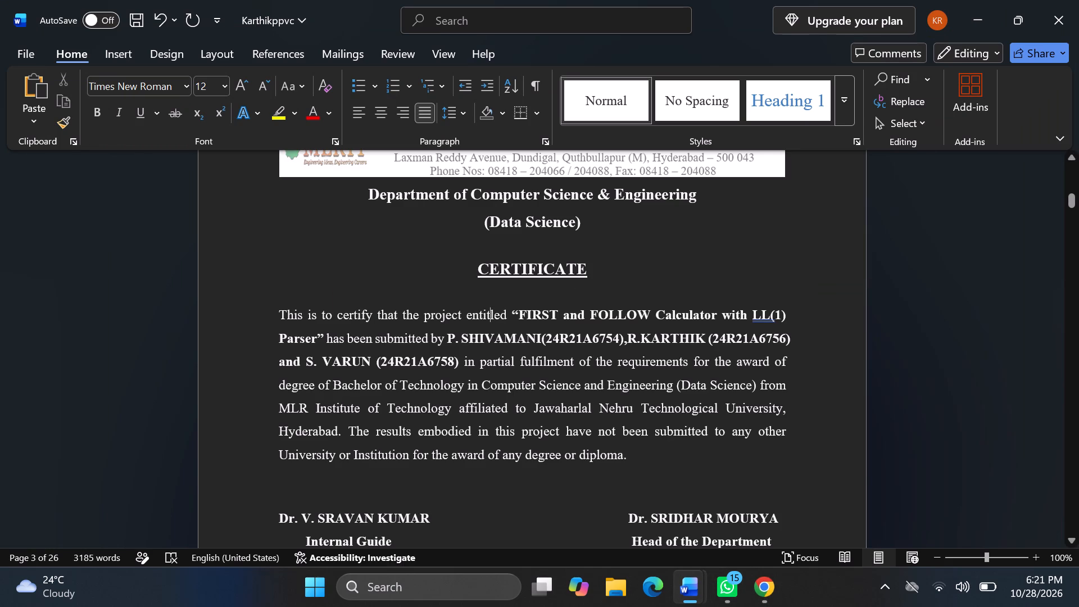
pyautogui.moveTo(521, 316); pyautogui.dragTo(703, 324)
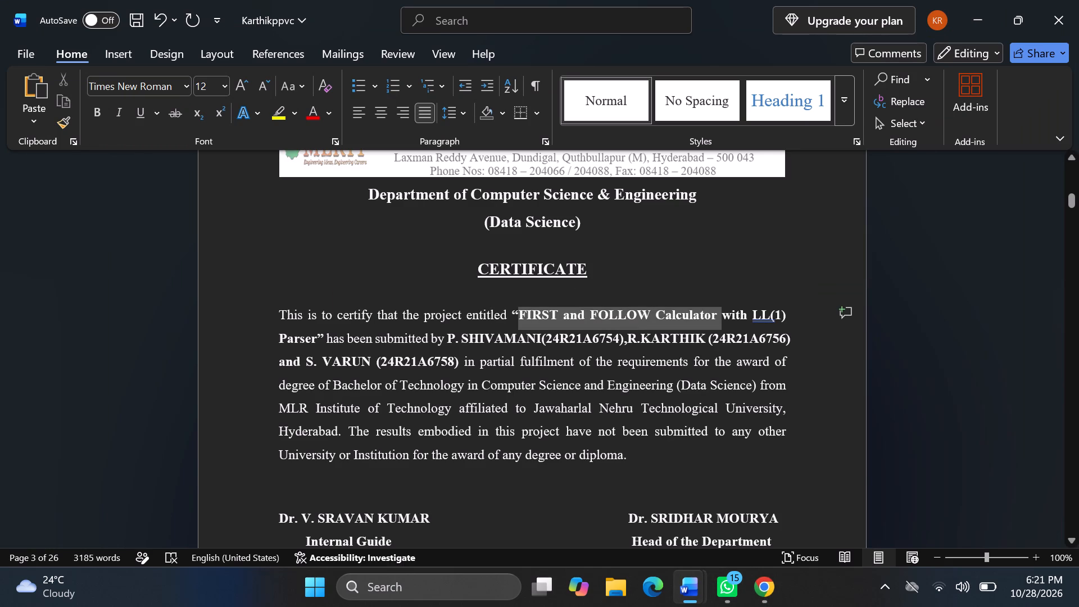
pyautogui.moveTo(703, 324); pyautogui.dragTo(470, 314)
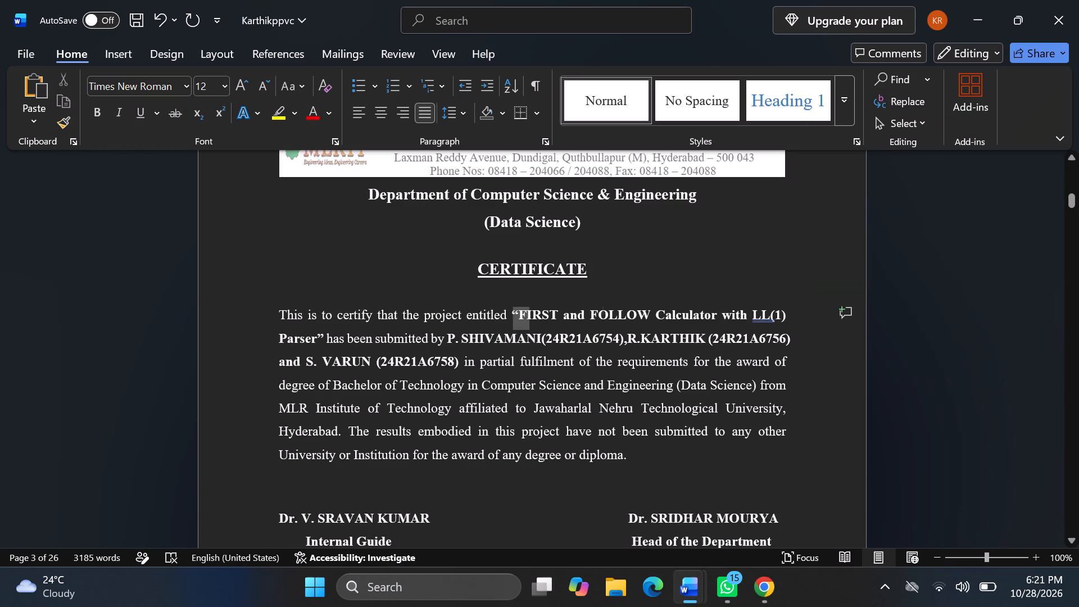
pyautogui.moveTo(470, 314); pyautogui.dragTo(315, 345)
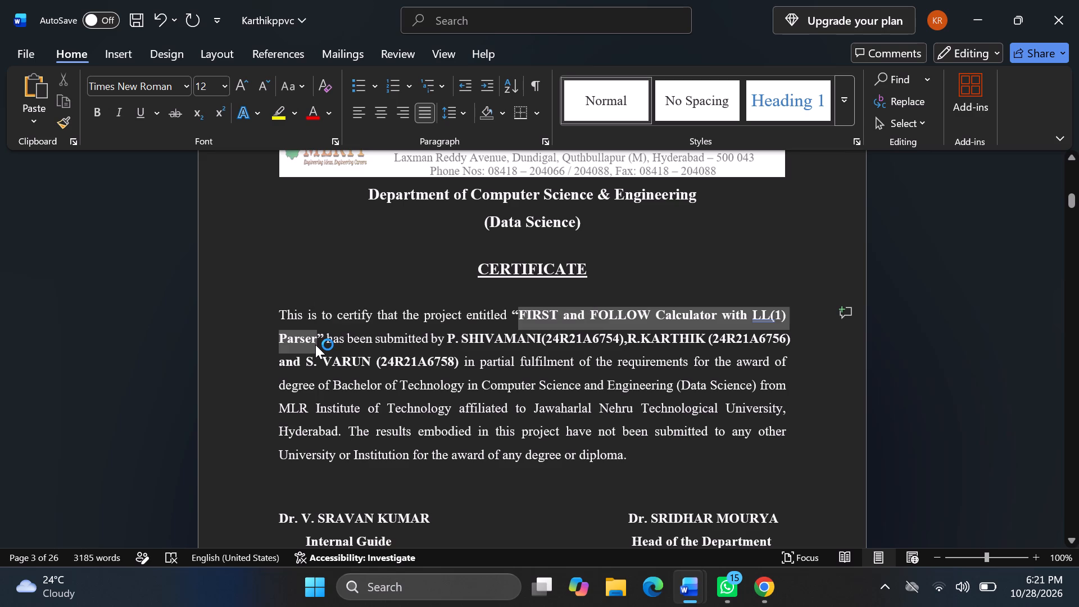
pyautogui.hotkey('ctrl', 'v')
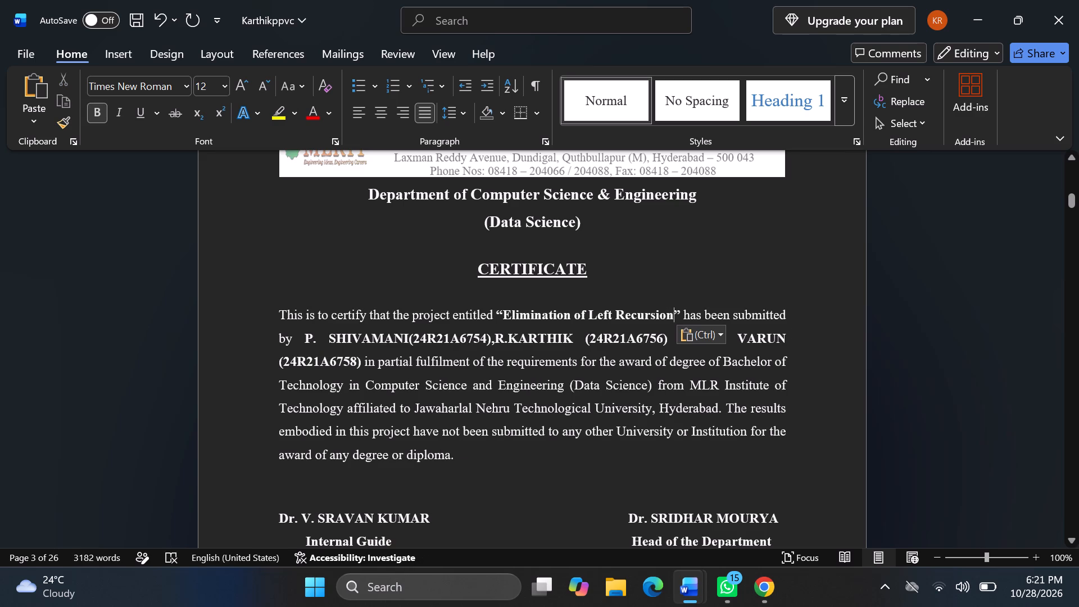
pyautogui.moveTo(504, 318); pyautogui.dragTo(640, 316)
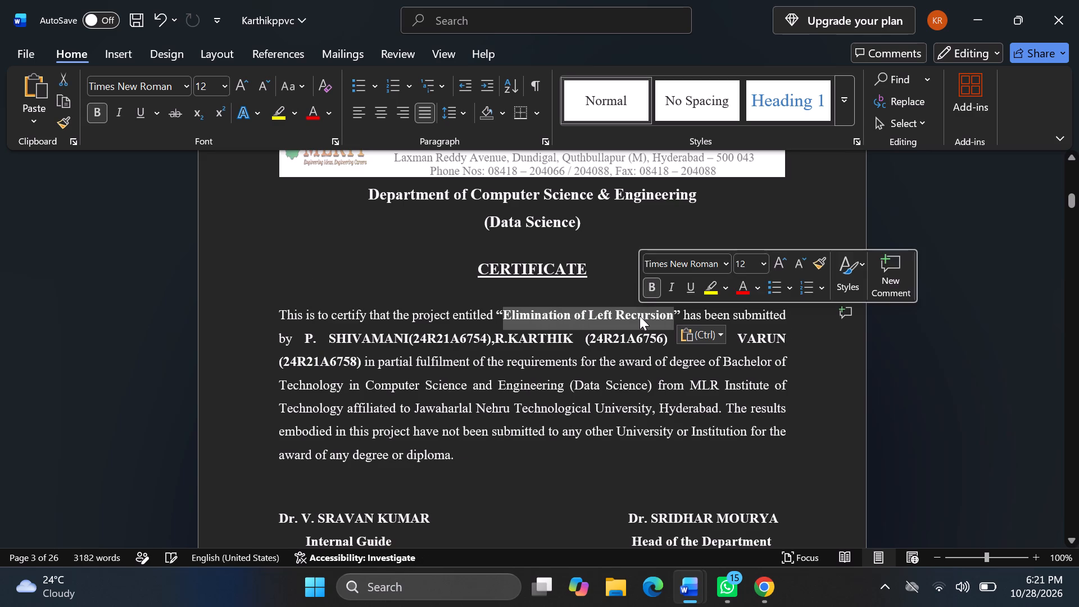
pyautogui.click(640, 316)
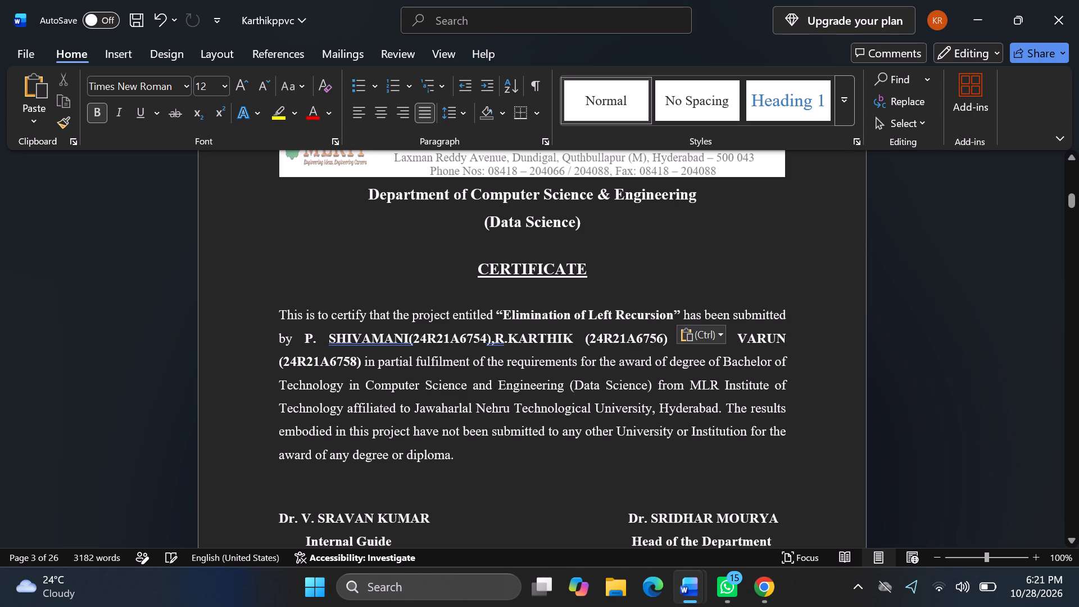
pyautogui.click(691, 380)
# Remove the spaces after the third student's initial and on both sides of the "and" preceding it in the certificate paragraph.
pyautogui.click(736, 335)
pyautogui.press('BackSpace')
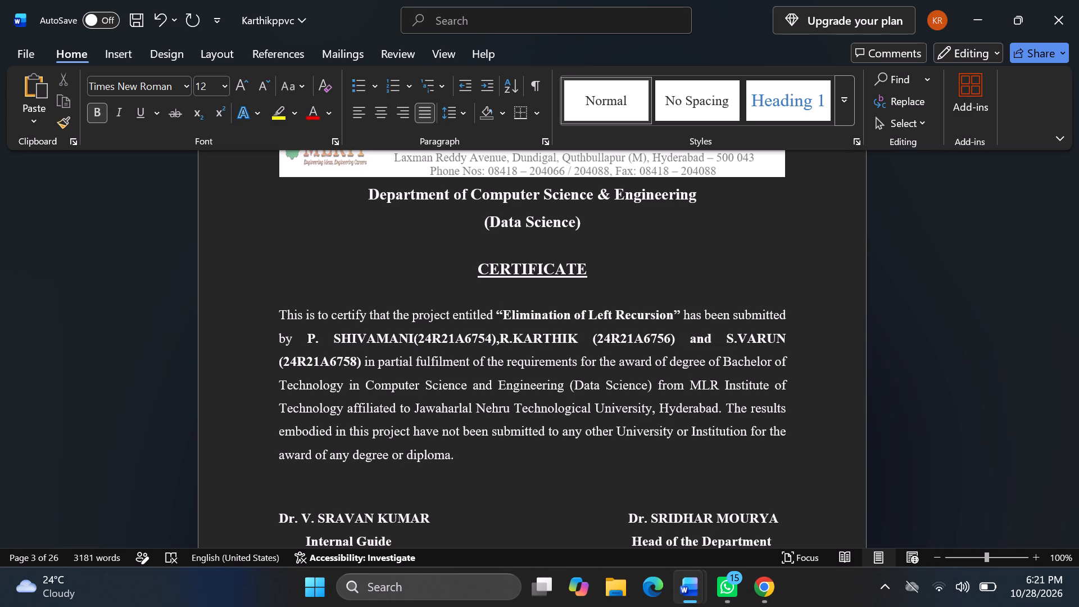
pyautogui.hotkey('ctrl', 'z')
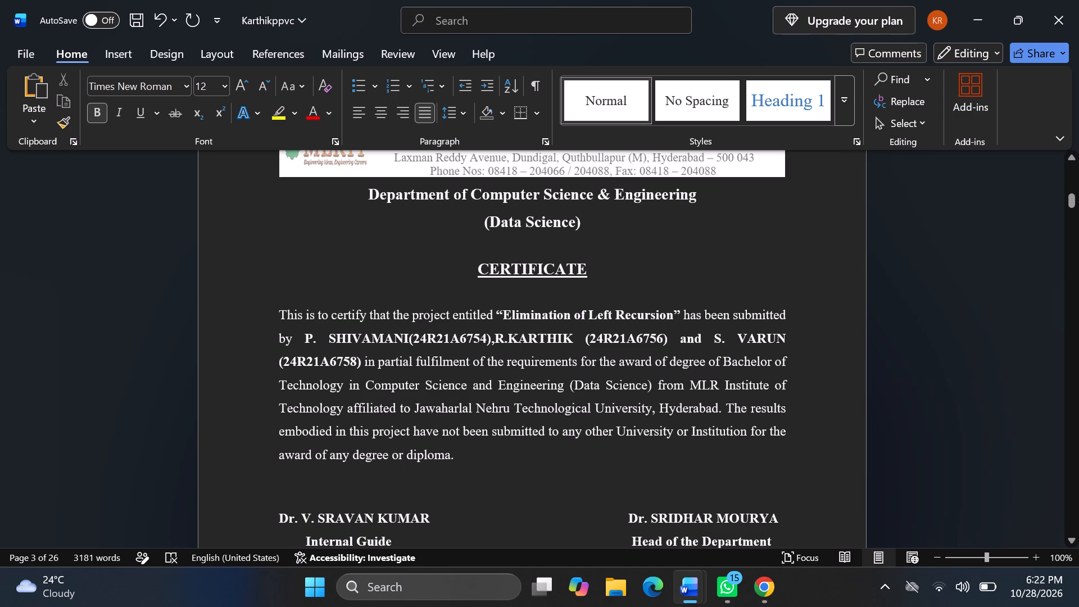
pyautogui.press('BackSpace')
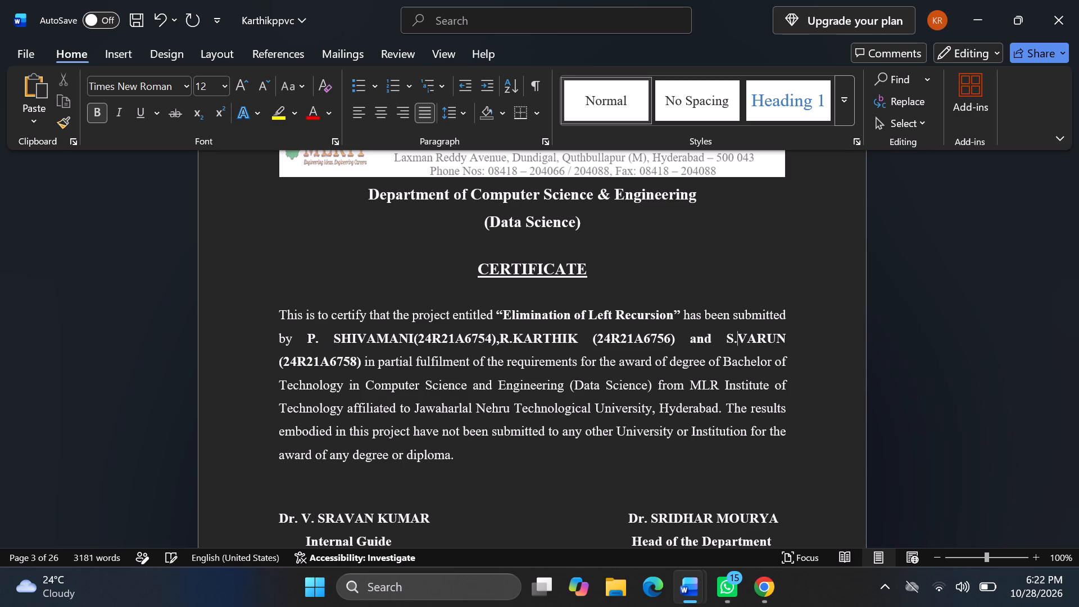
pyautogui.press('Left')
pyautogui.press('Left')
pyautogui.press('BackSpace')
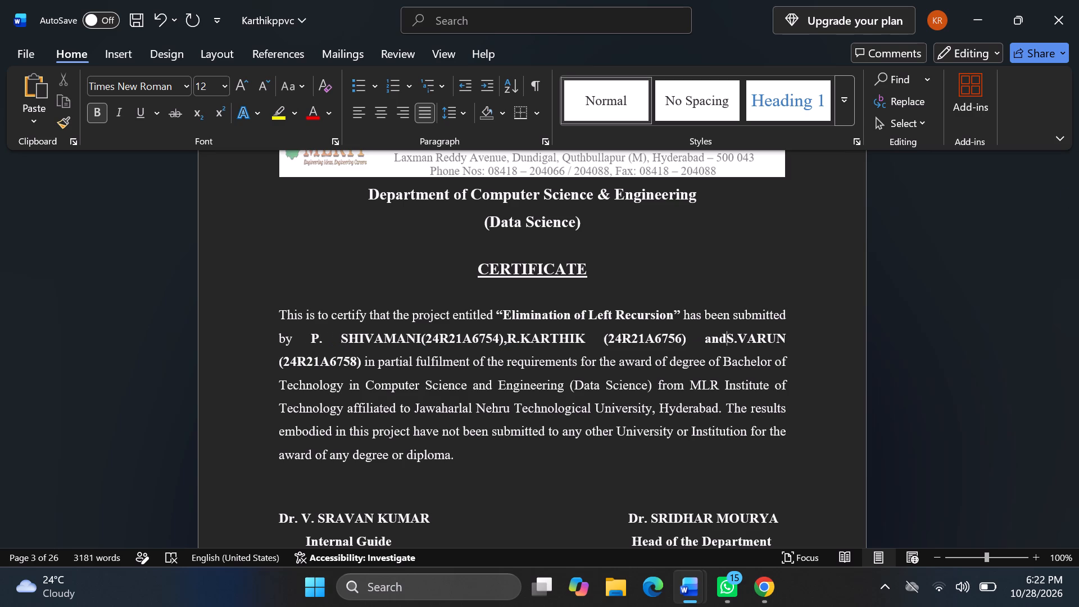
pyautogui.press('Left')
pyautogui.press('Left')
pyautogui.press('Left')
pyautogui.press('BackSpace')
# Remove the space between the second student's name and roll number in the certificate paragraph.
pyautogui.press('Left')
pyautogui.press('Left')
pyautogui.press('Left')
pyautogui.press('Left')
pyautogui.press('Left')
pyautogui.press('Left')
pyautogui.press('Left')
pyautogui.press('Left')
pyautogui.press('Left')
pyautogui.press('Left')
pyautogui.press('Left')
pyautogui.press('Left')
pyautogui.press('Left')
pyautogui.press('Left')
pyautogui.press('Left')
pyautogui.press('Left')
pyautogui.press('Left')
pyautogui.press('Left')
pyautogui.press('Left')
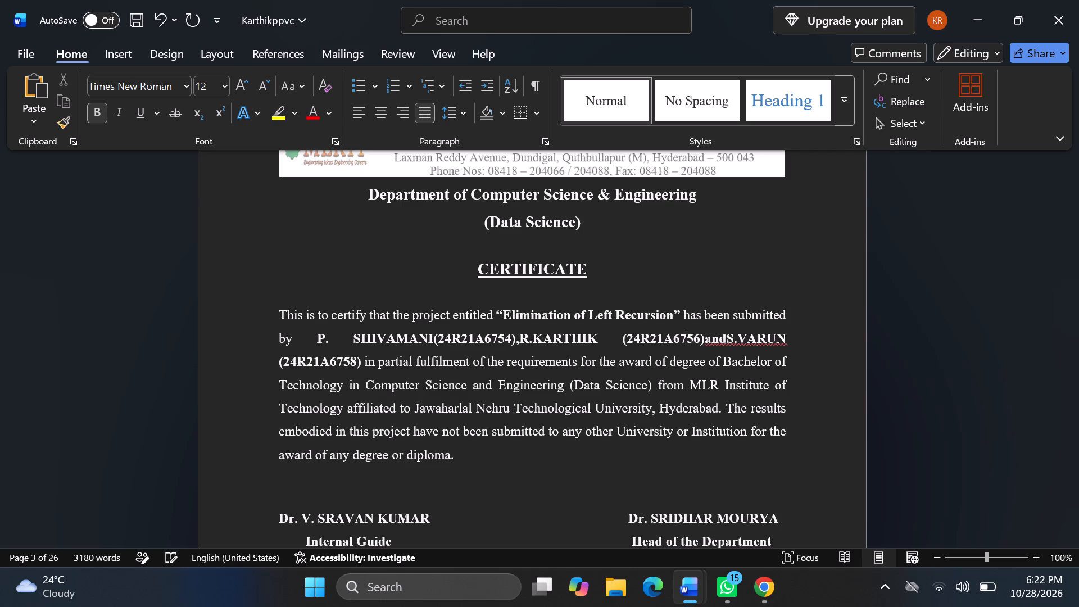
pyautogui.press('Right')
pyautogui.press('Right')
pyautogui.press('Right')
pyautogui.press('Right')
pyautogui.press('Right')
pyautogui.press('Right')
pyautogui.press('Right')
pyautogui.press('BackSpace')
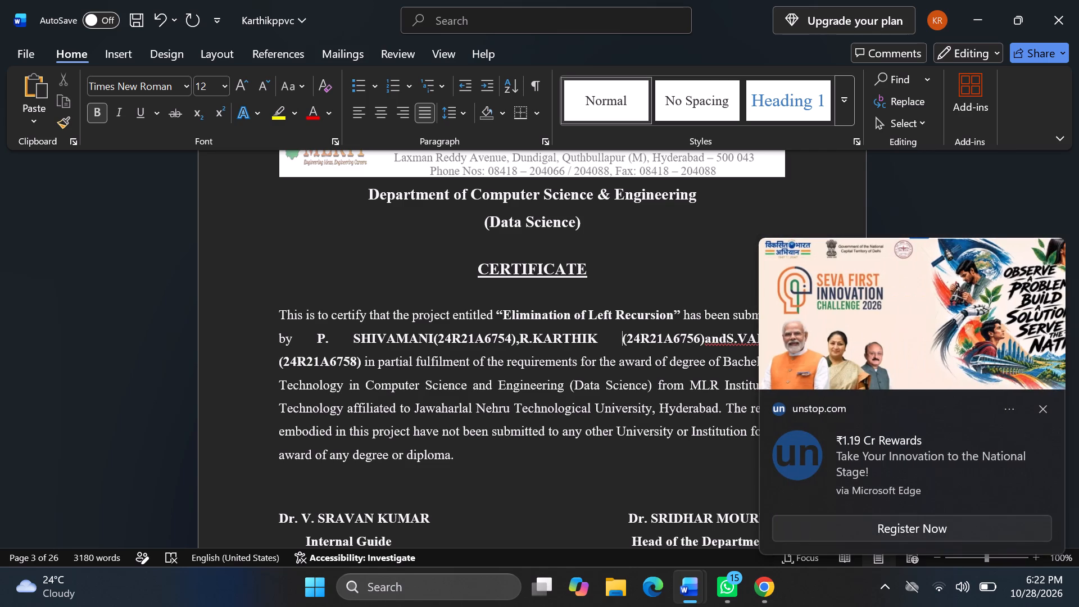
# Remove the spaces after the first student's initial, between "by" and that initial, and before the third student's roll number.
pyautogui.click(377, 342)
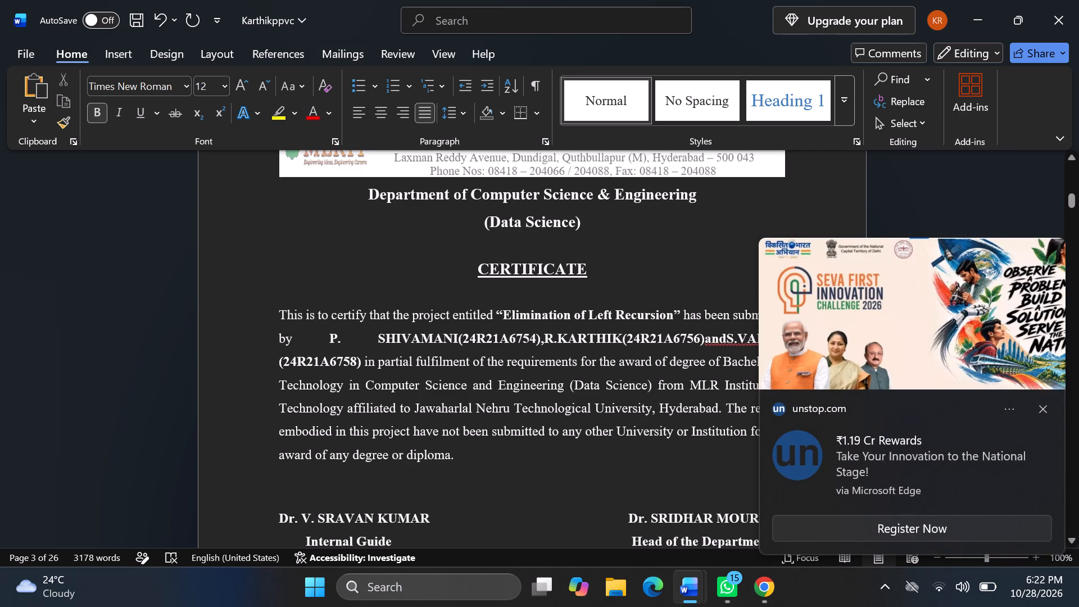
pyautogui.press('BackSpace')
pyautogui.click(364, 343)
pyautogui.press('BackSpace')
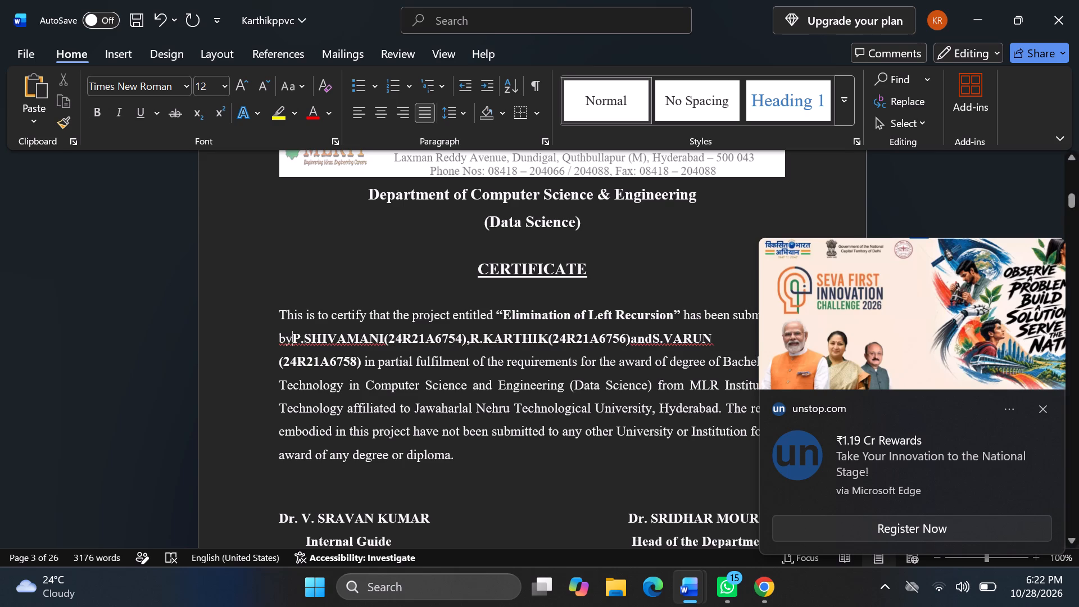
pyautogui.click(278, 369)
pyautogui.press('BackSpace')
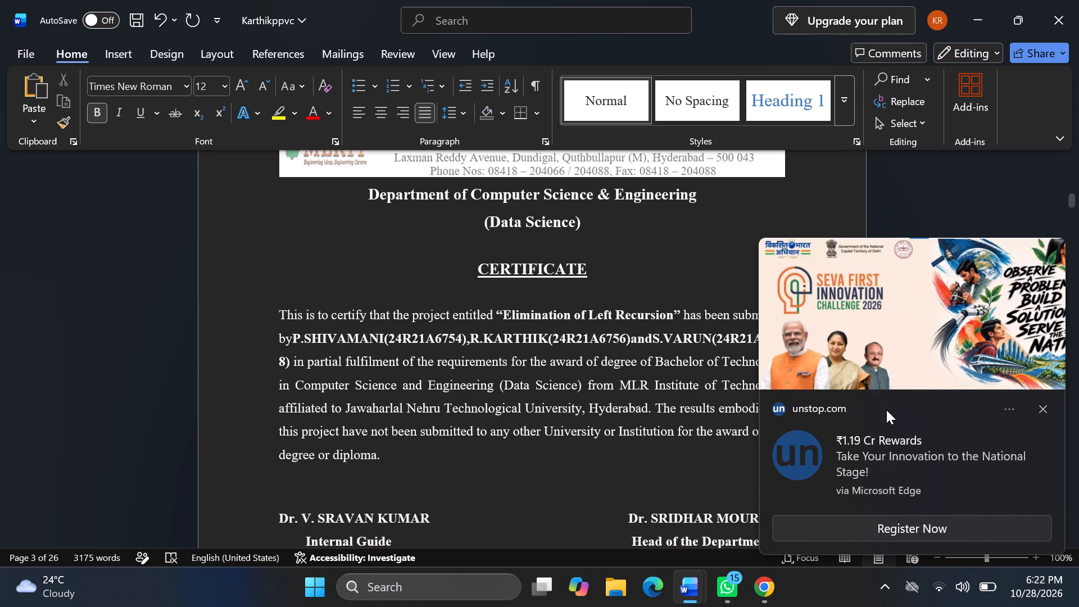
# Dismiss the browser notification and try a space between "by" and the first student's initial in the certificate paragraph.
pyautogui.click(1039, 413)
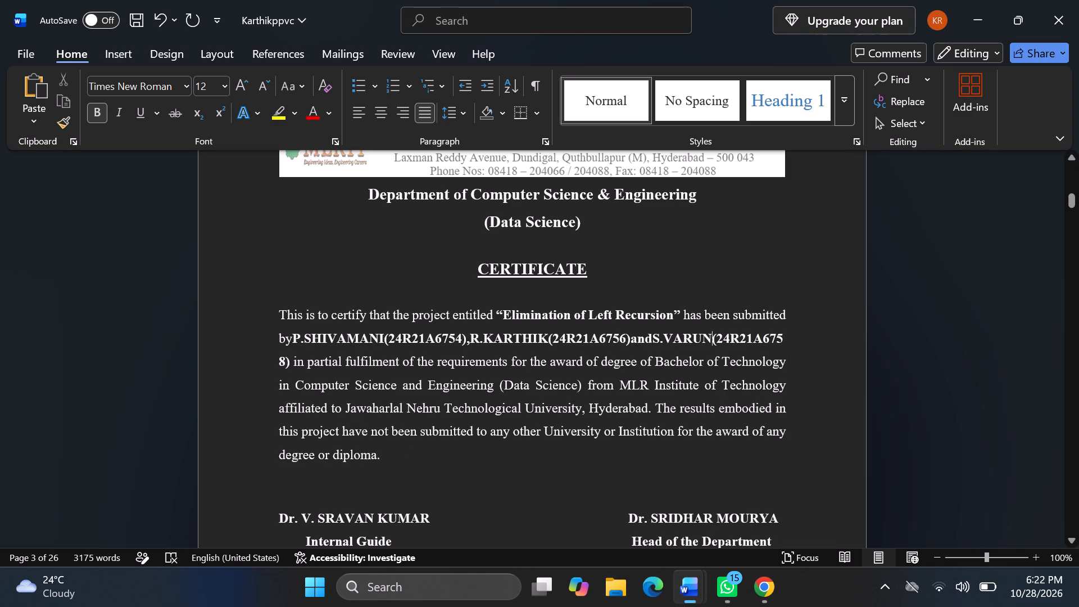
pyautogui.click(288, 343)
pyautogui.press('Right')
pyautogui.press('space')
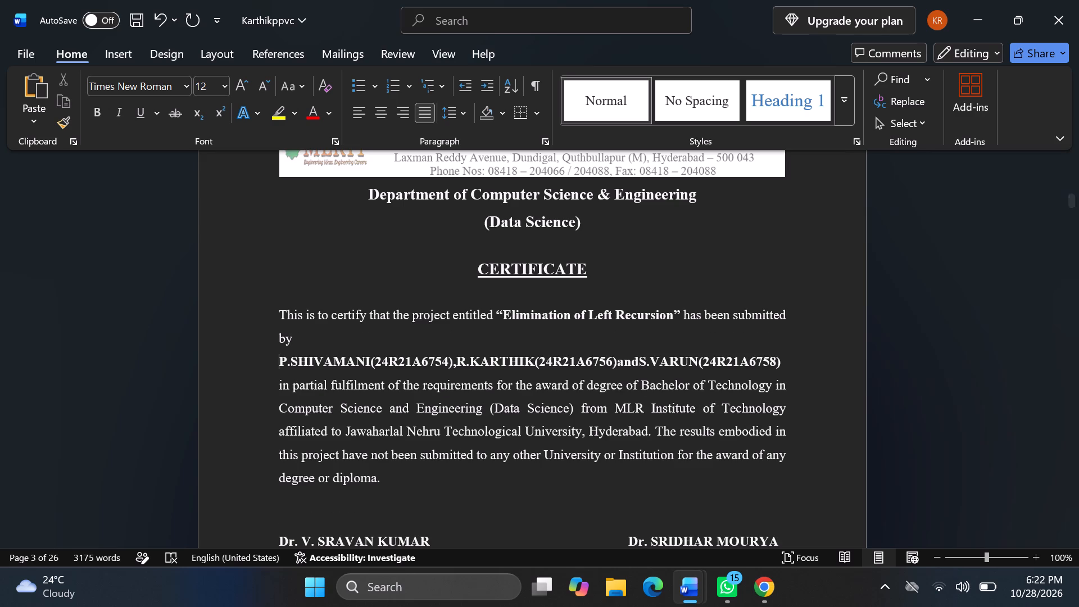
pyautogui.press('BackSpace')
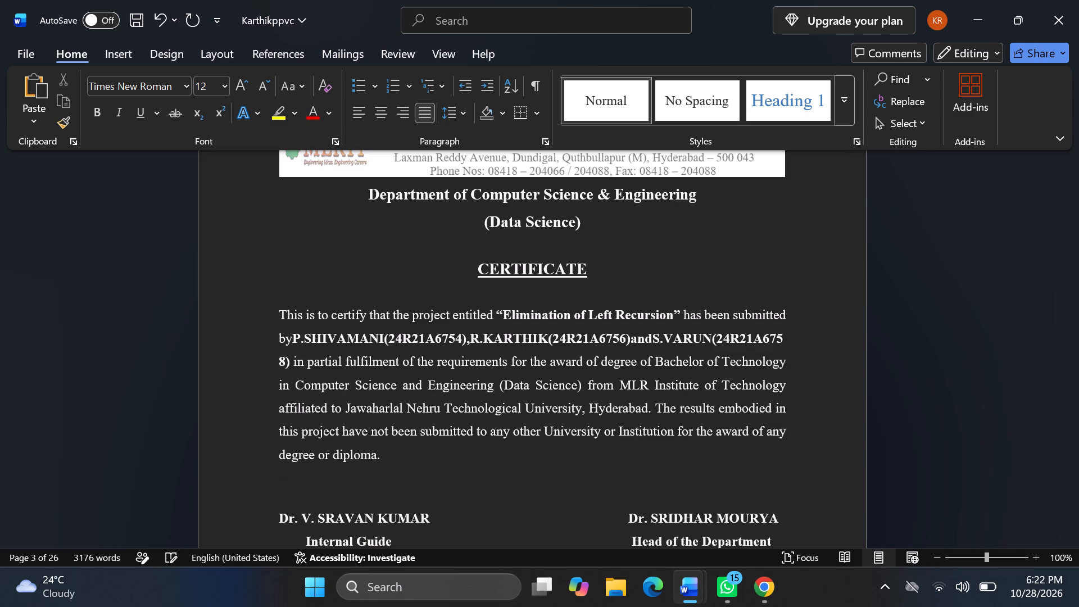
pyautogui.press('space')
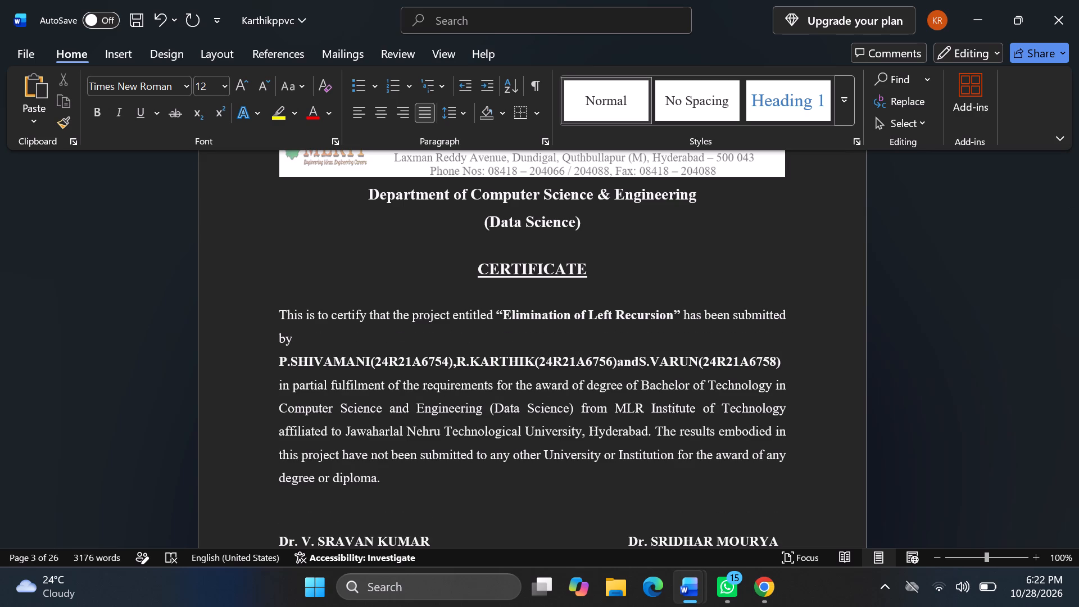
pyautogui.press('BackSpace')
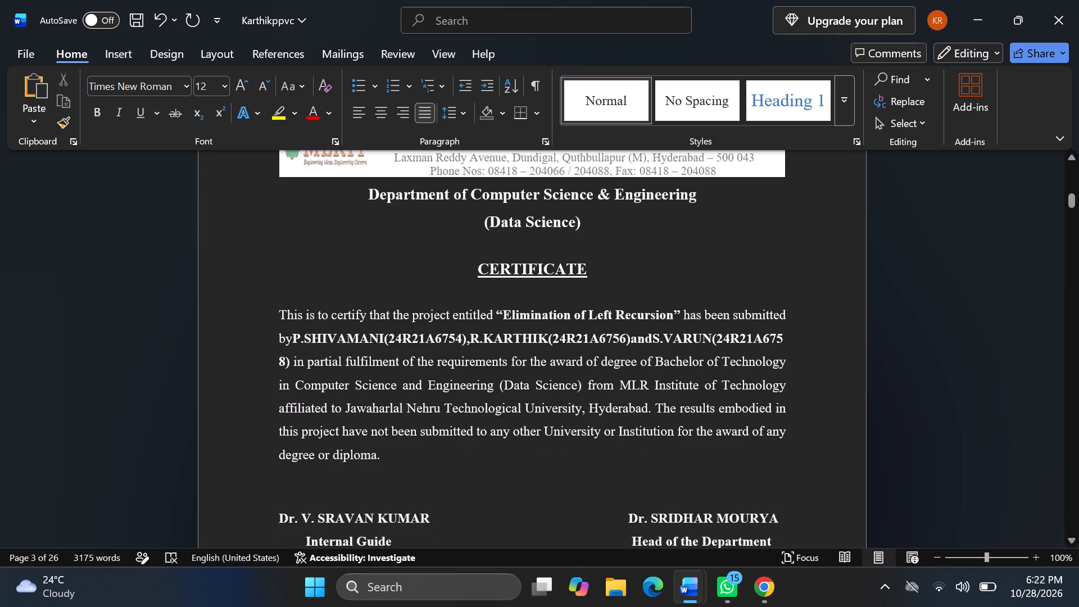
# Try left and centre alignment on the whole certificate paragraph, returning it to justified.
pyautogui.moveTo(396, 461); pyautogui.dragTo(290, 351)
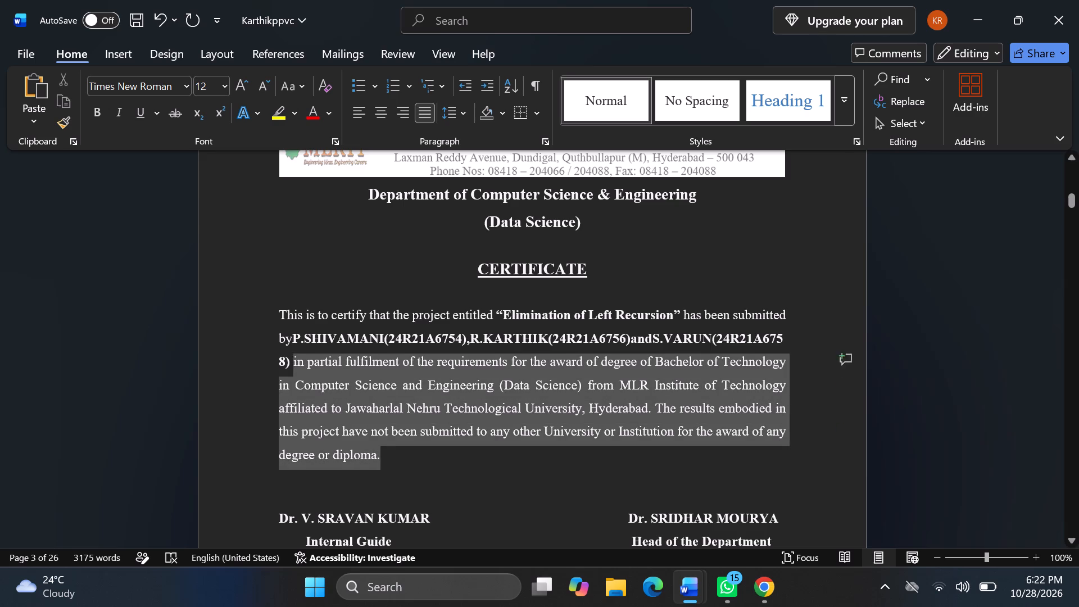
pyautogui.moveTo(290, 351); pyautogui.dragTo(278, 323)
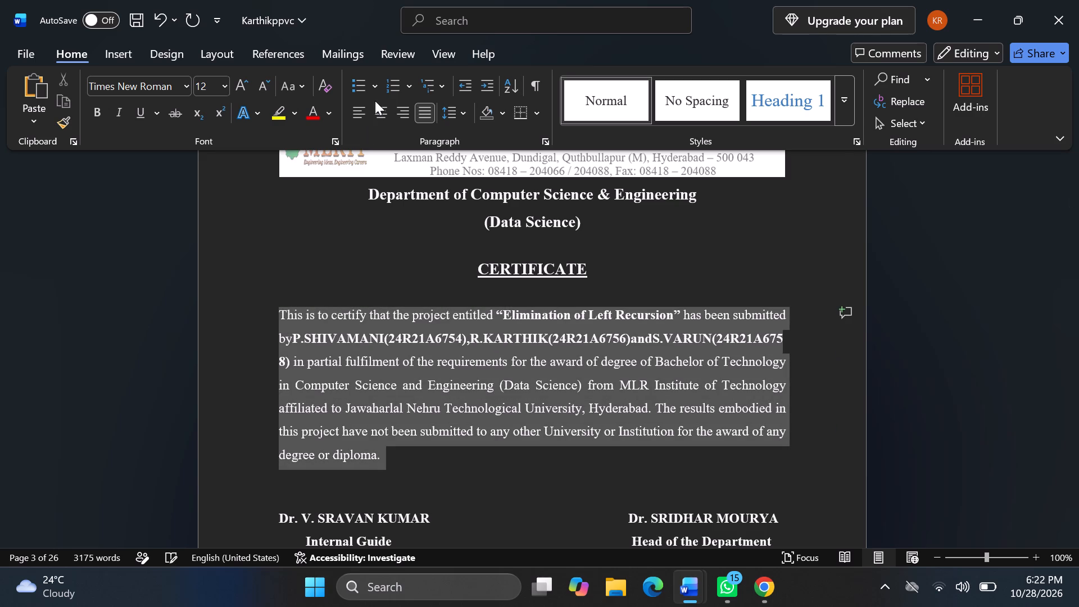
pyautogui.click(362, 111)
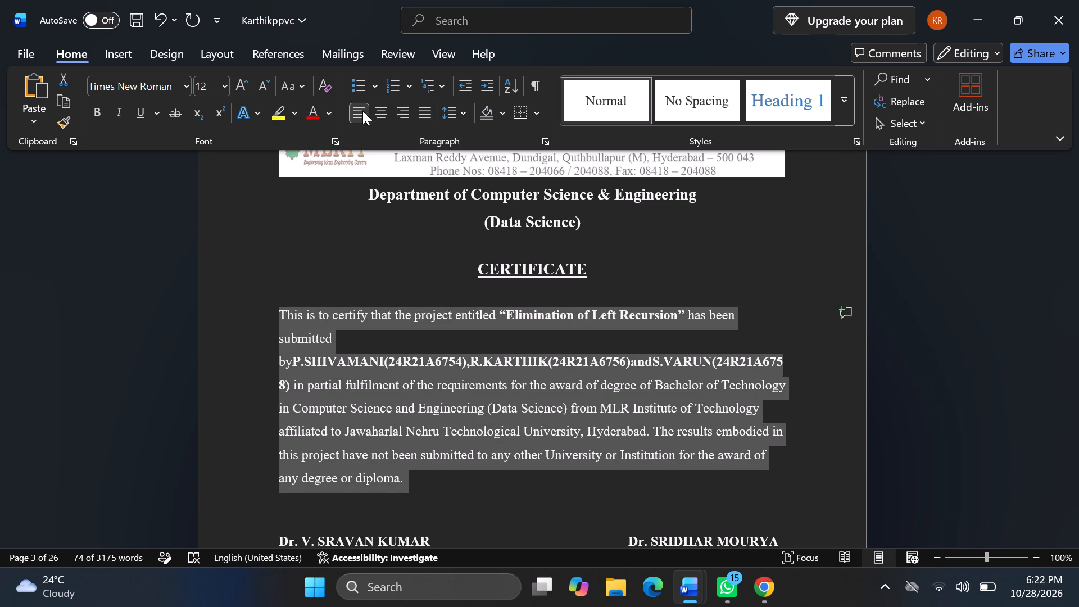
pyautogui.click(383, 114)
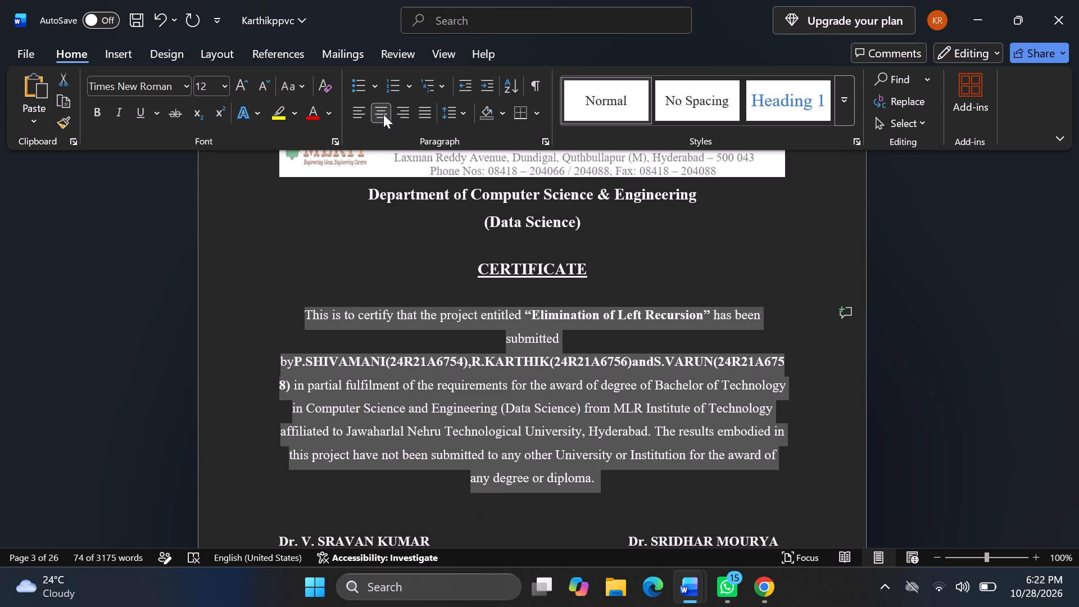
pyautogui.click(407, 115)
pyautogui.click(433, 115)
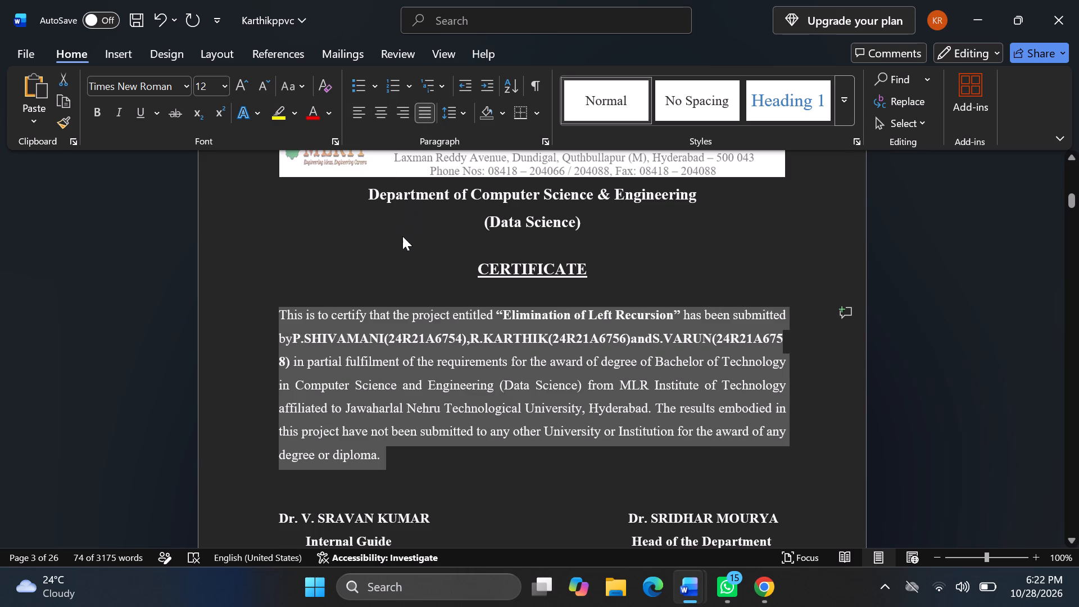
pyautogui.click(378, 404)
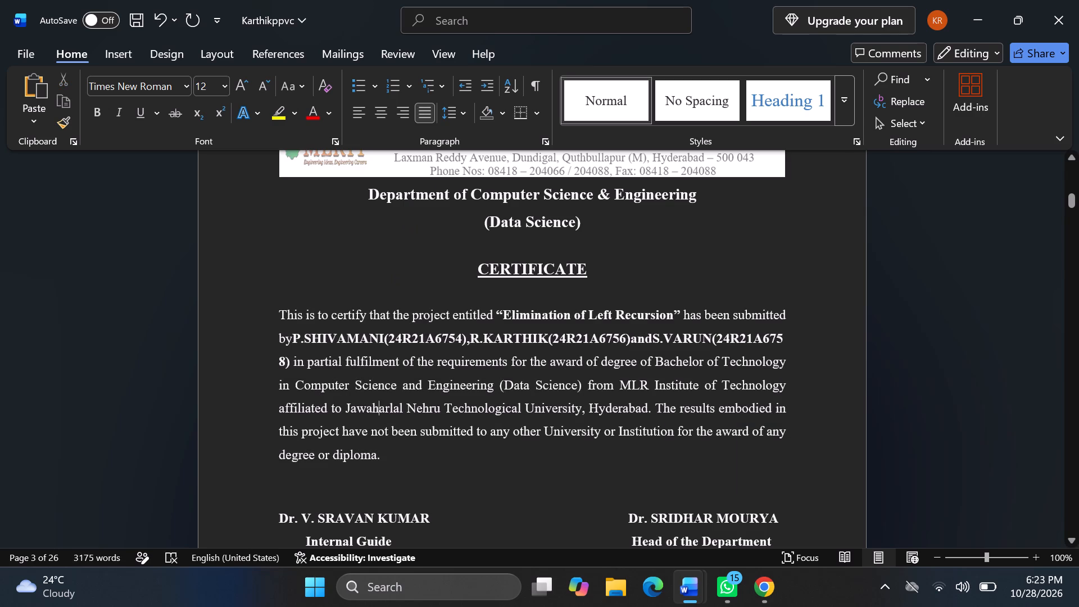
# Insert a space on each side of the "and" before the third student's name in the certificate paragraph.
pyautogui.click(649, 341)
pyautogui.press('space')
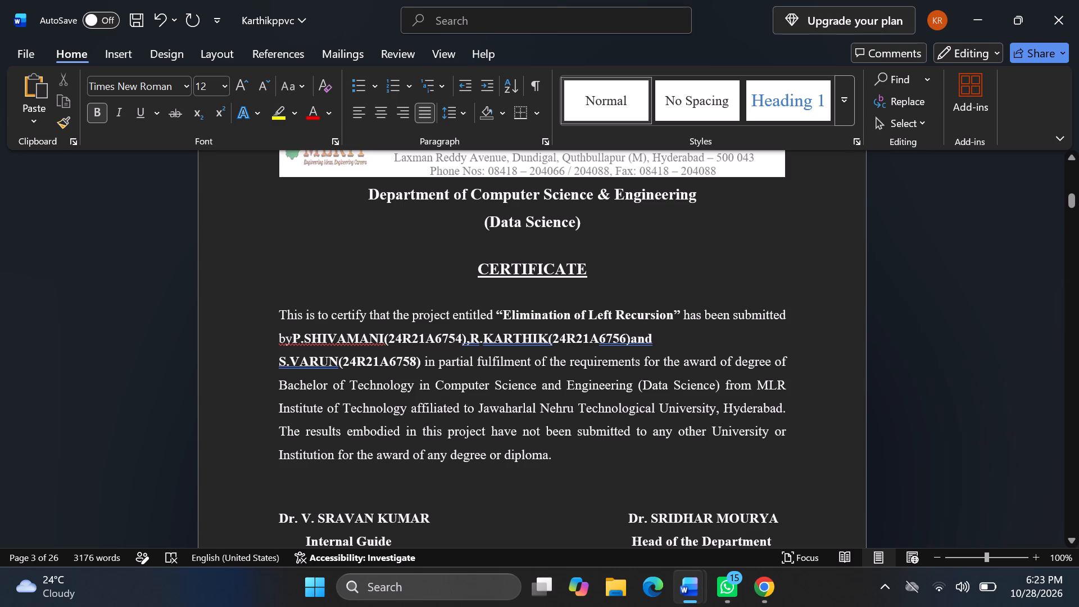
pyautogui.click(629, 345)
pyautogui.press('space')
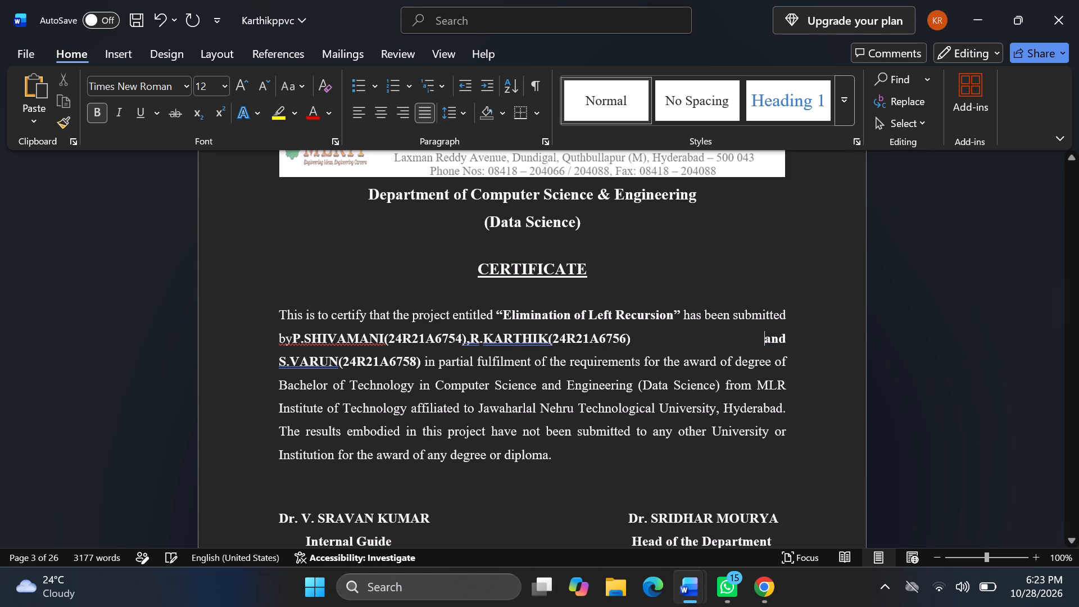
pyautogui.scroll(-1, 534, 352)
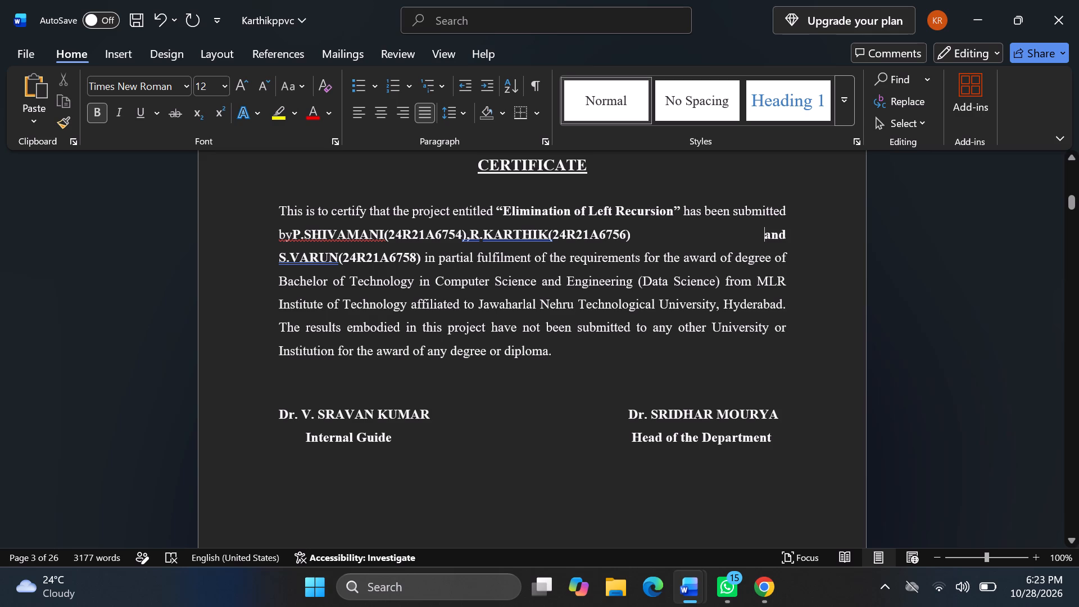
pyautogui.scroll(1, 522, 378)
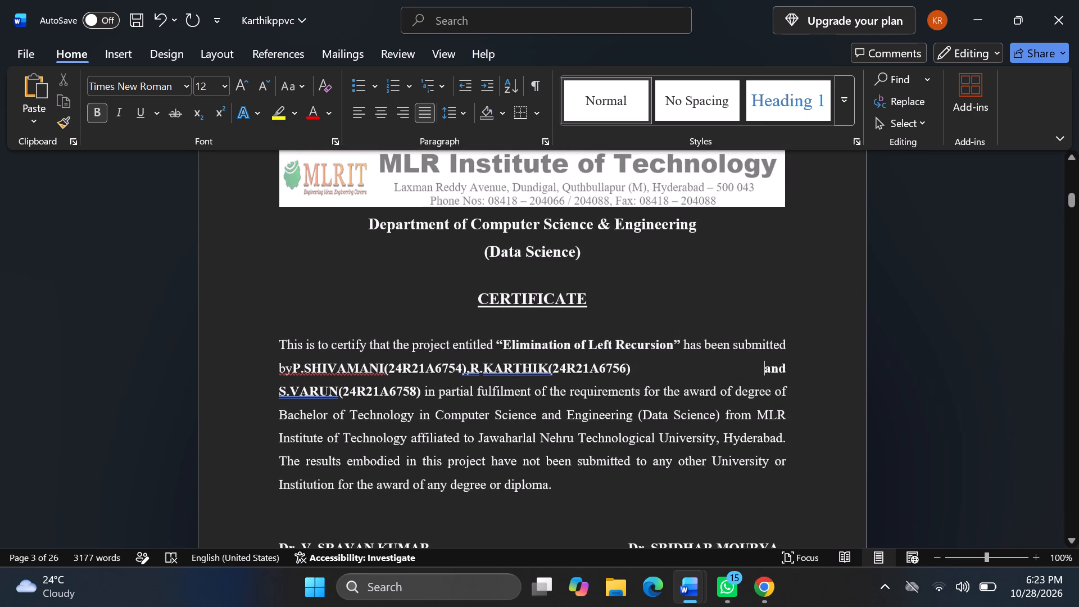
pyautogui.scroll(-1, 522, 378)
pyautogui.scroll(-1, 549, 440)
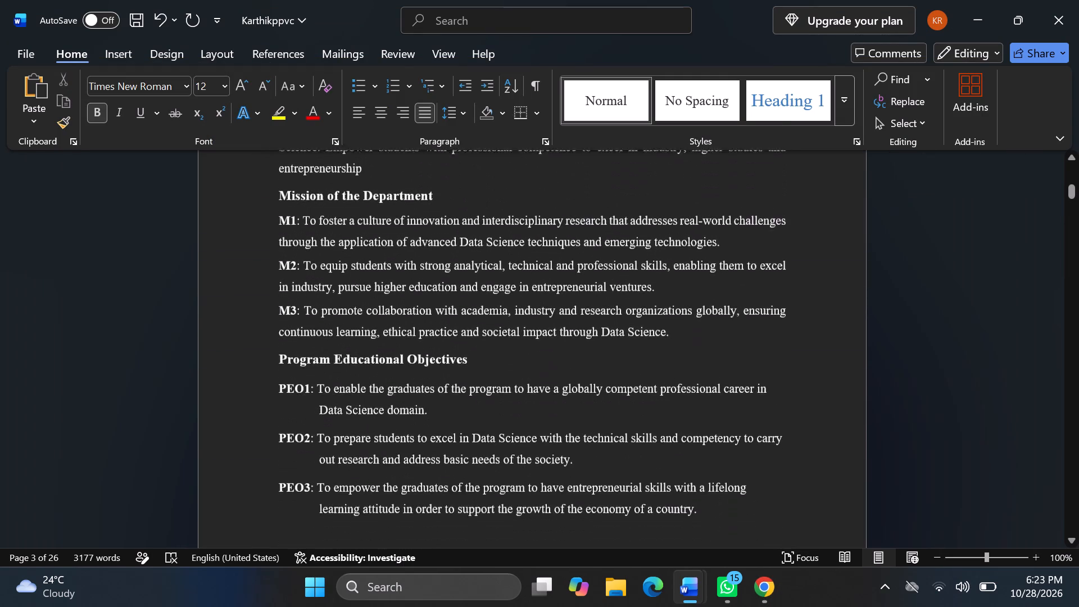
pyautogui.scroll(-4, 574, 363)
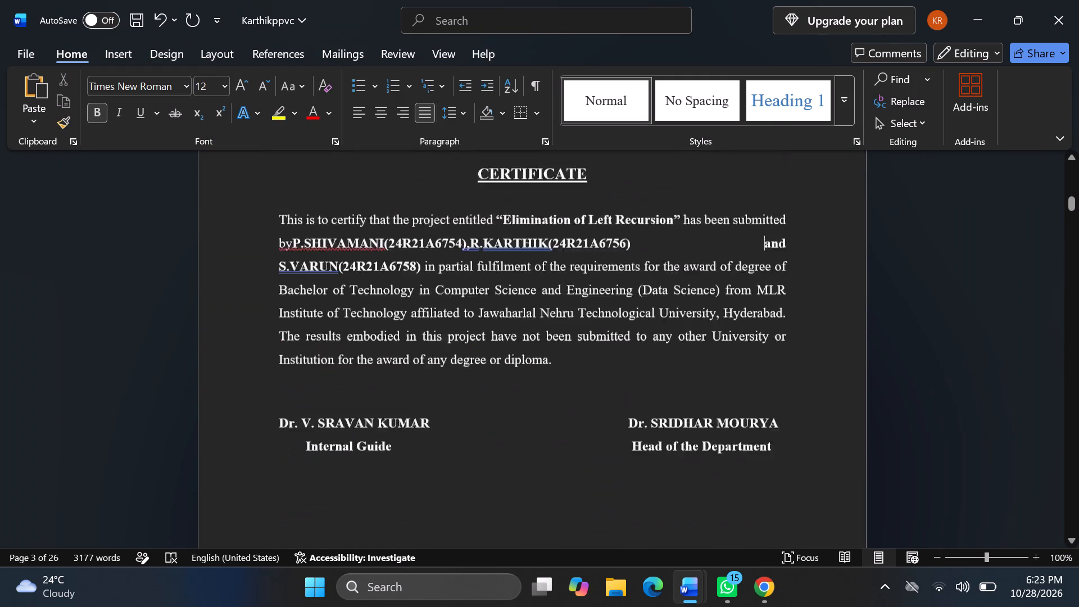
pyautogui.scroll(-4, 574, 363)
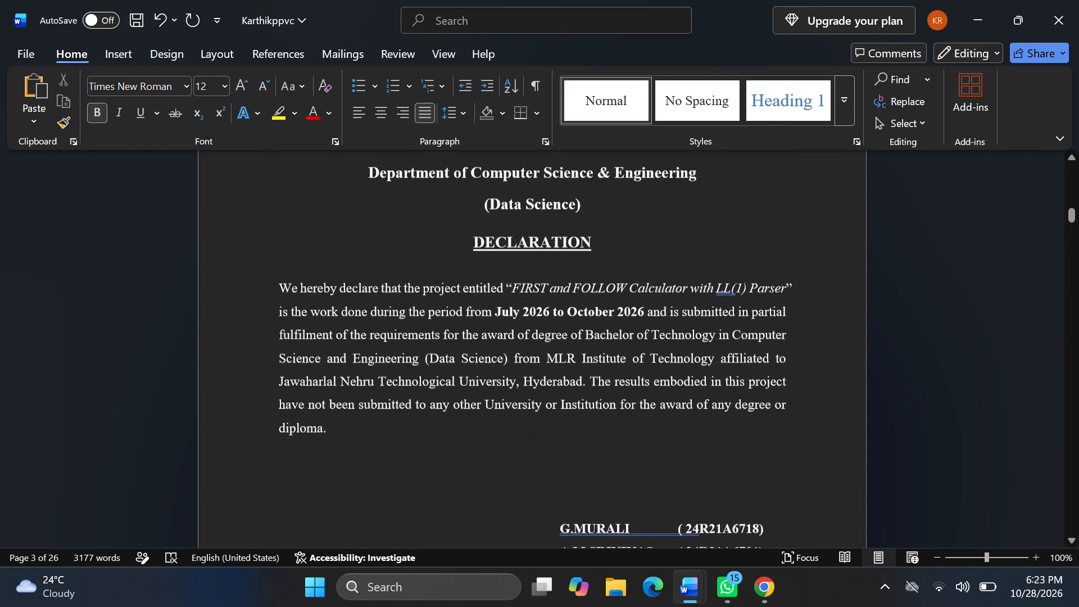
pyautogui.scroll(-1, 632, 370)
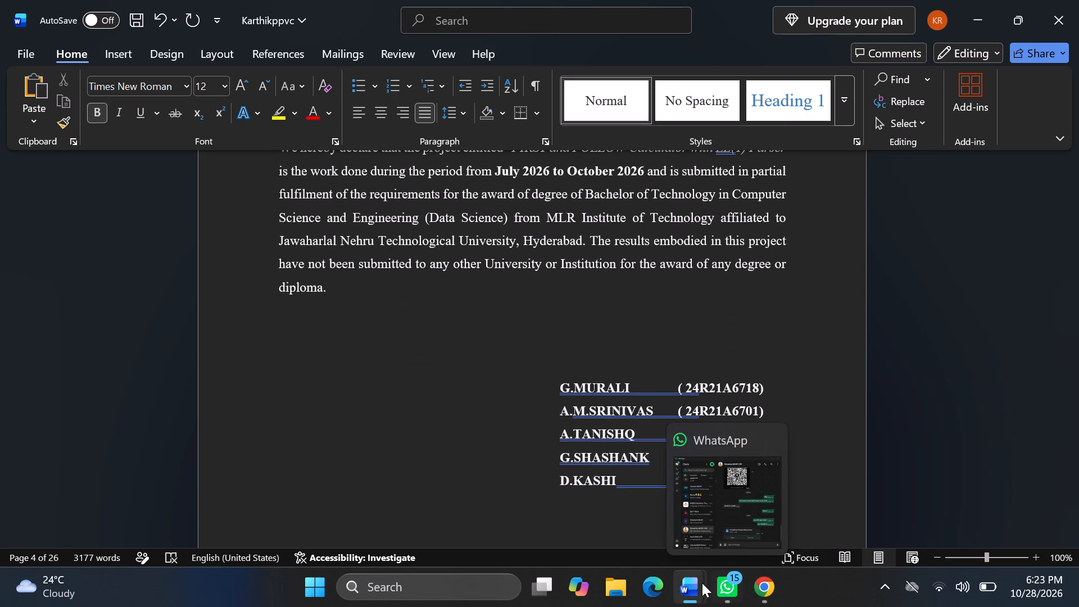
# Copy the three students' names and roll numbers from the declaration page of HostelCare_Project_Report, and return to the Karthikppvc report.
pyautogui.click(759, 534)
pyautogui.scroll(-1, 733, 441)
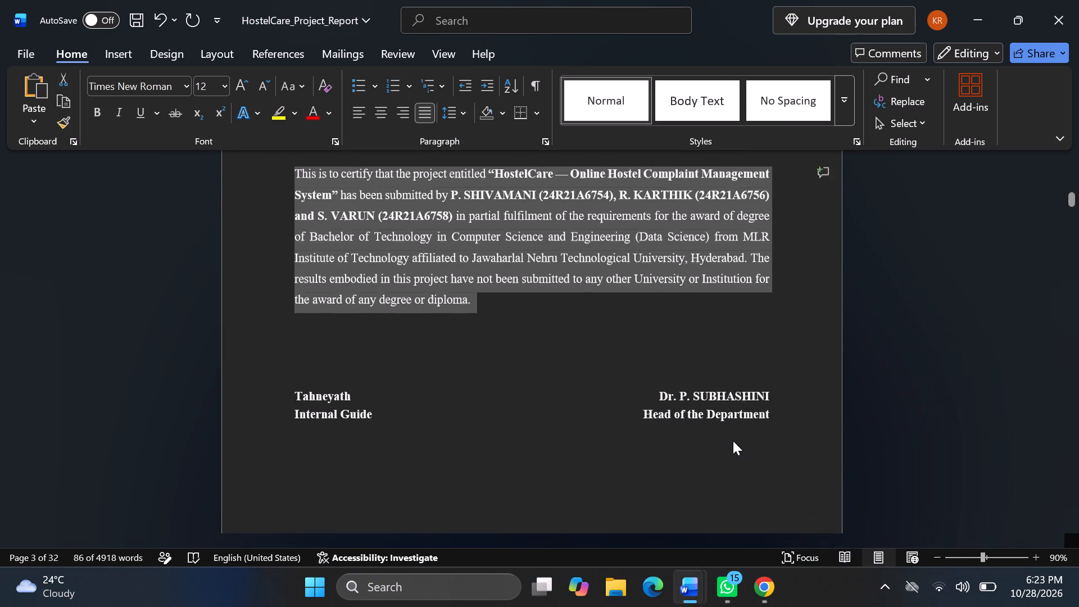
pyautogui.scroll(-3, 733, 441)
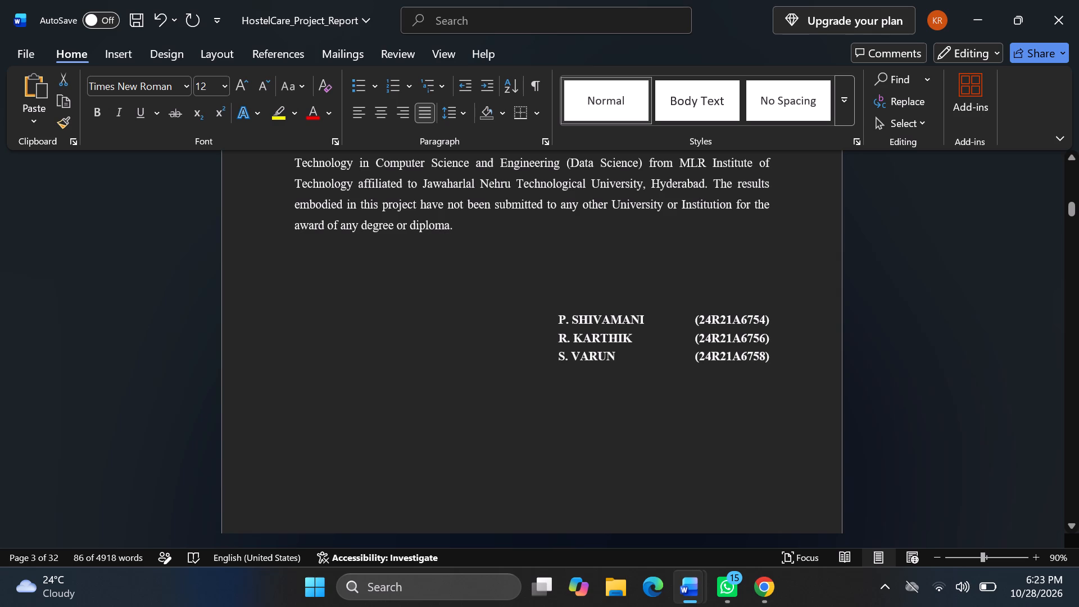
pyautogui.moveTo(557, 316); pyautogui.dragTo(750, 360)
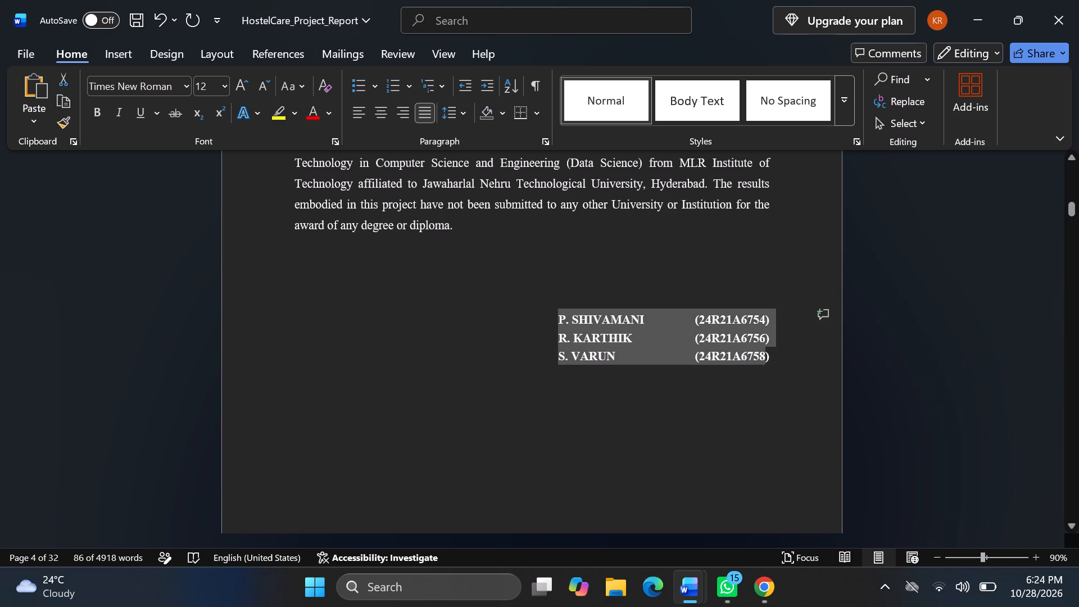
pyautogui.moveTo(750, 360); pyautogui.dragTo(777, 357)
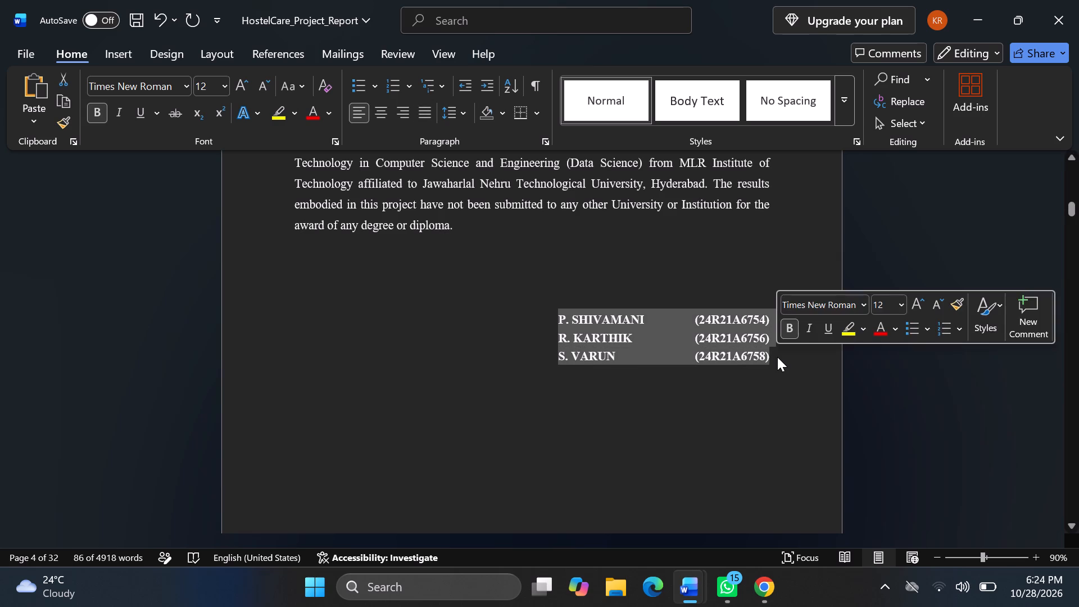
pyautogui.hotkey('ctrl', 'c')
pyautogui.scroll(-1, 777, 357)
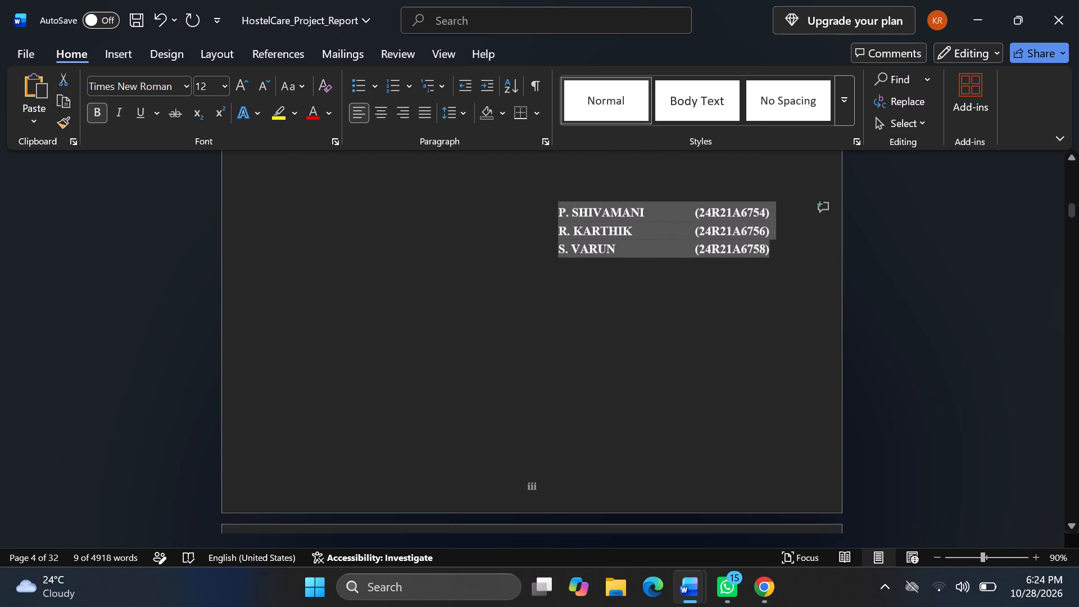
pyautogui.scroll(-1, 777, 357)
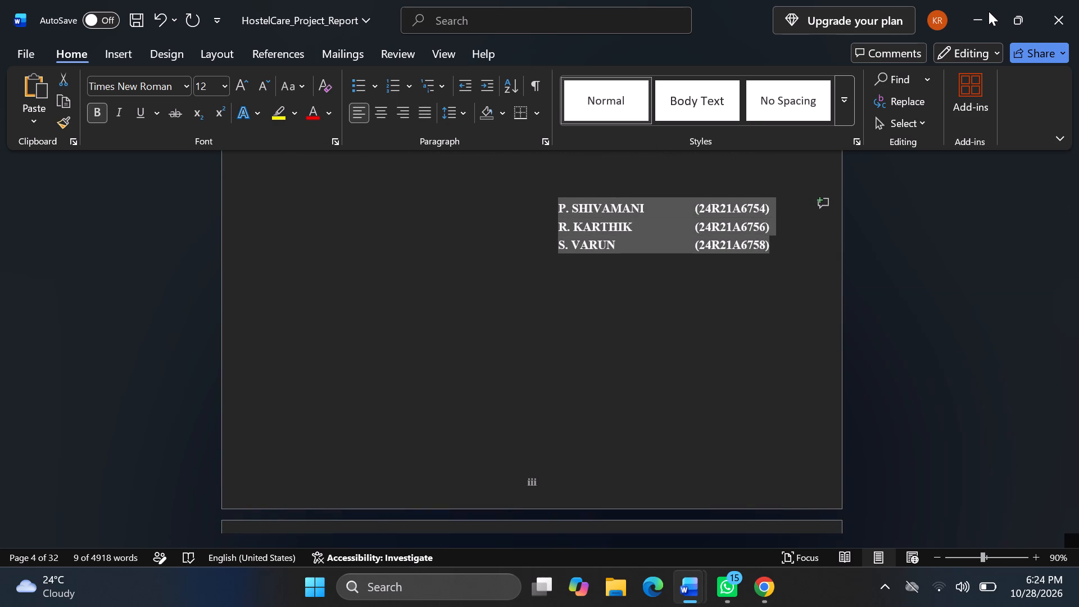
pyautogui.click(989, 11)
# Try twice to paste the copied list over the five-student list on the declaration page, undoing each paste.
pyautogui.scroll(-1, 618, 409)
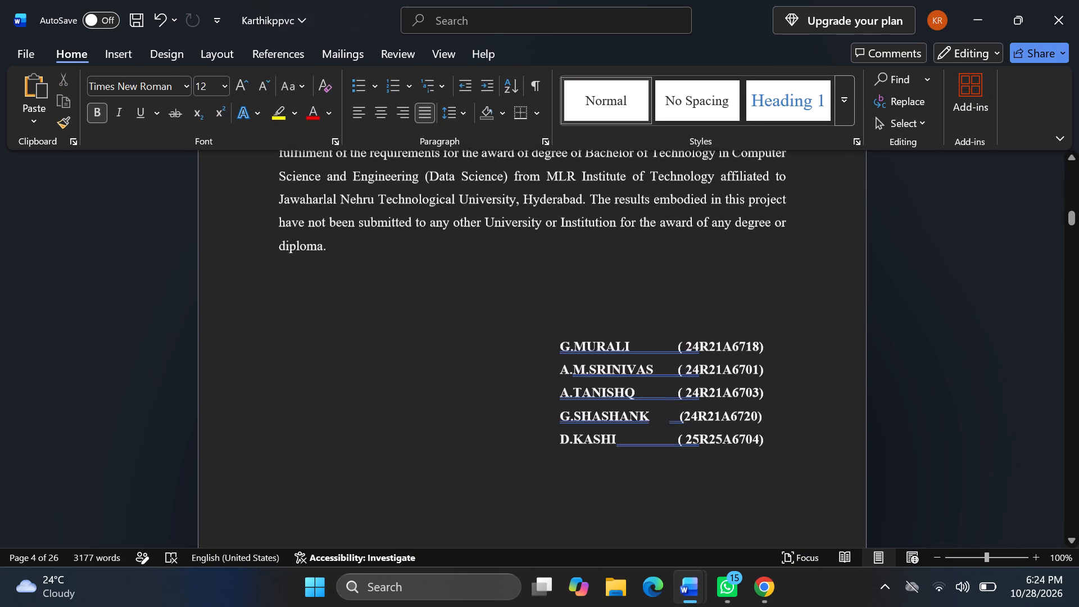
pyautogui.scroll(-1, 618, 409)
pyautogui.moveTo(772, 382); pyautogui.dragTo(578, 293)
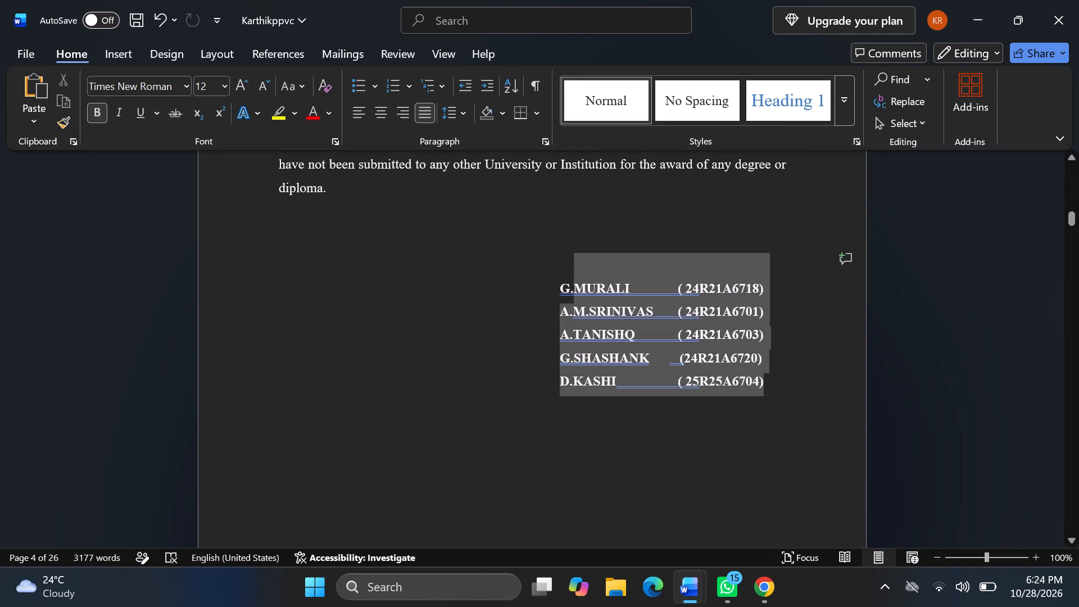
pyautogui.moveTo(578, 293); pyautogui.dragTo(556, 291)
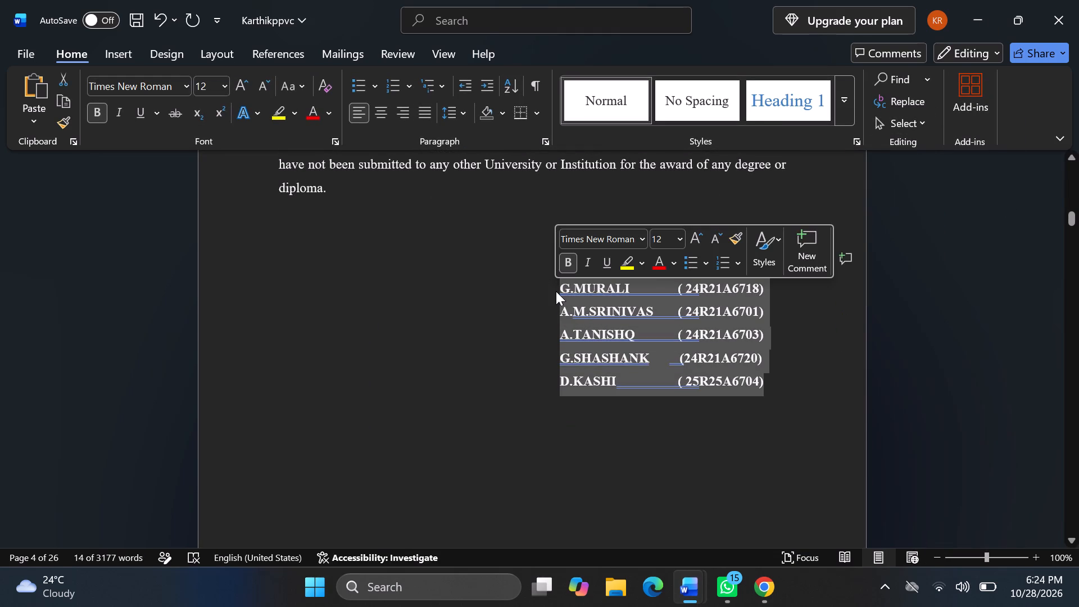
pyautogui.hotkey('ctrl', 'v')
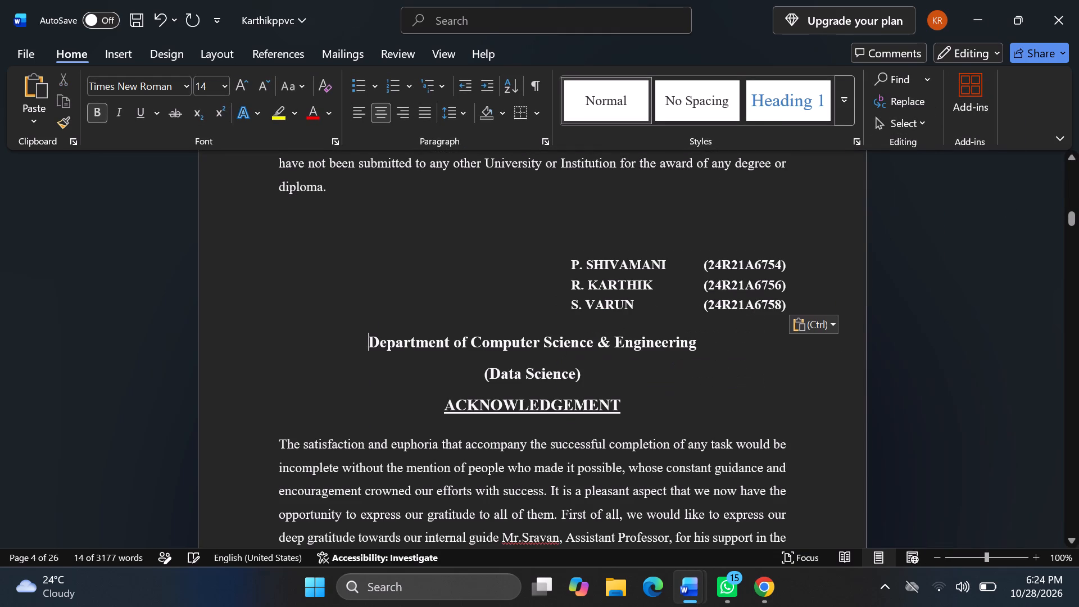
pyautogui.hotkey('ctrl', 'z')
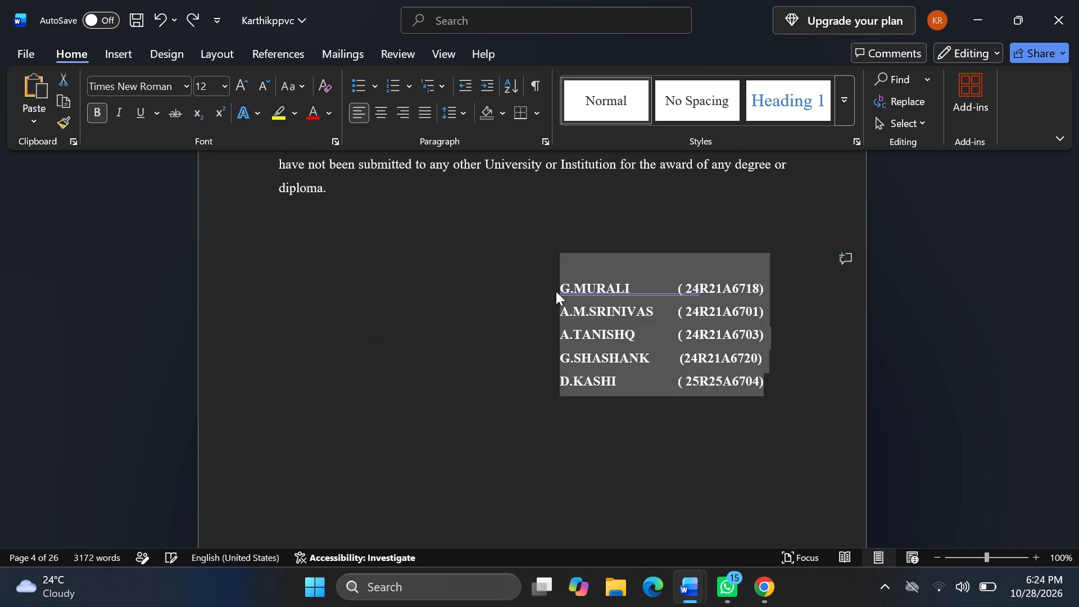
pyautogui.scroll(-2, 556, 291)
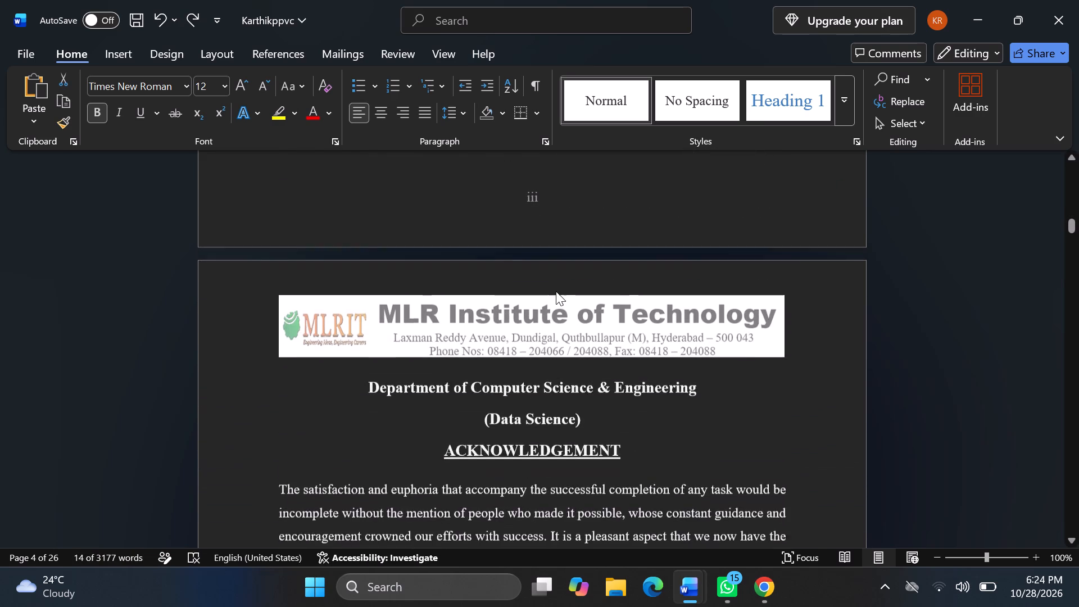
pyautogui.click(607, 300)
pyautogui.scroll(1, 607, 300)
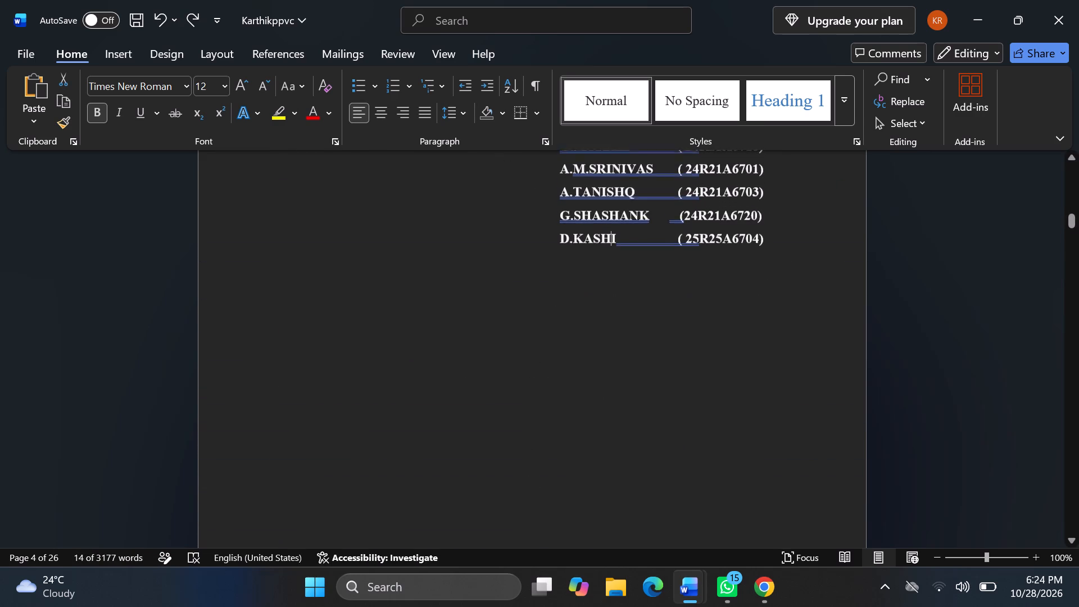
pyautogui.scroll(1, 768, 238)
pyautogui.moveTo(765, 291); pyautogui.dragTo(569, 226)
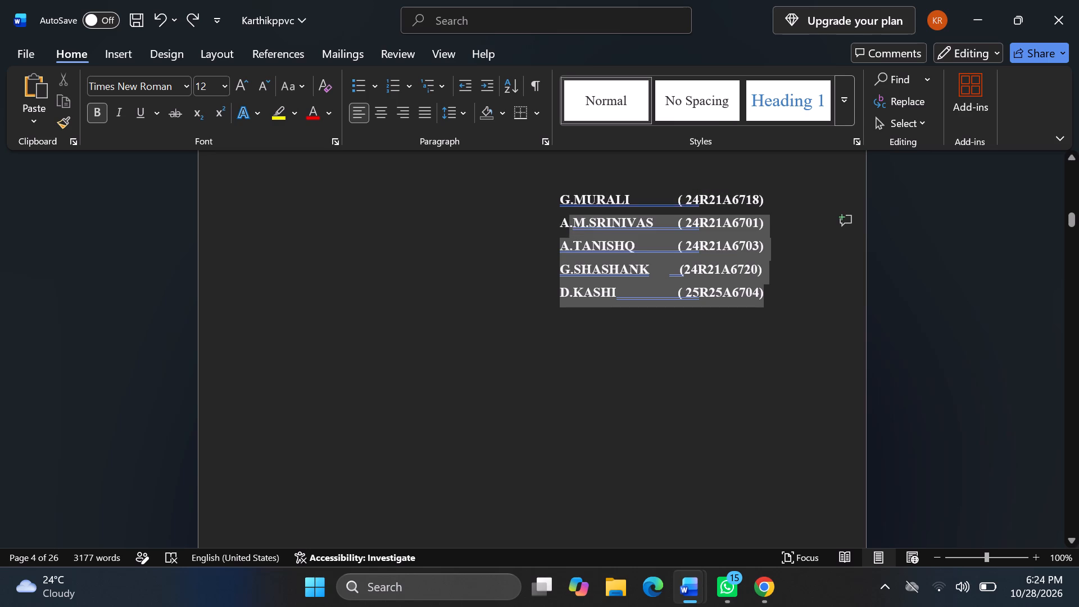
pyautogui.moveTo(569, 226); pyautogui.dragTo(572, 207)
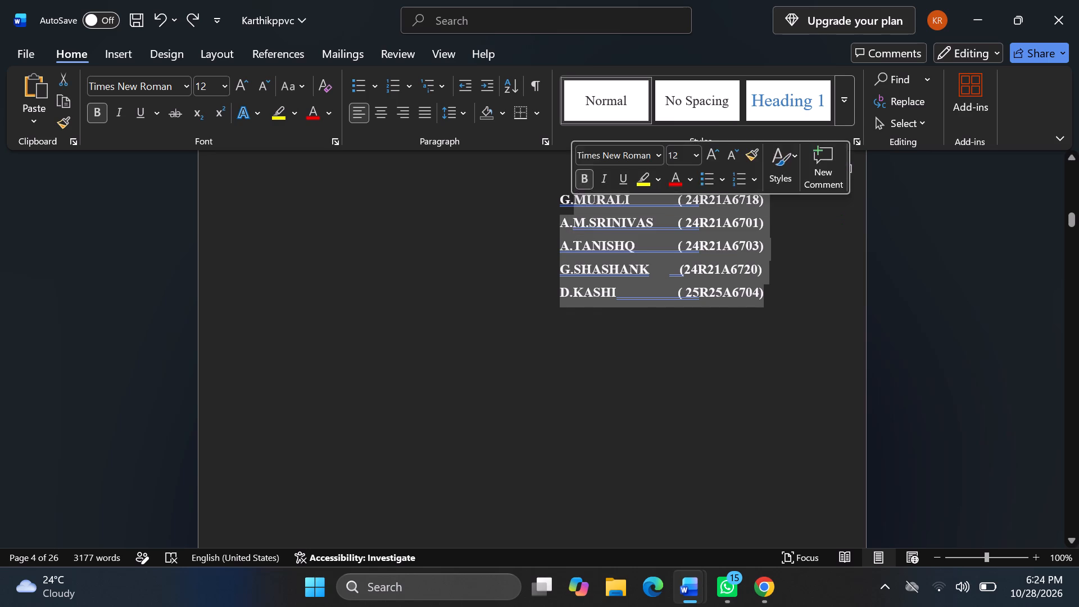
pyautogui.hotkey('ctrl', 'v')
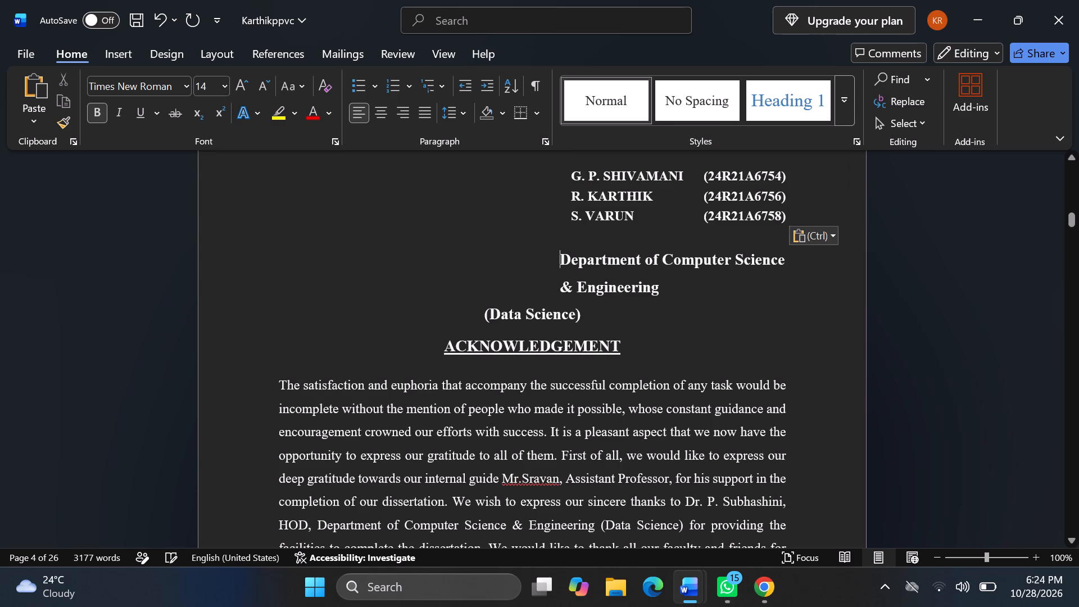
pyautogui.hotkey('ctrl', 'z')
# Replace the whole five-student list on the declaration page with the copied three-student list.
pyautogui.click(621, 268)
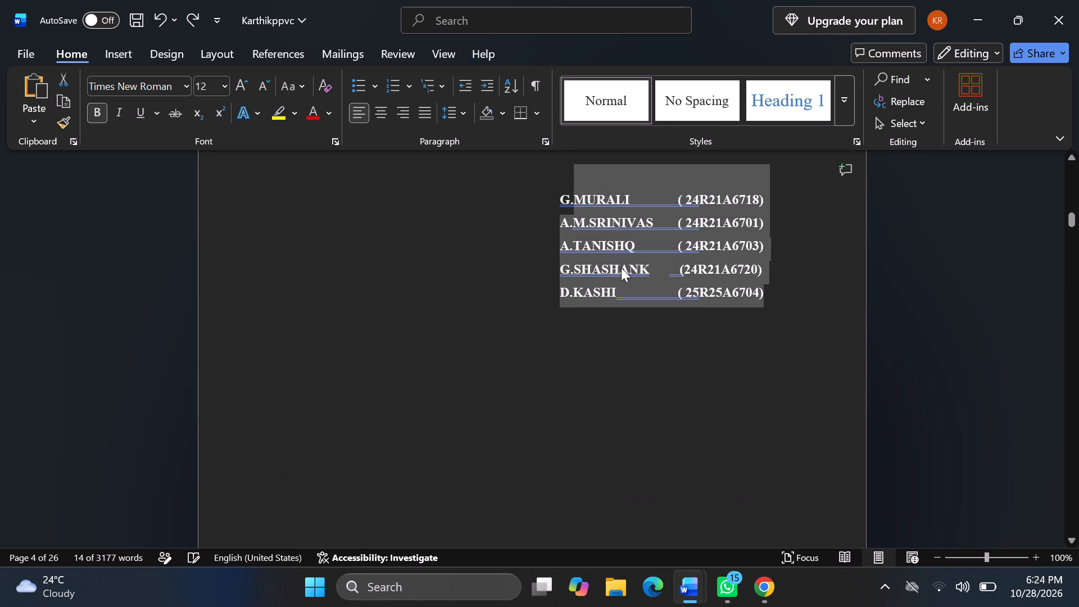
pyautogui.moveTo(776, 295); pyautogui.dragTo(592, 201)
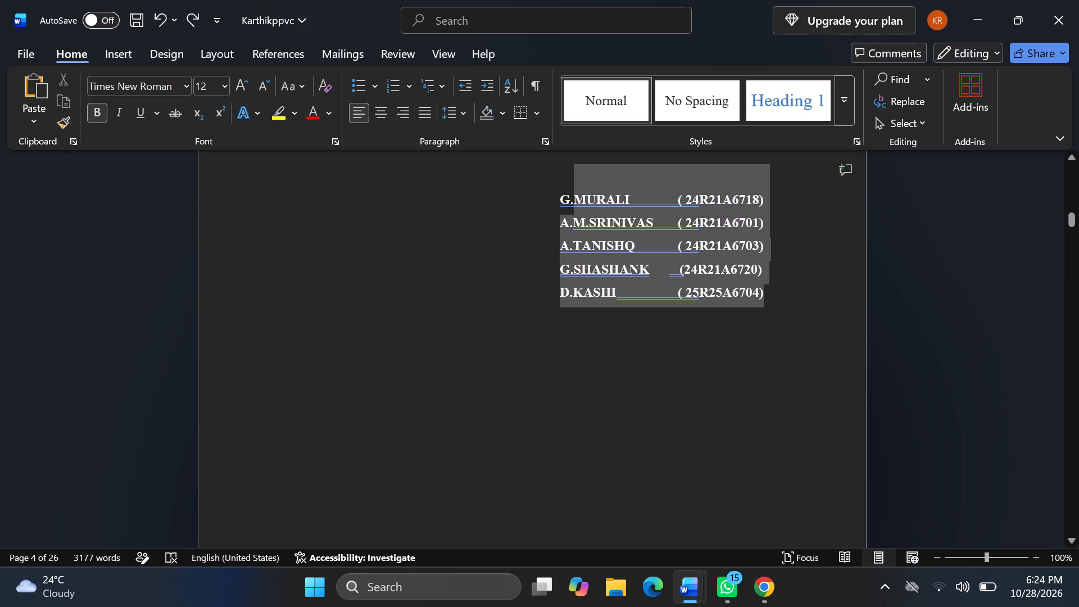
pyautogui.moveTo(592, 201); pyautogui.dragTo(563, 200)
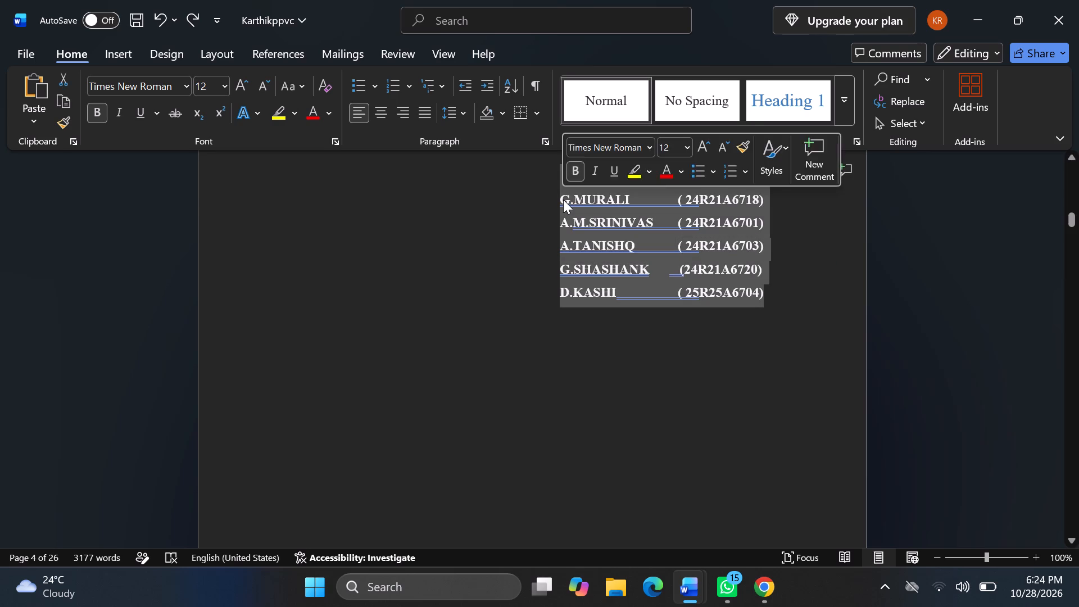
pyautogui.hotkey('ctrl', 'v')
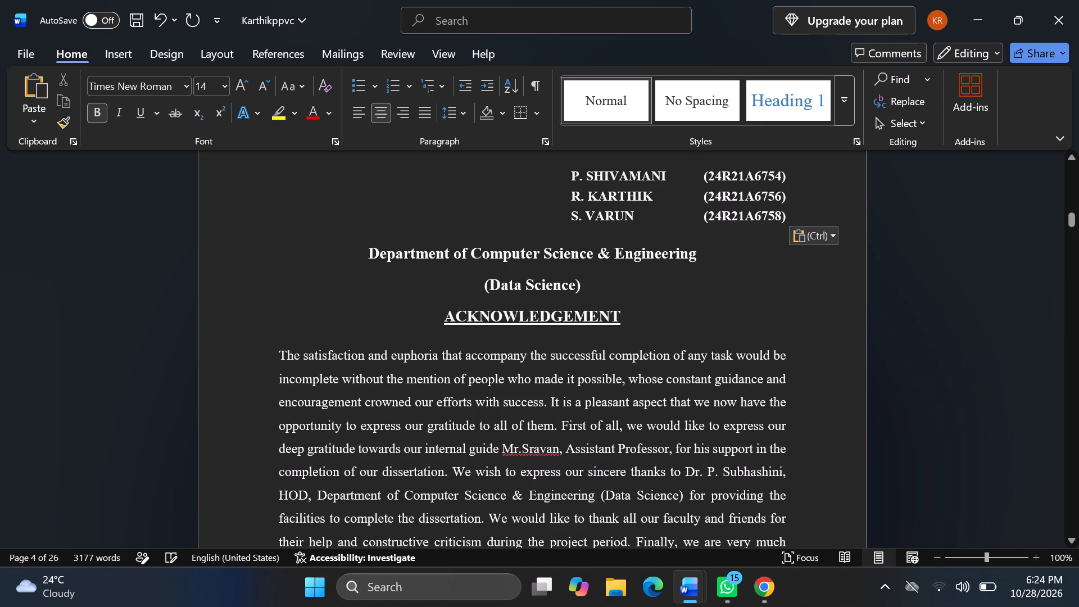
# Insert blank lines before the acknowledgement's "Department of Computer Science & Engineering" heading so that it starts on the next page.
pyautogui.press('Return')
pyautogui.press('Return')
pyautogui.press('Return')
pyautogui.press('Return')
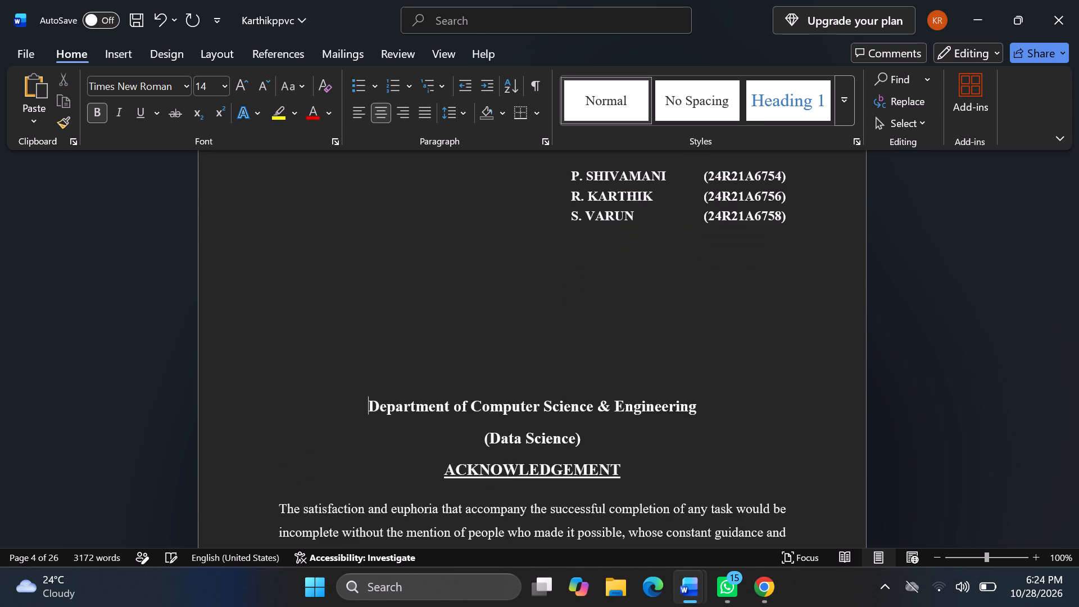
pyautogui.press('Return')
pyautogui.press('Return')
pyautogui.press('Return')
pyautogui.press('Return')
pyautogui.scroll(-1, 559, 214)
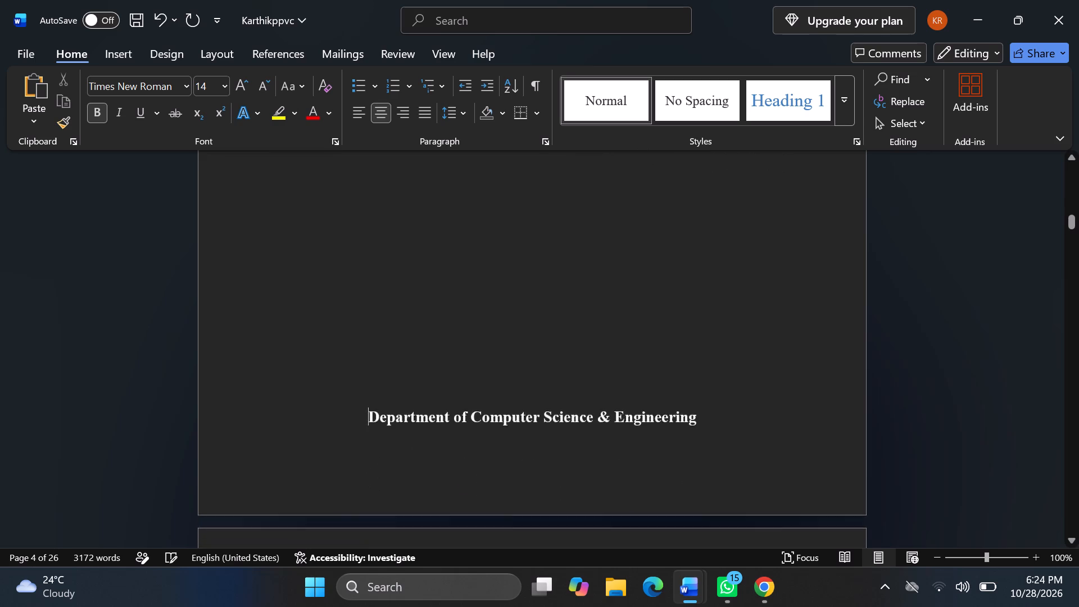
pyautogui.press('Return')
pyautogui.press('Return')
pyautogui.scroll(-1, 559, 214)
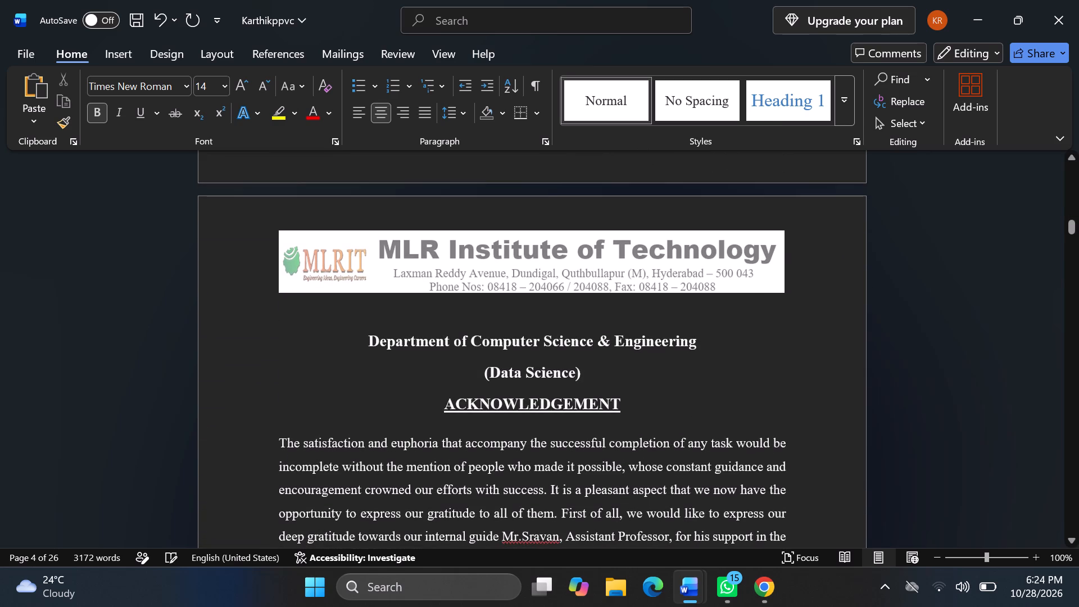
pyautogui.press('BackSpace')
pyautogui.press('Return')
# Replace the five-student list below the acknowledgement paragraph with the copied three-student list.
pyautogui.scroll(-2, 524, 226)
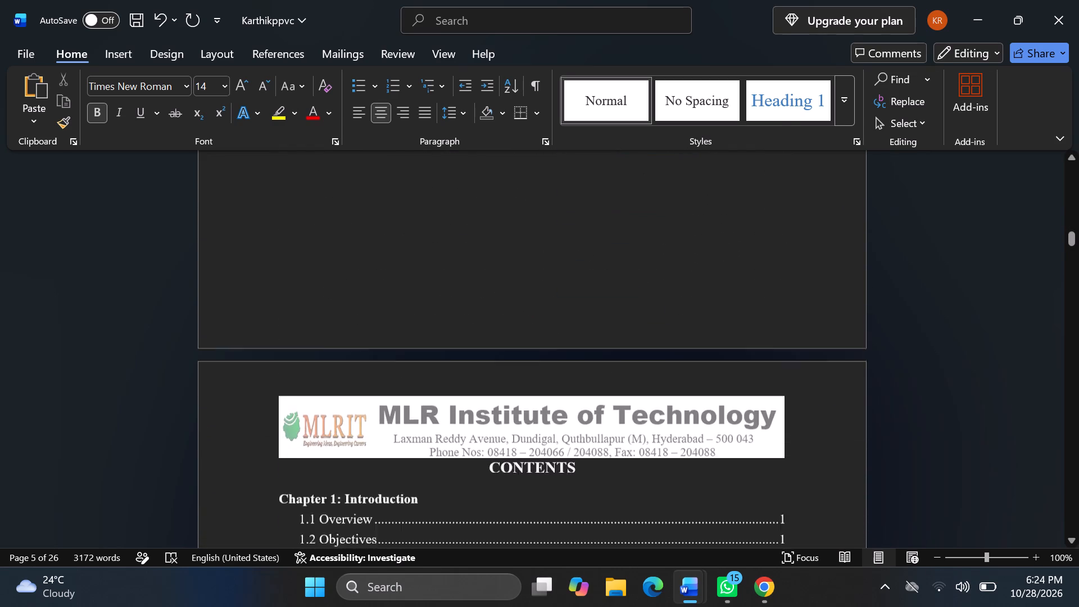
pyautogui.scroll(-1, 524, 226)
pyautogui.scroll(4, 524, 226)
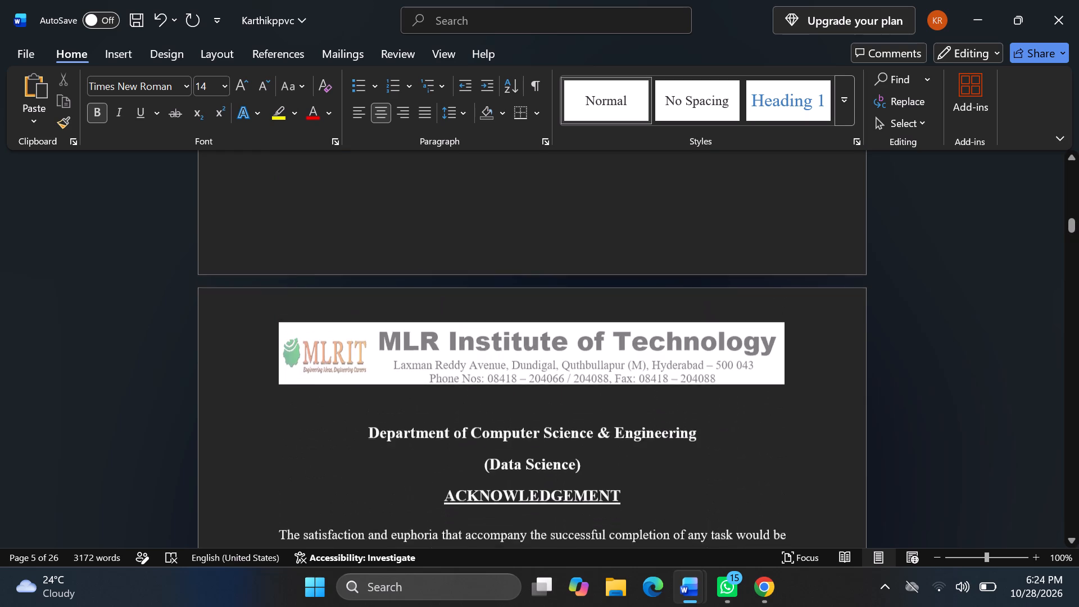
pyautogui.scroll(3, 524, 226)
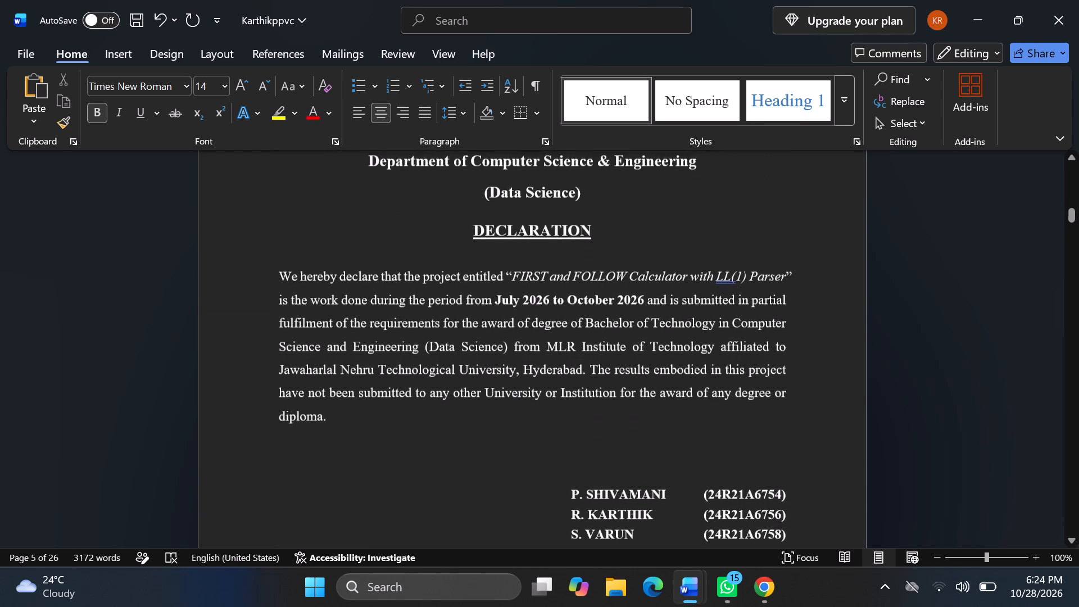
pyautogui.scroll(-2, 524, 226)
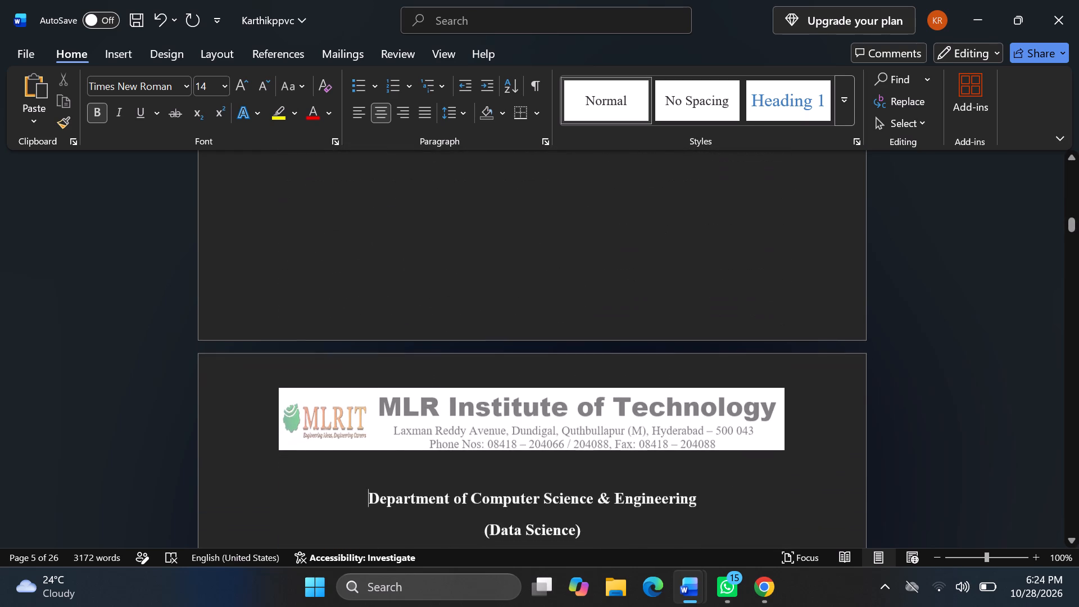
pyautogui.scroll(-3, 524, 226)
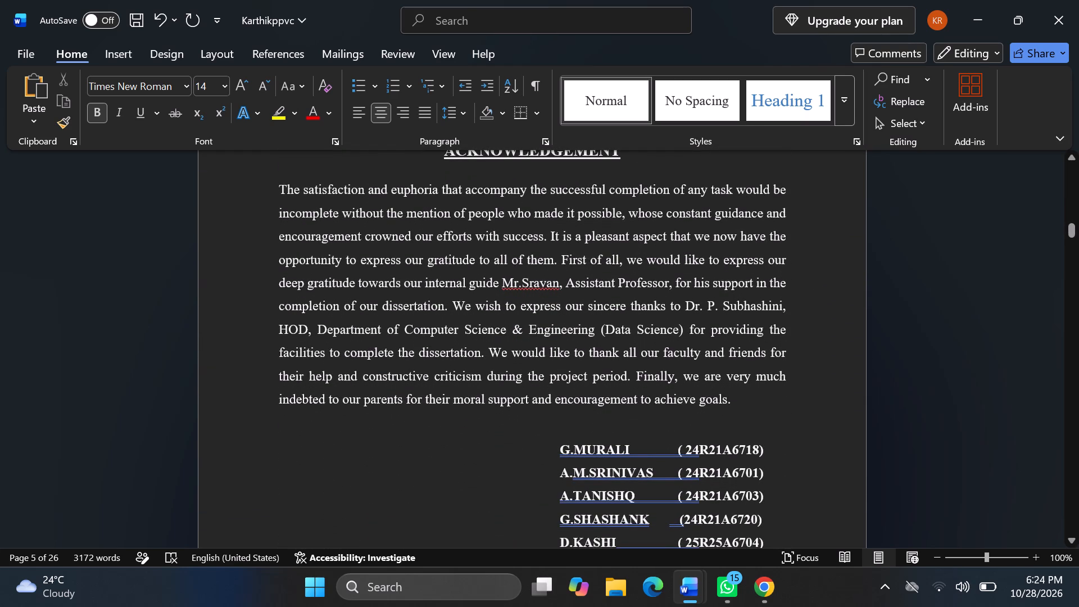
pyautogui.scroll(-1, 541, 301)
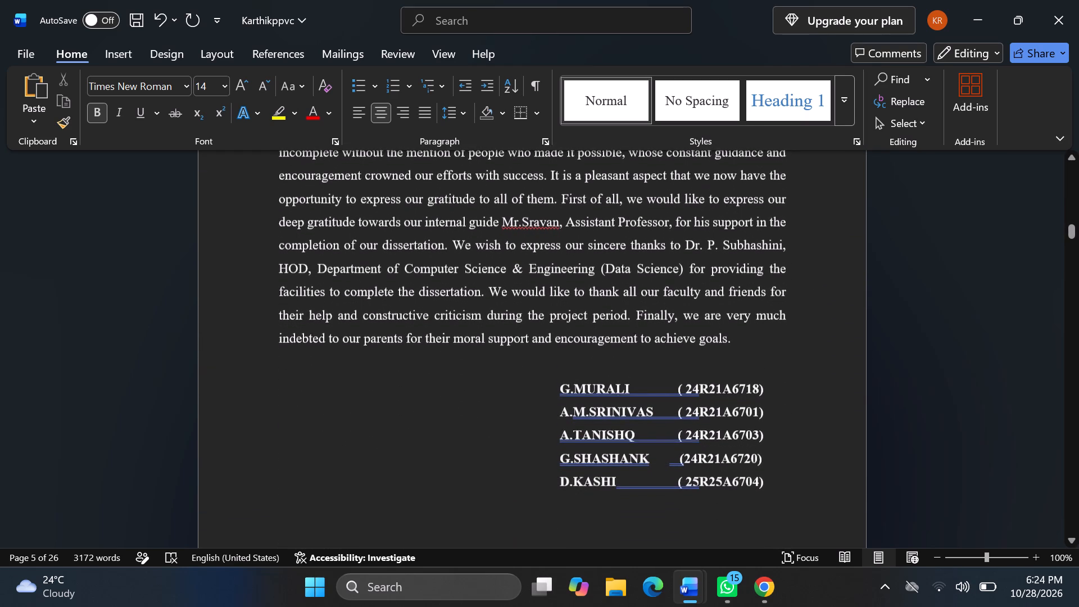
pyautogui.scroll(-1, 579, 371)
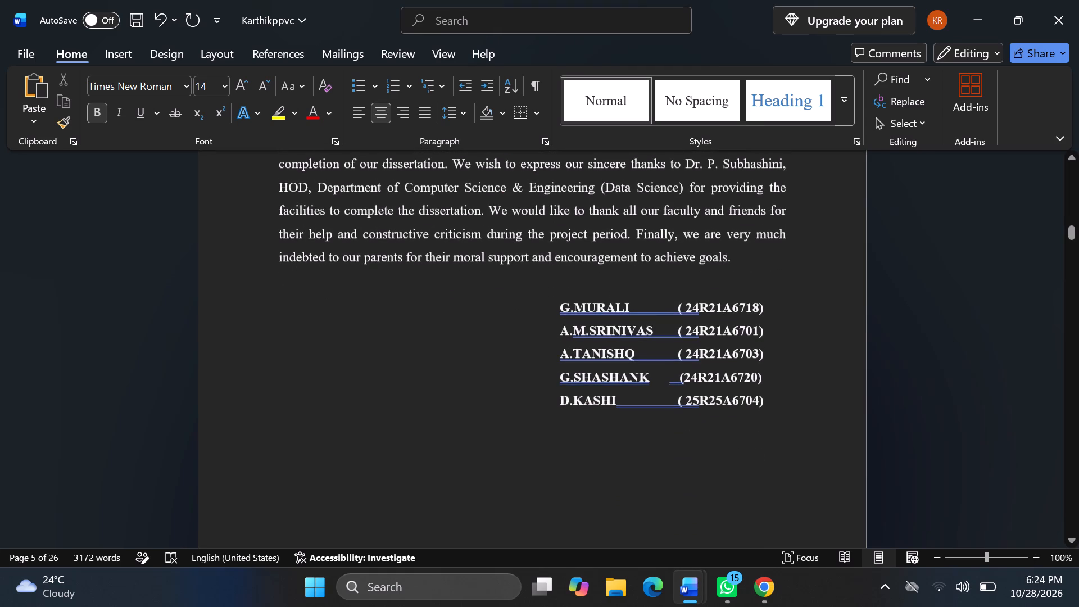
pyautogui.moveTo(563, 306); pyautogui.dragTo(772, 434)
pyautogui.hotkey('ctrl', 'v')
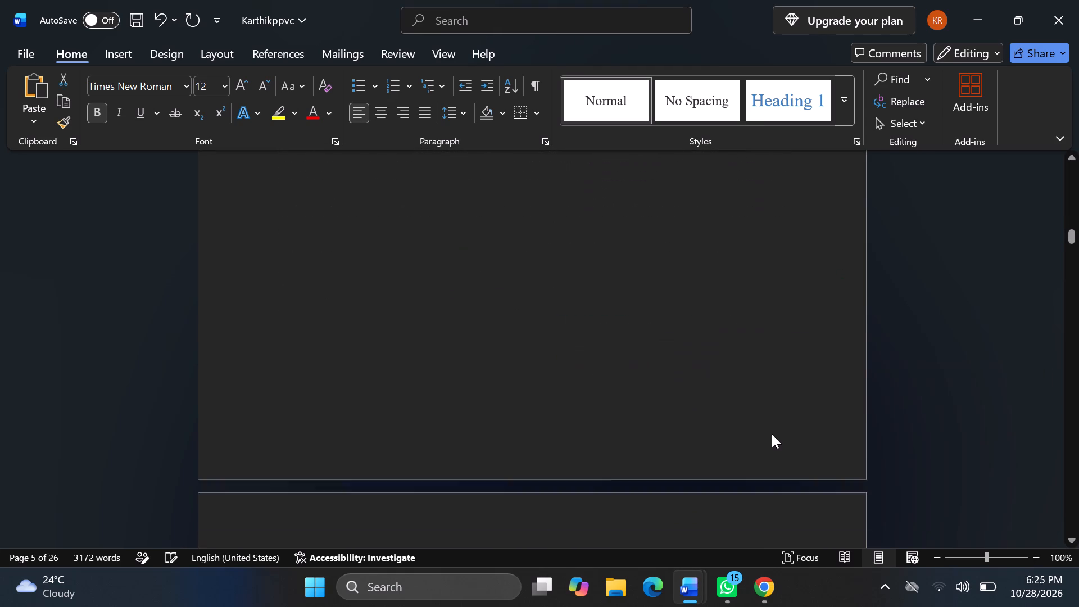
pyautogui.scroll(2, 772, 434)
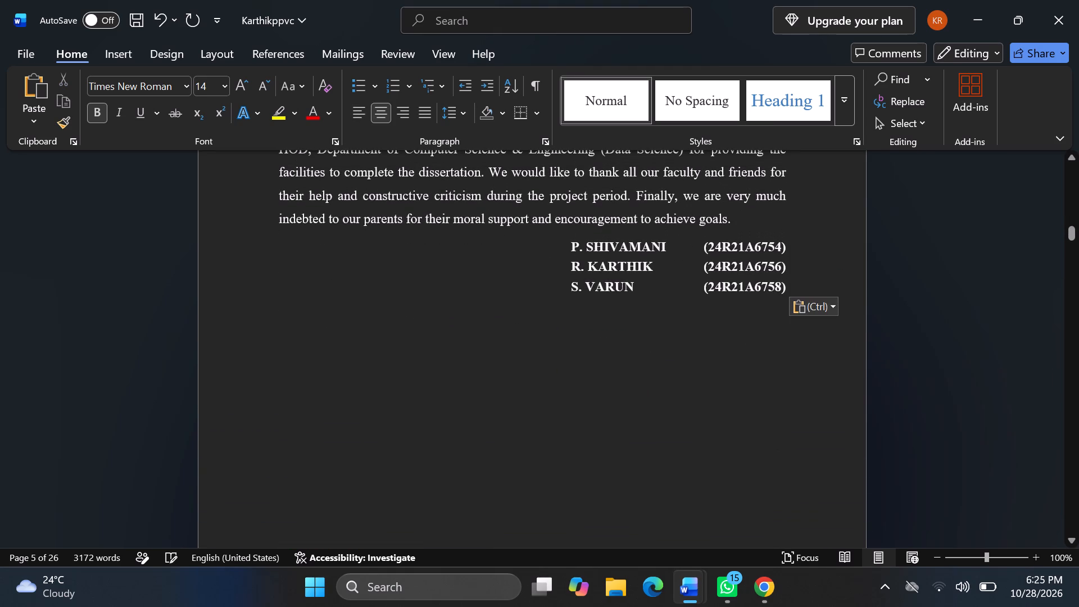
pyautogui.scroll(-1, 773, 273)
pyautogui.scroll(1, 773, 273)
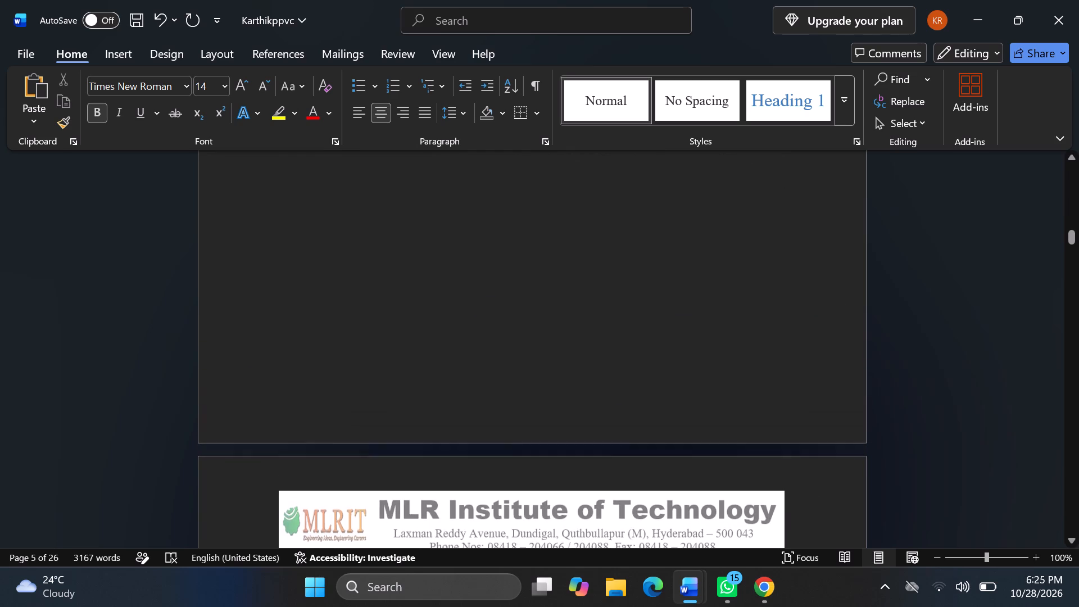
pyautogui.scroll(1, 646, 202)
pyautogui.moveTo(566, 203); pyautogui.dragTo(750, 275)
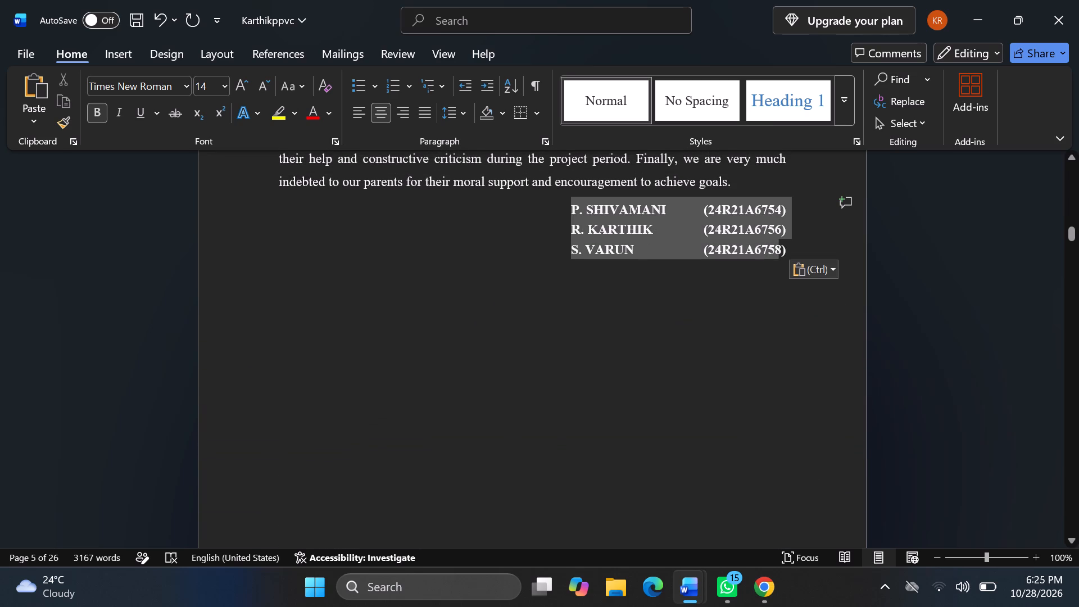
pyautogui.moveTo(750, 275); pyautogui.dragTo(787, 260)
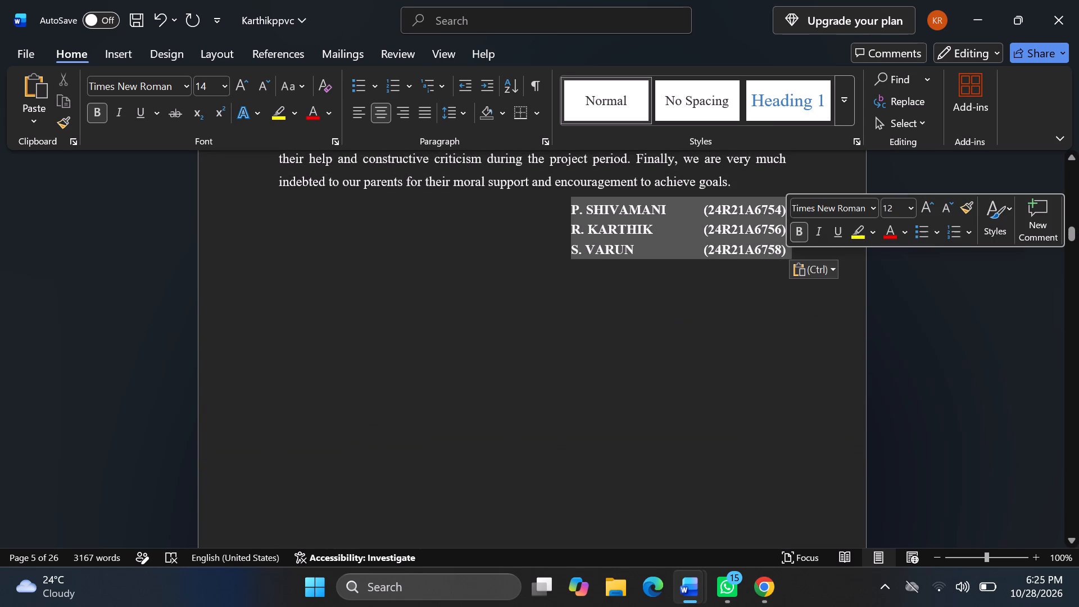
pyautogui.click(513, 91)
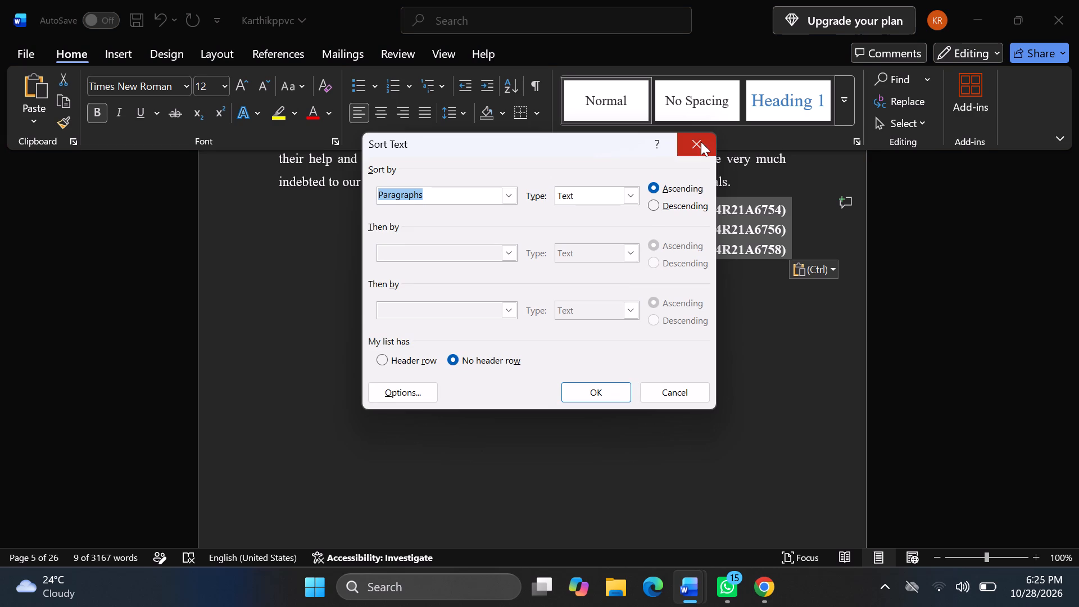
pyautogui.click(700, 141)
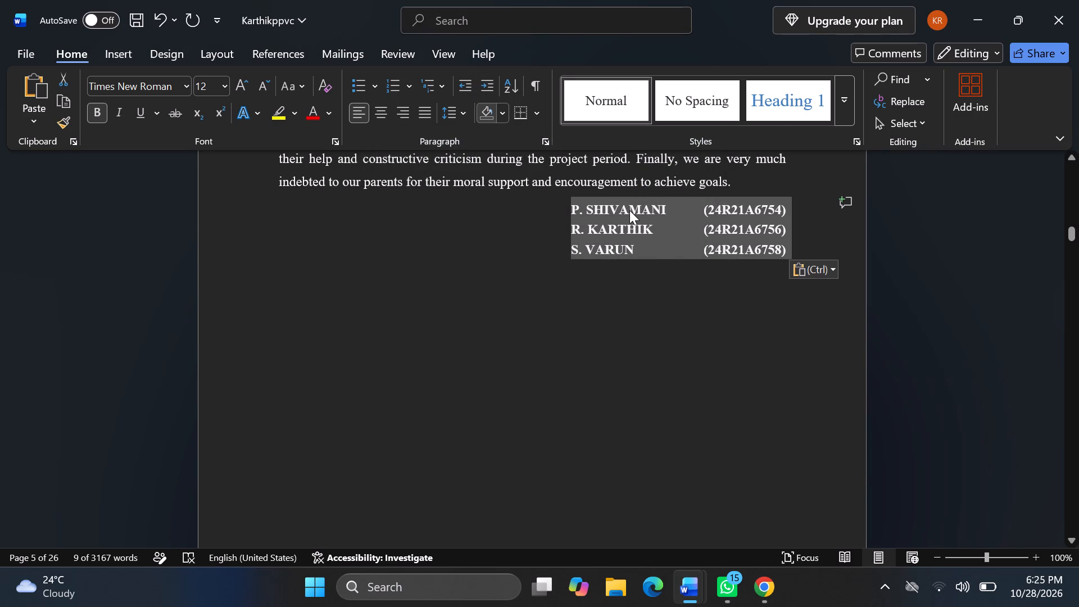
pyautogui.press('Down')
# Insert five blank lines between the acknowledgement paragraph and the three-student list below it.
pyautogui.scroll(1, 629, 210)
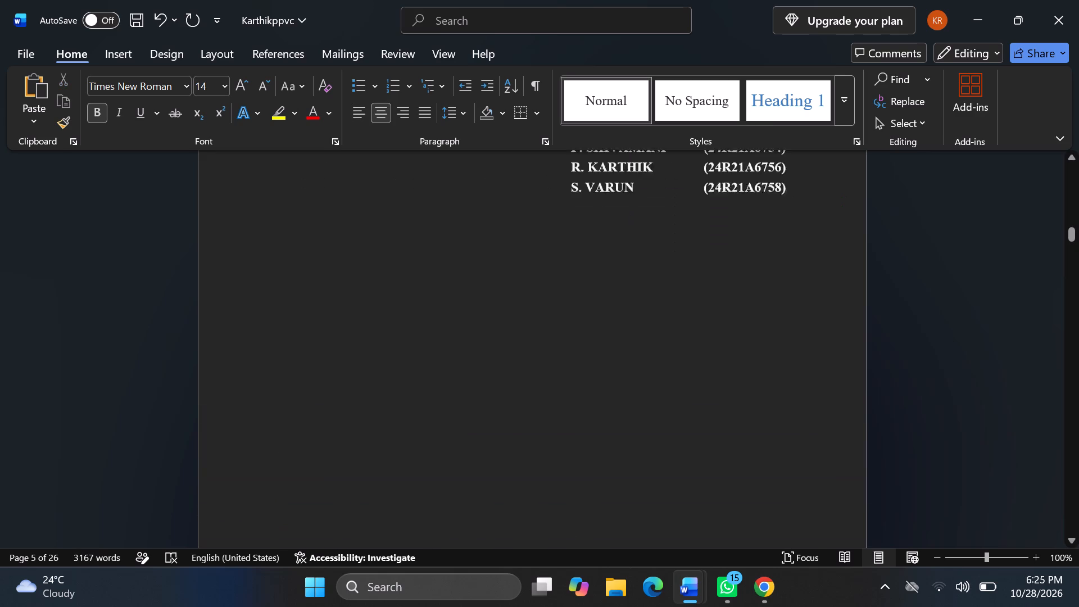
pyautogui.scroll(2, 629, 210)
pyautogui.moveTo(573, 277); pyautogui.dragTo(812, 334)
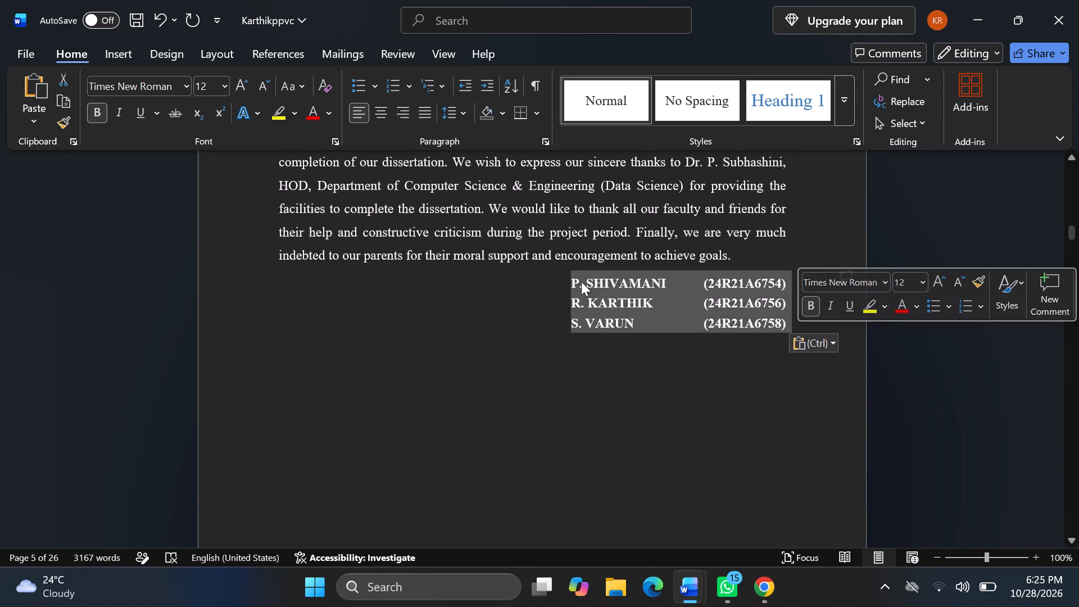
pyautogui.click(569, 279)
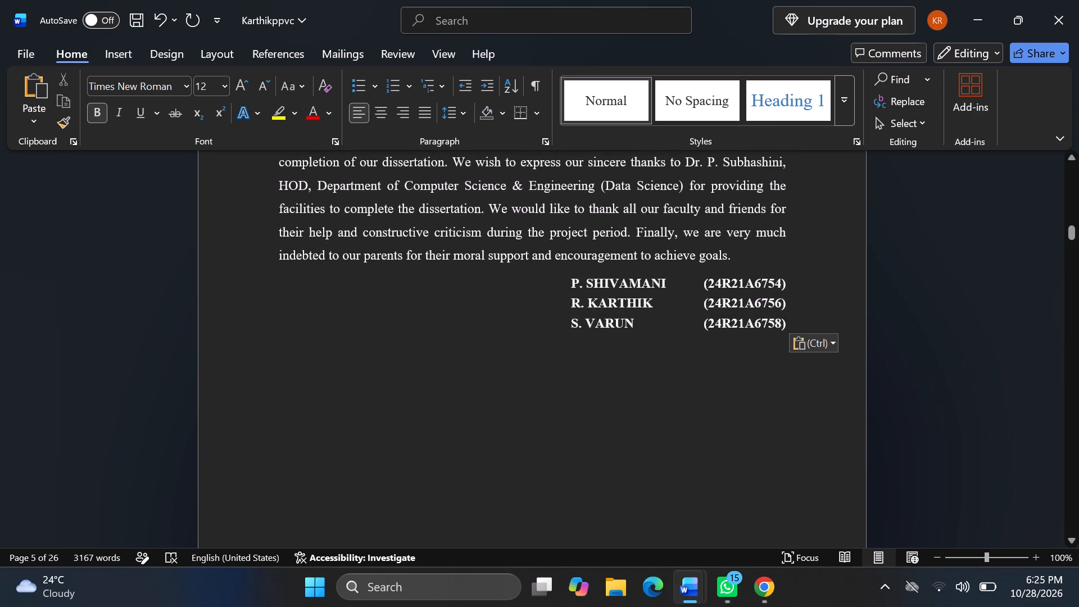
pyautogui.press('Return')
pyautogui.press('Return')
pyautogui.scroll(1, 569, 284)
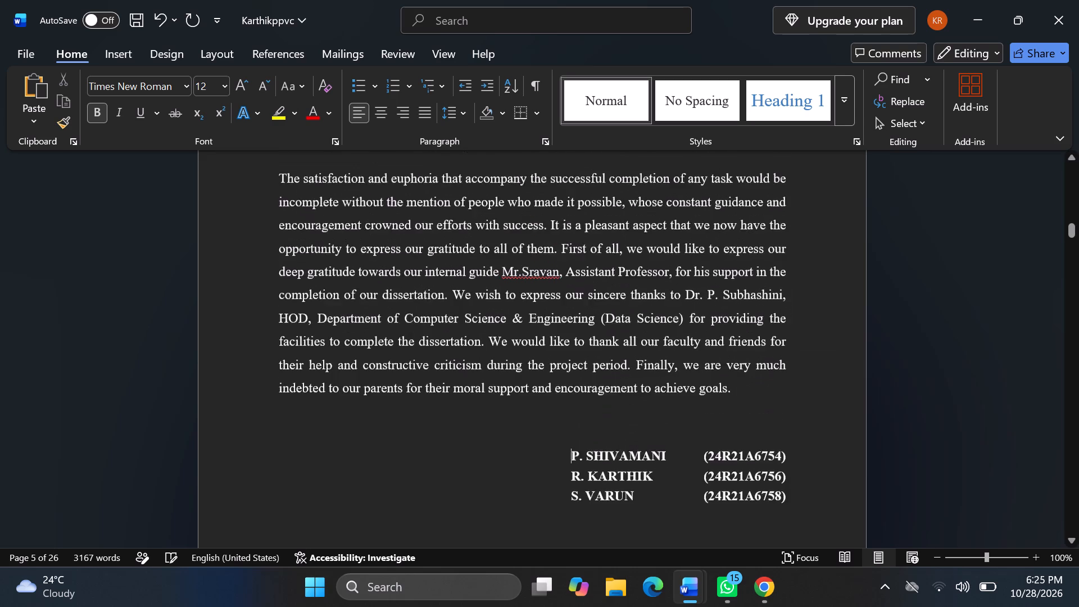
pyautogui.scroll(1, 569, 284)
pyautogui.scroll(-1, 569, 284)
pyautogui.press('Return')
pyautogui.press('Return')
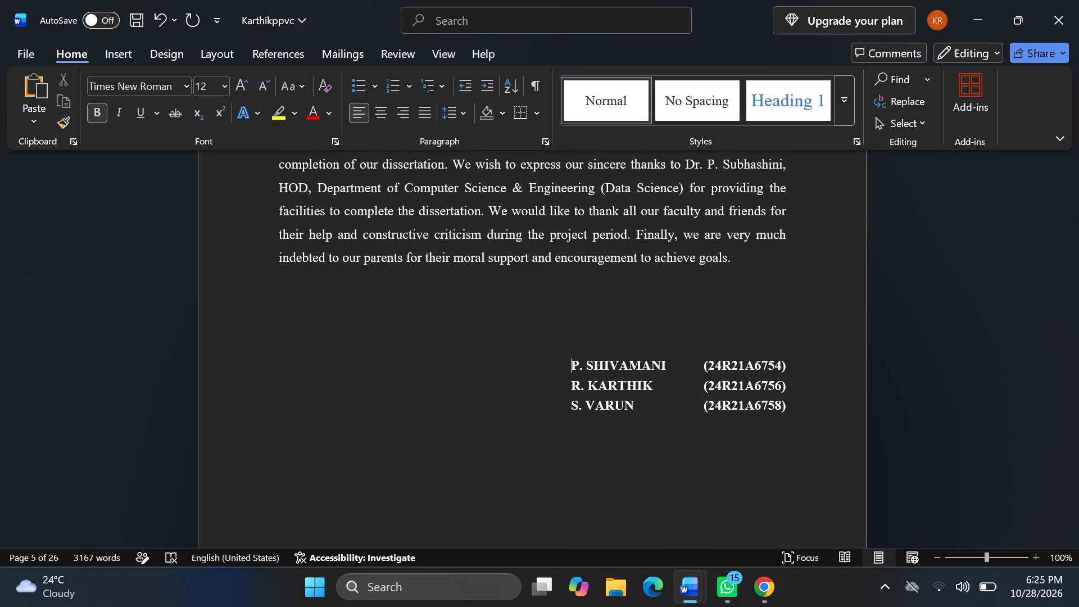
pyautogui.scroll(-1, 569, 284)
pyautogui.scroll(1, 569, 284)
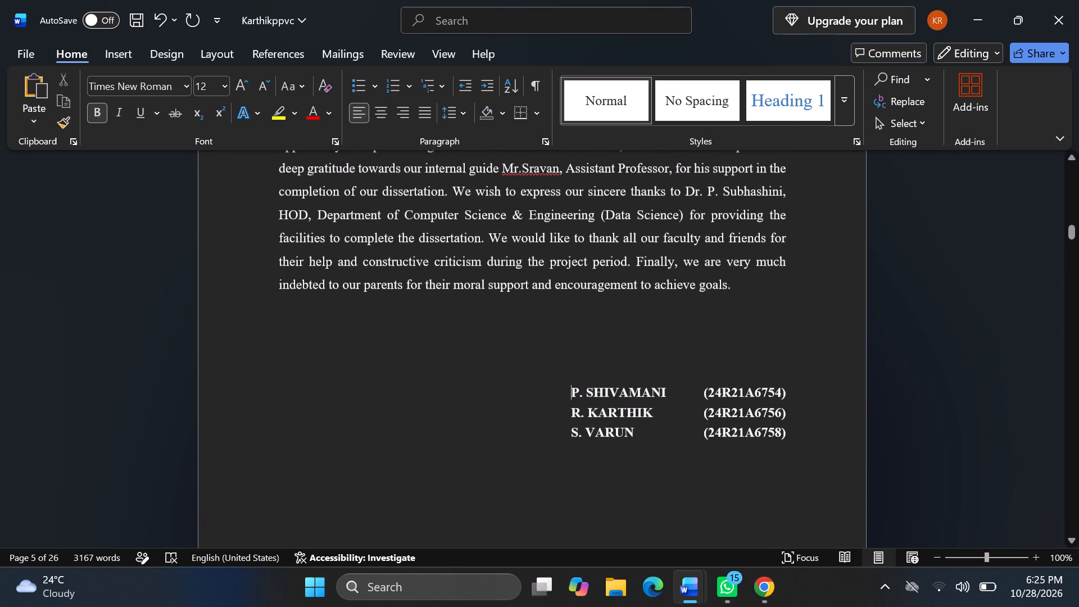
pyautogui.press('Return')
pyautogui.scroll(-1, 569, 284)
pyautogui.scroll(1, 569, 284)
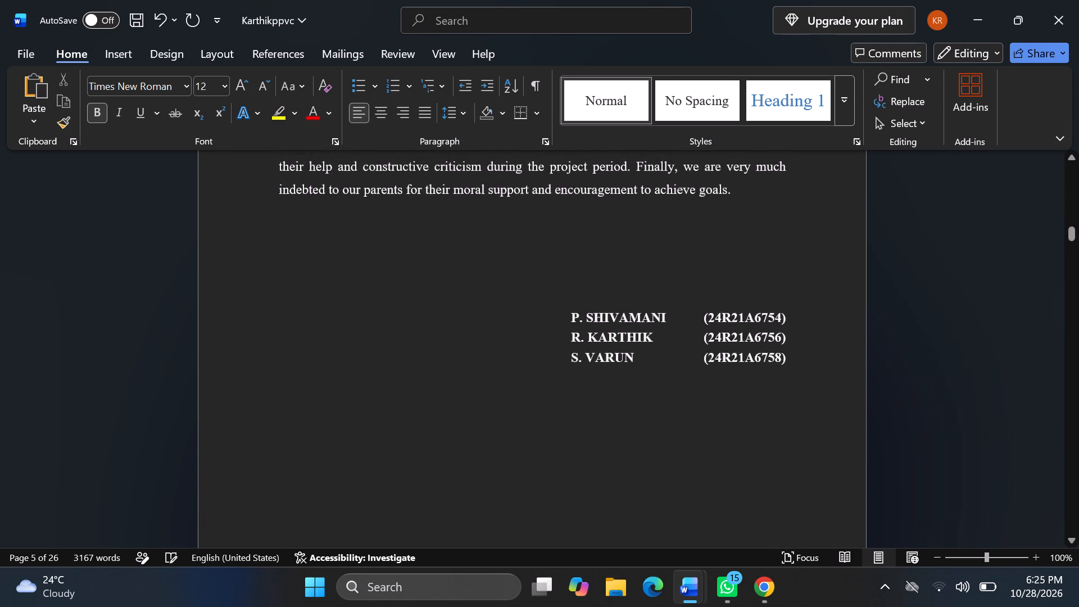
# Review the pages from the acknowledgement back to the cover, checking the body text, student lists and project title.
pyautogui.scroll(1, 569, 284)
pyautogui.moveTo(273, 204); pyautogui.dragTo(732, 420)
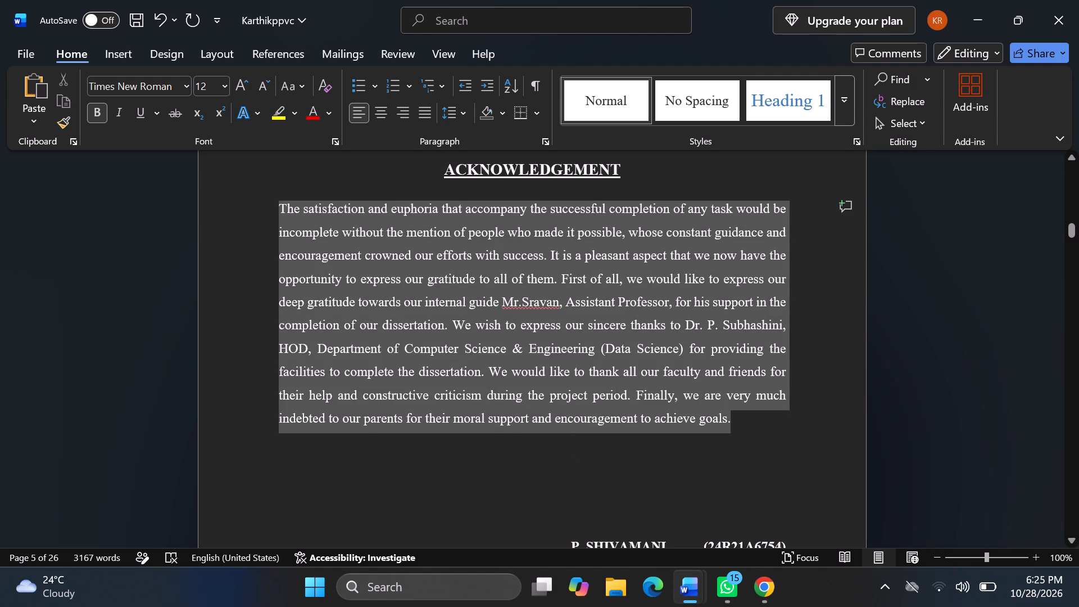
pyautogui.moveTo(732, 420); pyautogui.dragTo(732, 420)
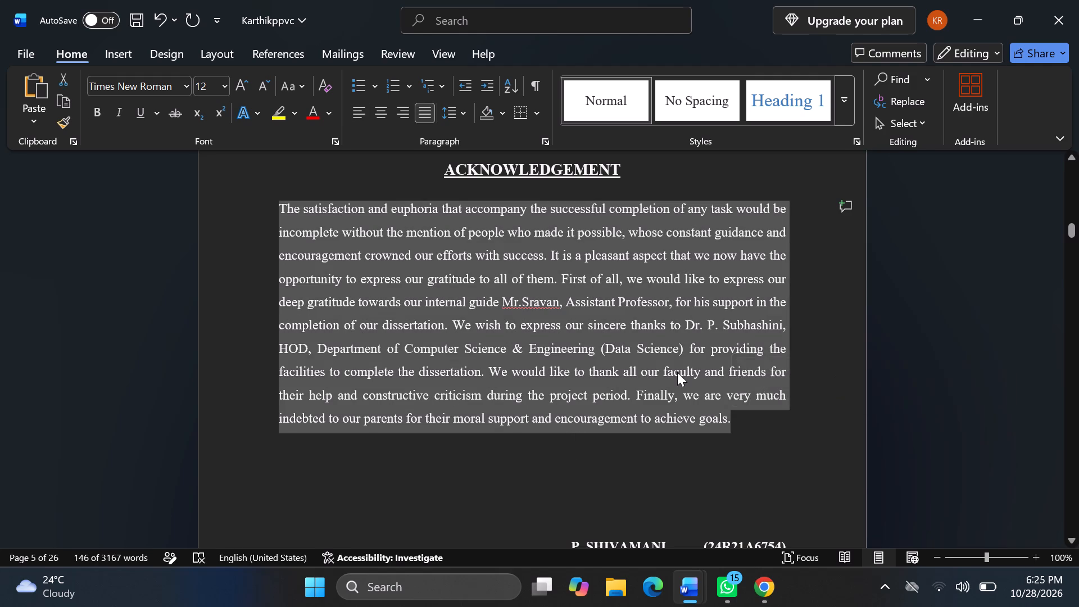
pyautogui.click(677, 372)
pyautogui.scroll(2, 677, 372)
pyautogui.scroll(-2, 677, 372)
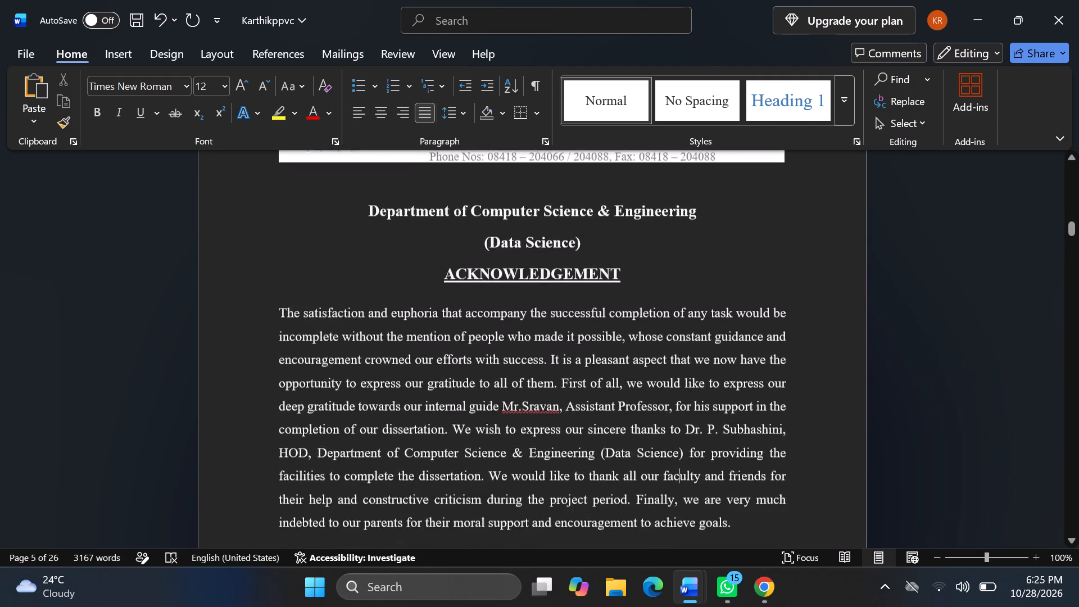
pyautogui.scroll(3, 677, 372)
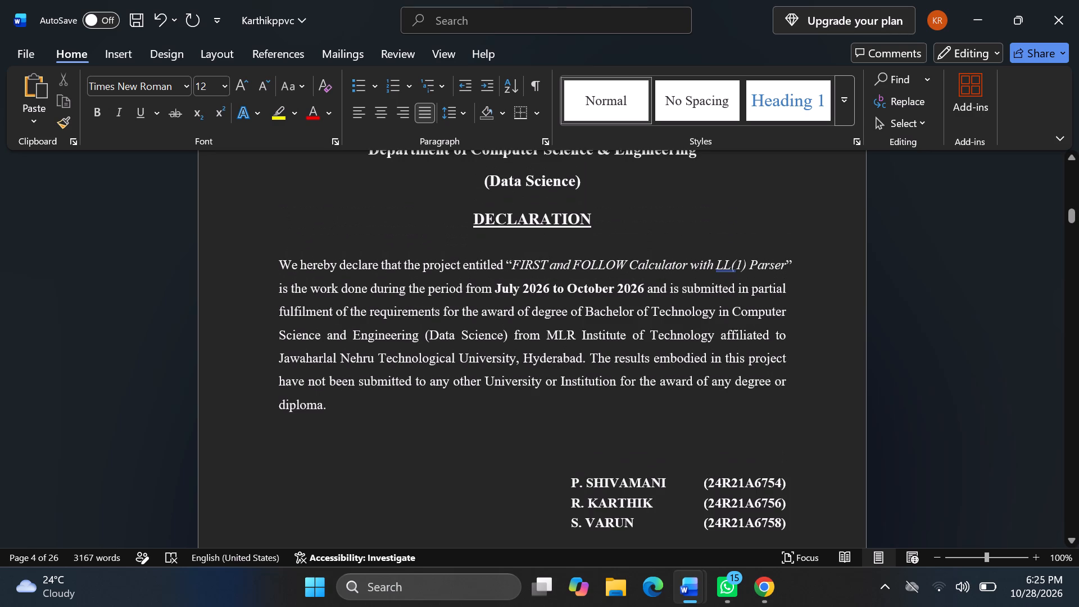
pyautogui.scroll(2, 537, 277)
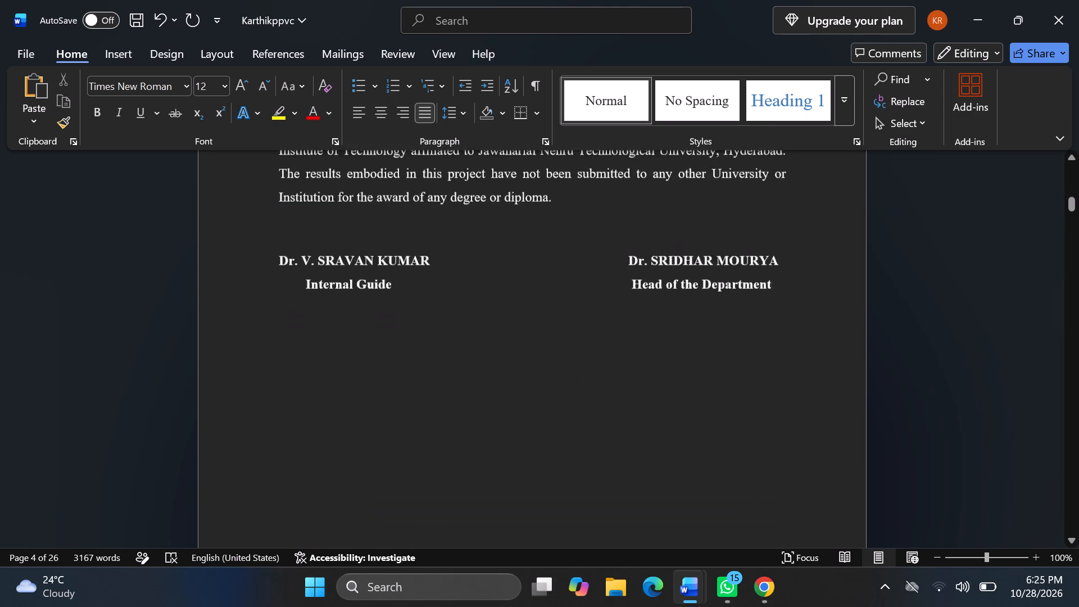
pyautogui.scroll(5, 537, 277)
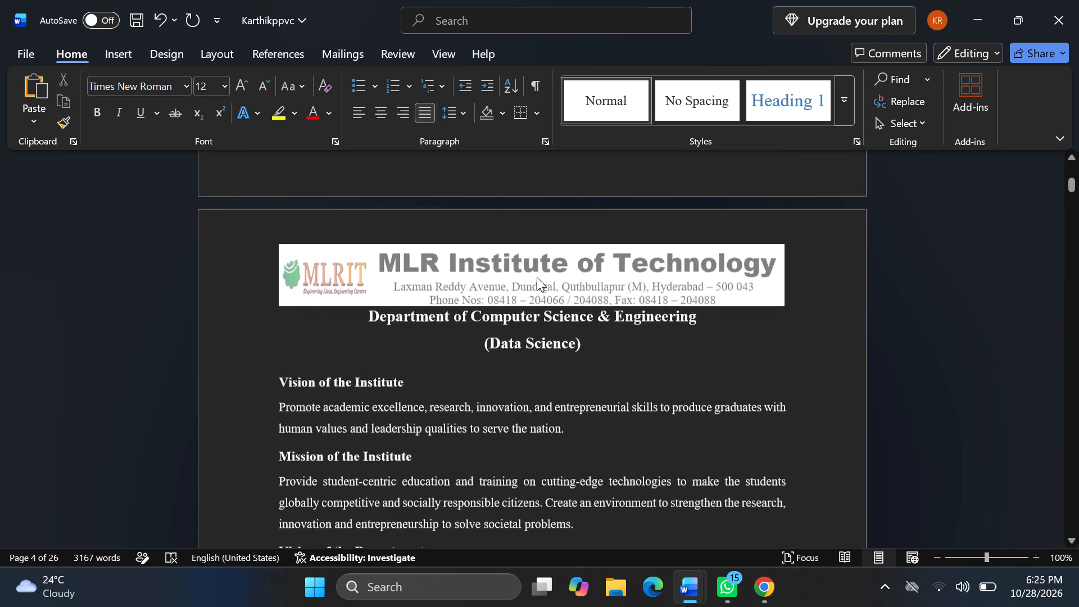
pyautogui.scroll(4, 537, 277)
pyautogui.scroll(-1, 537, 277)
pyautogui.scroll(1, 537, 277)
pyautogui.scroll(-2, 537, 277)
pyautogui.scroll(1, 537, 277)
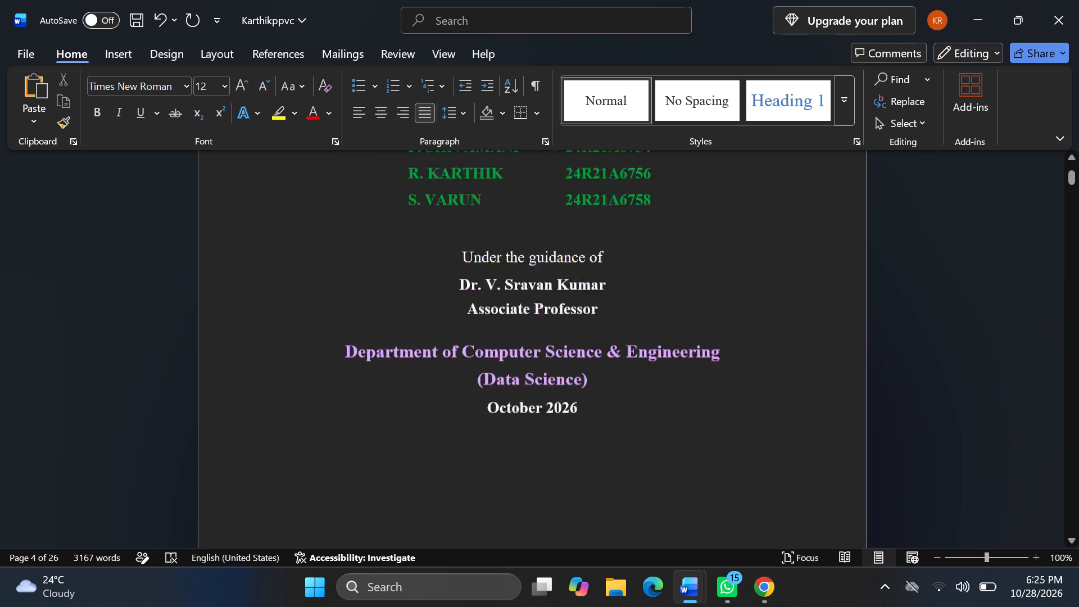
pyautogui.scroll(1, 537, 277)
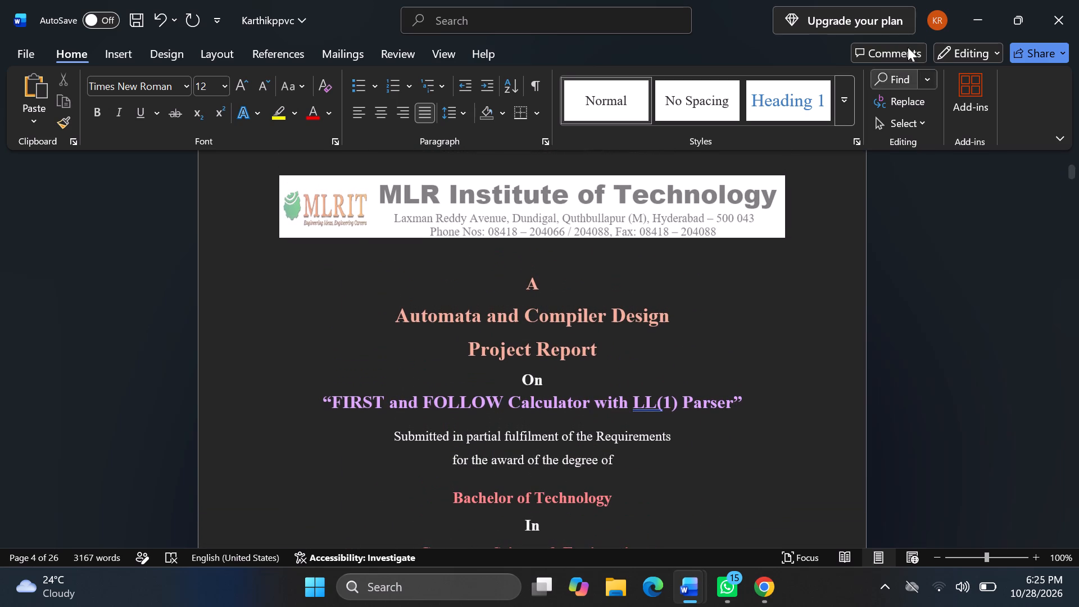
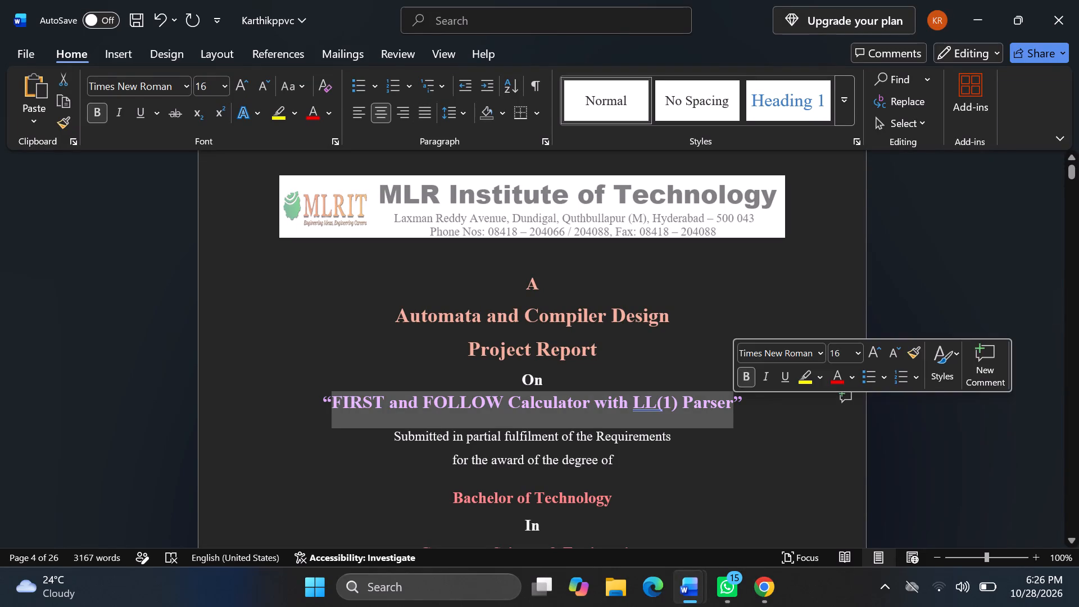
pyautogui.hotkey('ctrl', 'v')
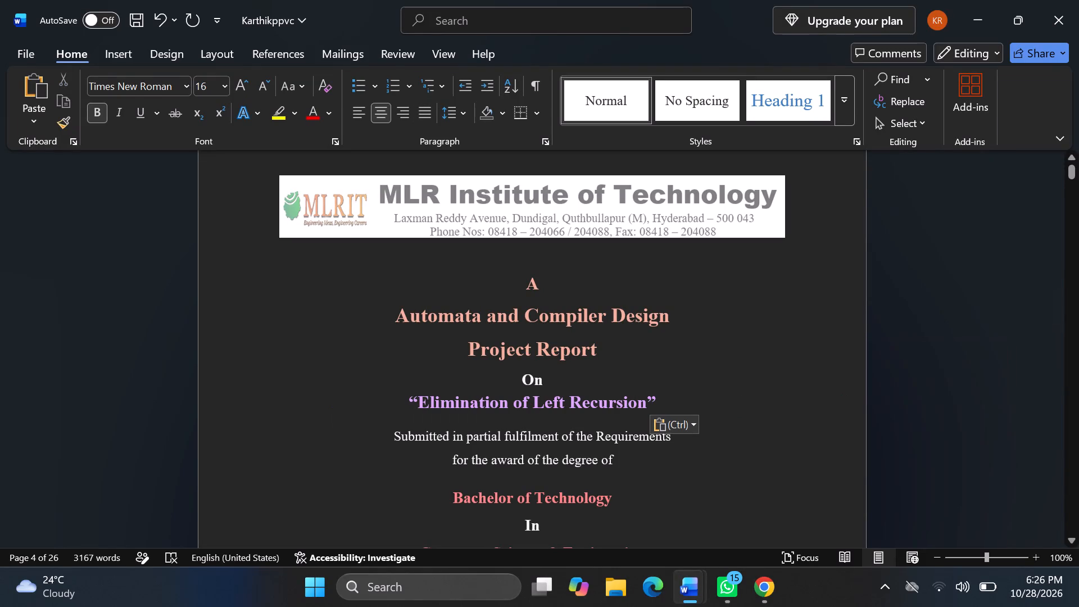
# Replace the quoted project title in the declaration paragraph with the copied "Elimination of Left Recursion".
pyautogui.scroll(-2, 718, 412)
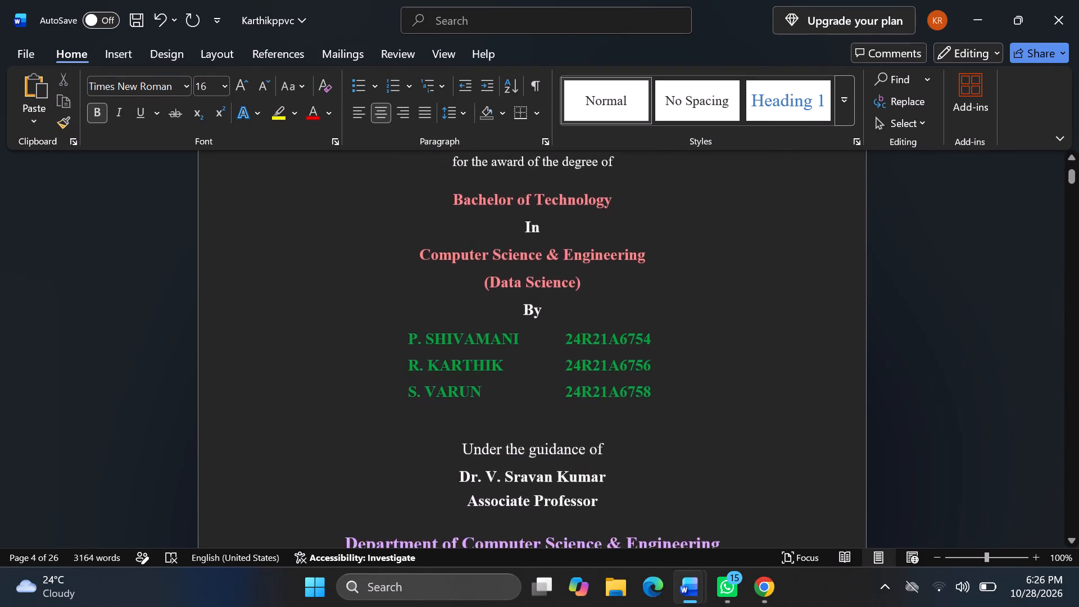
pyautogui.scroll(-3, 718, 412)
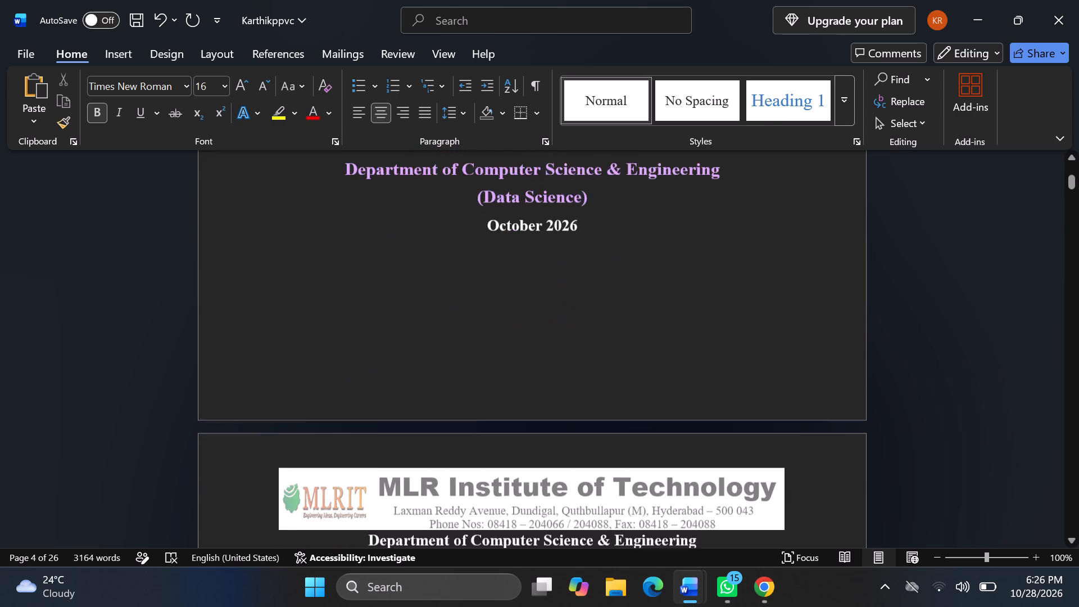
pyautogui.scroll(-3, 718, 412)
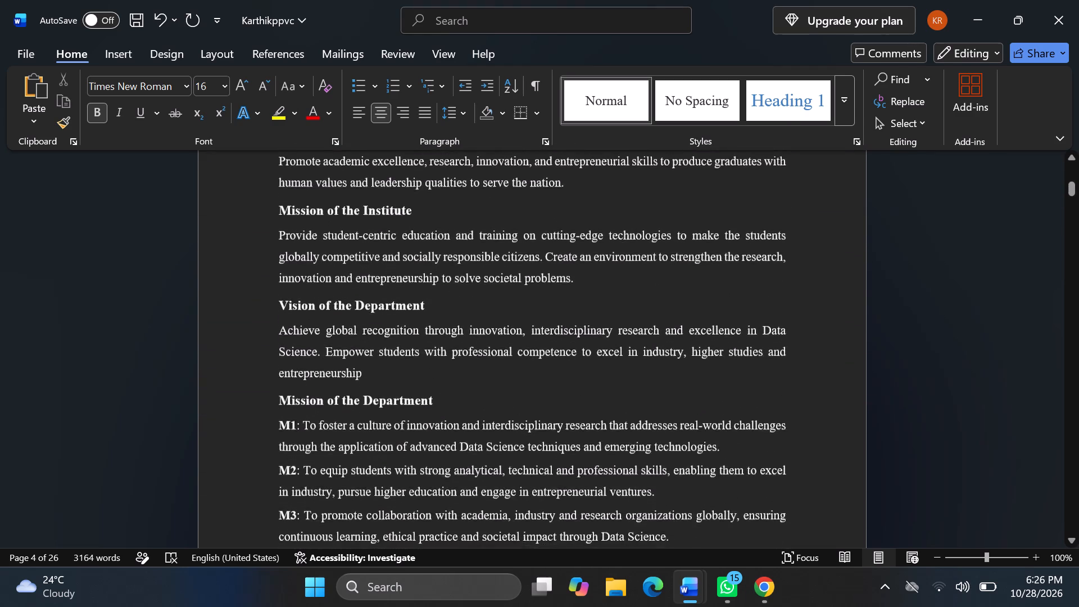
pyautogui.scroll(-2, 718, 412)
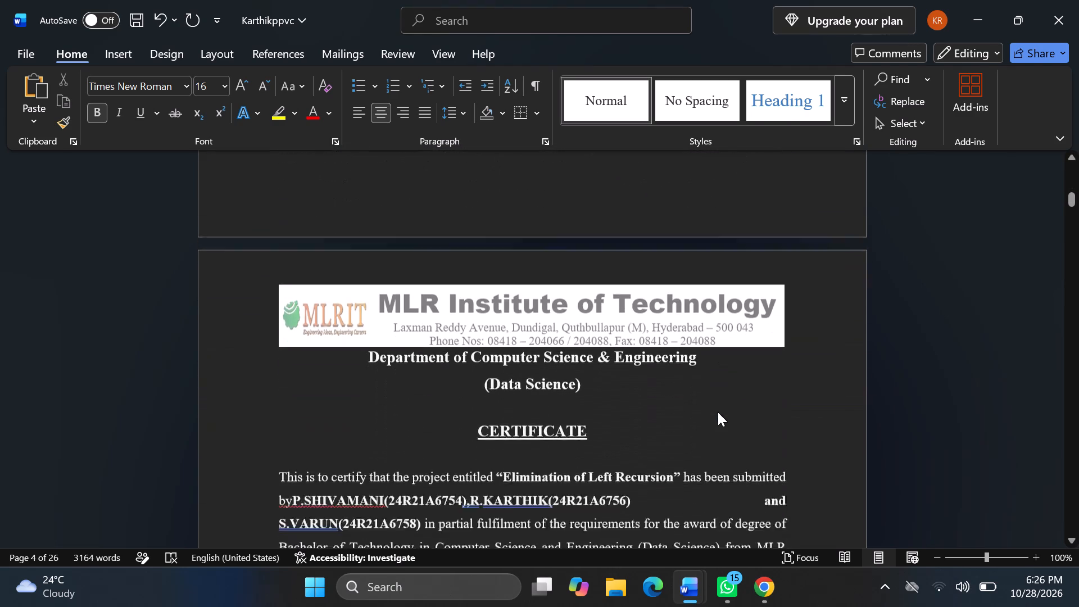
pyautogui.scroll(-2, 718, 412)
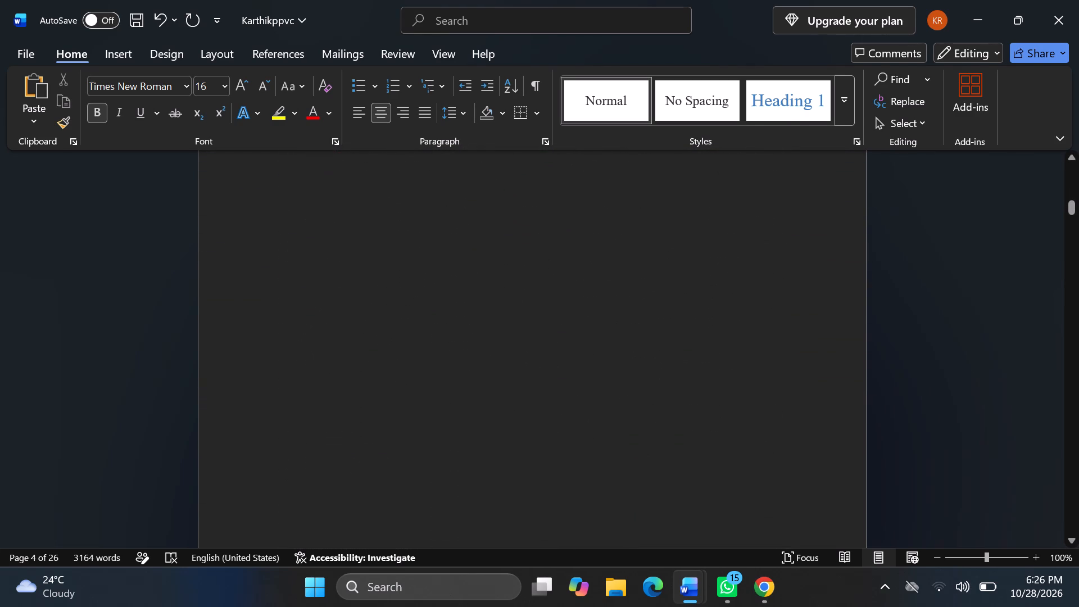
pyautogui.scroll(-2, 718, 412)
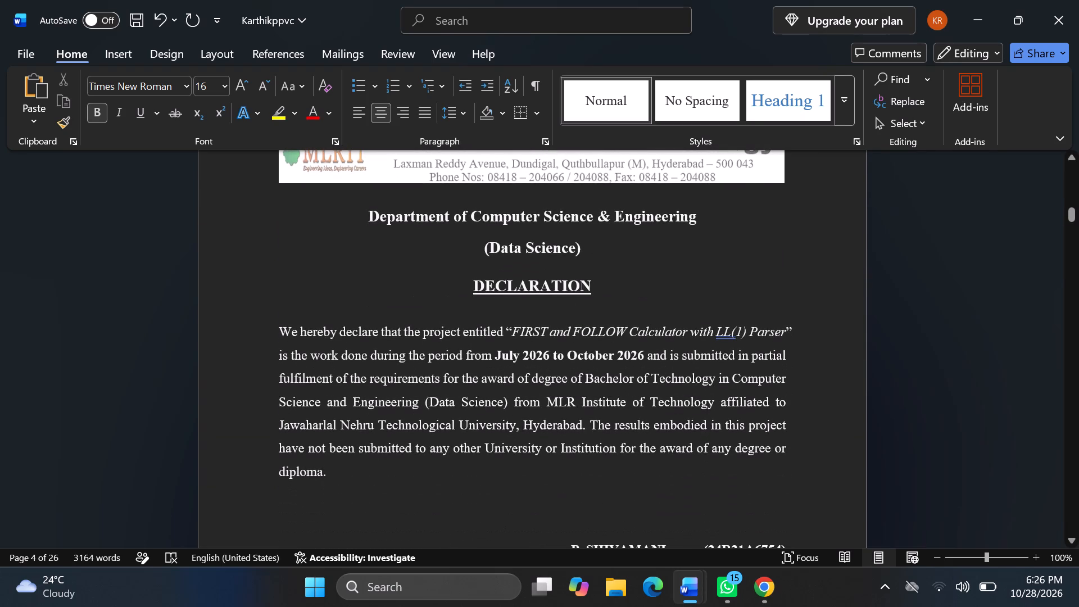
pyautogui.moveTo(512, 332); pyautogui.dragTo(652, 332)
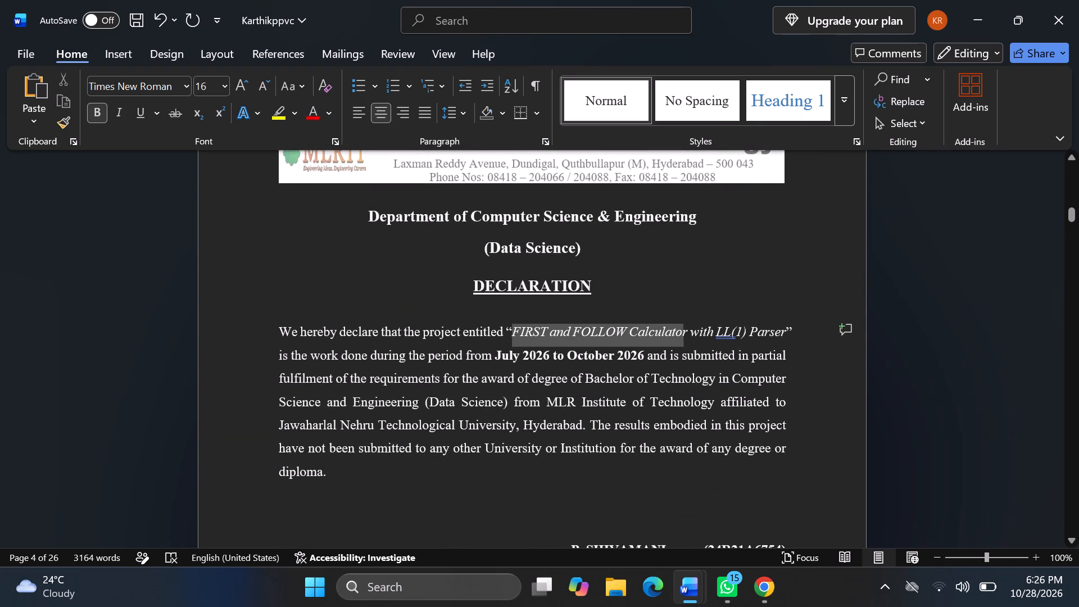
pyautogui.moveTo(652, 332); pyautogui.dragTo(786, 339)
pyautogui.hotkey('ctrl', 'v')
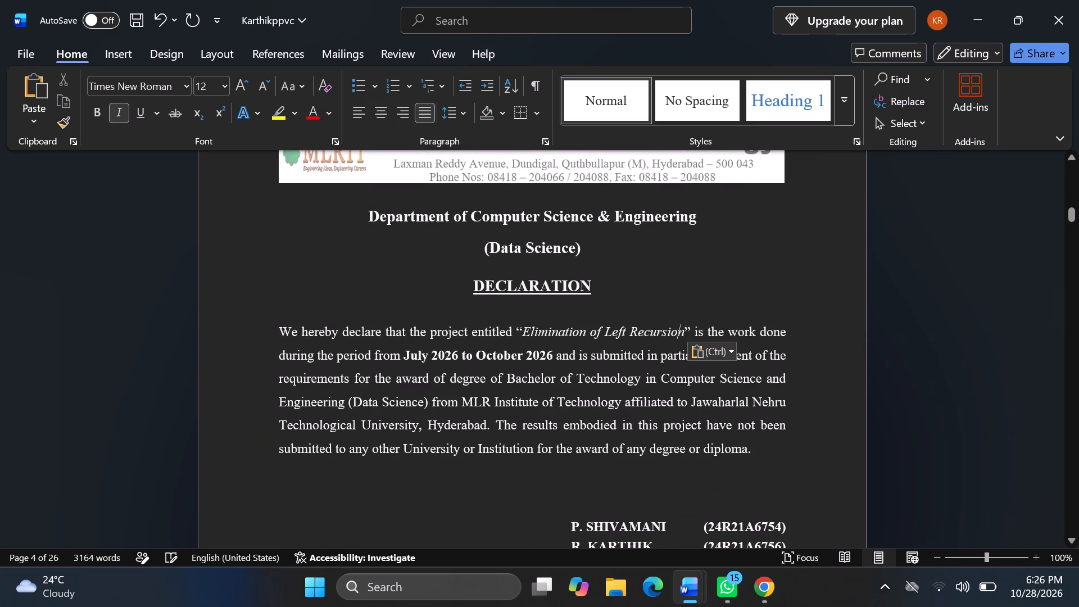
# Remove the italics from "Elimination of Left Recursion" in the declaration paragraph, leaving it as regular, non-bold text.
pyautogui.scroll(-1, 629, 325)
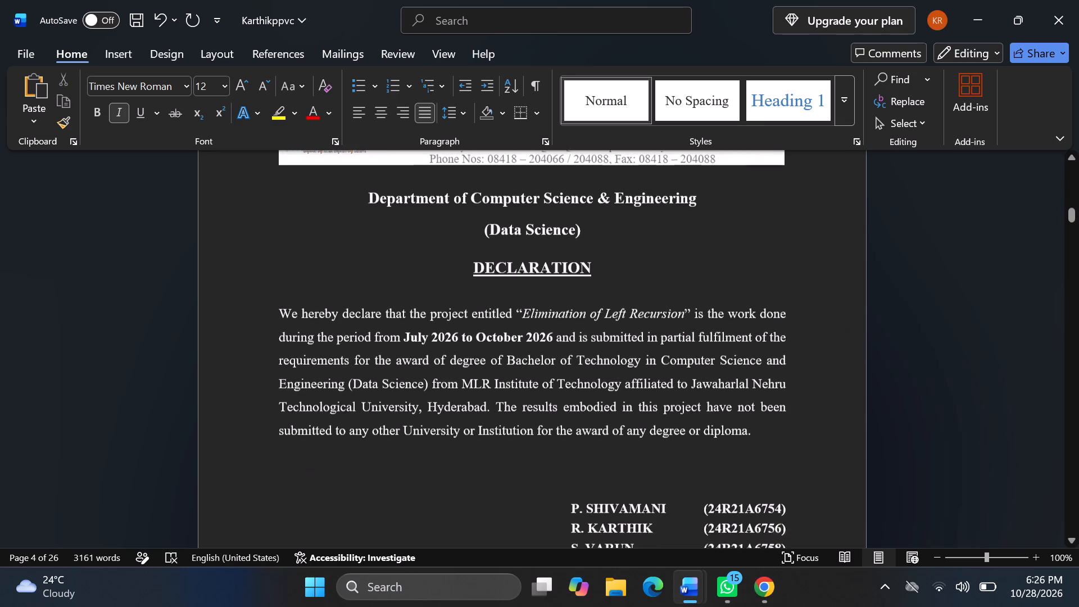
pyautogui.scroll(-2, 629, 325)
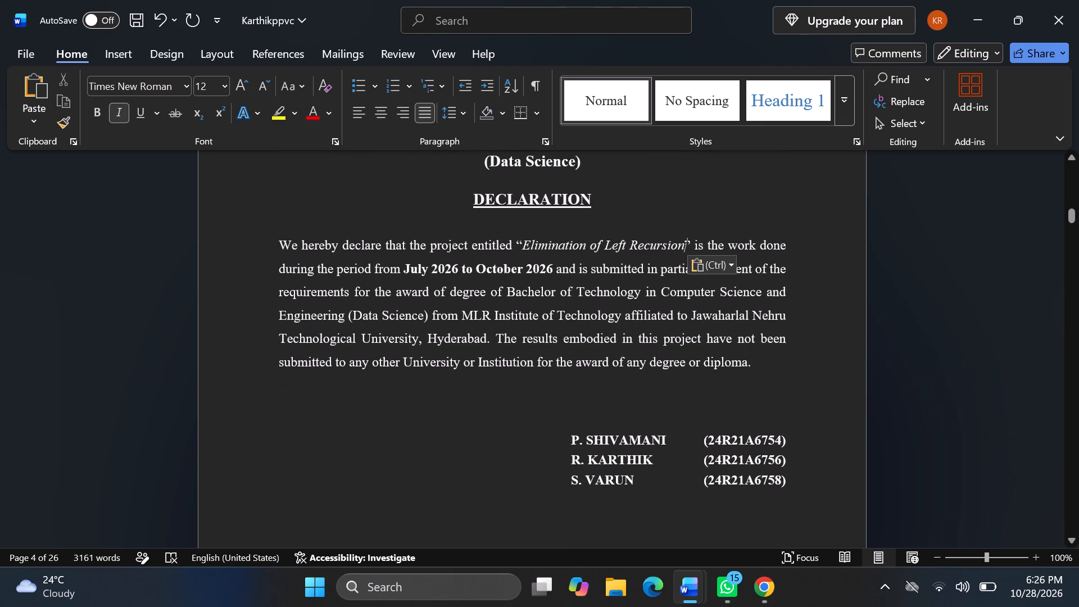
pyautogui.moveTo(525, 246); pyautogui.dragTo(671, 242)
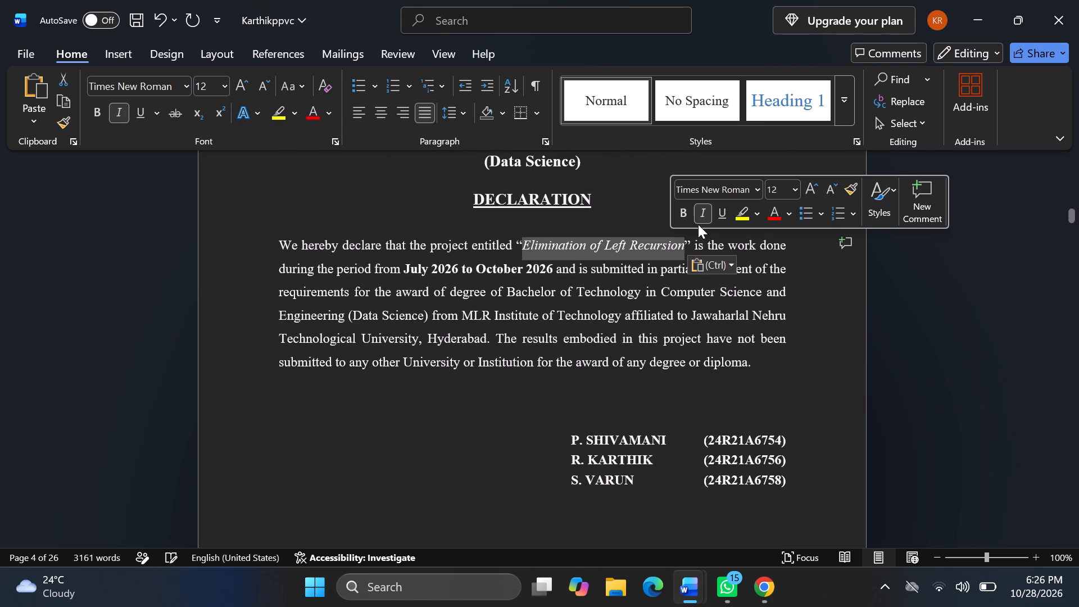
pyautogui.click(686, 218)
pyautogui.click(704, 214)
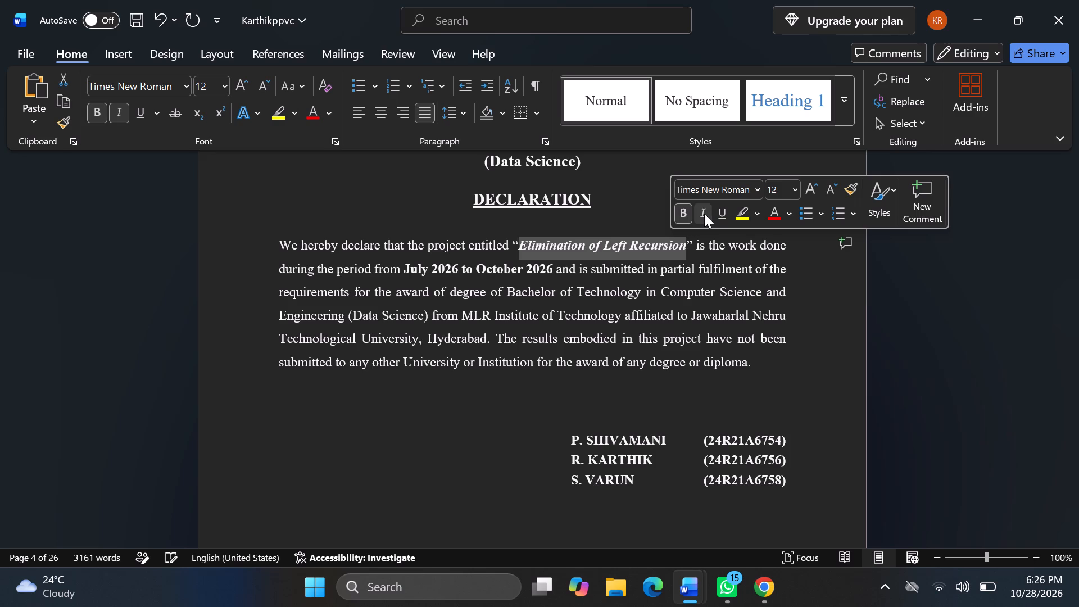
pyautogui.click(682, 216)
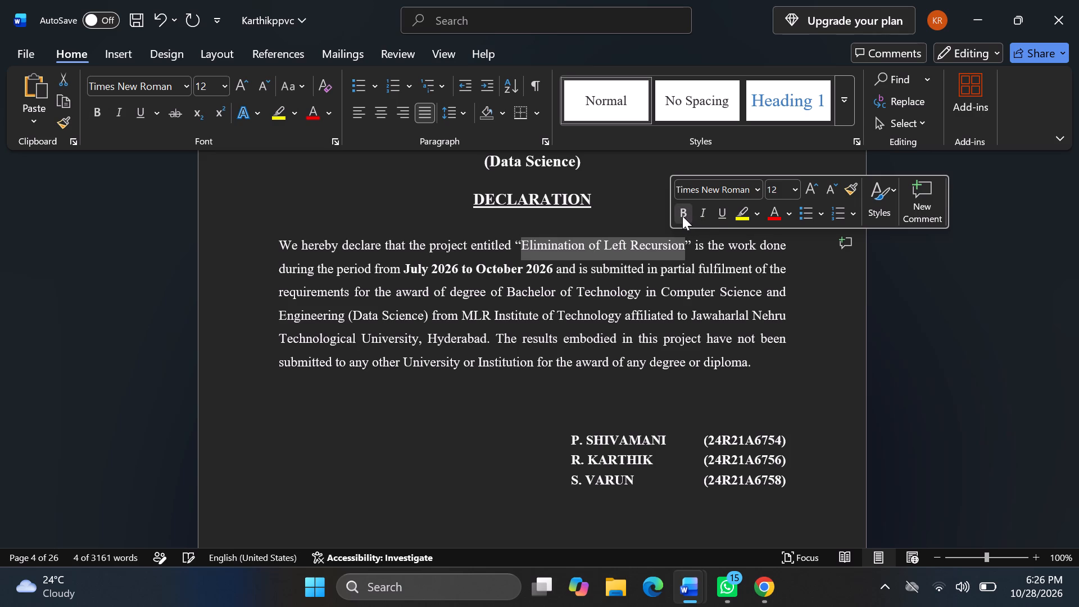
pyautogui.click(623, 203)
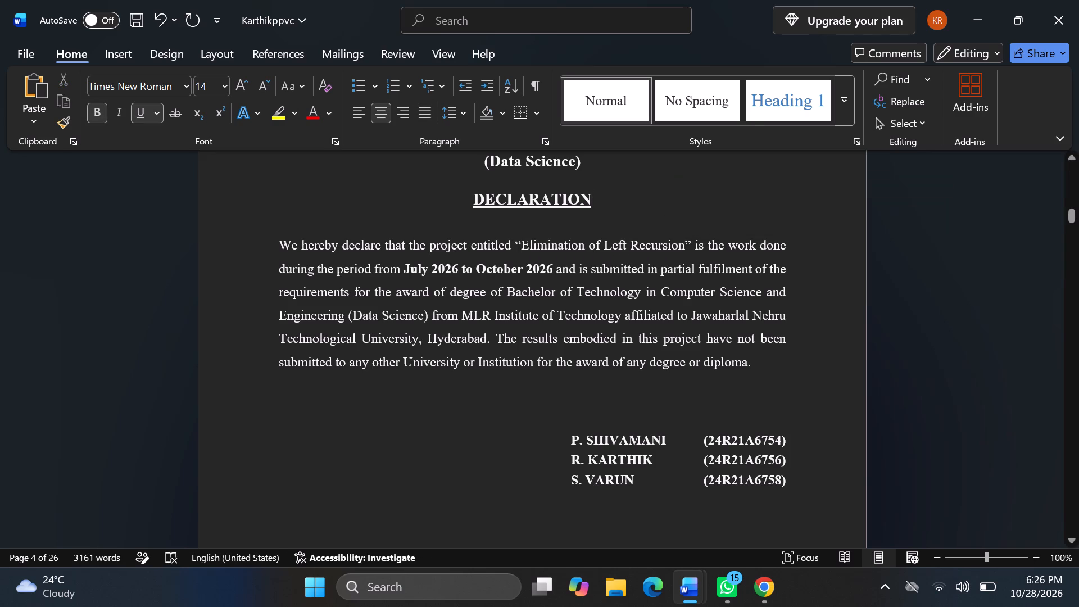
# Review the report from the acknowledgement to the references, checking the contents, figure list, abstract, SDG mapping, chapters and diagrams.
pyautogui.scroll(-3, 693, 318)
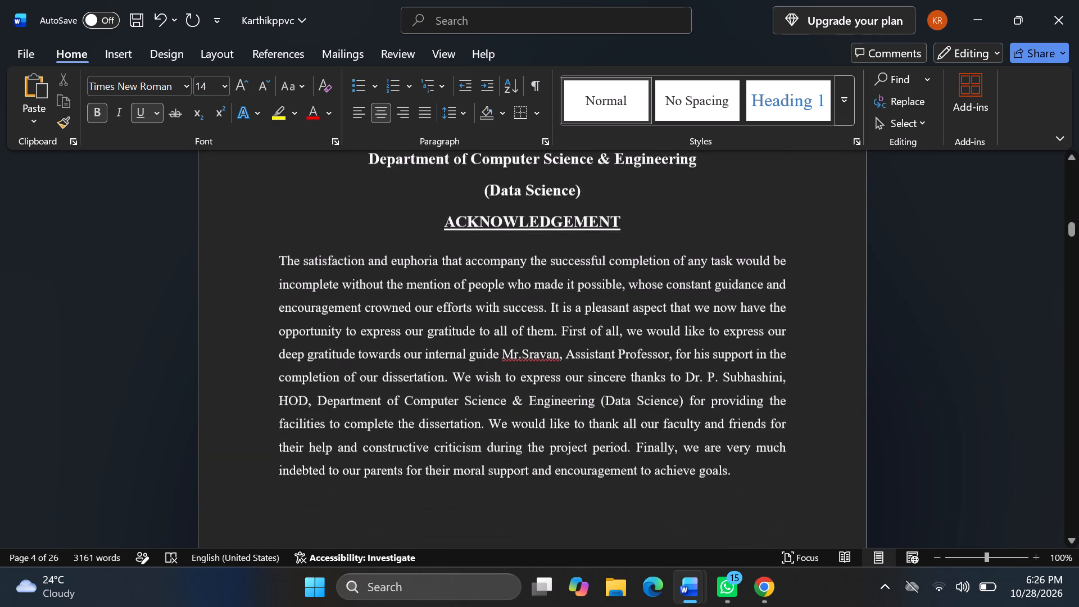
pyautogui.scroll(-2, 693, 318)
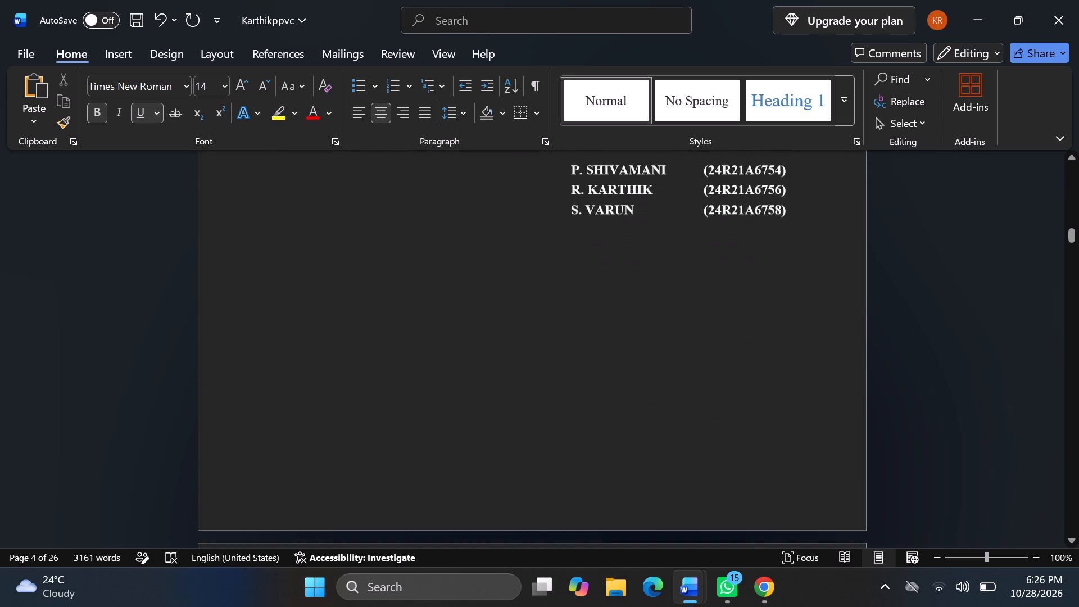
pyautogui.scroll(-3, 693, 318)
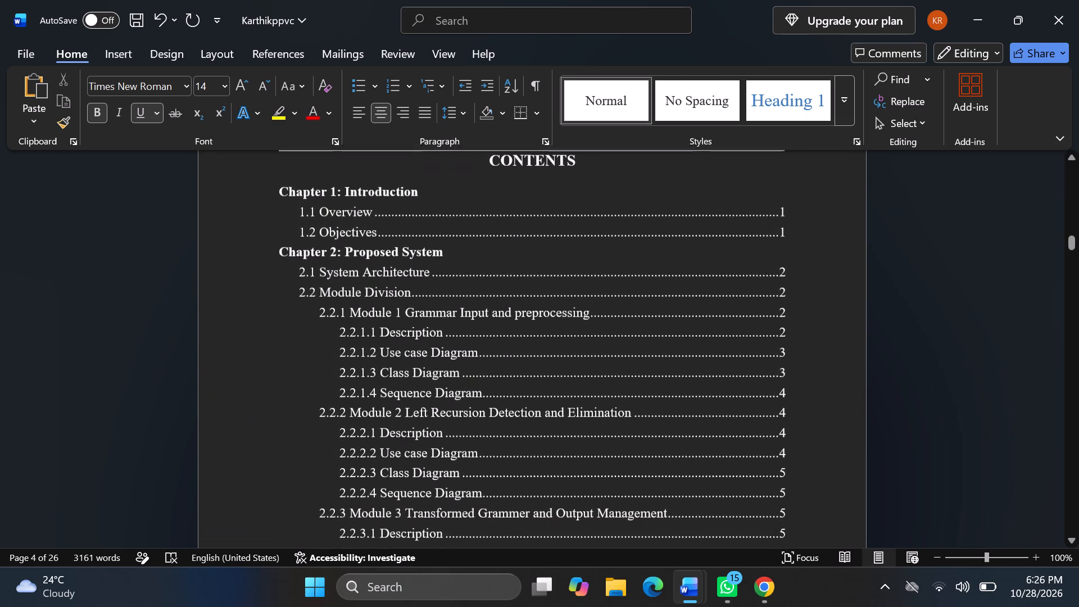
pyautogui.scroll(-2, 693, 318)
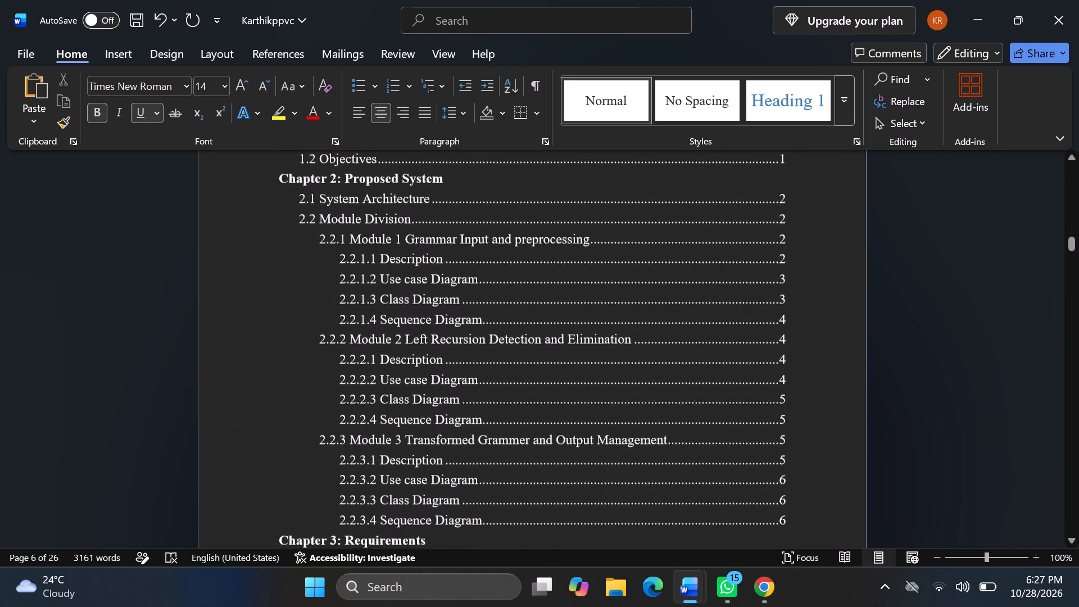
pyautogui.scroll(-3, 693, 318)
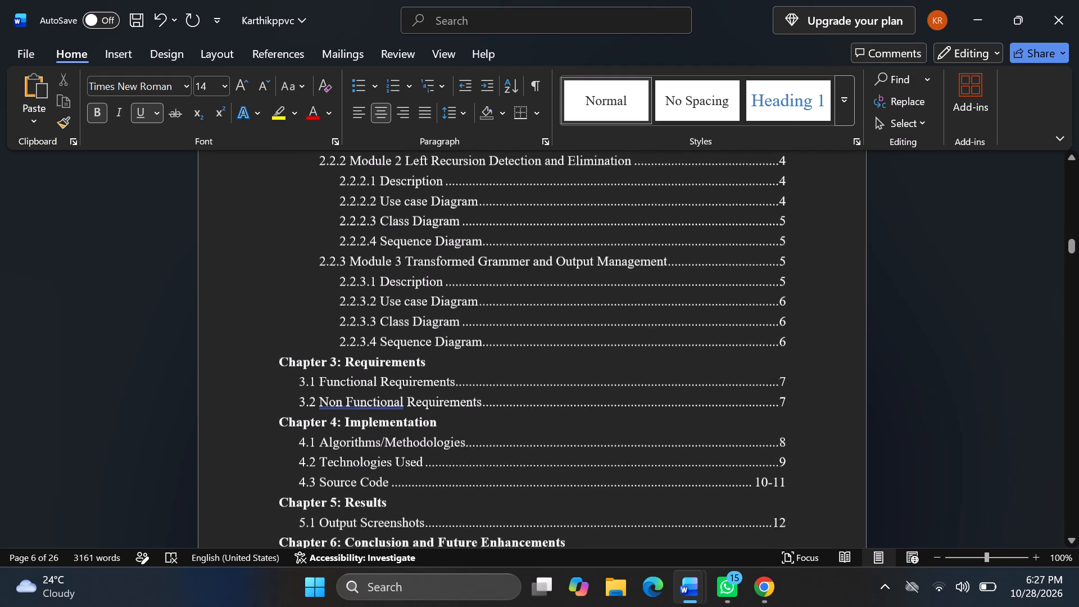
pyautogui.scroll(-2, 693, 318)
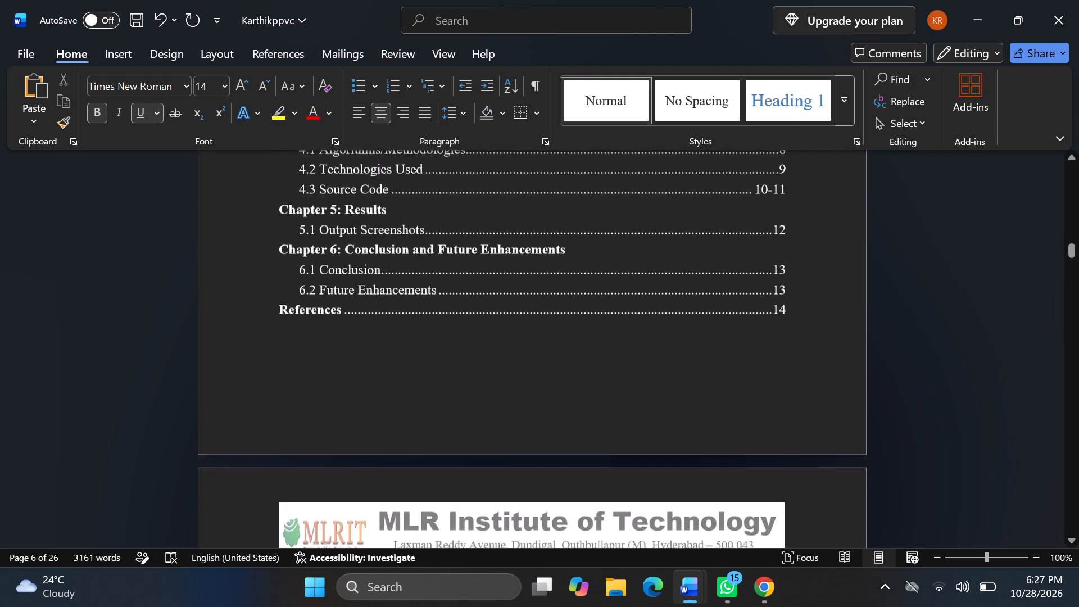
pyautogui.scroll(-2, 693, 318)
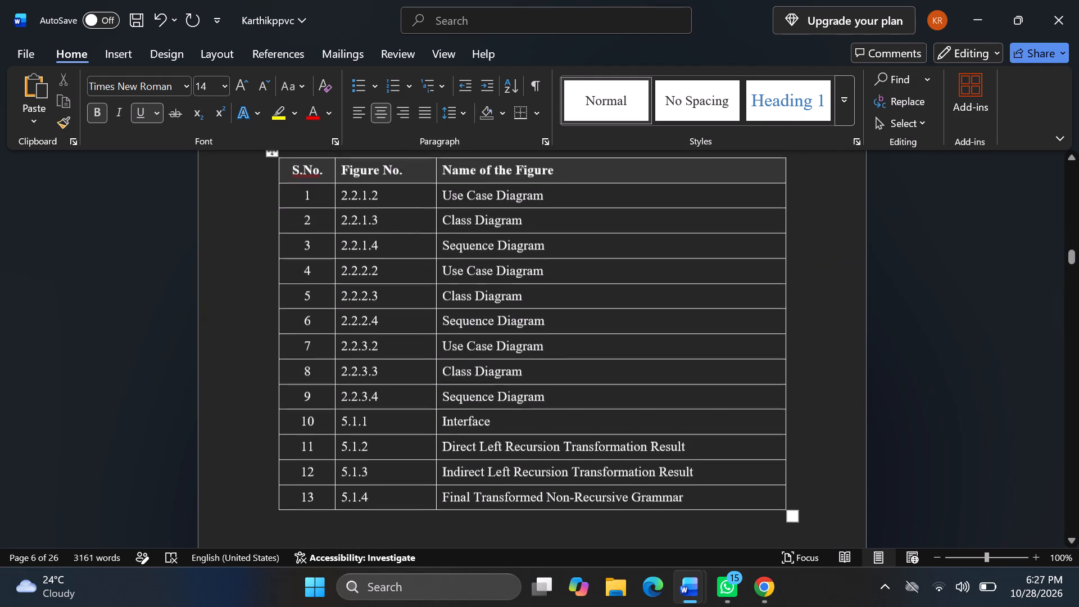
pyautogui.scroll(-3, 693, 318)
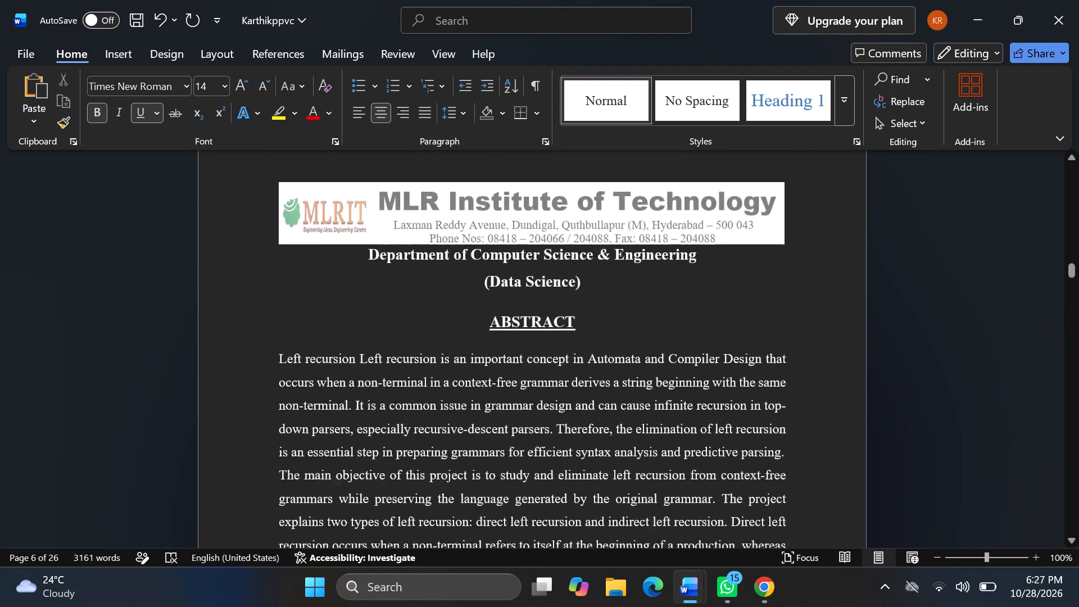
pyautogui.scroll(-1, 693, 318)
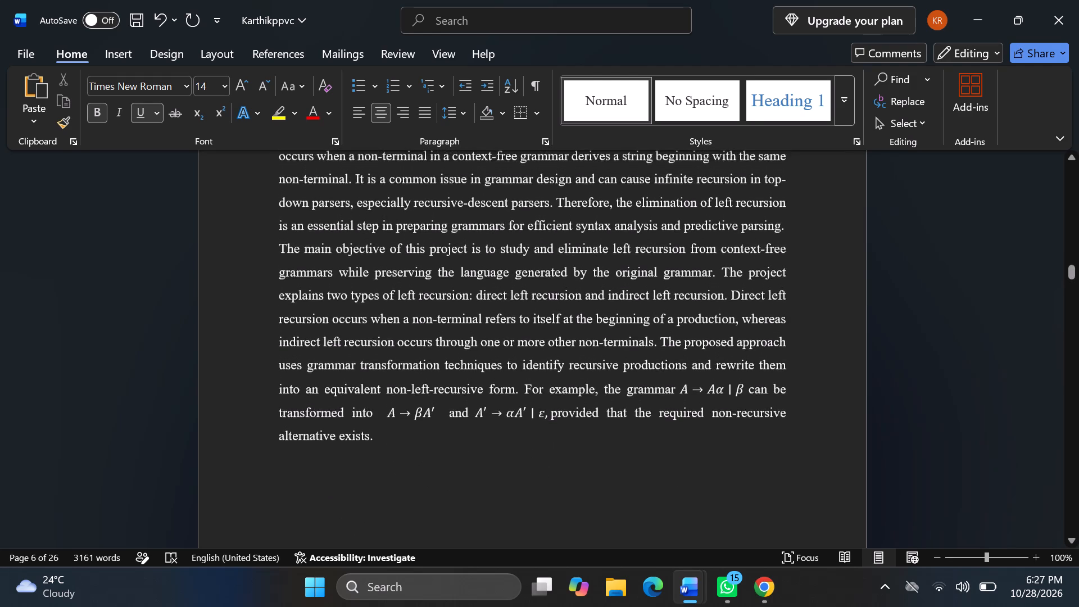
pyautogui.scroll(-2, 693, 318)
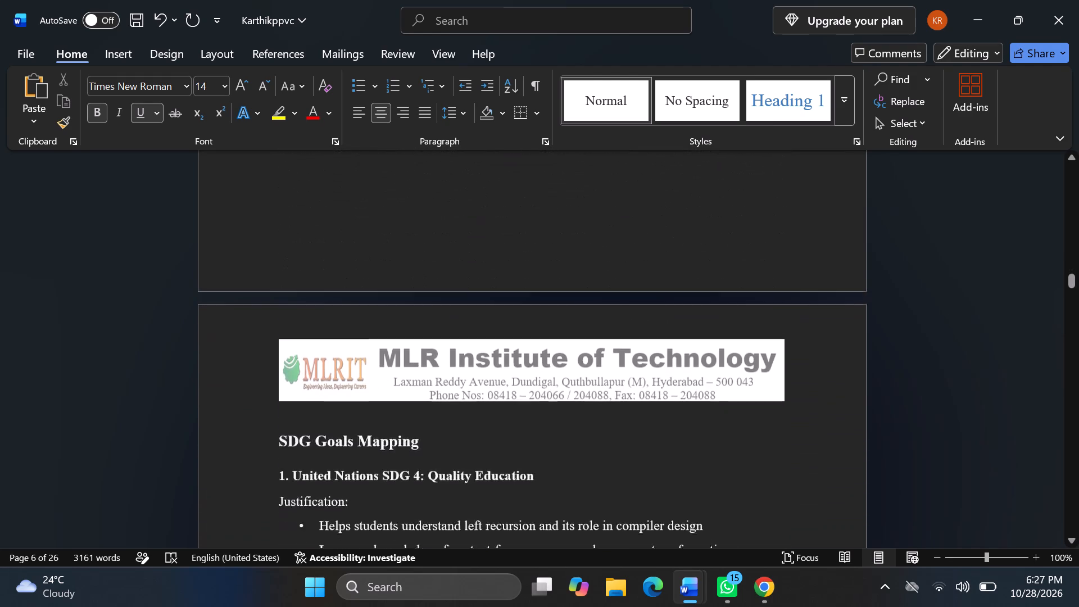
pyautogui.scroll(-2, 693, 318)
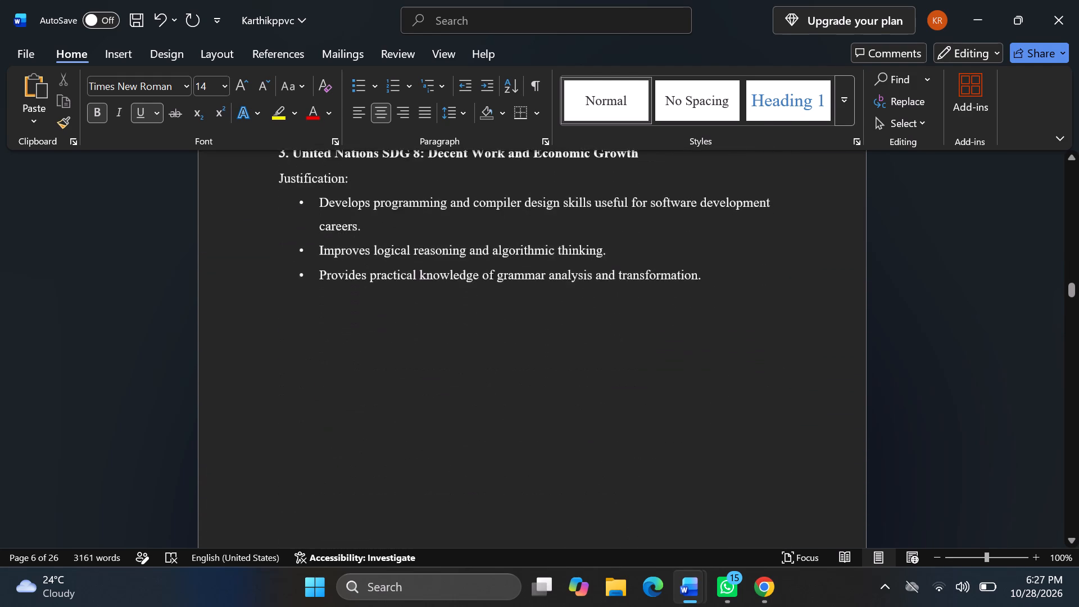
pyautogui.scroll(-1, 693, 318)
pyautogui.scroll(1, 693, 318)
pyautogui.scroll(-2, 693, 318)
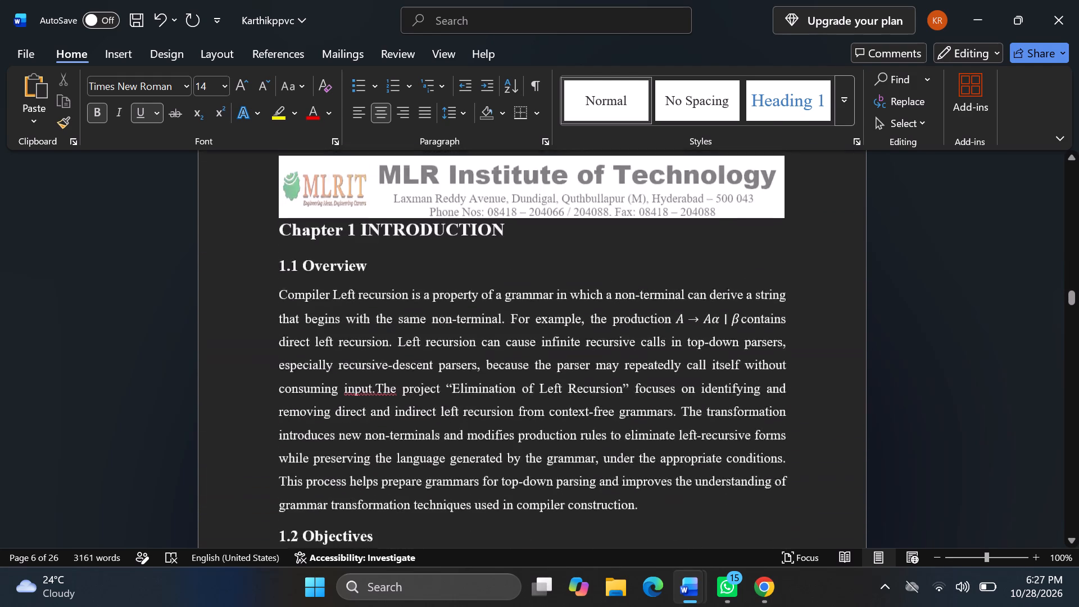
pyautogui.scroll(-5, 693, 318)
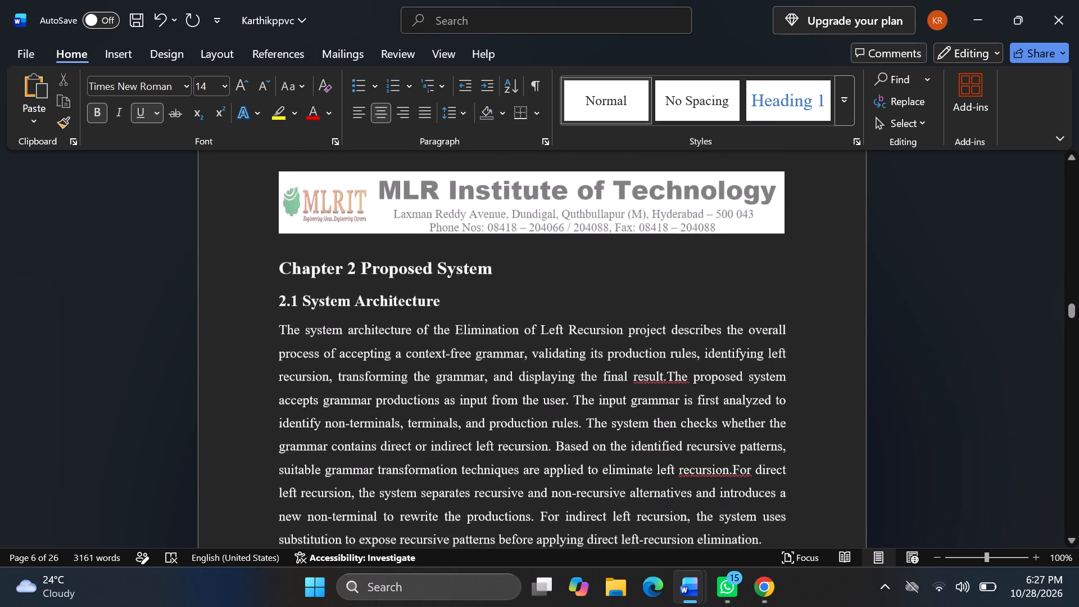
pyautogui.scroll(-5, 693, 318)
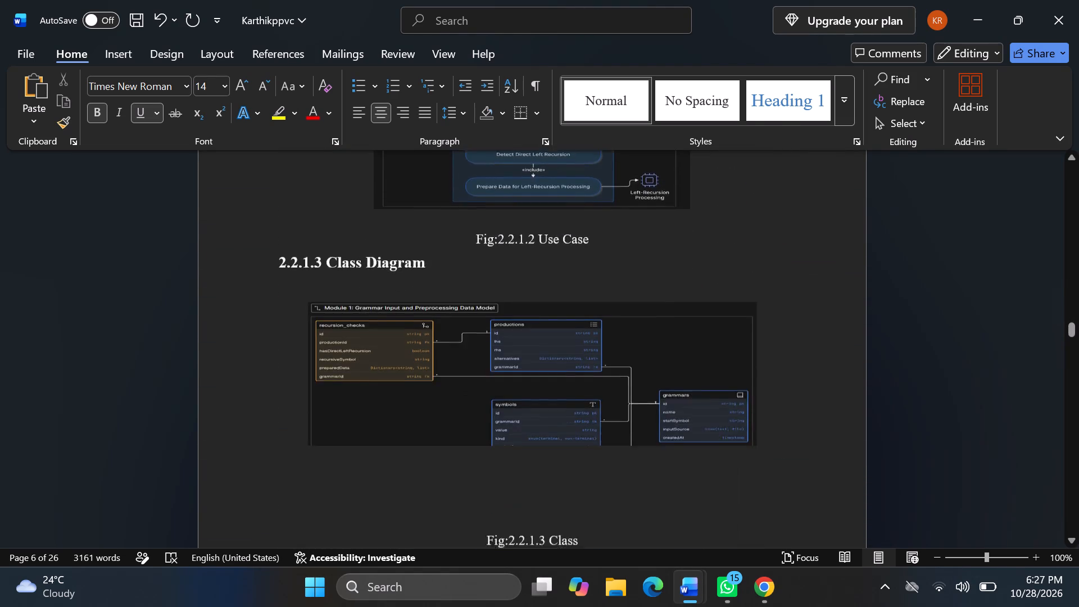
pyautogui.scroll(-5, 693, 318)
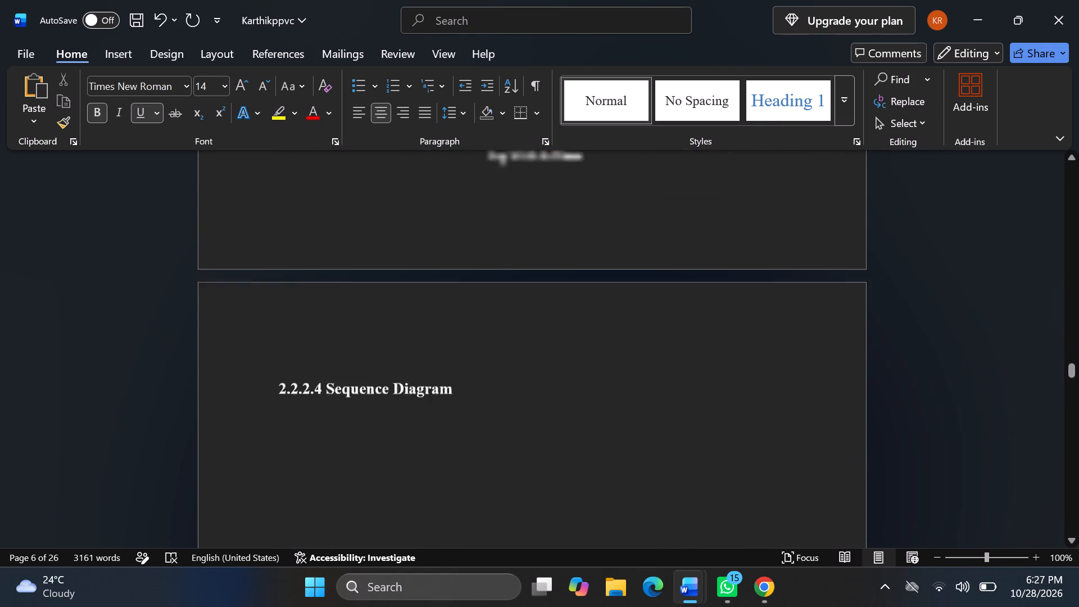
pyautogui.scroll(-5, 693, 318)
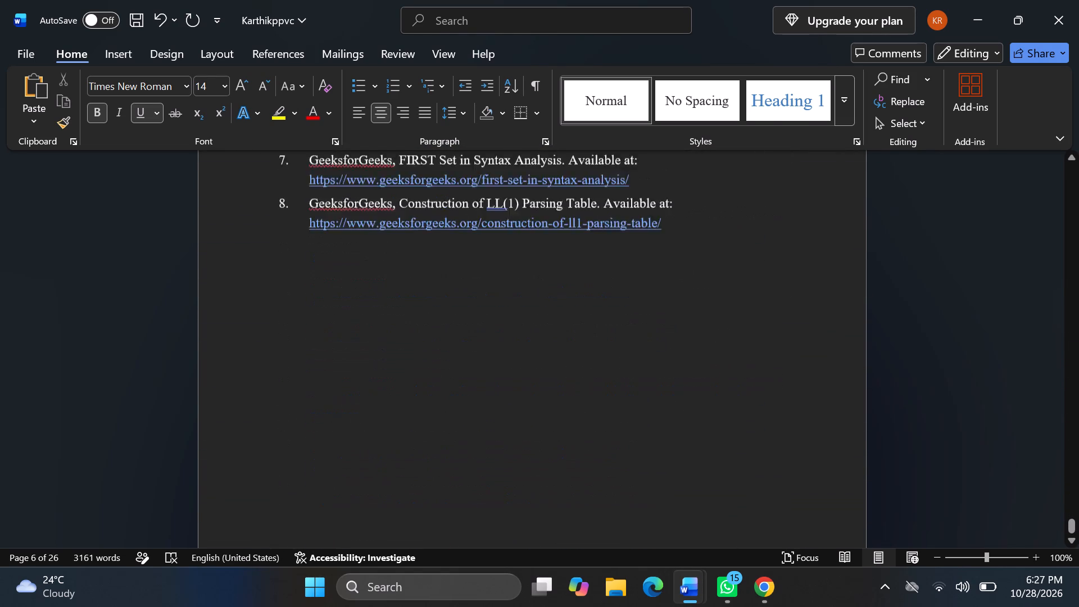
pyautogui.scroll(-2, 693, 318)
# Open the footer at the end of the references page to inspect it, and leave it again.
pyautogui.click(595, 486)
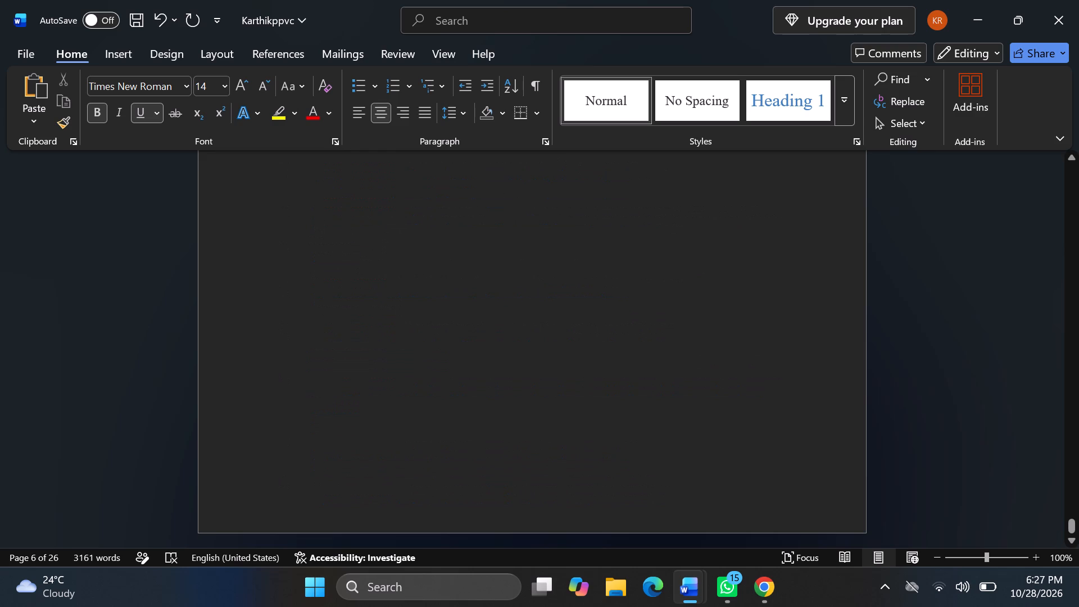
pyautogui.tripleClick(554, 519)
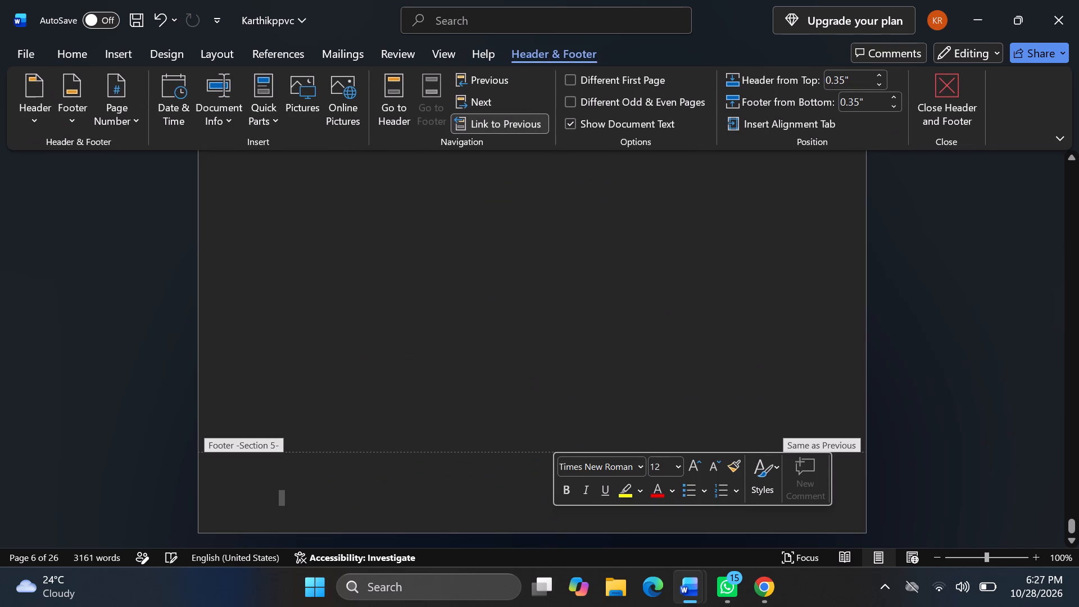
pyautogui.click(500, 518)
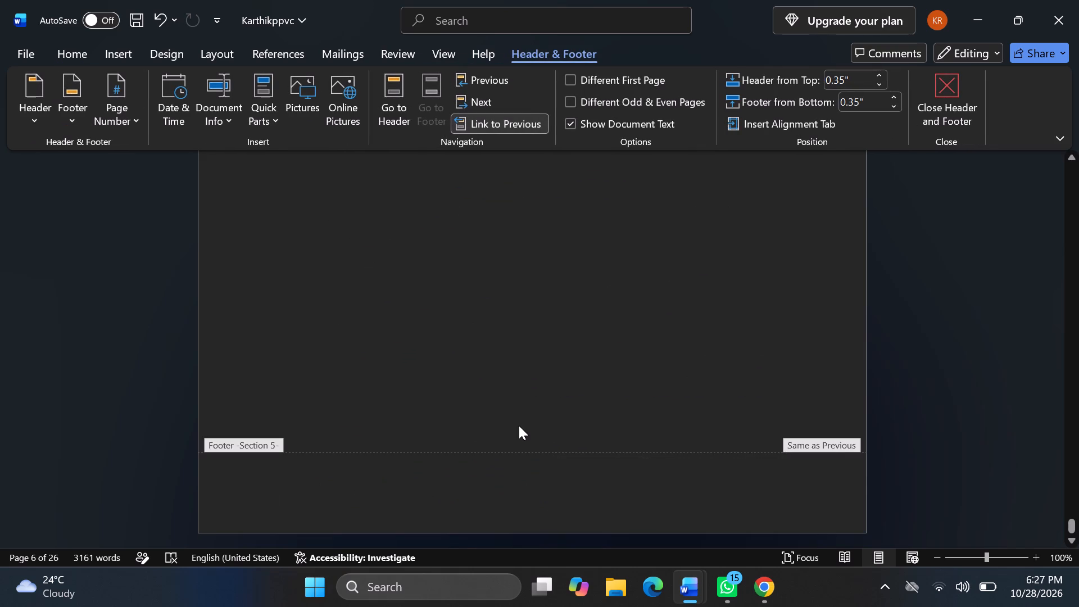
pyautogui.scroll(4, 519, 425)
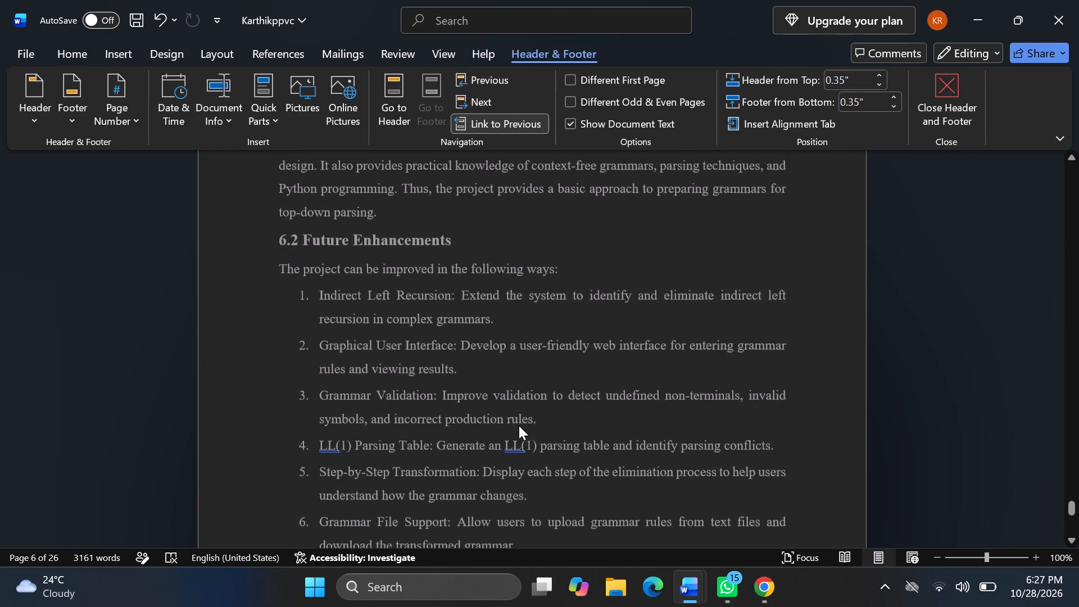
pyautogui.scroll(4, 519, 425)
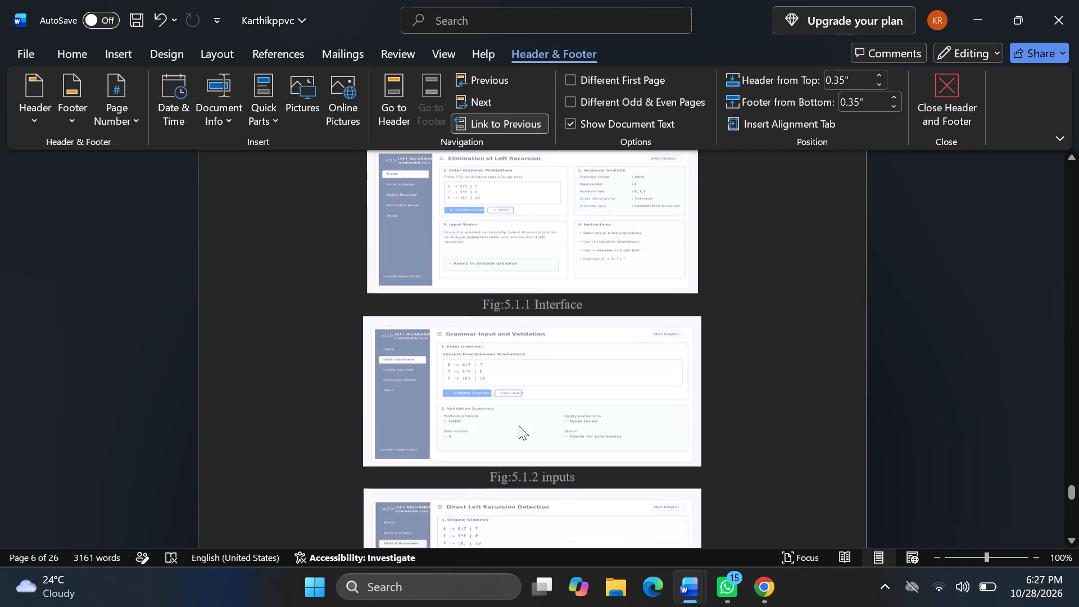
pyautogui.scroll(2, 519, 425)
pyautogui.press('Escape')
# Review the report backwards from the references through the source code, technologies and algorithm pages to the Chapter 3 requirements.
pyautogui.scroll(1, 685, 348)
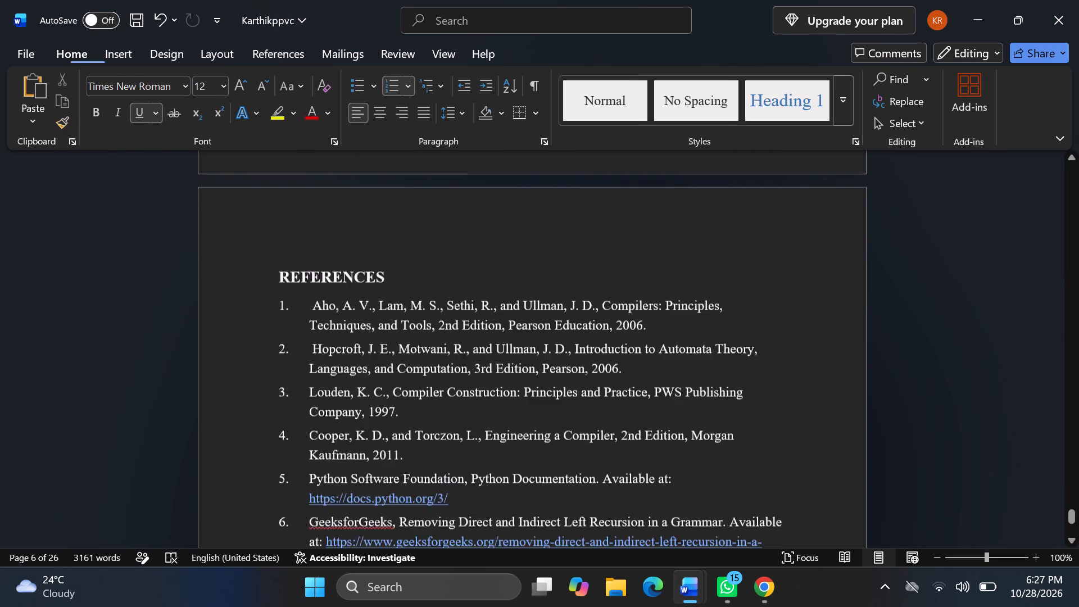
pyautogui.scroll(4, 685, 348)
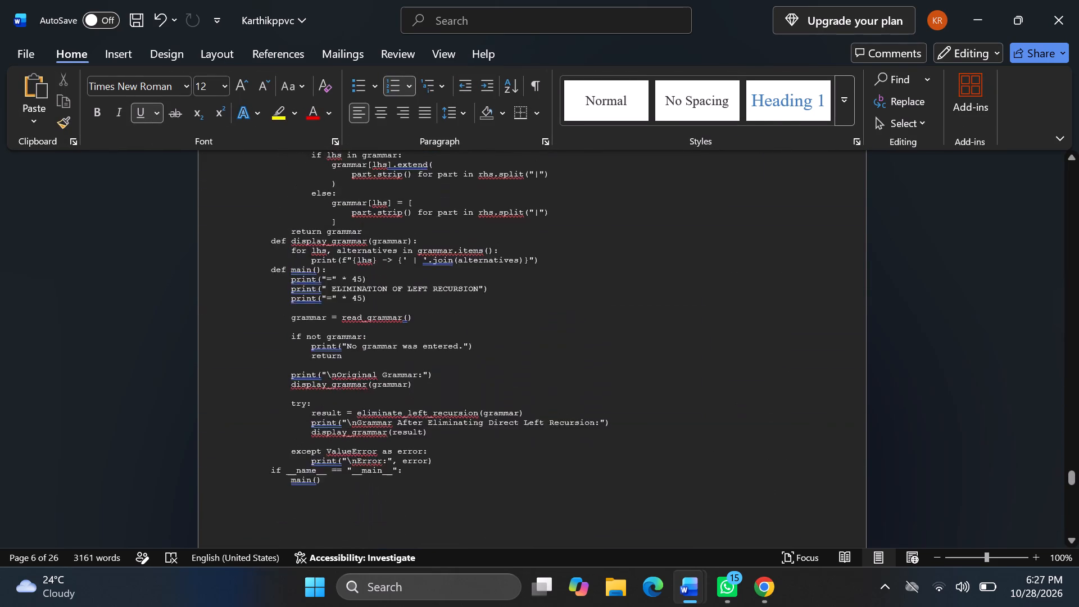
pyautogui.scroll(4, 685, 348)
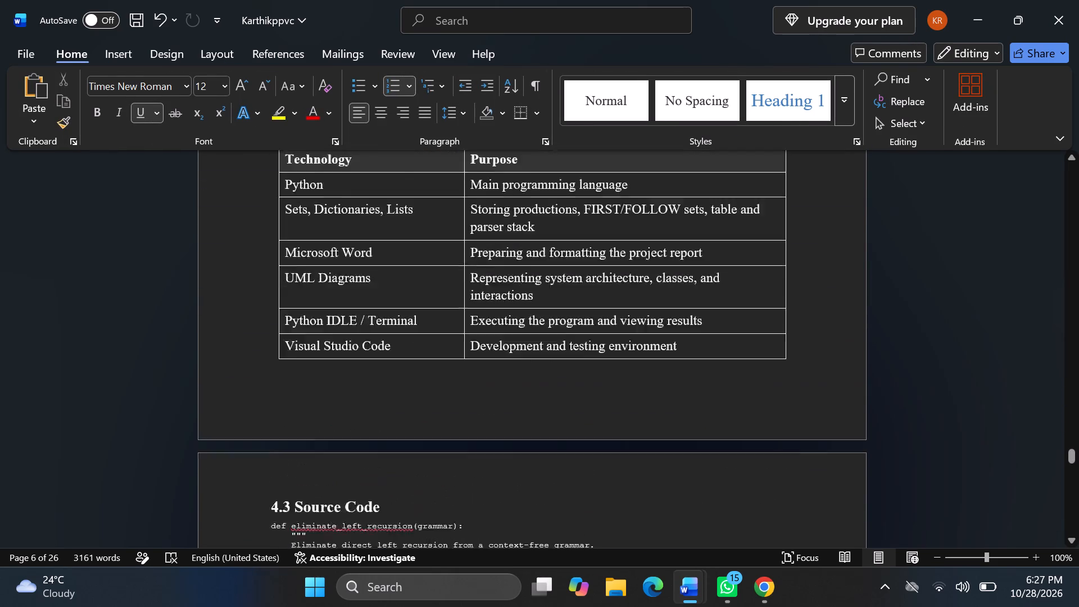
pyautogui.scroll(4, 685, 348)
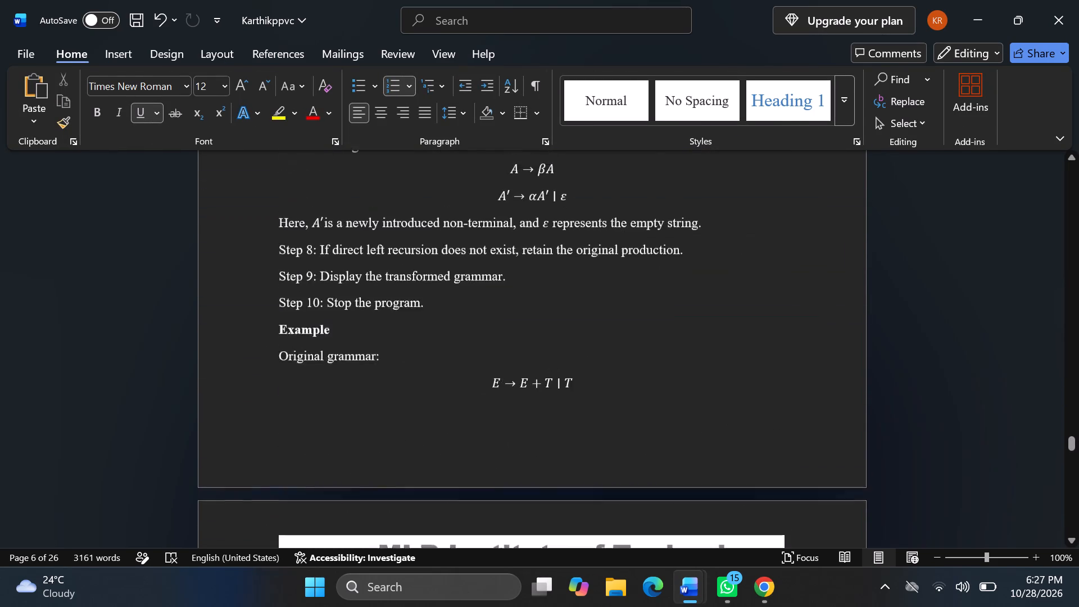
pyautogui.scroll(4, 685, 348)
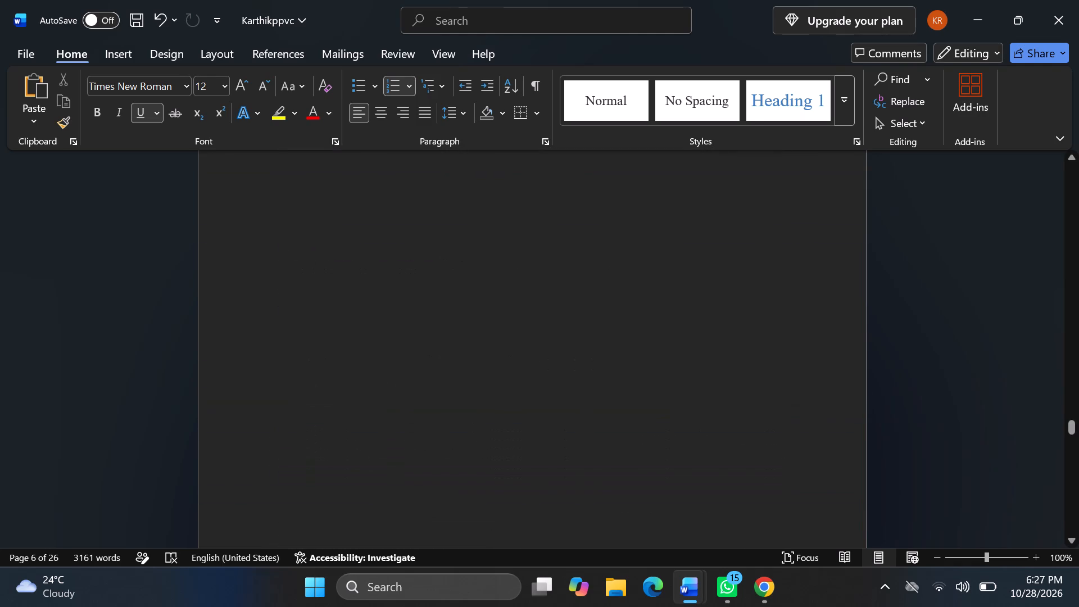
pyautogui.scroll(4, 685, 348)
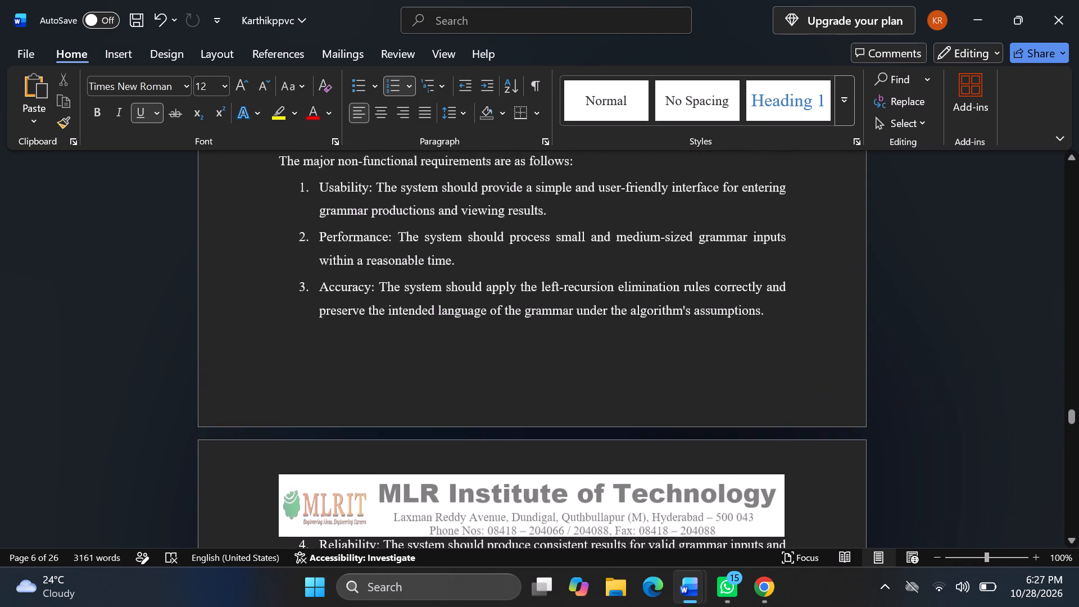
pyautogui.scroll(4, 685, 348)
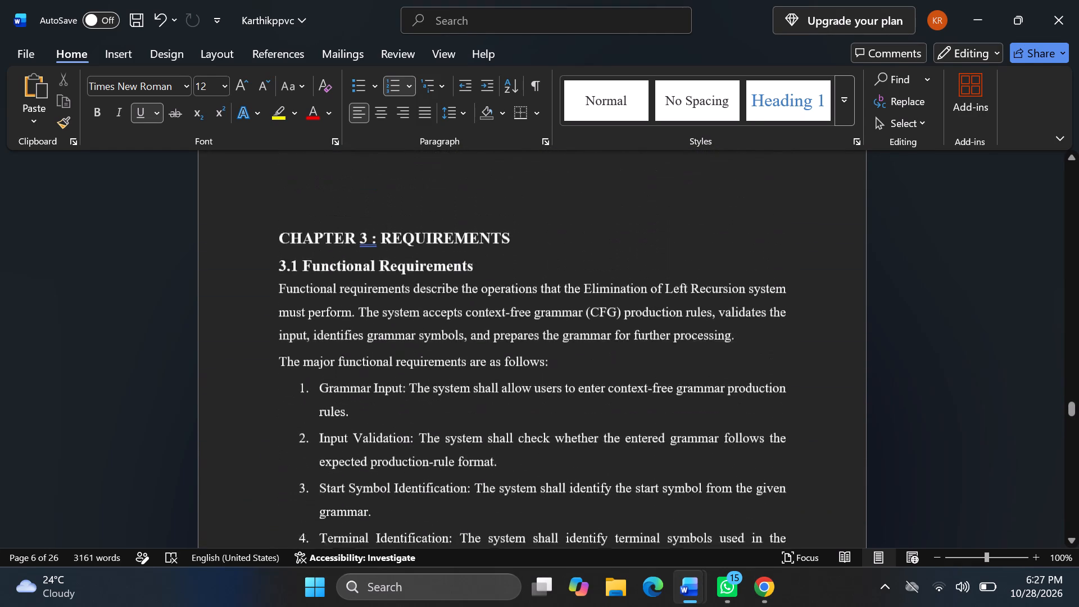
pyautogui.scroll(1, 685, 348)
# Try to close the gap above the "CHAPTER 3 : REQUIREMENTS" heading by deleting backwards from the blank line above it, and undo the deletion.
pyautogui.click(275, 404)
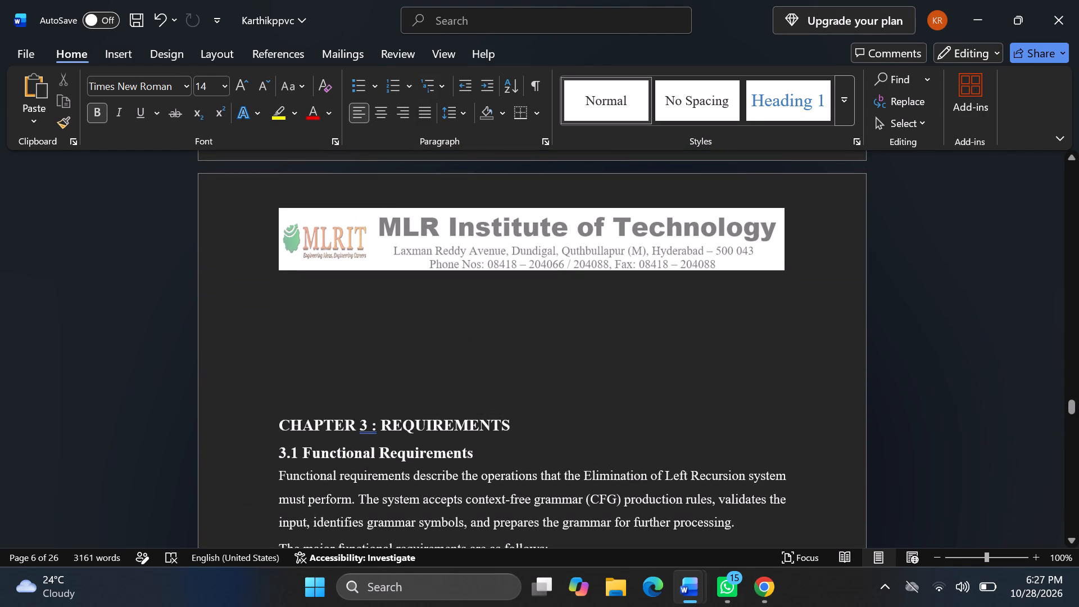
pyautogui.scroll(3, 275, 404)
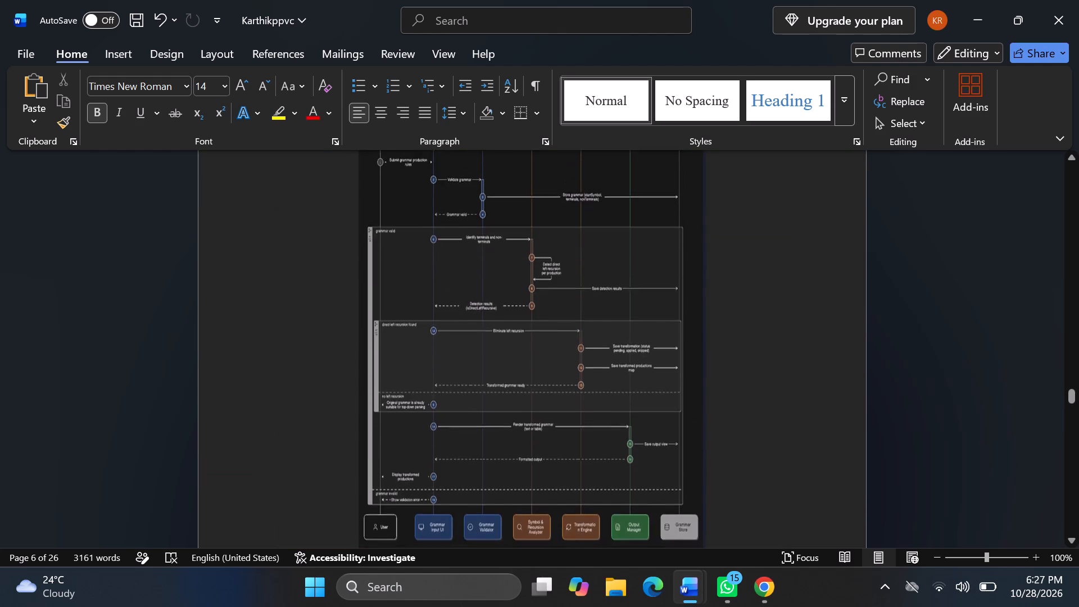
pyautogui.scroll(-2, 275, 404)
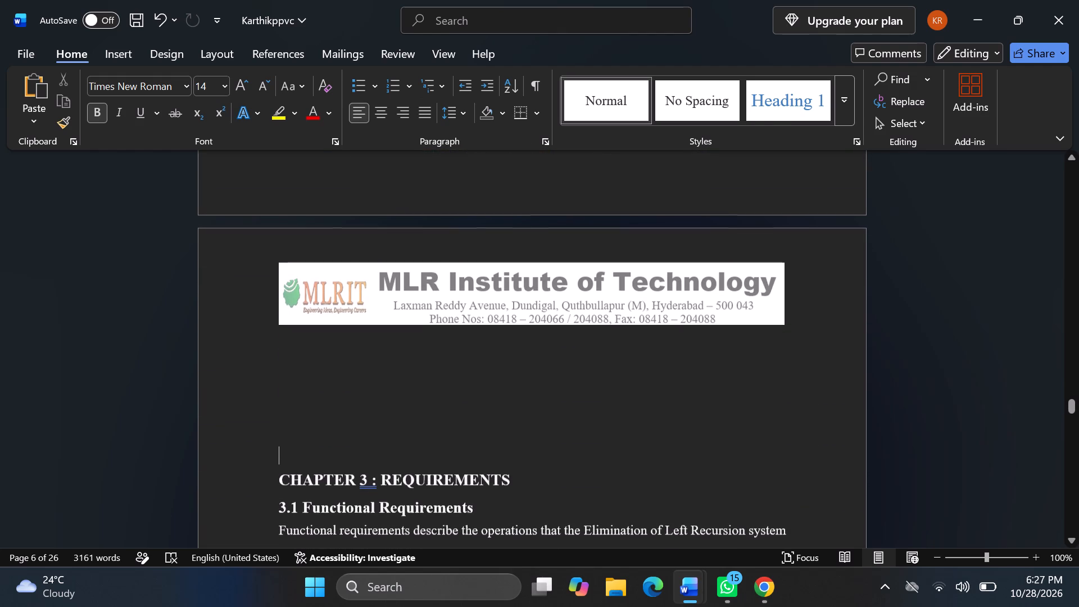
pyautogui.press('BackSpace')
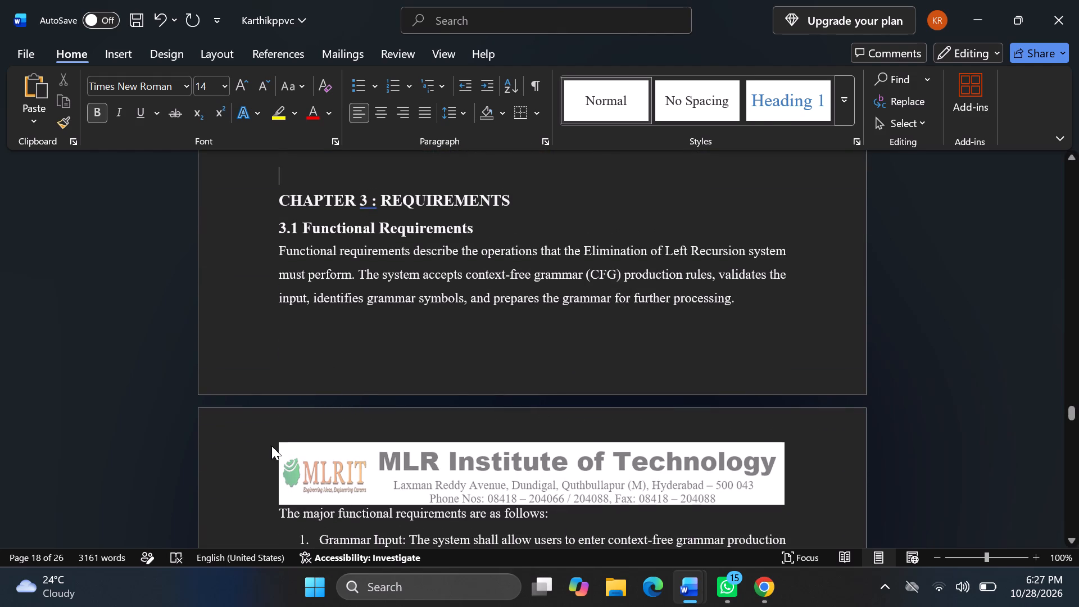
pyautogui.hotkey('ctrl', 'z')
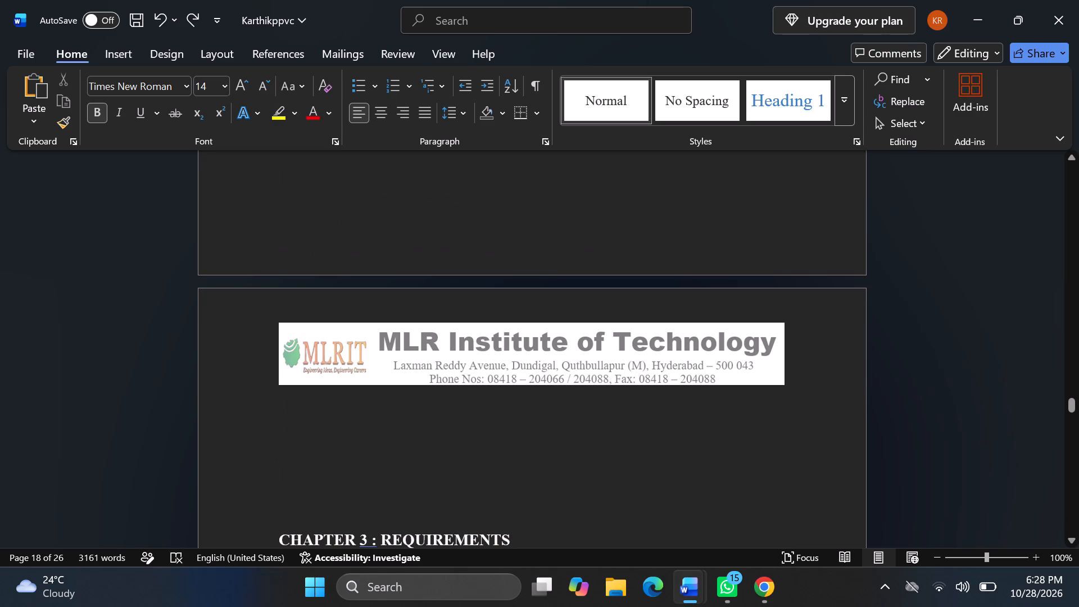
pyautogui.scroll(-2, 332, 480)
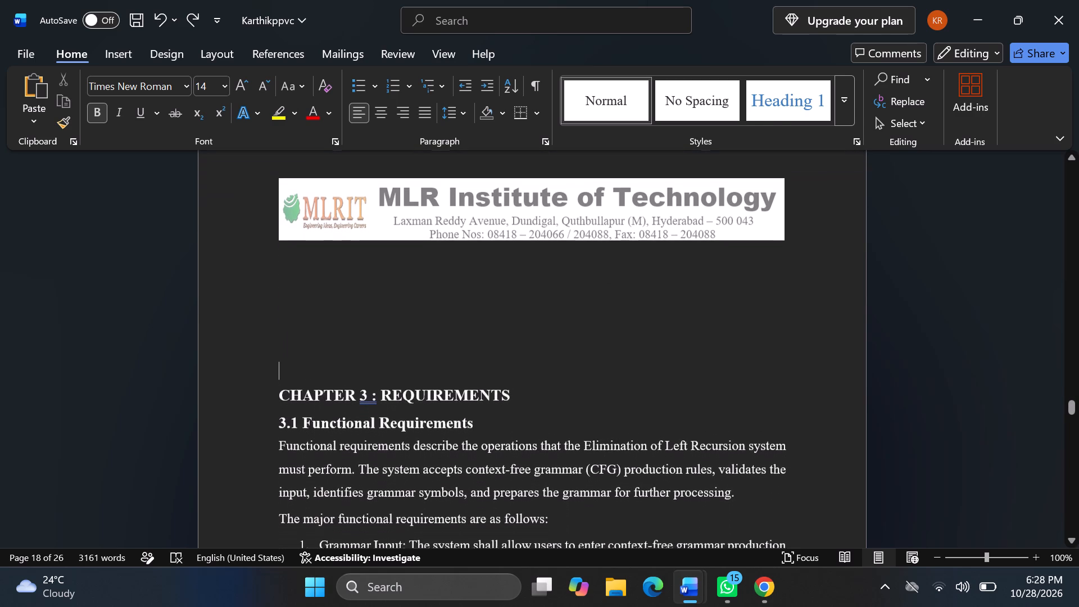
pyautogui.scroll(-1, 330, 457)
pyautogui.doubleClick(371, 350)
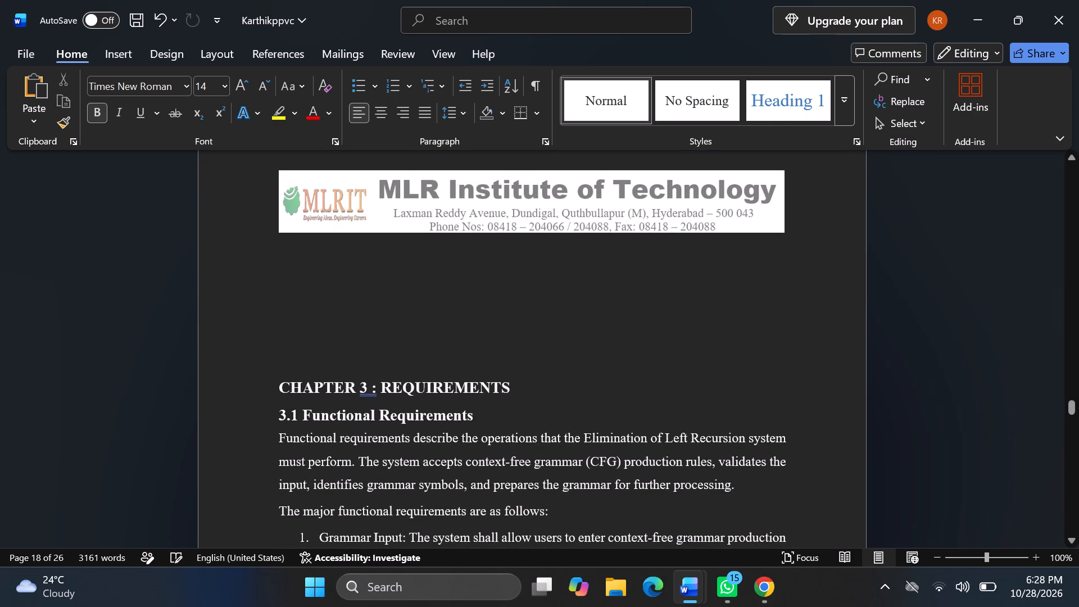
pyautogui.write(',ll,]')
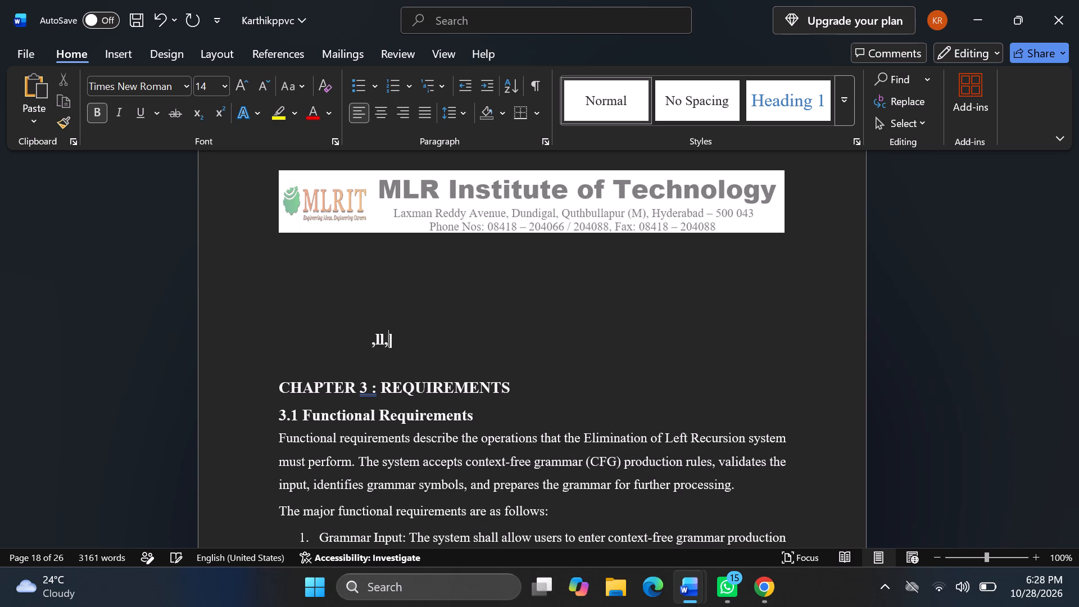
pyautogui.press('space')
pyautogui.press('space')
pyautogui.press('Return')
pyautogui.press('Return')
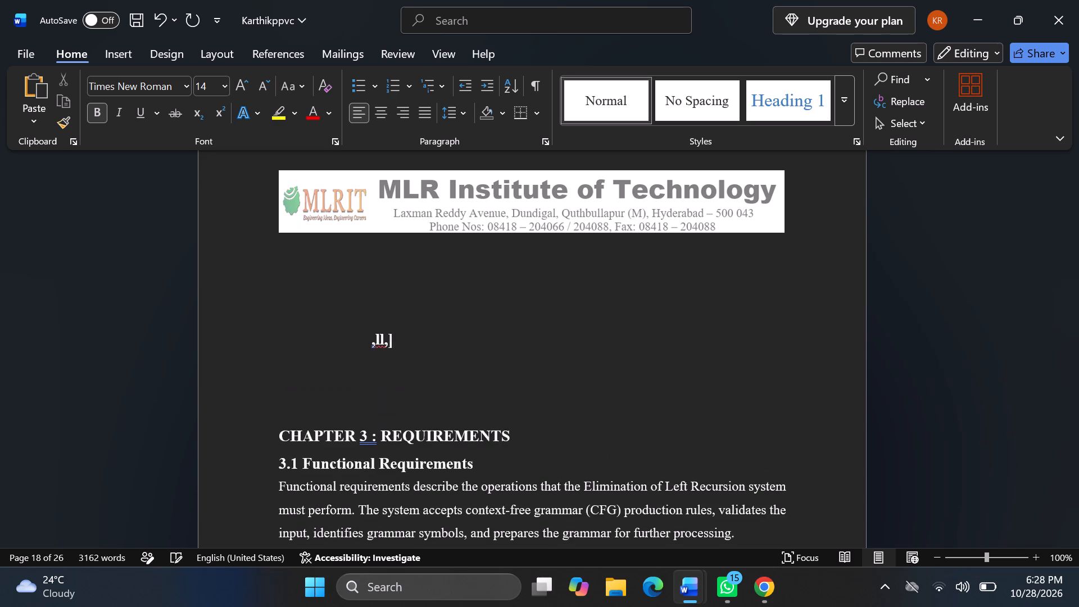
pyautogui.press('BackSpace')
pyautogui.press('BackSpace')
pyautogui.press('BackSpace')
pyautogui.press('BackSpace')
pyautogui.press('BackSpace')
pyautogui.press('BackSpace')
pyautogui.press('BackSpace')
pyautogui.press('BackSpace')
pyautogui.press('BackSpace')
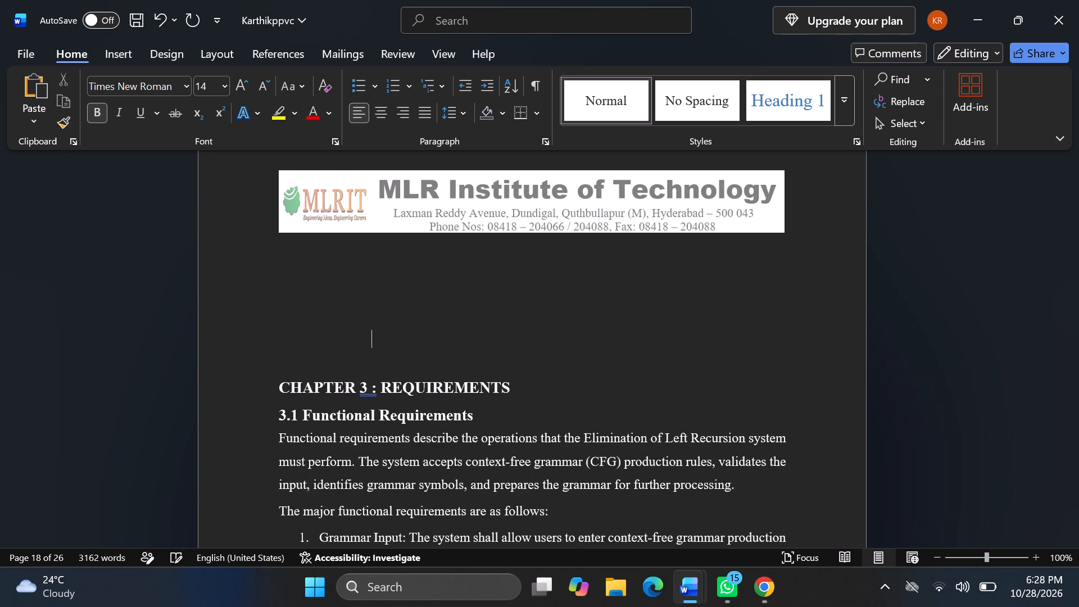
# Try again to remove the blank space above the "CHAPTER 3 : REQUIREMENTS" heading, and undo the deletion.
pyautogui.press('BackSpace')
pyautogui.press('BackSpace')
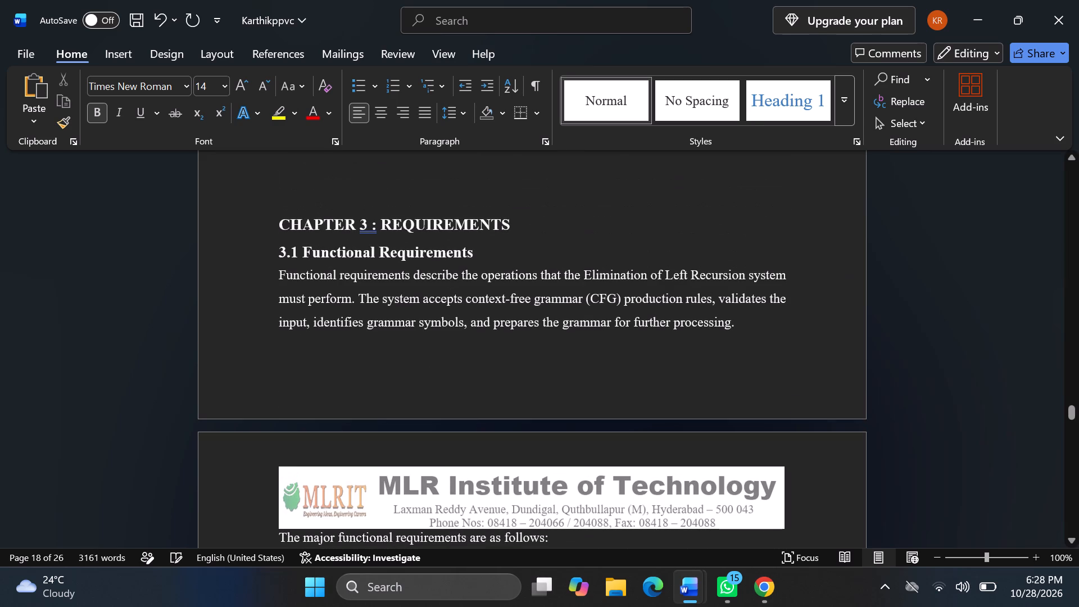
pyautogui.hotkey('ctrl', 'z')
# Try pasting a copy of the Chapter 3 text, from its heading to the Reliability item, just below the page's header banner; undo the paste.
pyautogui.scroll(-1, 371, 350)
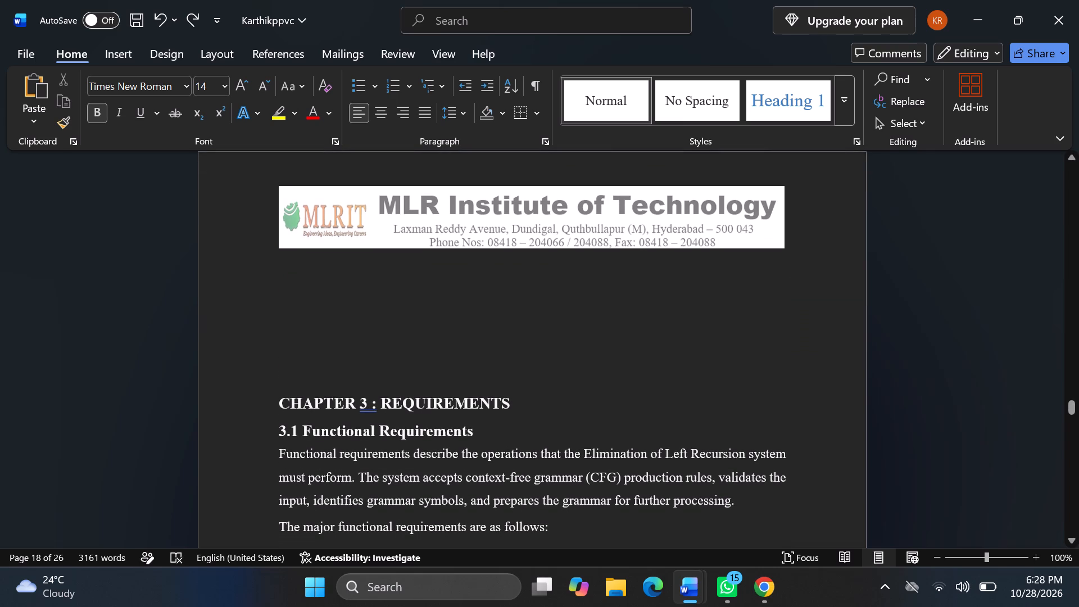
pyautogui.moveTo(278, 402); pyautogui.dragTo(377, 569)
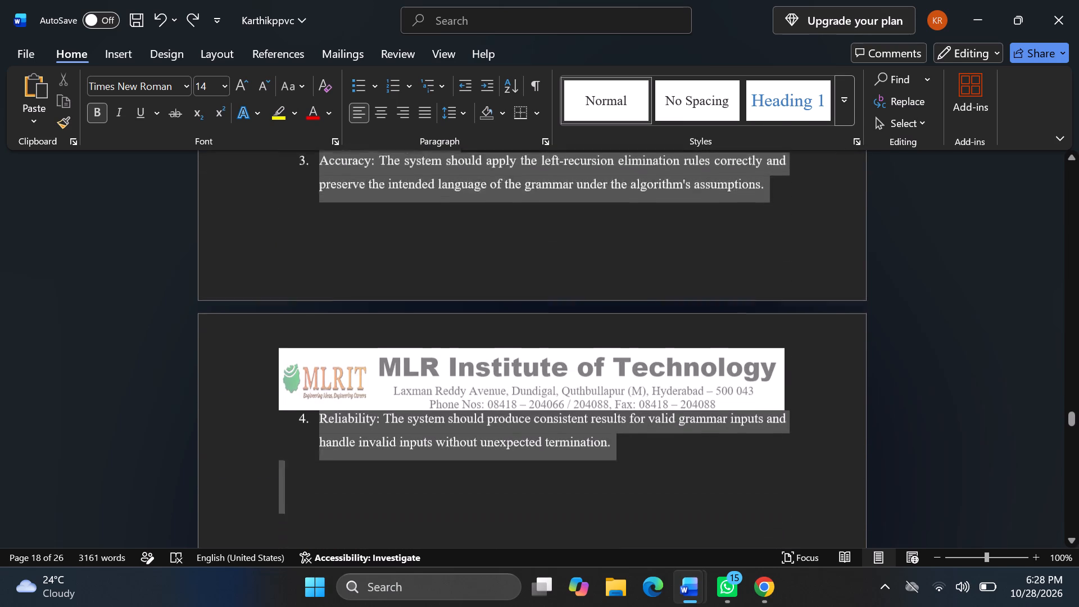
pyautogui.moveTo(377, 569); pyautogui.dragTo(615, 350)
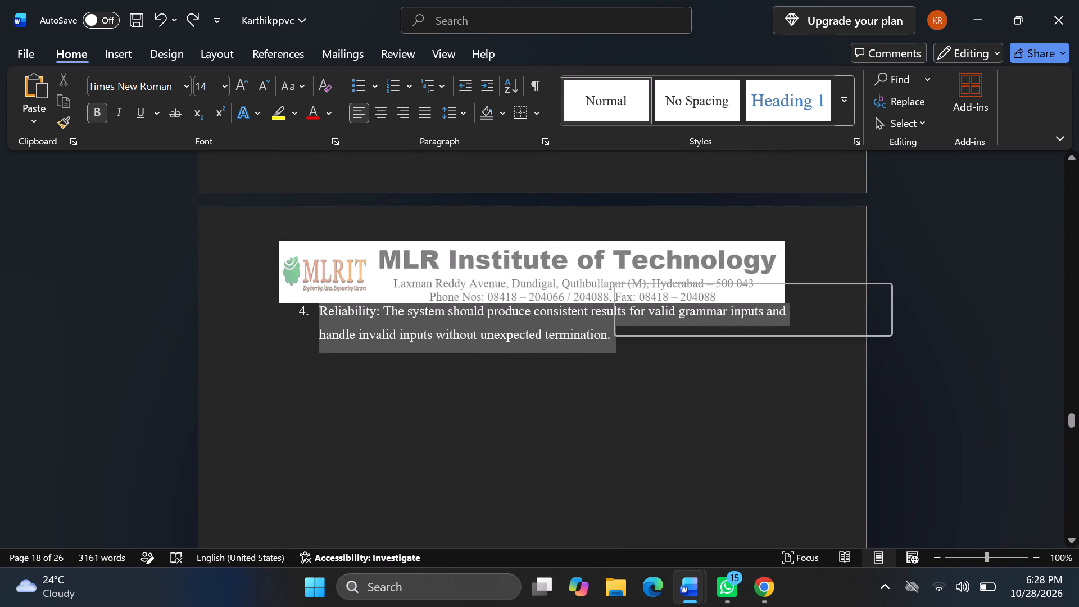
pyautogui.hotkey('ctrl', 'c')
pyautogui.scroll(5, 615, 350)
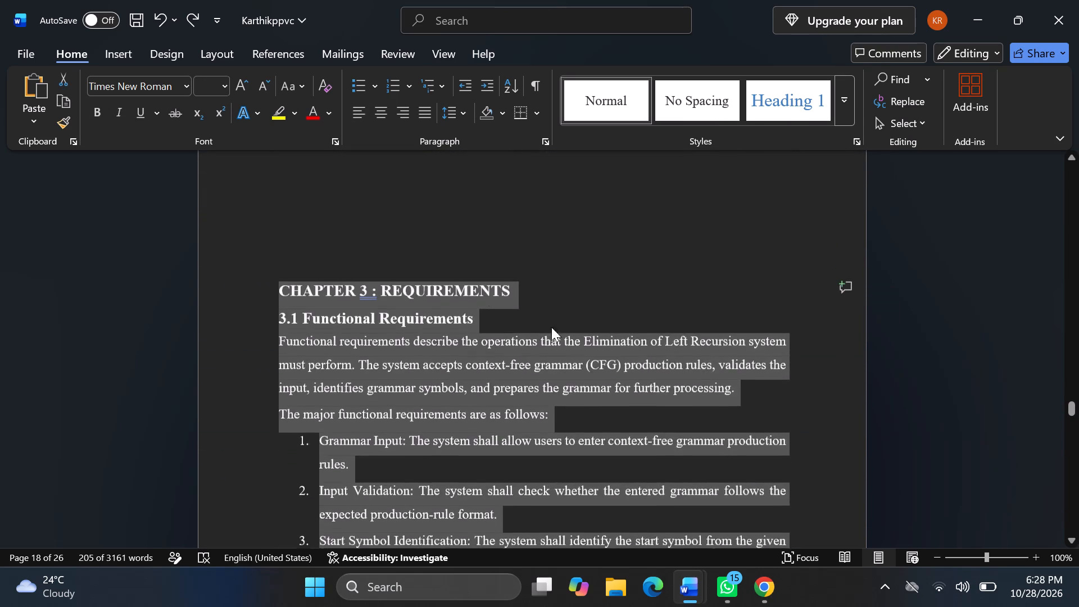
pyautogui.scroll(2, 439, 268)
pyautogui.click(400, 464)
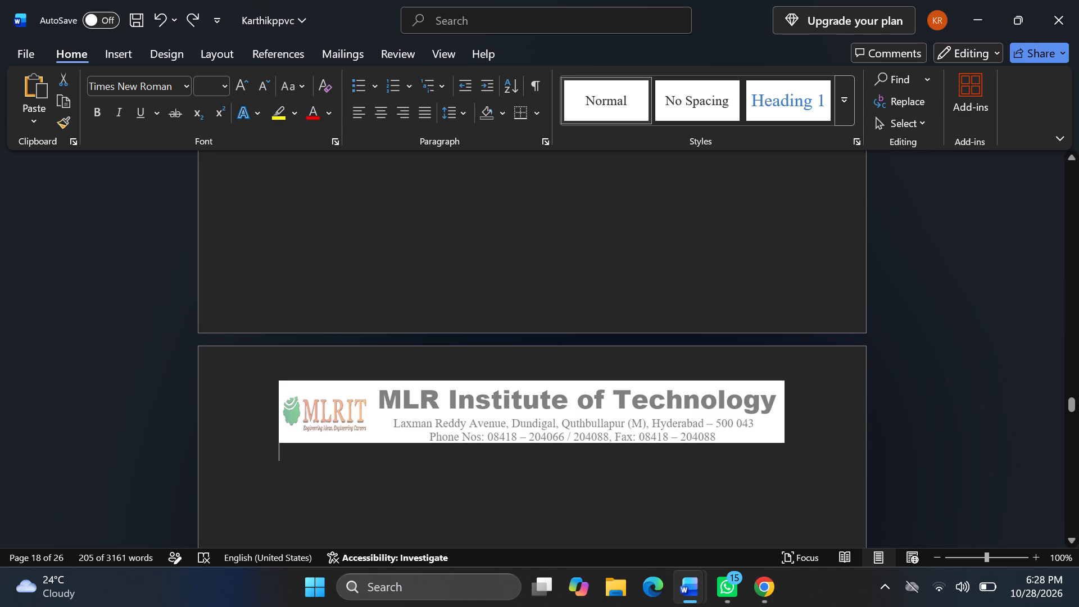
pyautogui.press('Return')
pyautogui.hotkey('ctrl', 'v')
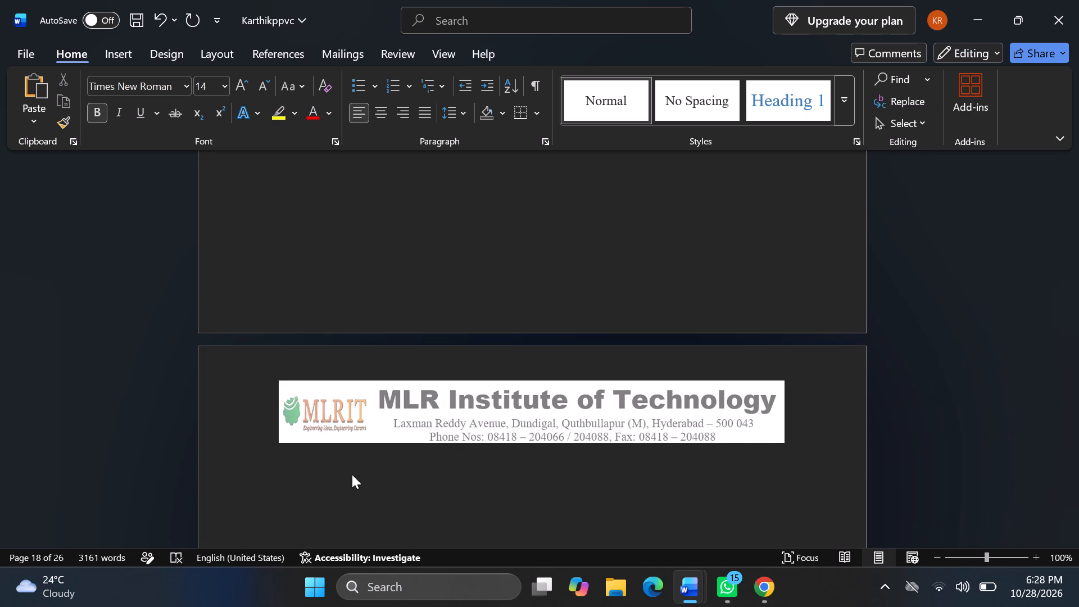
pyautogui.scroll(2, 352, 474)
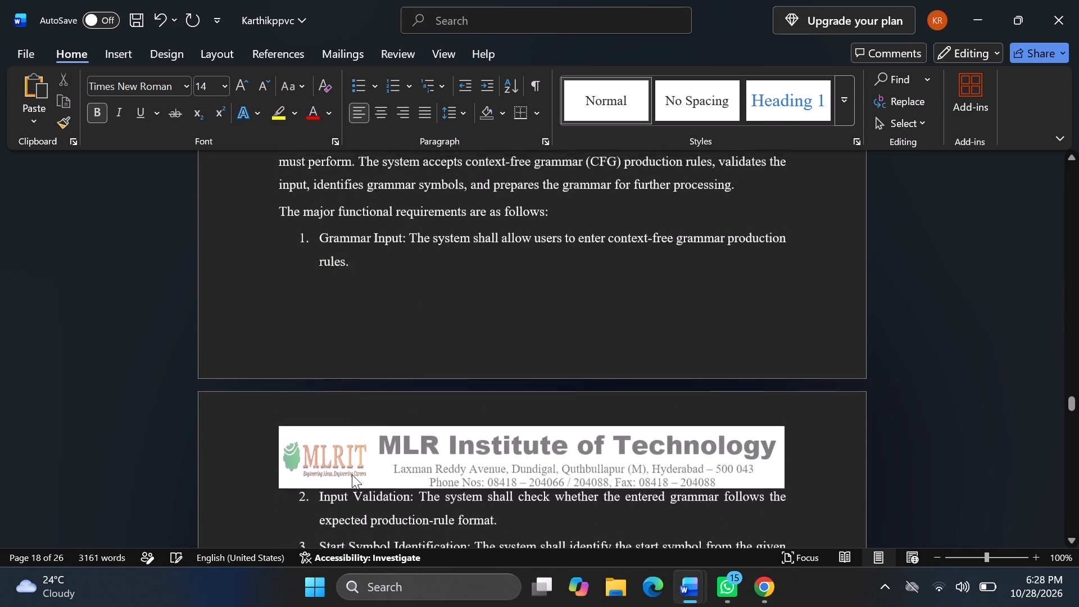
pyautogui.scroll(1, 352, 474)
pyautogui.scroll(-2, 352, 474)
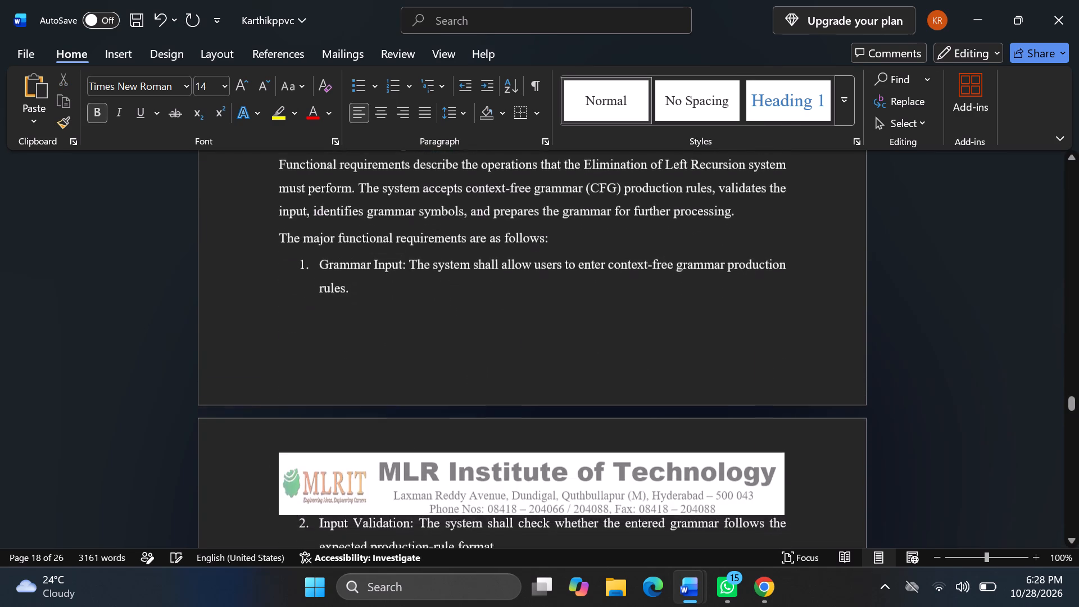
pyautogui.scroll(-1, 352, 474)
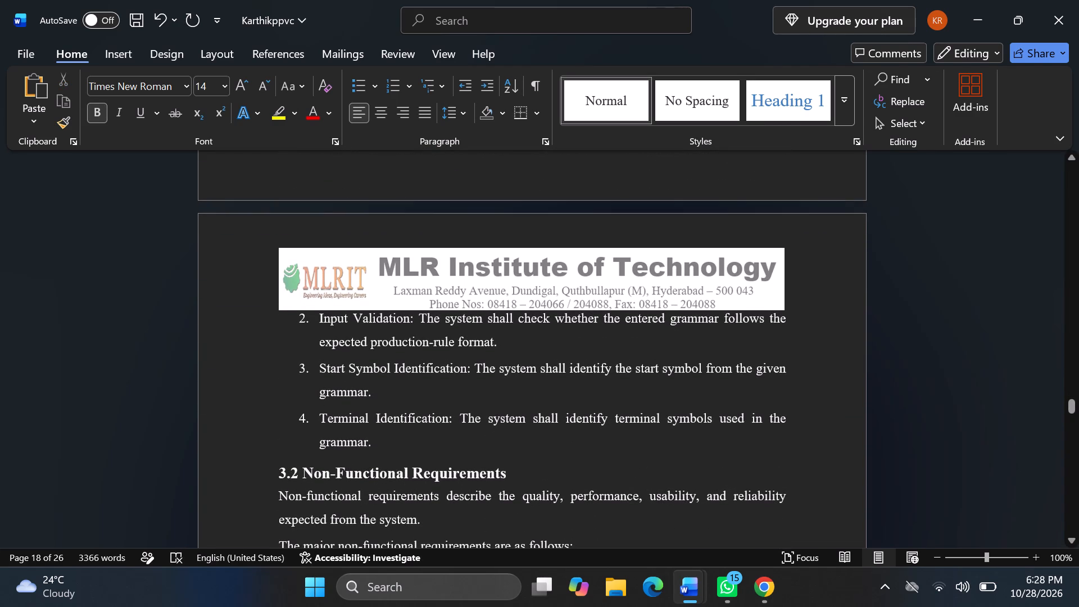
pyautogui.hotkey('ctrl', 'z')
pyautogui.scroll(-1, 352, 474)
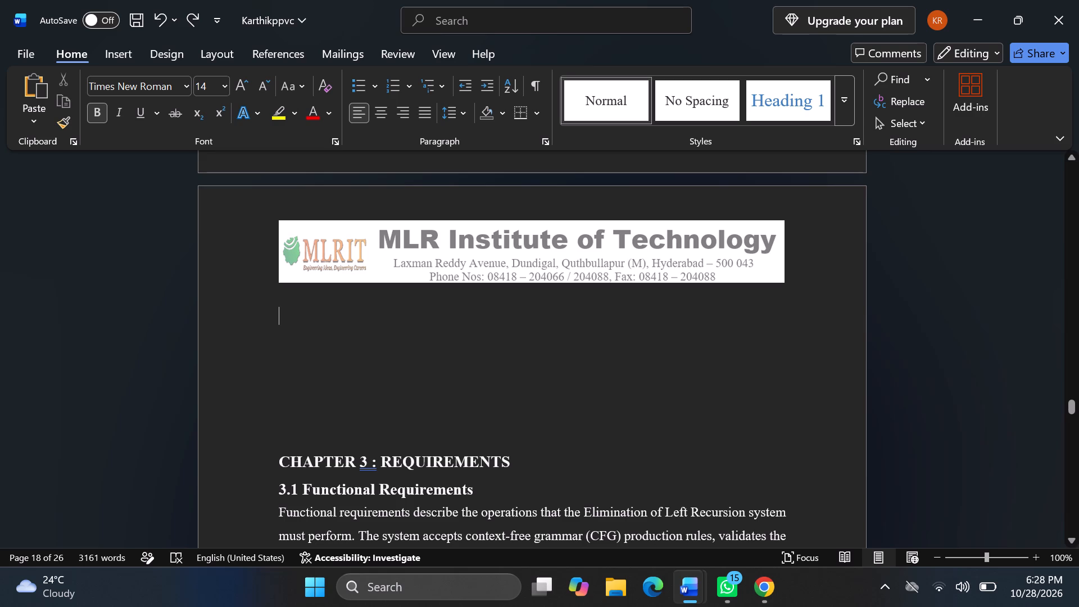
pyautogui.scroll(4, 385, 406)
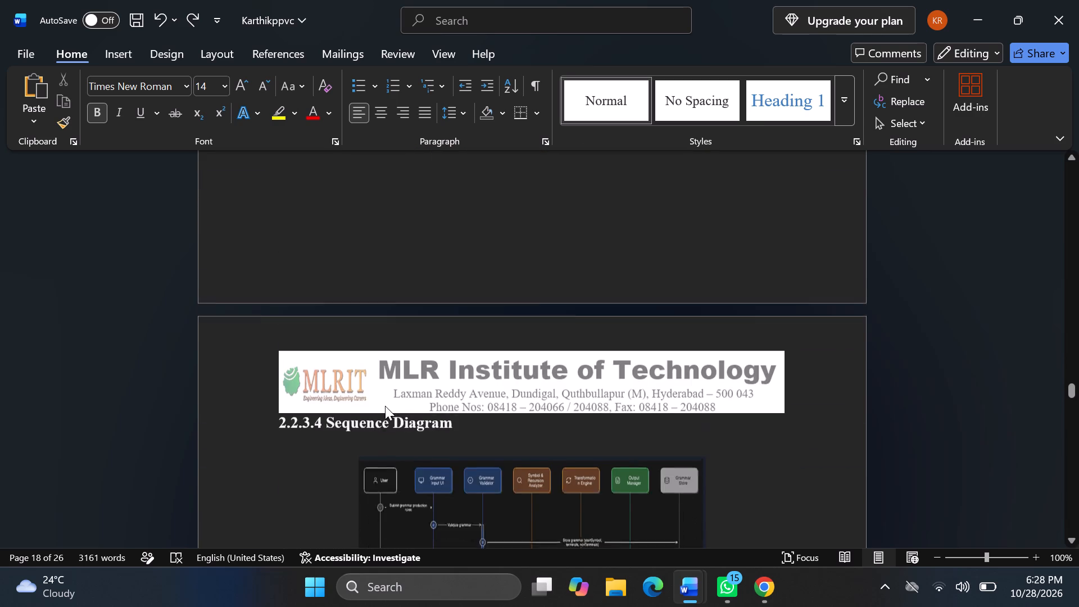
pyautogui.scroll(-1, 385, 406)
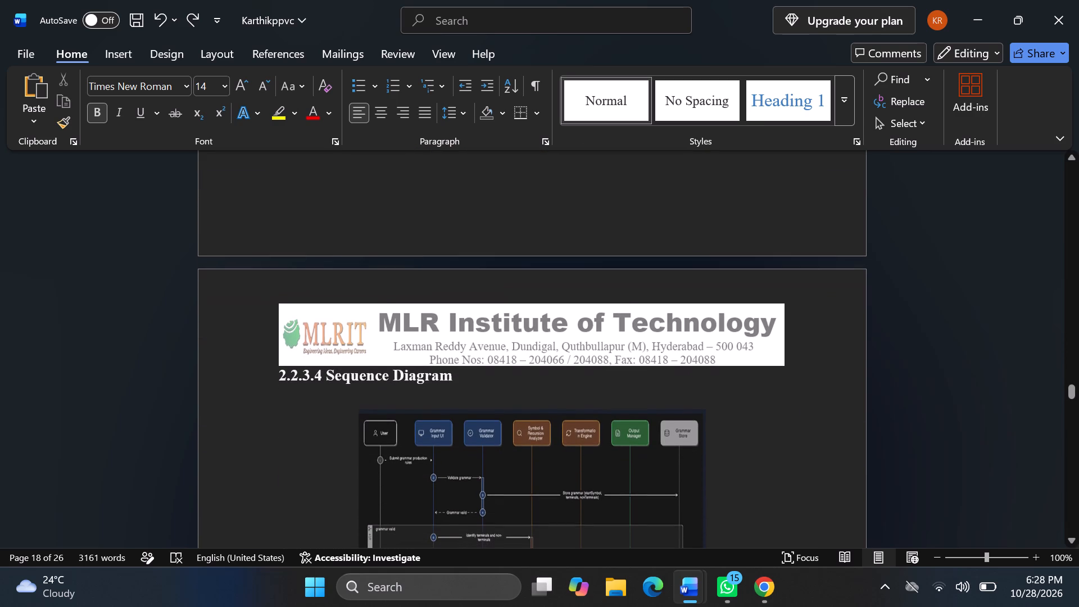
# Insert a blank line between the page's header banner and the "2.2.3.4 Sequence Diagram" heading.
pyautogui.click(788, 359)
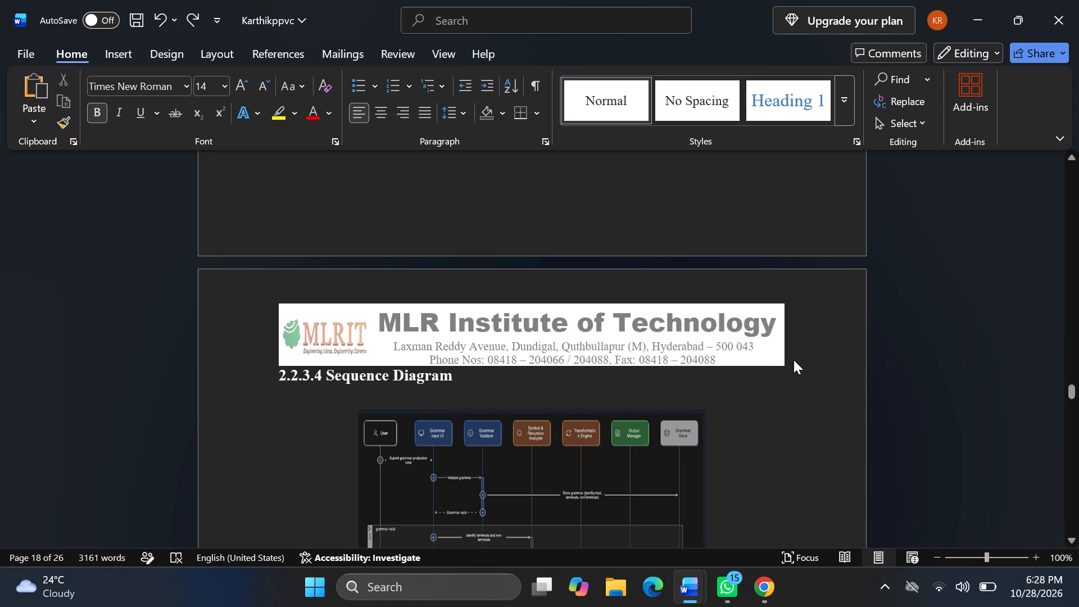
pyautogui.click(781, 361)
pyautogui.click(814, 363)
pyautogui.click(279, 380)
pyautogui.press('Return')
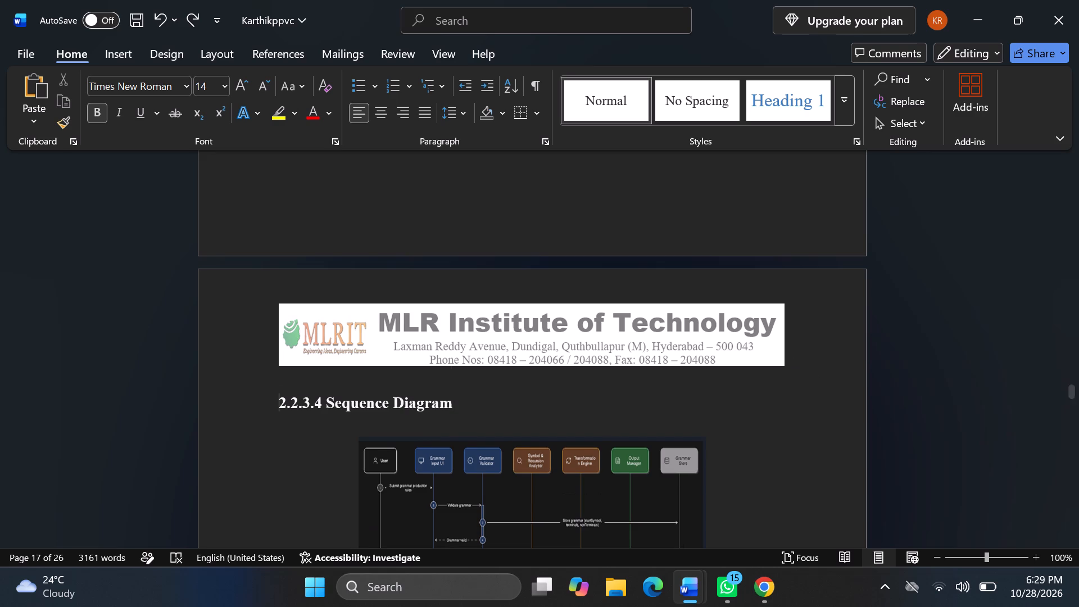
pyautogui.scroll(-2, 279, 380)
pyautogui.scroll(1, 279, 380)
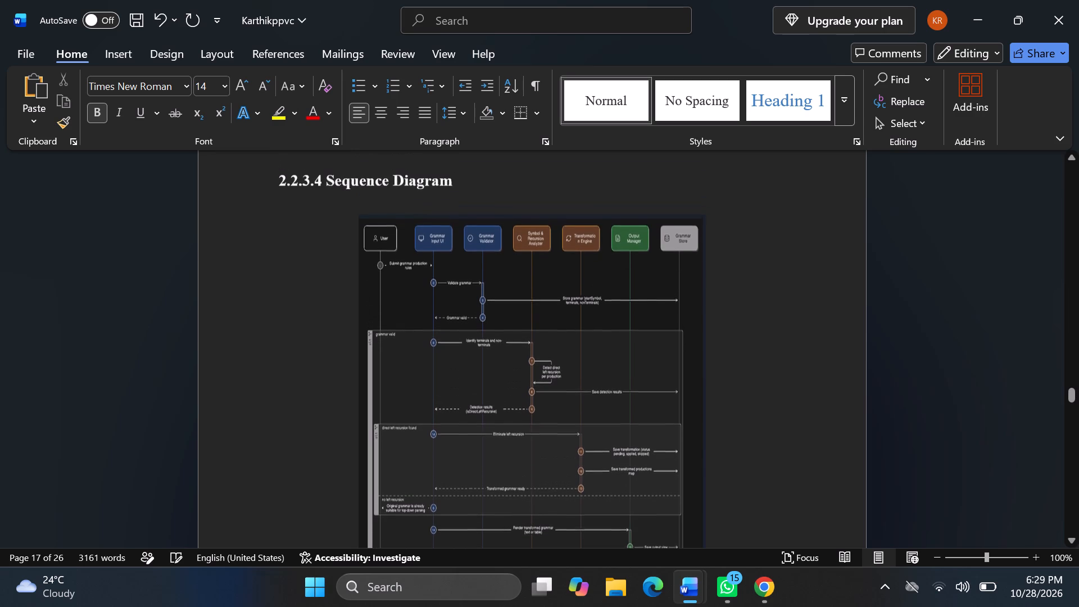
# Widen the sequence diagram picture under heading 2.2.3.4 so it fills more of the text width, keeping its height.
pyautogui.click(375, 388)
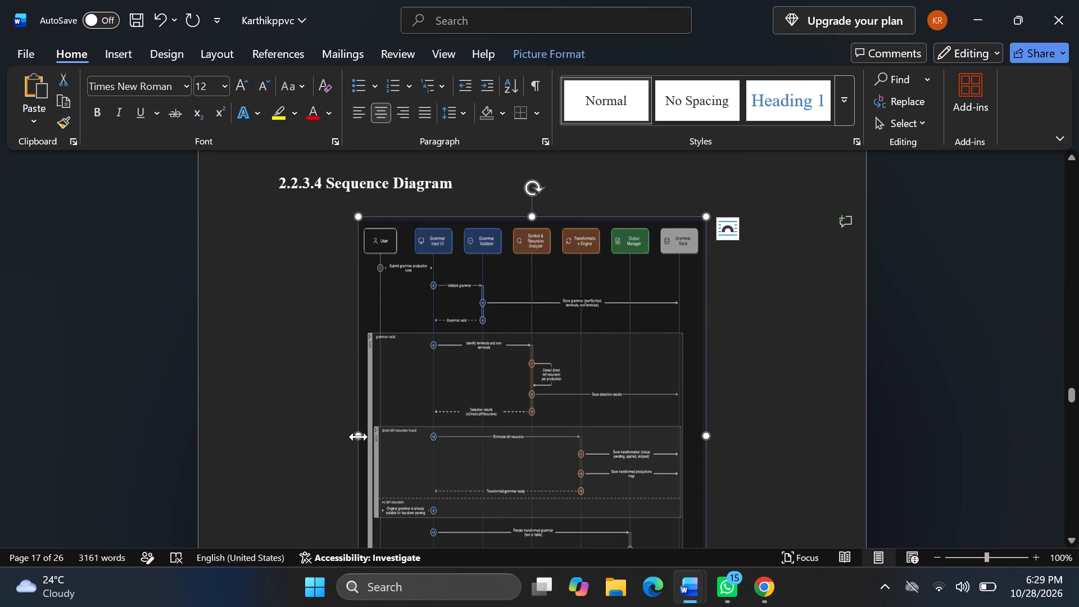
pyautogui.moveTo(359, 437); pyautogui.dragTo(257, 445)
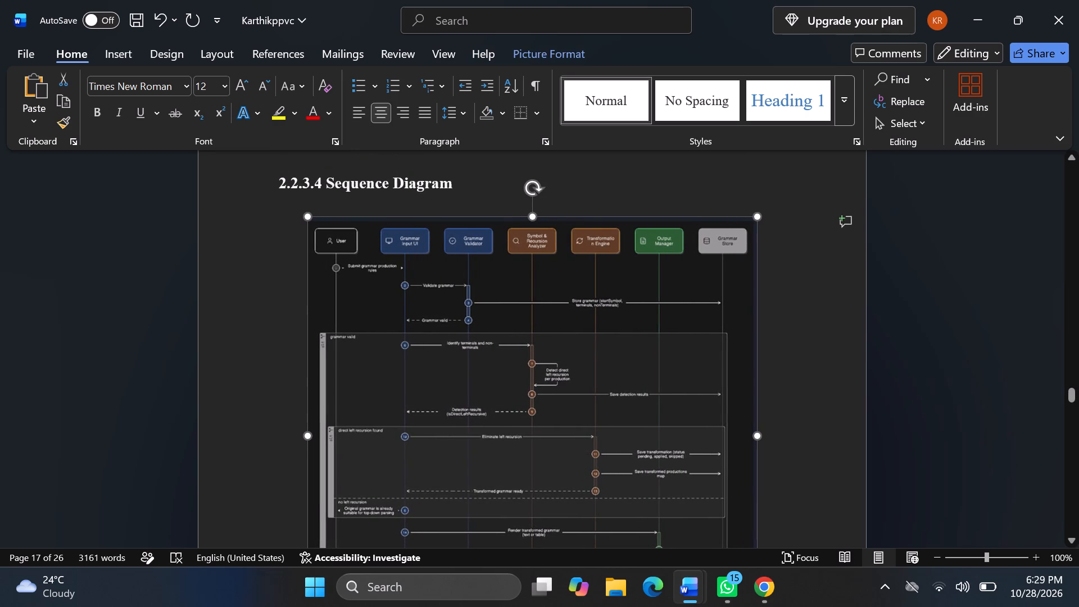
pyautogui.scroll(-1, 477, 409)
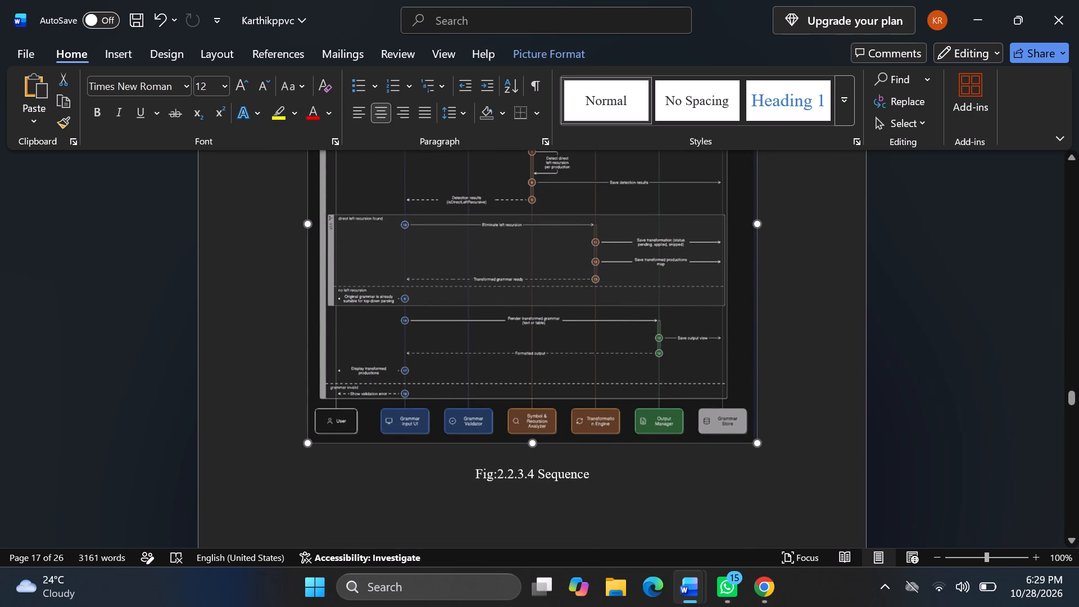
pyautogui.click(530, 448)
pyautogui.scroll(-1, 524, 475)
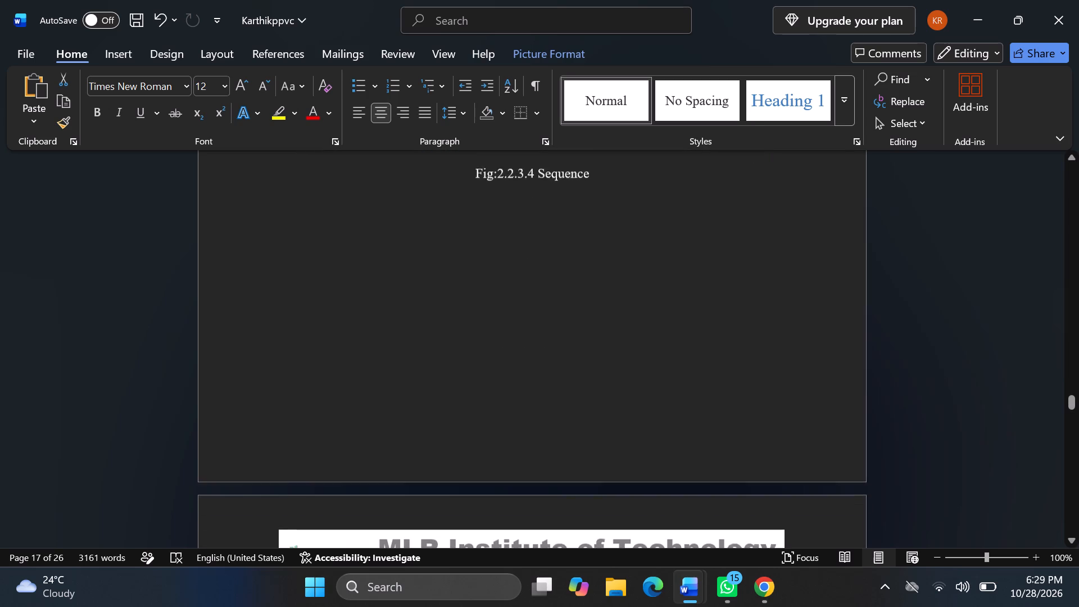
pyautogui.scroll(2, 524, 475)
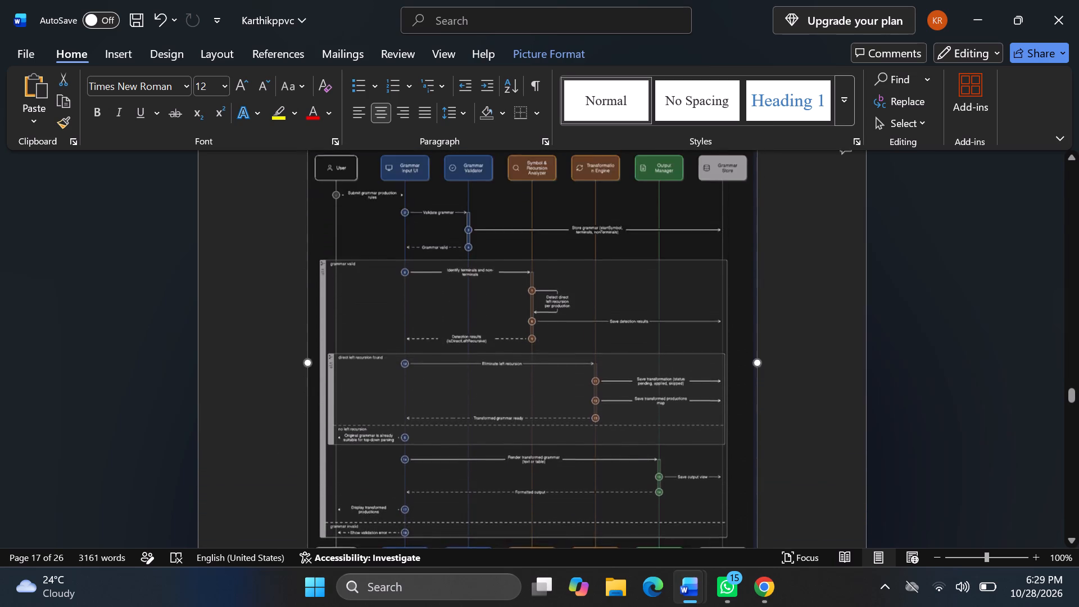
pyautogui.scroll(1, 524, 475)
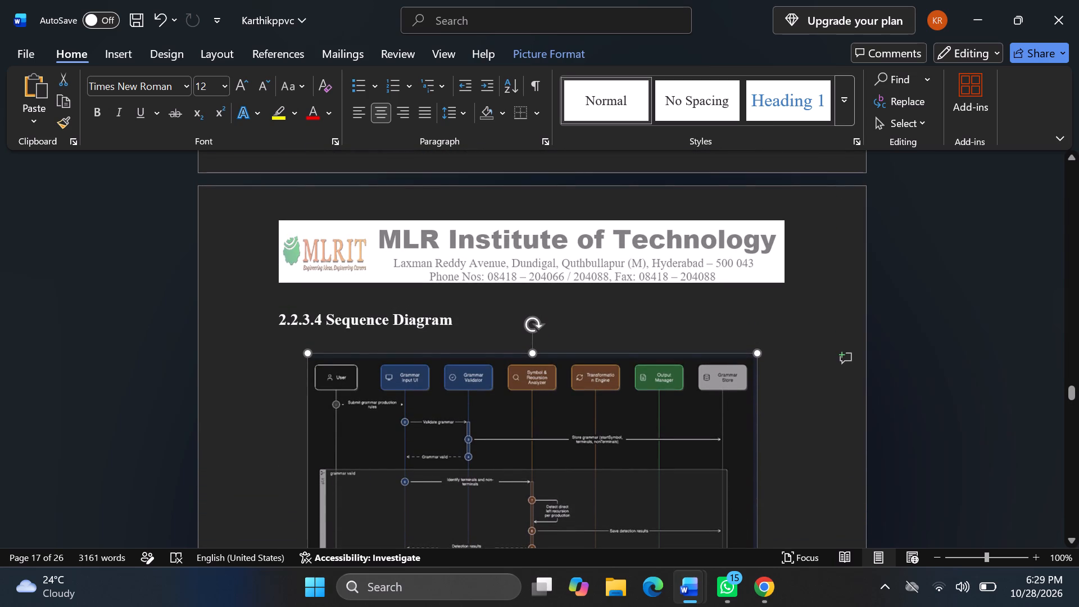
# Add a blank line between the "2.2.3.2 Use Case Diagram" heading and its diagram.
pyautogui.scroll(-1, 505, 409)
pyautogui.scroll(2, 505, 409)
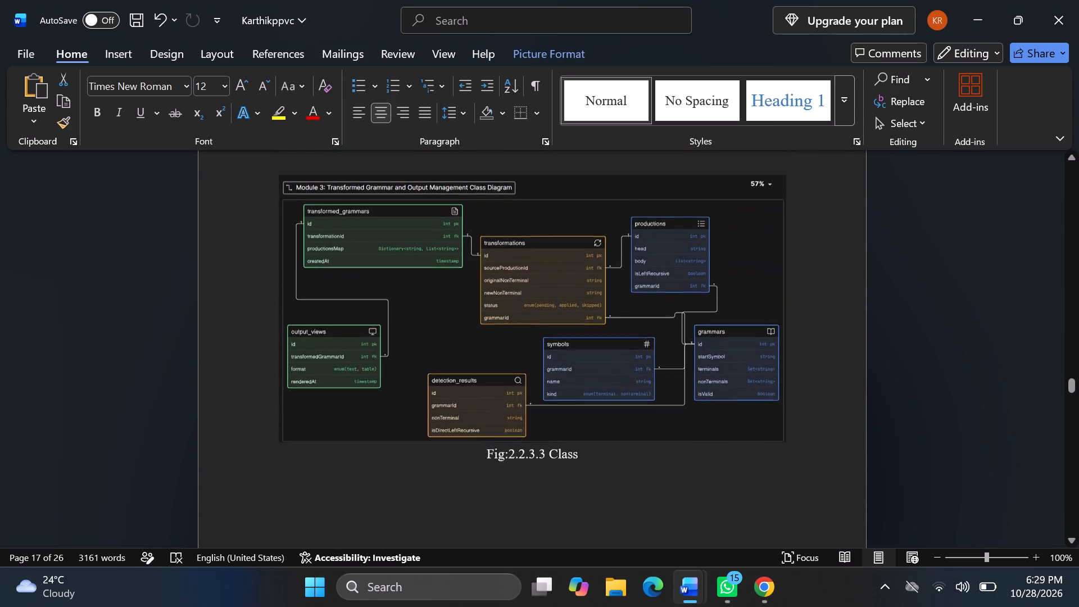
pyautogui.scroll(4, 505, 409)
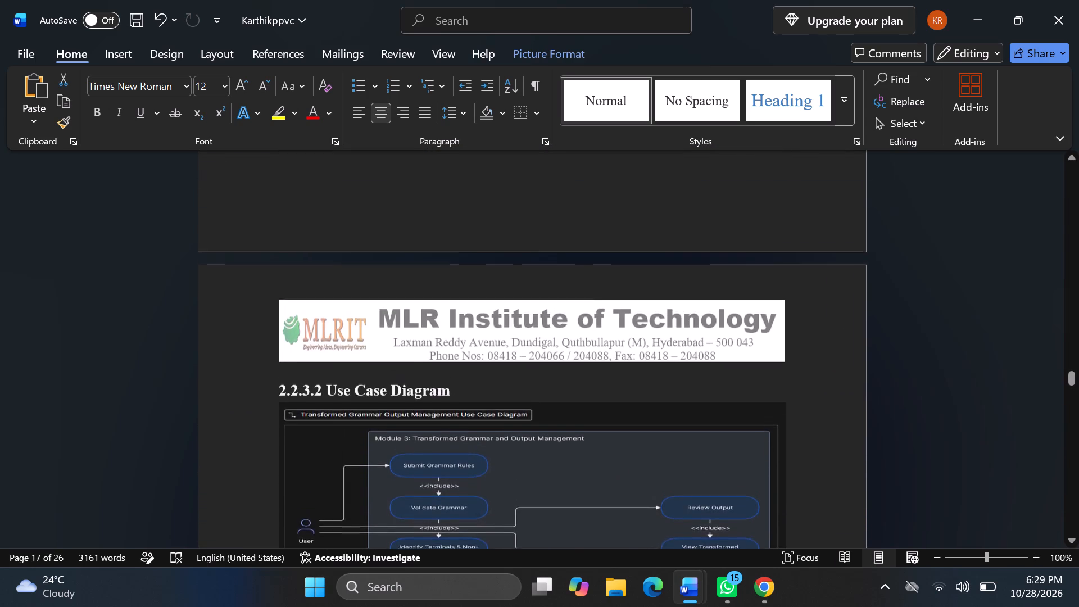
pyautogui.scroll(2, 505, 409)
pyautogui.scroll(-2, 505, 409)
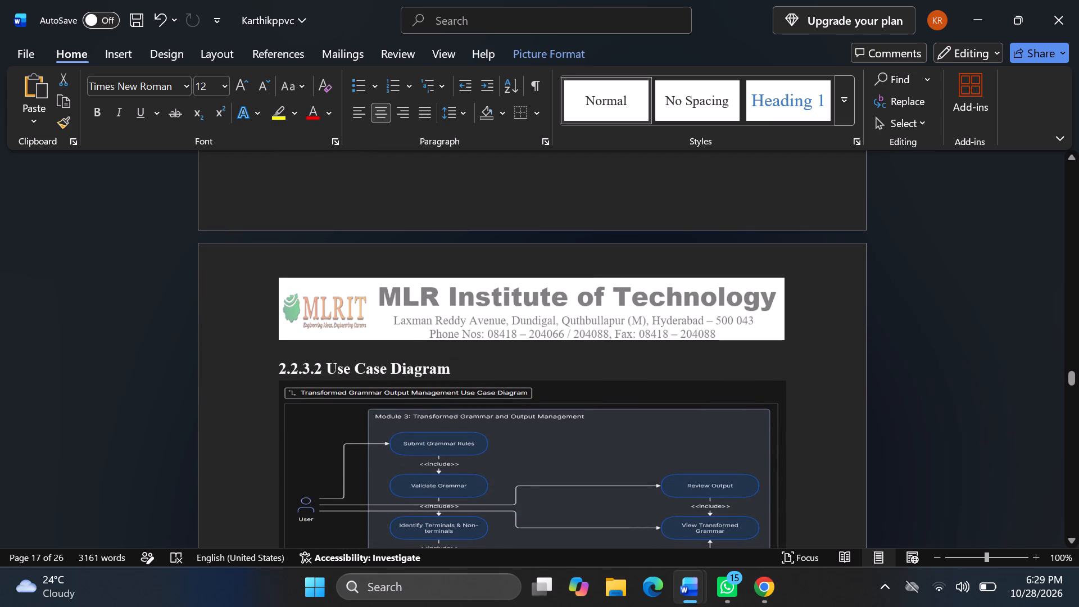
pyautogui.click(484, 373)
pyautogui.press('Return')
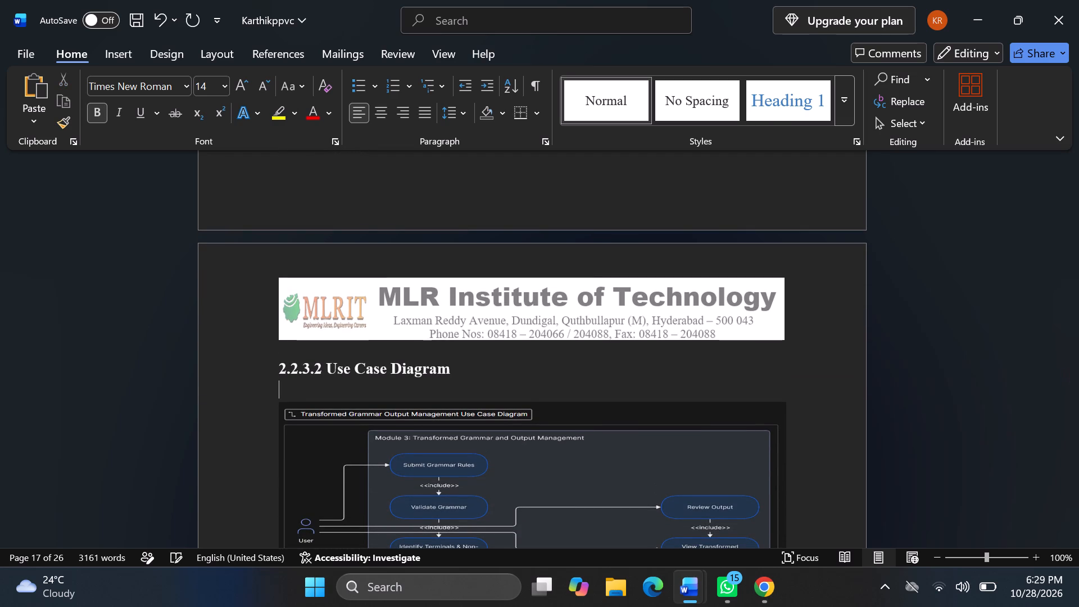
# Remove the extra blank line between the "2.2.3.3 Class Diagram" heading and its diagram.
pyautogui.scroll(-2, 484, 373)
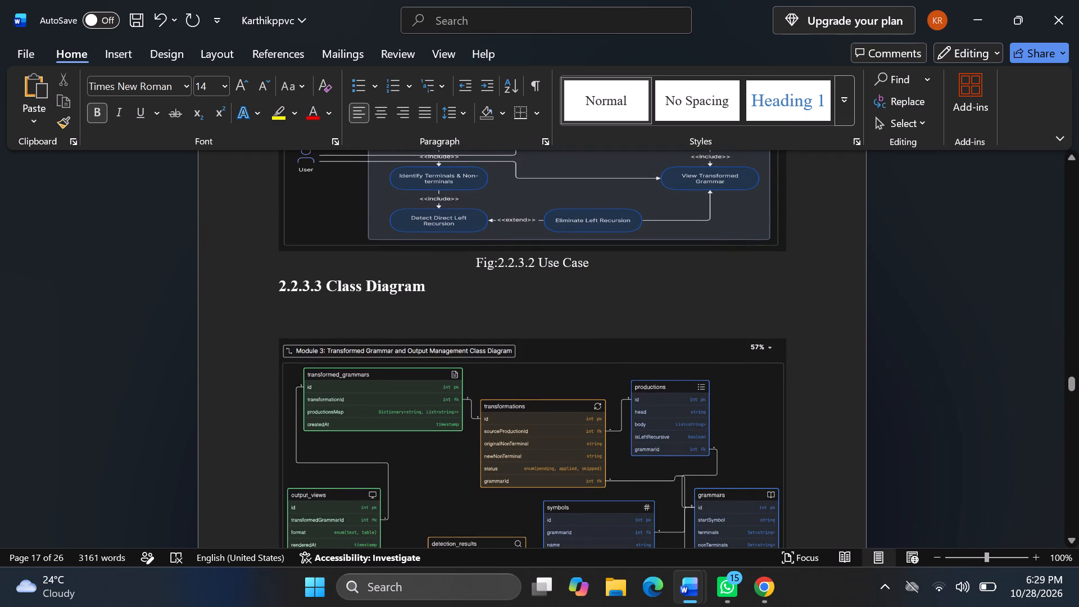
pyautogui.click(481, 304)
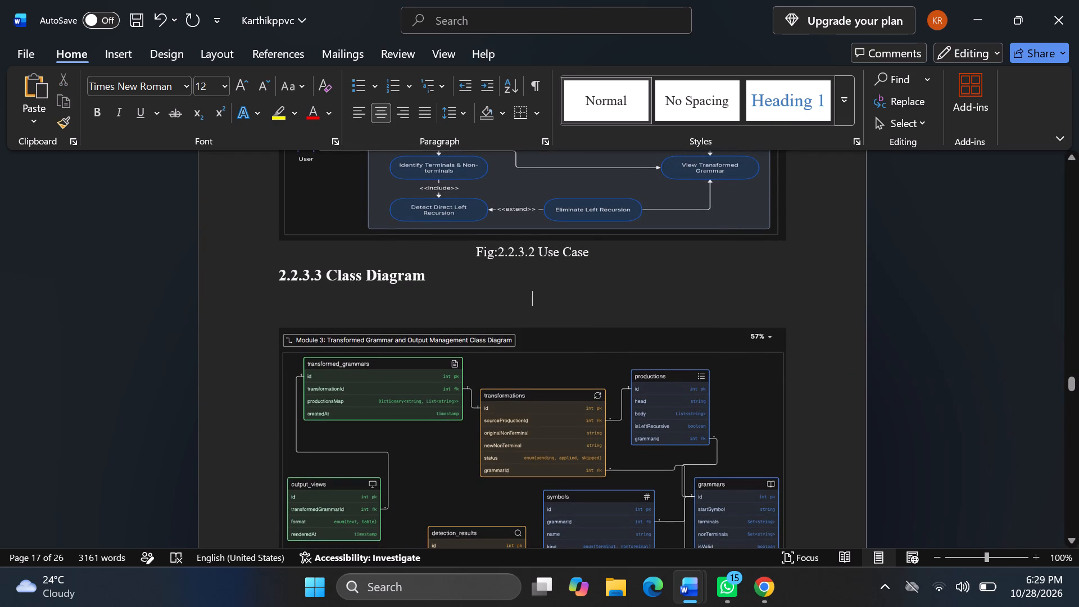
pyautogui.press('Down')
pyautogui.press('BackSpace')
pyautogui.press('BackSpace')
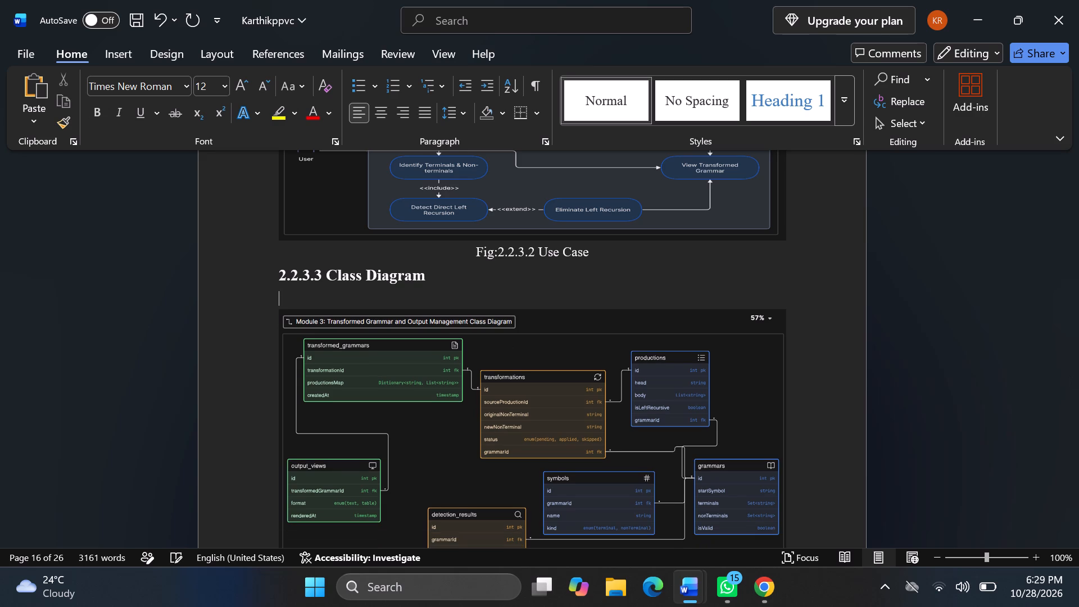
# Add a blank line above and another below the "Fig:2.2.3.2 Use Case" caption.
pyautogui.click(821, 229)
pyautogui.press('Return')
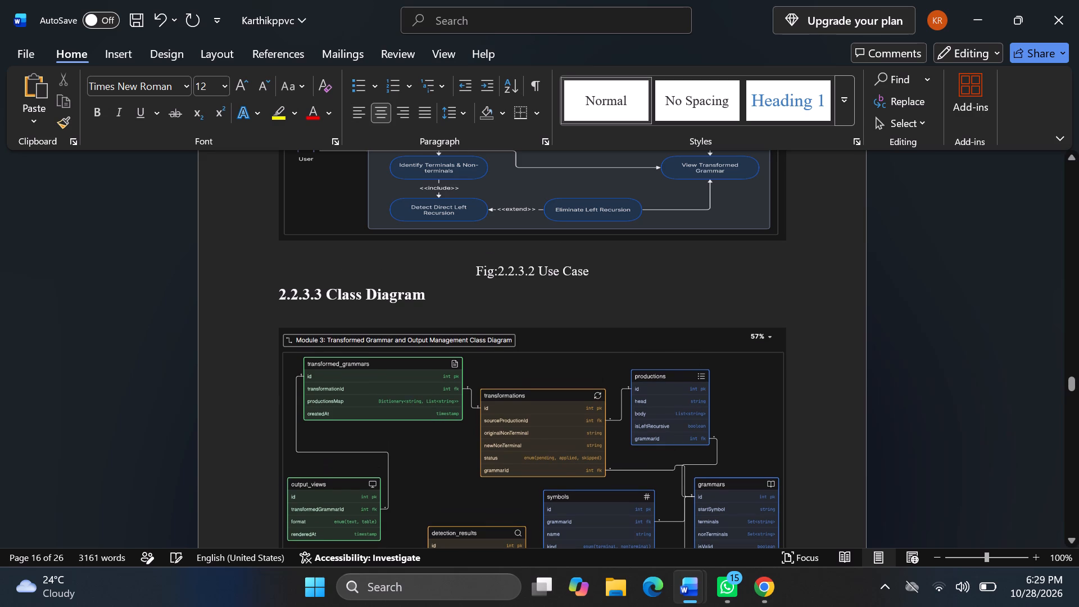
pyautogui.click(529, 284)
pyautogui.click(597, 274)
pyautogui.press('Return')
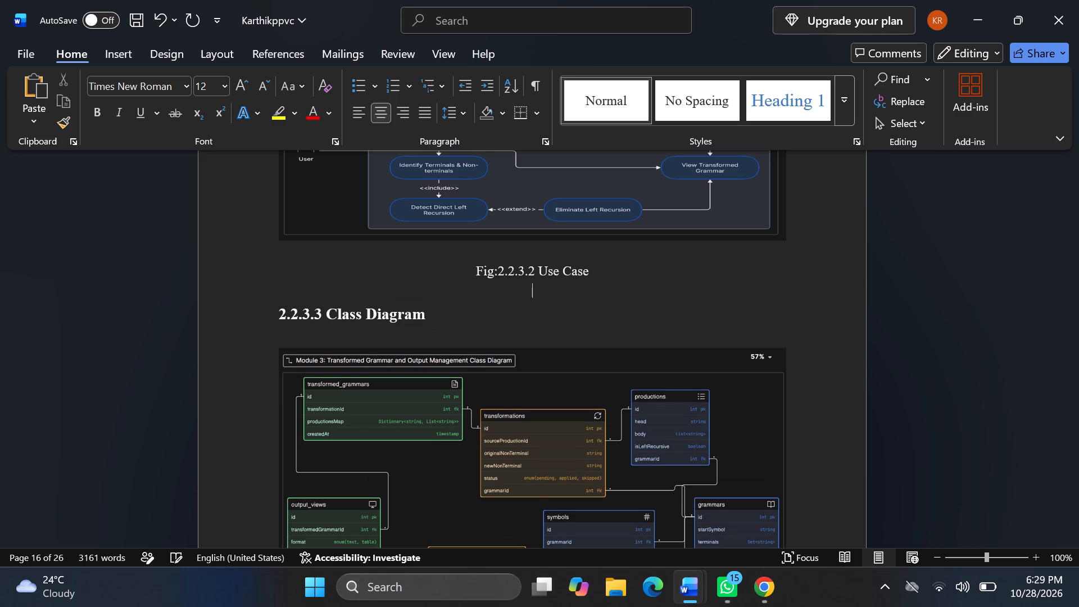
# Add a blank line between the class diagram picture and its "Fig:2.2.3.3 Class" caption.
pyautogui.scroll(-2, 597, 274)
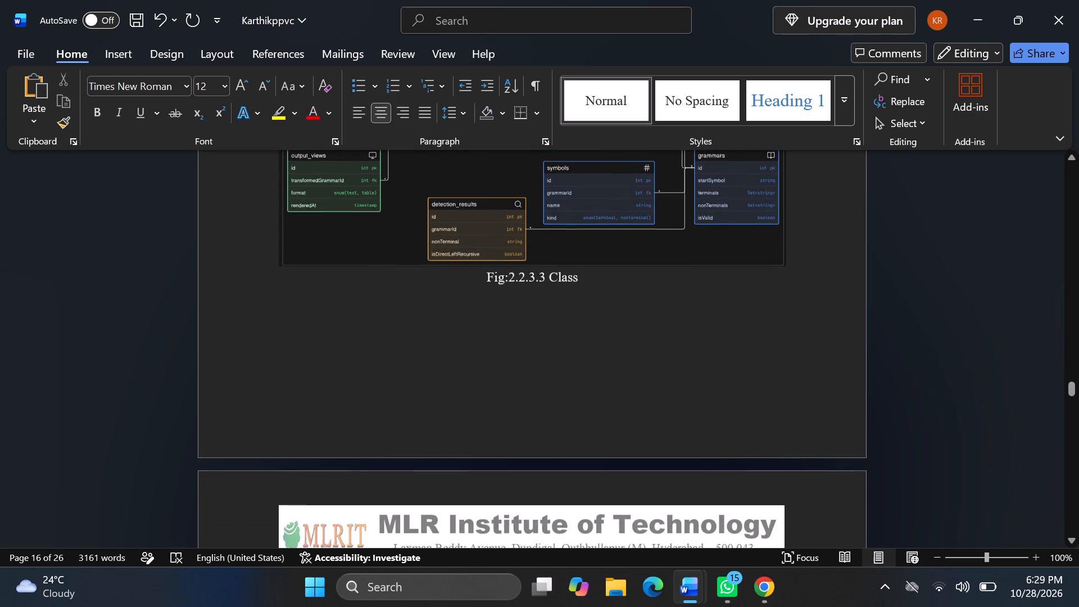
pyautogui.scroll(1, 597, 274)
pyautogui.click(809, 276)
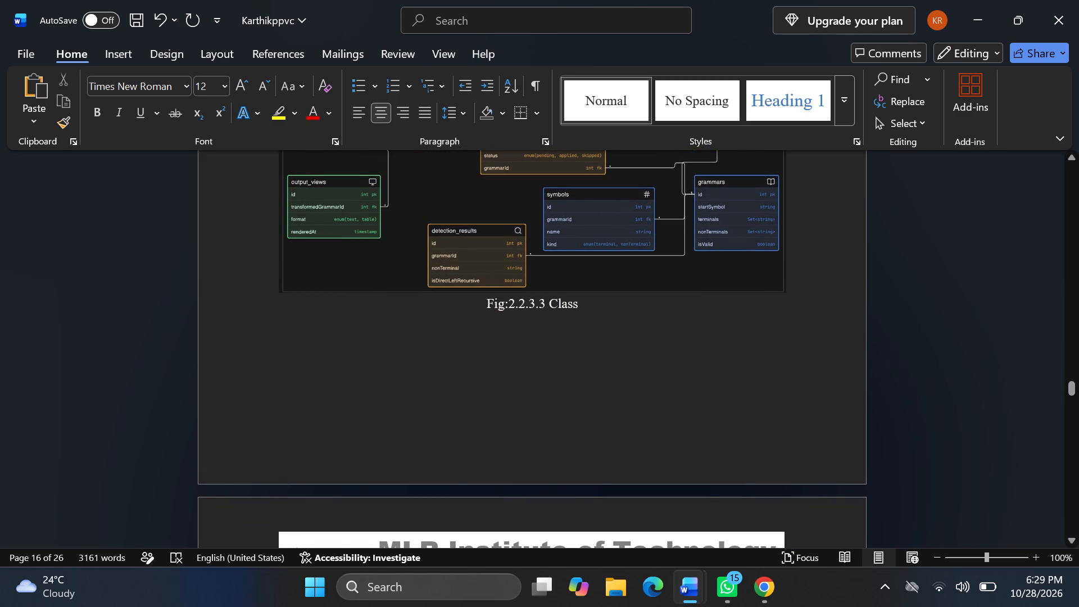
pyautogui.press('Return')
# Review the spacing around headings, diagrams and captions from section 2.2.3.3 back through the start of section 2.2 Module Division.
pyautogui.scroll(2, 809, 276)
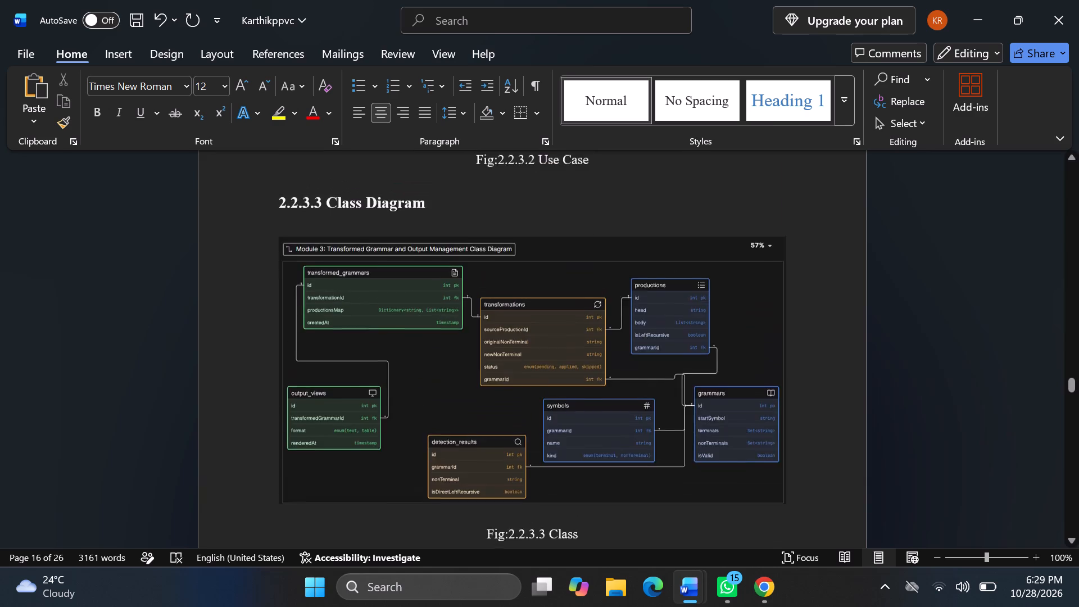
pyautogui.scroll(3, 809, 276)
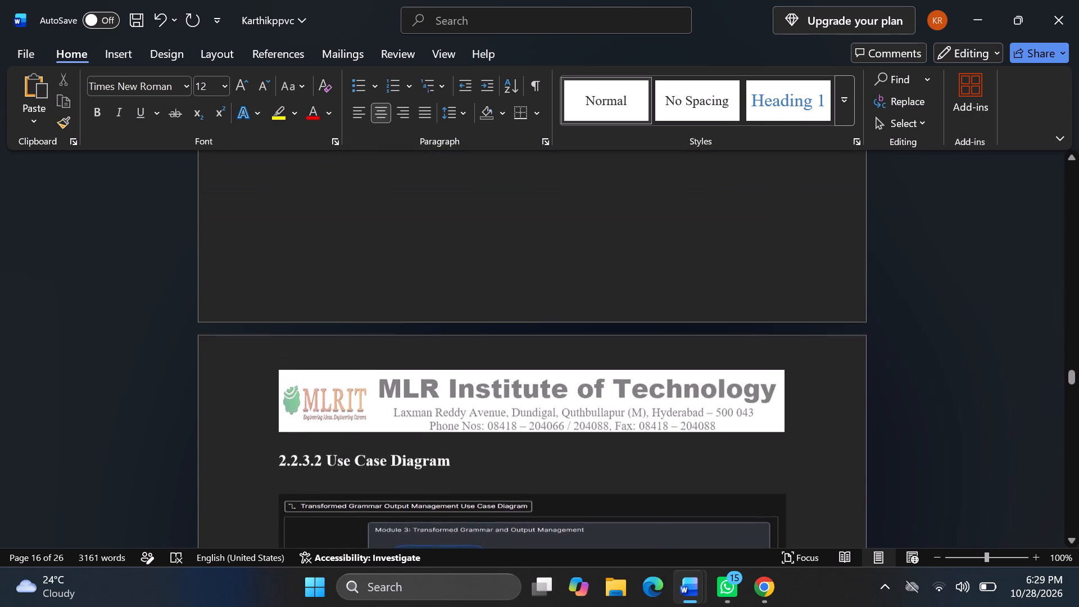
pyautogui.scroll(-2, 809, 276)
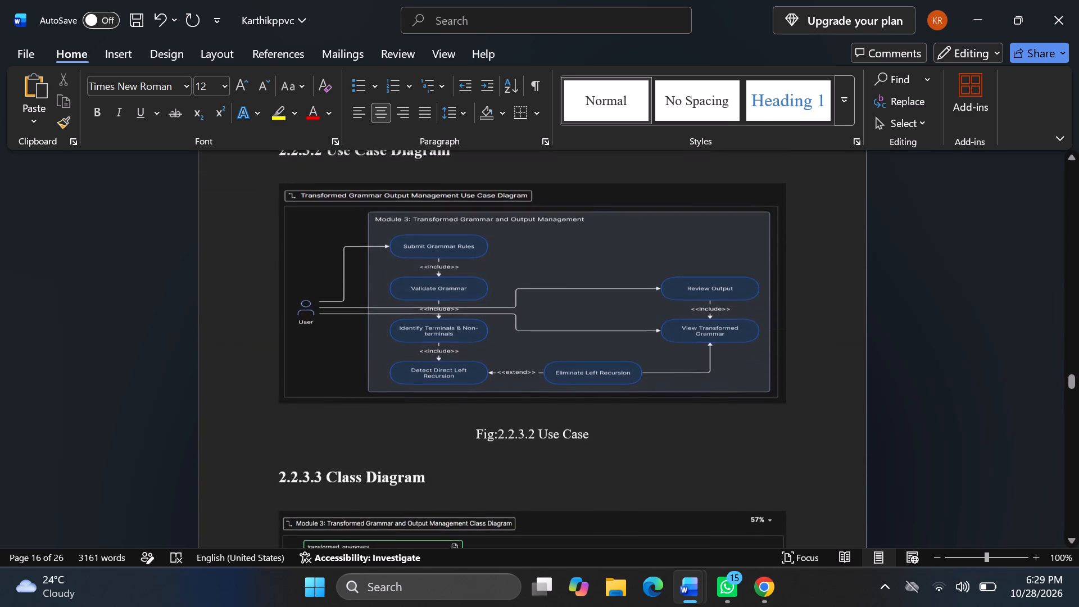
pyautogui.scroll(-2, 809, 276)
pyautogui.scroll(1, 809, 276)
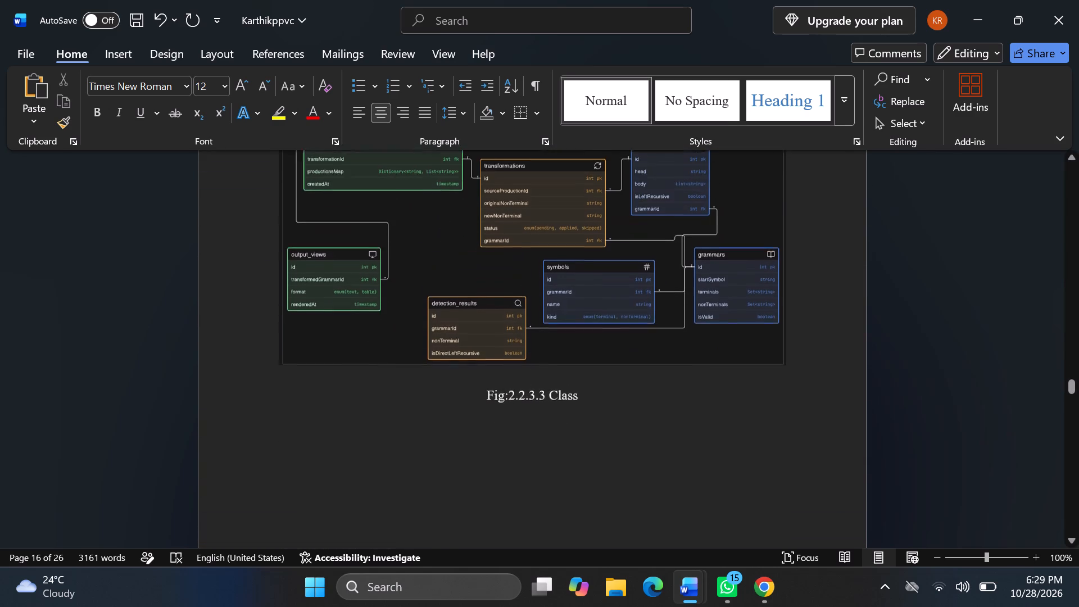
pyautogui.scroll(2, 809, 276)
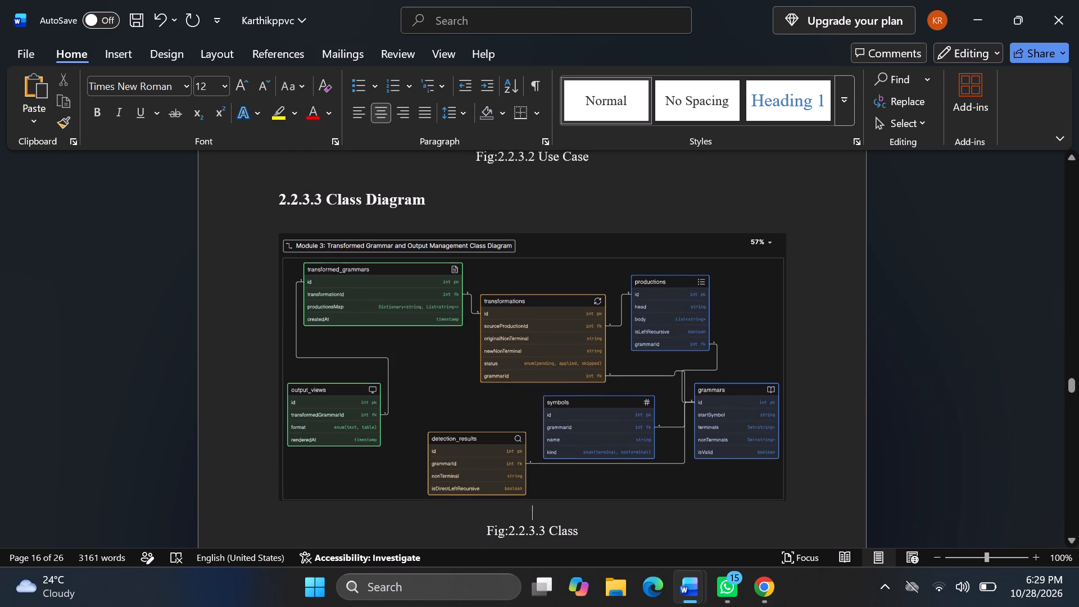
pyautogui.scroll(2, 809, 276)
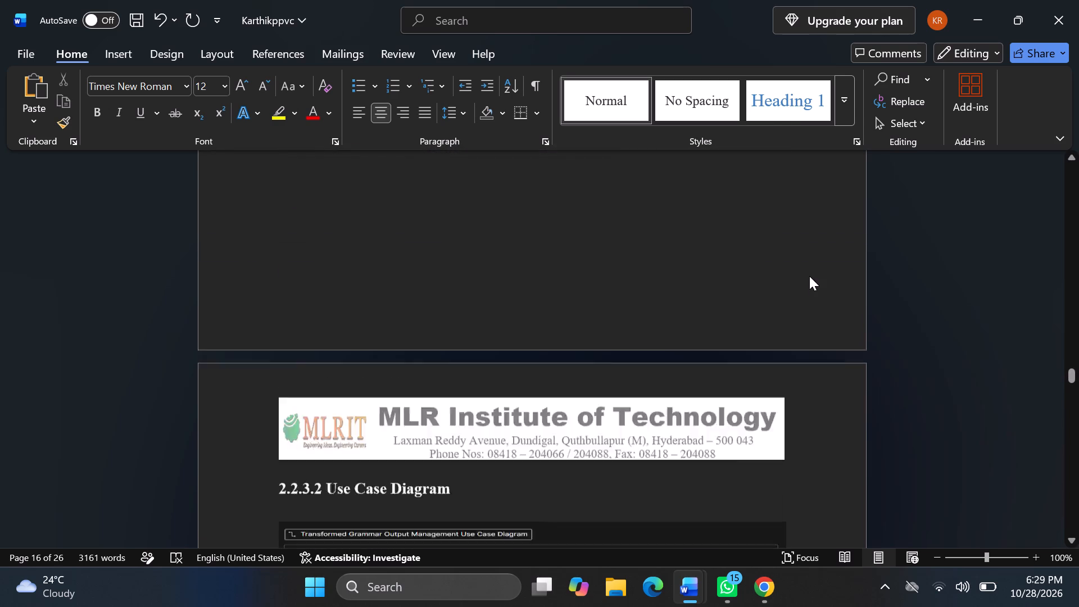
pyautogui.scroll(2, 809, 276)
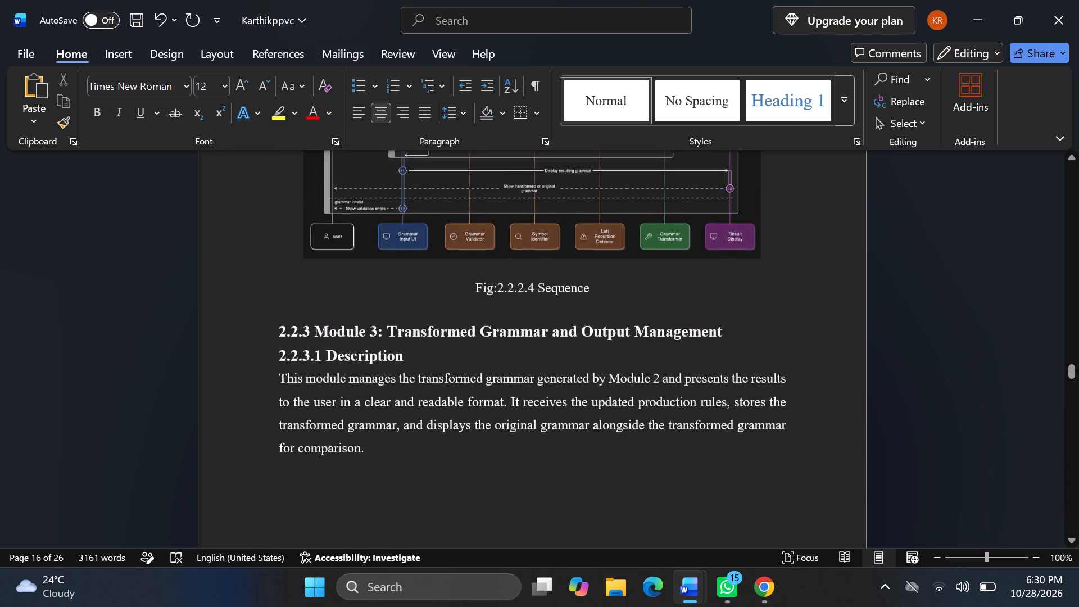
pyautogui.scroll(2, 809, 276)
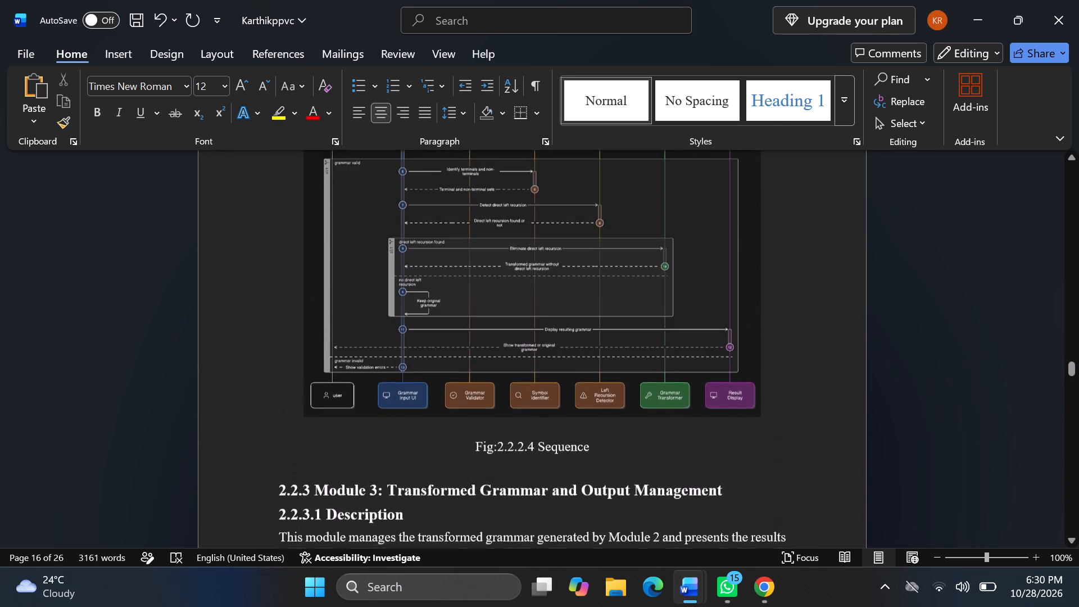
pyautogui.scroll(3, 809, 276)
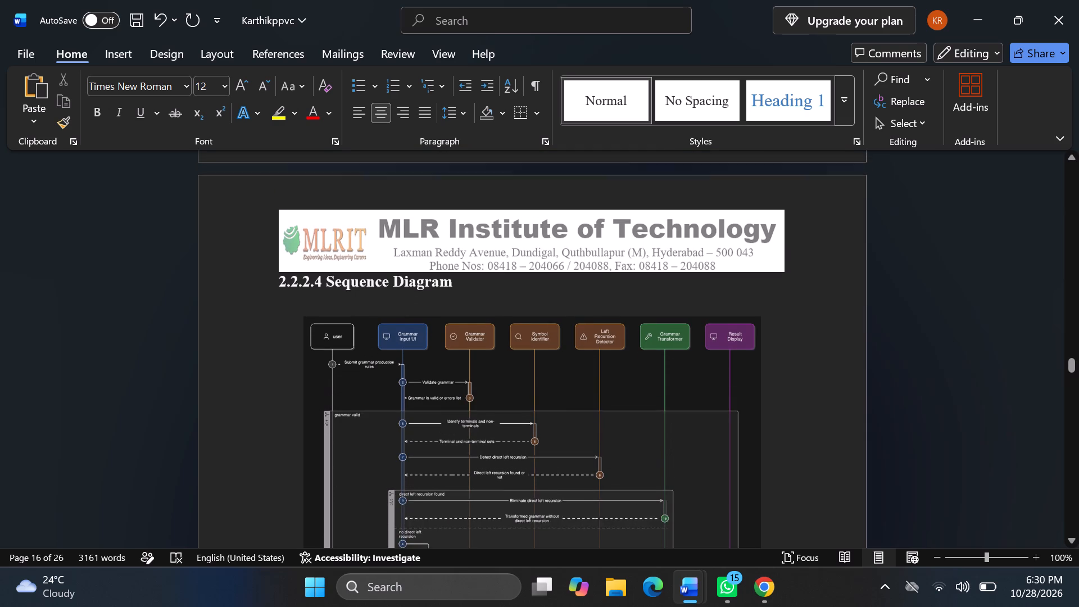
pyautogui.click(813, 257)
pyautogui.scroll(1, 785, 277)
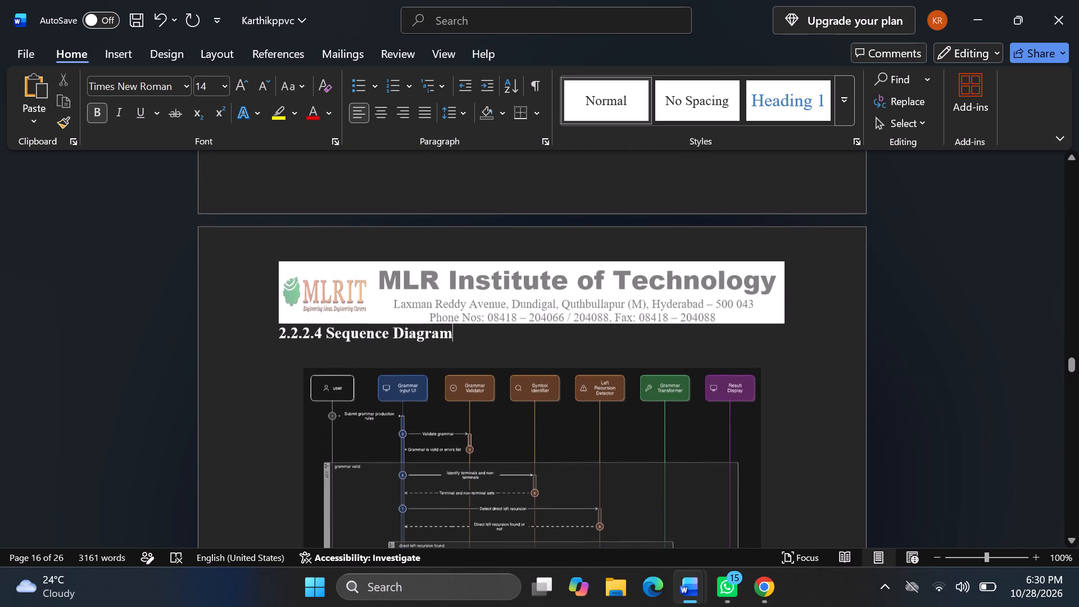
pyautogui.scroll(3, 772, 306)
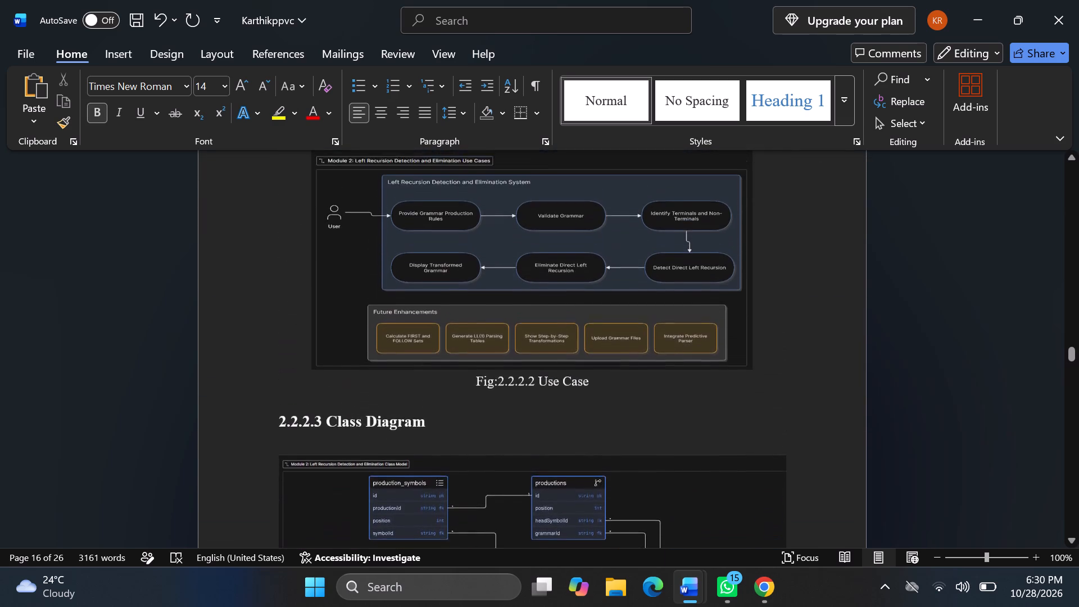
pyautogui.scroll(3, 772, 306)
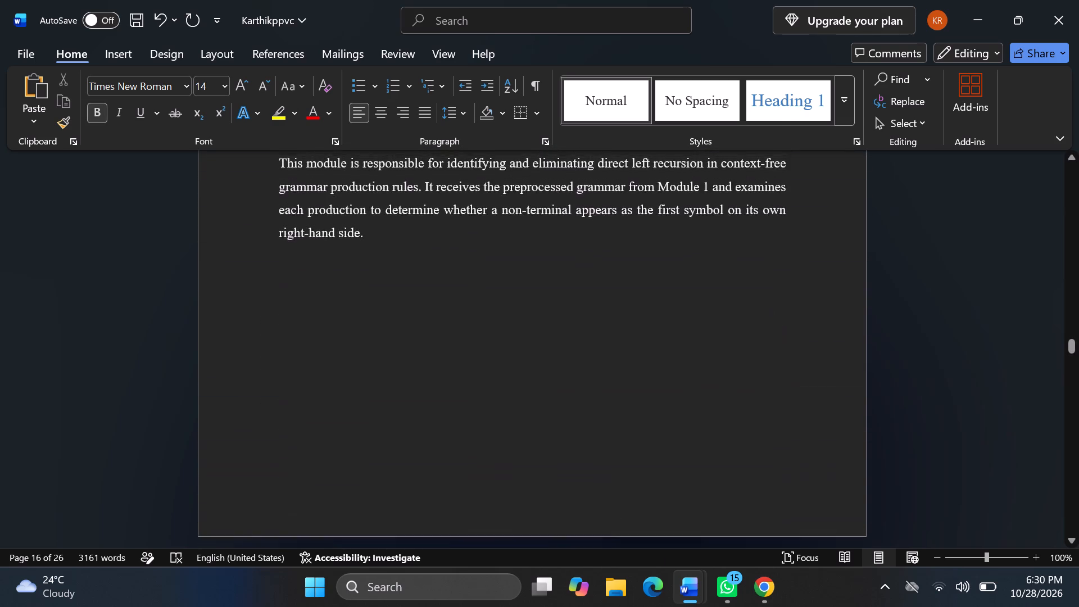
pyautogui.scroll(2, 772, 306)
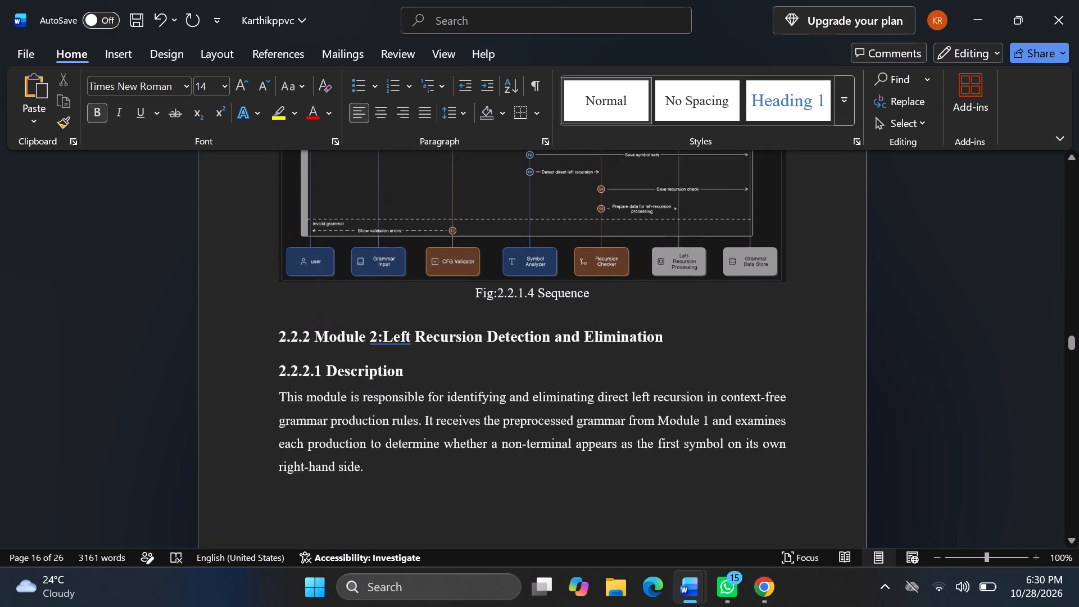
pyautogui.scroll(3, 772, 306)
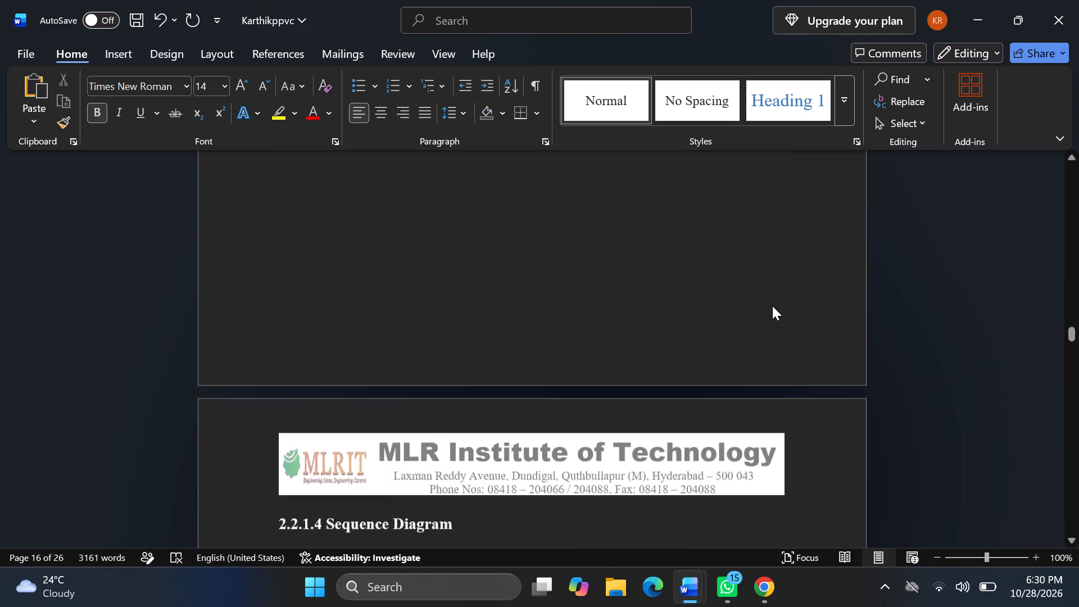
pyautogui.scroll(2, 772, 306)
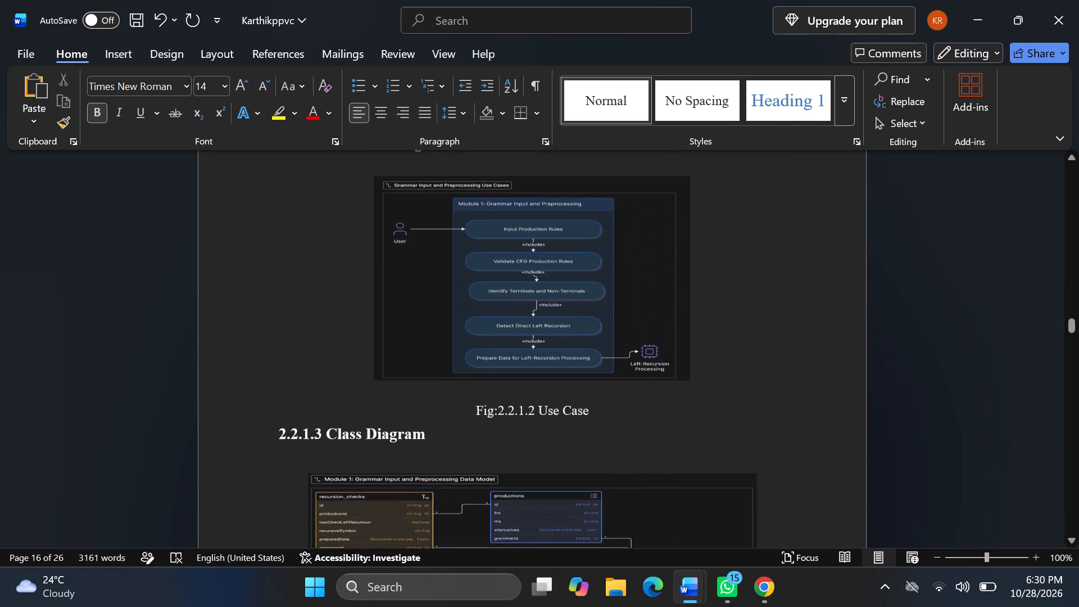
pyautogui.scroll(2, 772, 306)
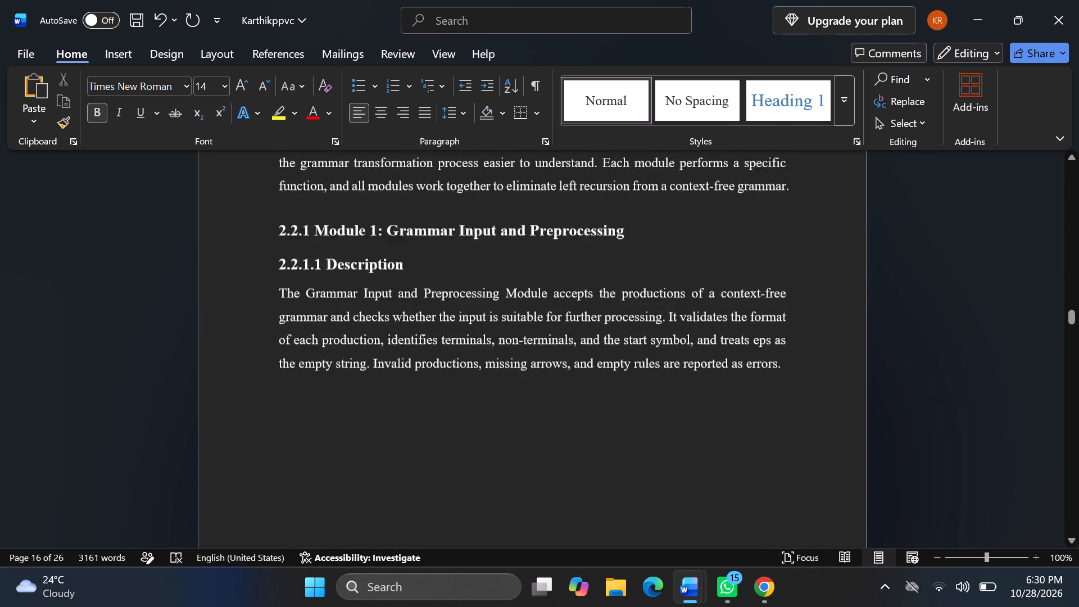
pyautogui.scroll(1, 772, 306)
# Add a blank line between the "Fig:2.2.1.2 Use Case" caption and the "2.2.1.3 Class Diagram" heading.
pyautogui.scroll(-1, 772, 306)
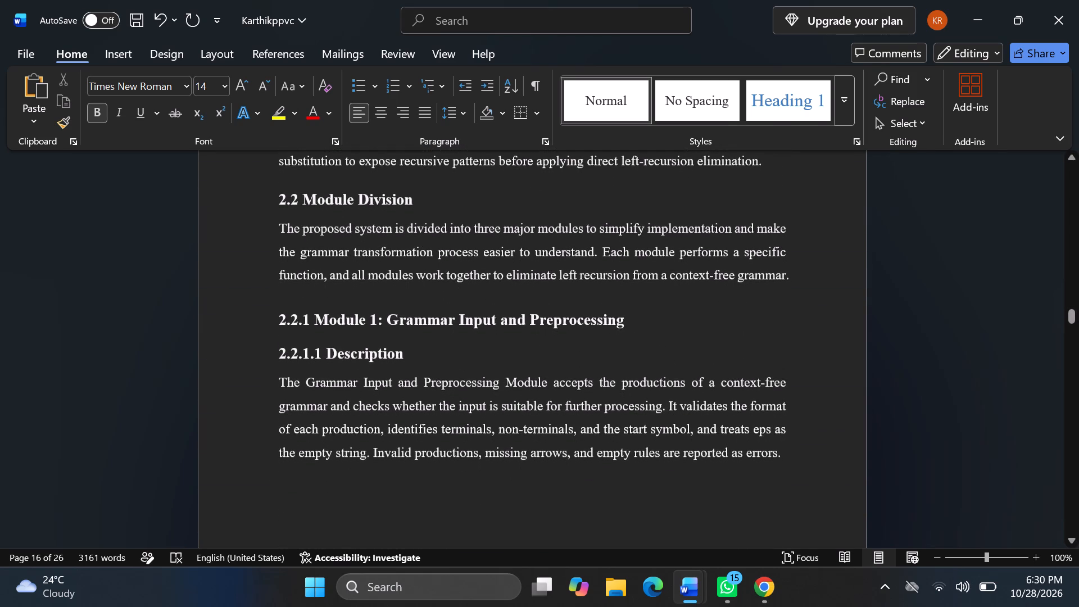
pyautogui.scroll(-1, 772, 306)
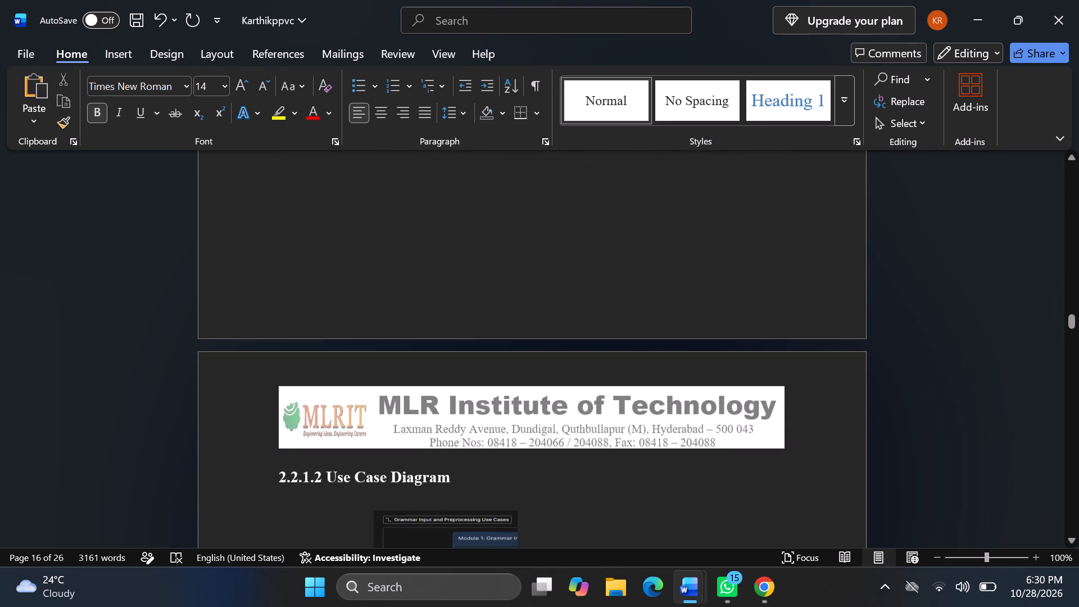
pyautogui.scroll(-1, 772, 306)
pyautogui.scroll(-1, 647, 297)
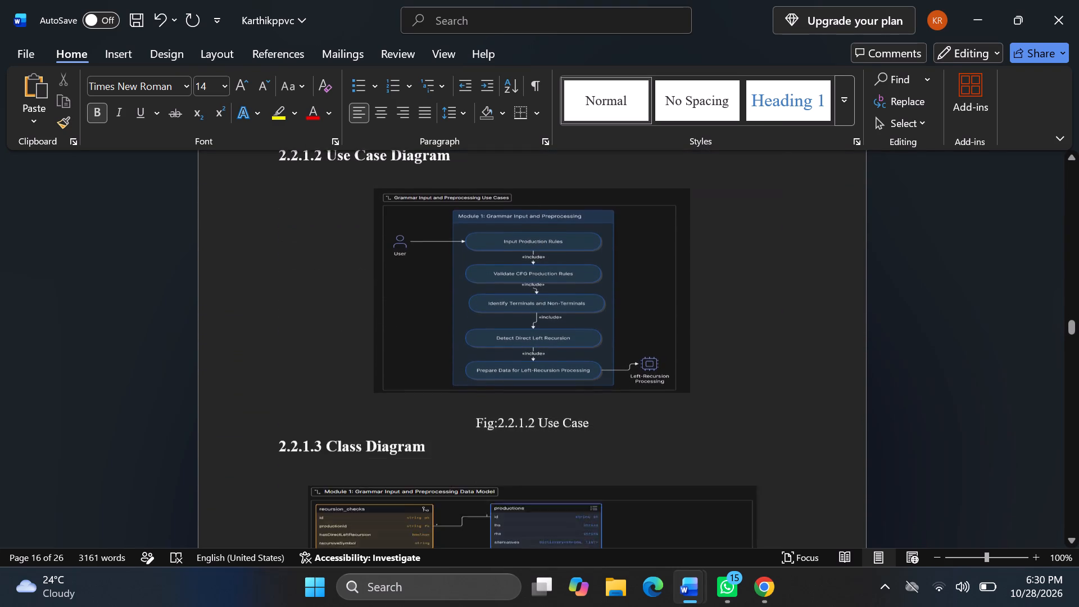
pyautogui.scroll(-1, 647, 297)
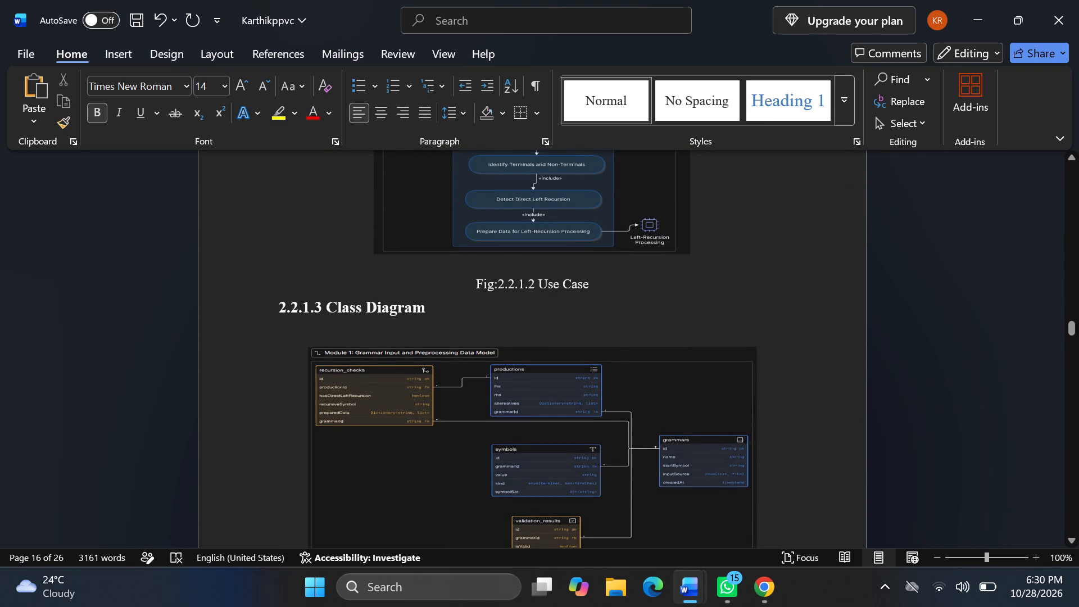
pyautogui.click(606, 280)
pyautogui.press('Return')
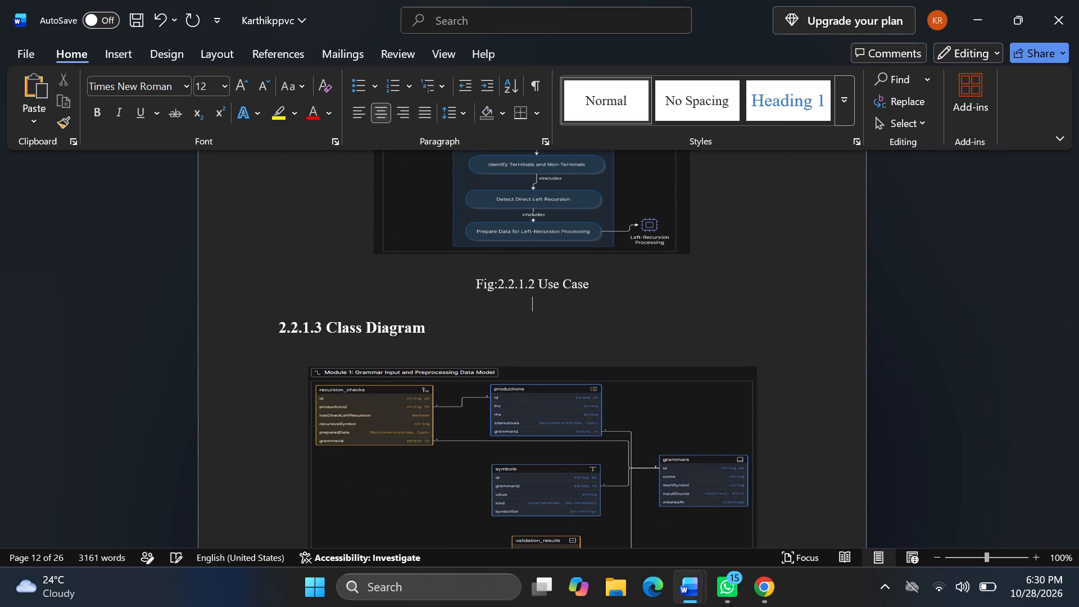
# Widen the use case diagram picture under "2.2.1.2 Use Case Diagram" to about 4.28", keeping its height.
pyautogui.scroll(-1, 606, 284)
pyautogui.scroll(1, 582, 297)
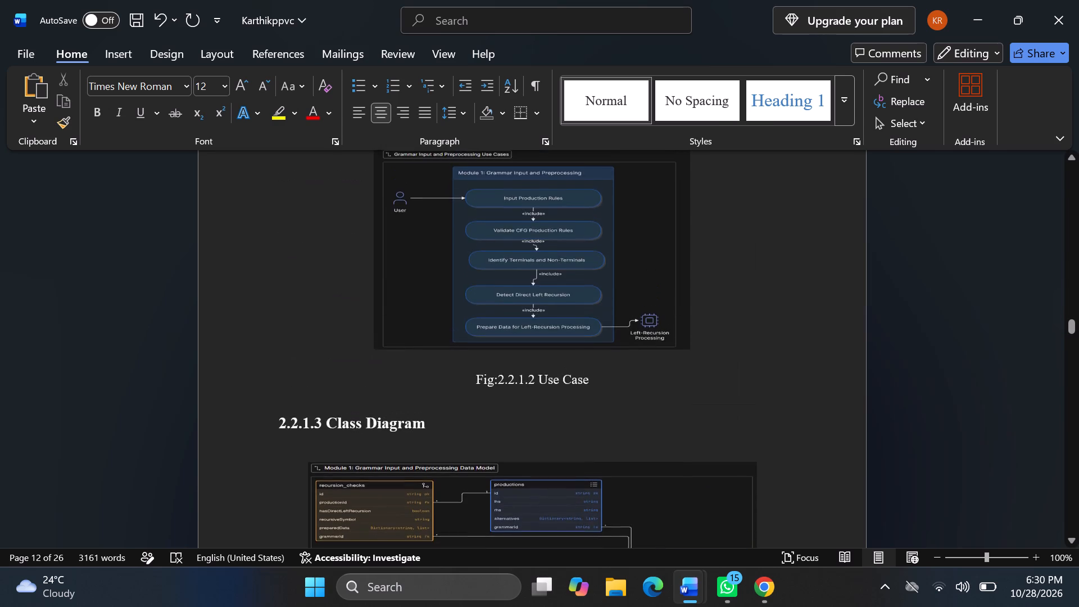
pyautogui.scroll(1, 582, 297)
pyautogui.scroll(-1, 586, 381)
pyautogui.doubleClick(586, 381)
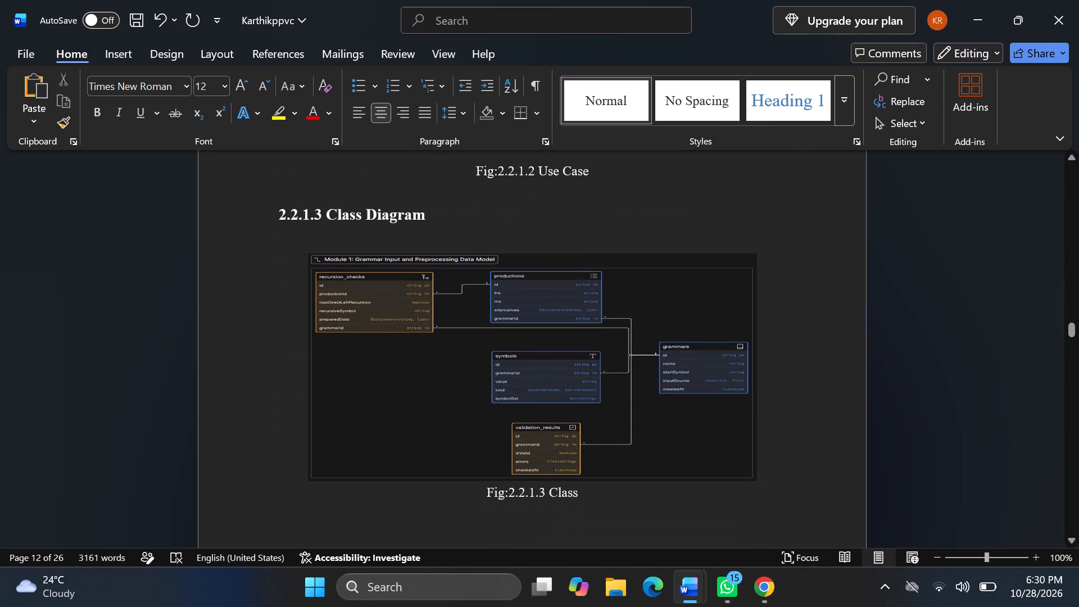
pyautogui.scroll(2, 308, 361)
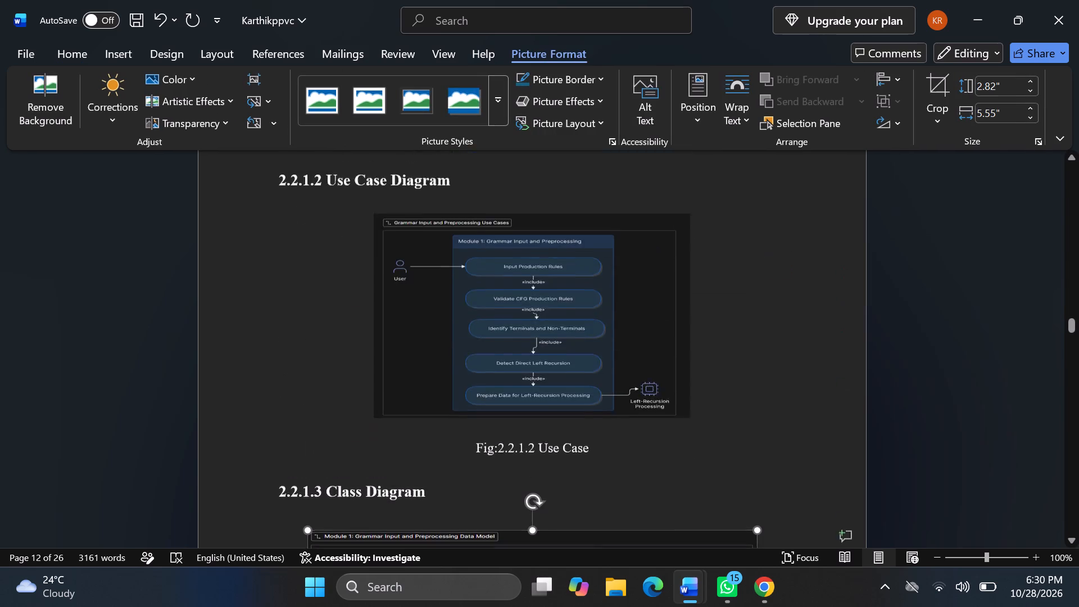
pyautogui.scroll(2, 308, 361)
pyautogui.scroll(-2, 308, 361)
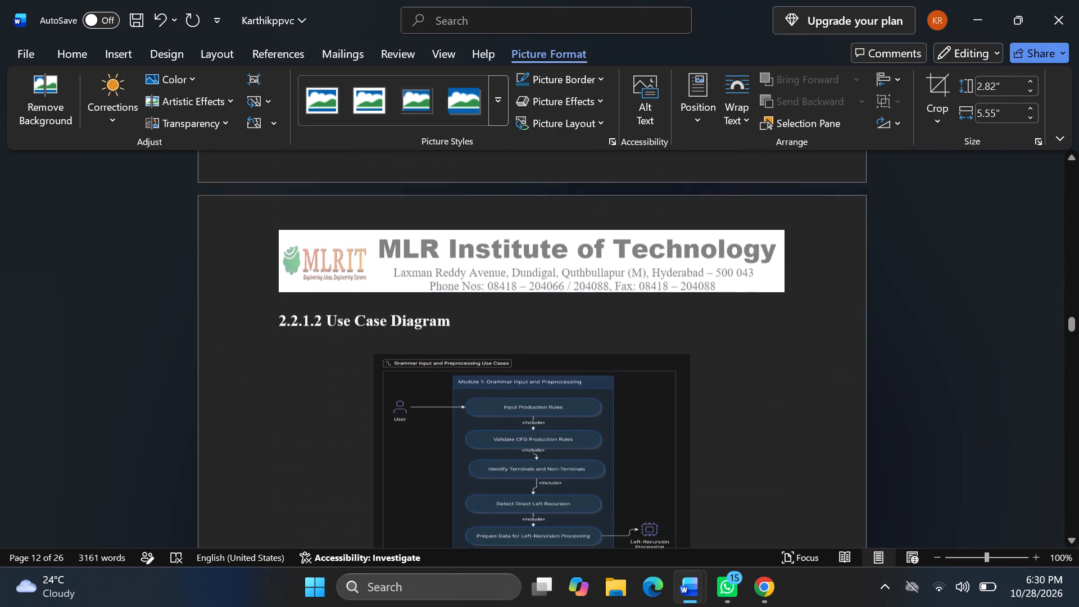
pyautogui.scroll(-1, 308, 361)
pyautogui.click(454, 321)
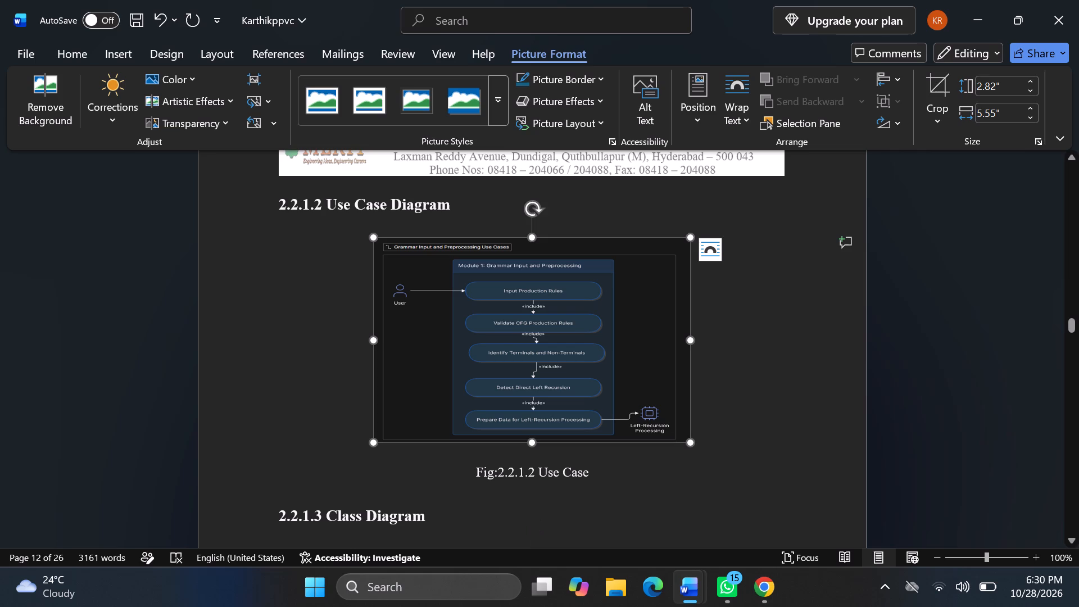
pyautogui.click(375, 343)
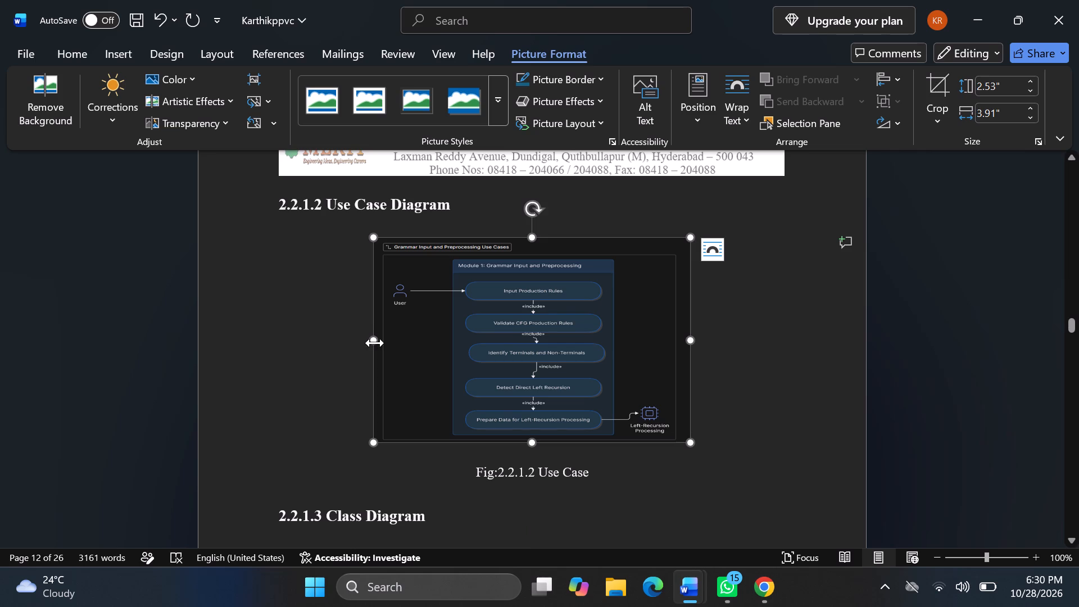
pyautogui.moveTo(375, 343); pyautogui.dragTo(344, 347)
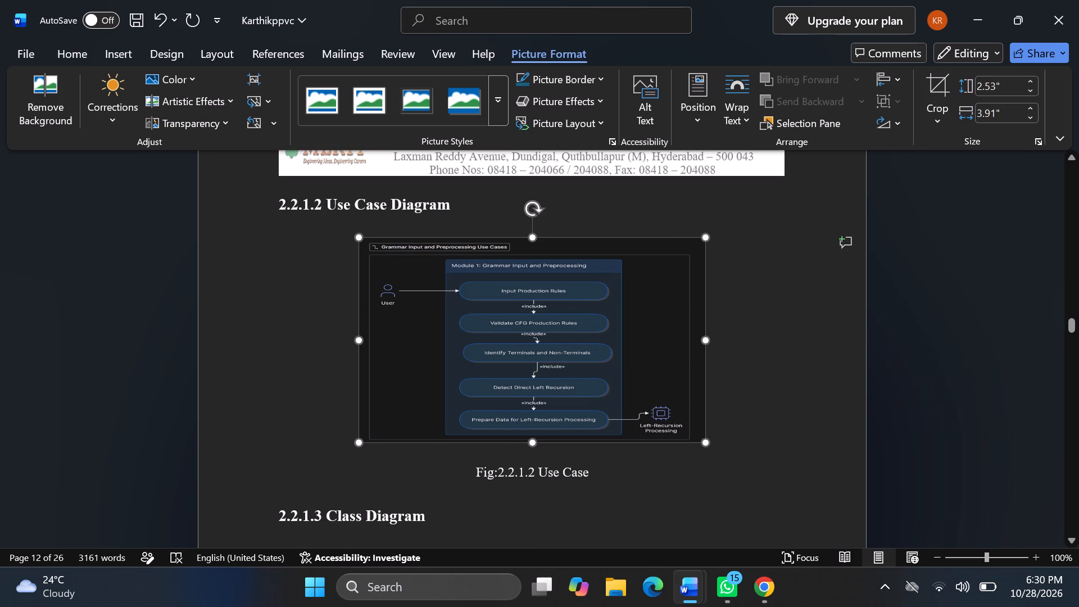
# Compare with the class diagram's size, and widen the 2.2.1.2 use case diagram picture to about 4.69", keeping its height.
pyautogui.scroll(-1, 457, 380)
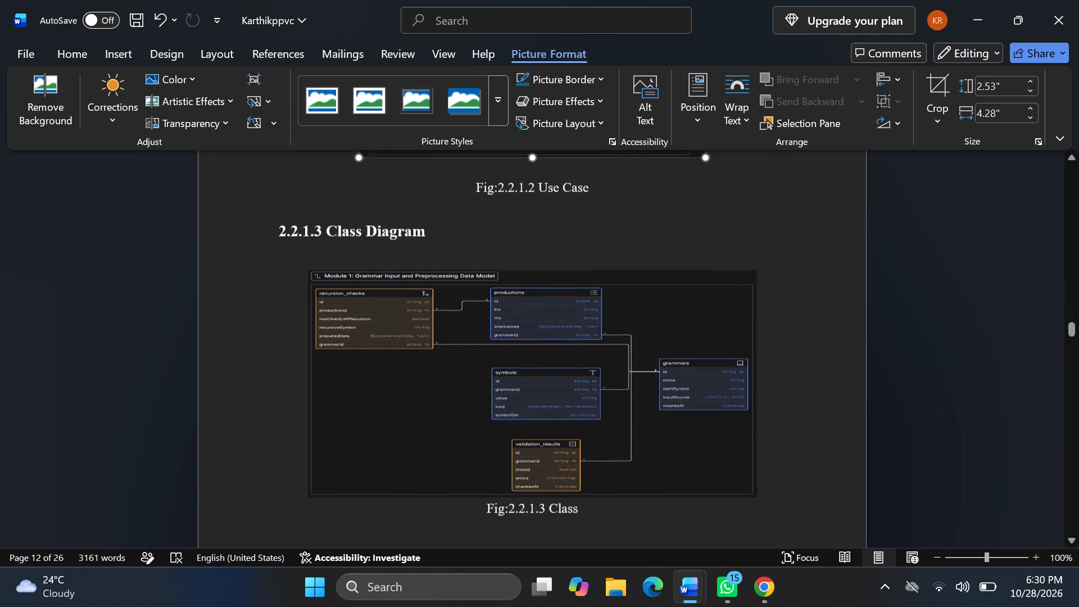
pyautogui.click(502, 383)
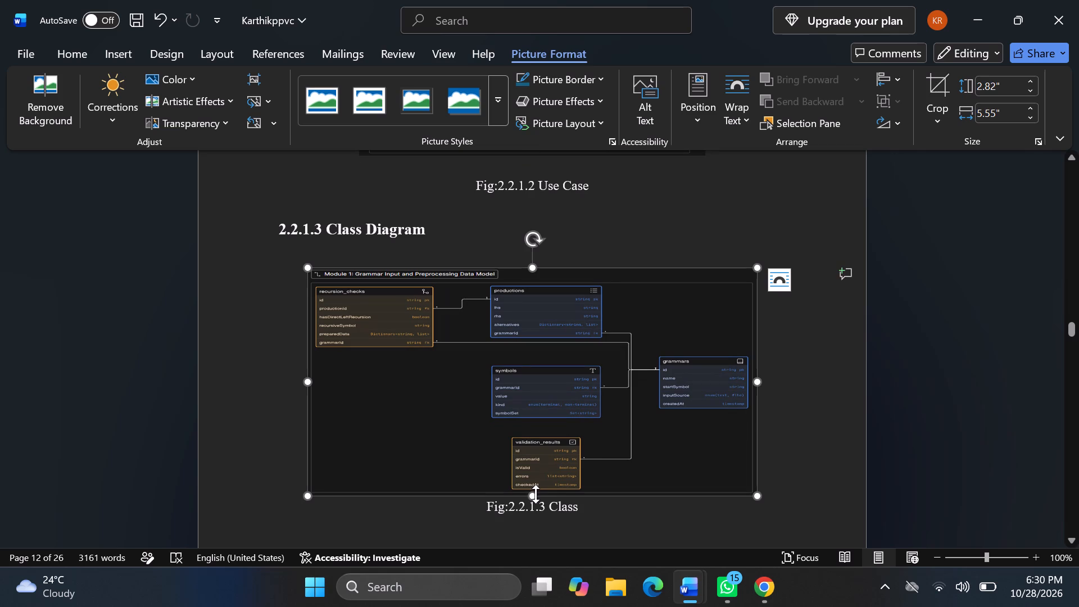
pyautogui.scroll(1, 537, 495)
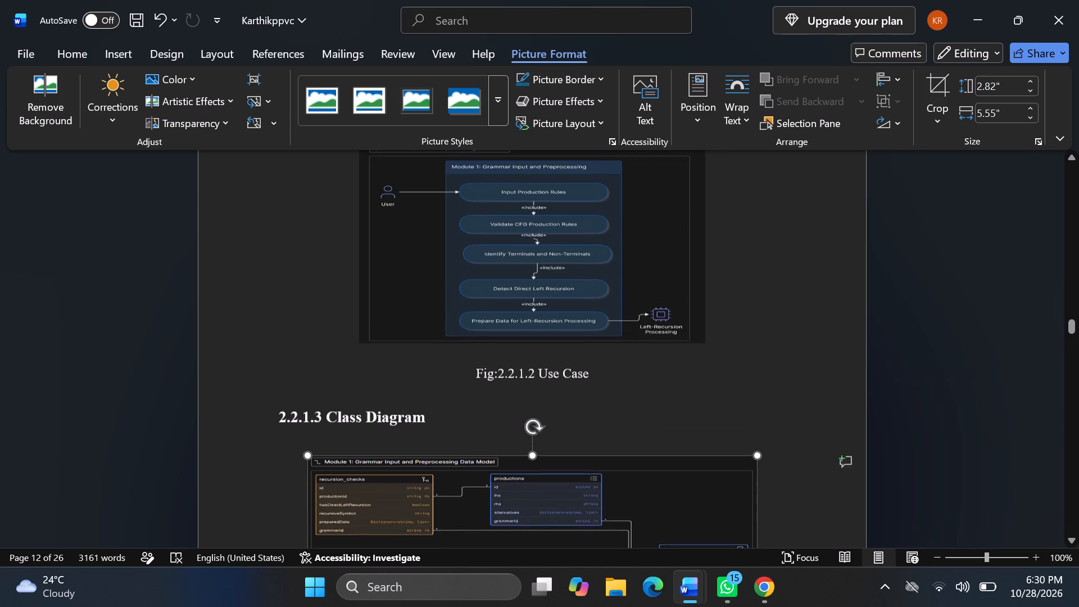
pyautogui.scroll(1, 537, 495)
pyautogui.click(551, 392)
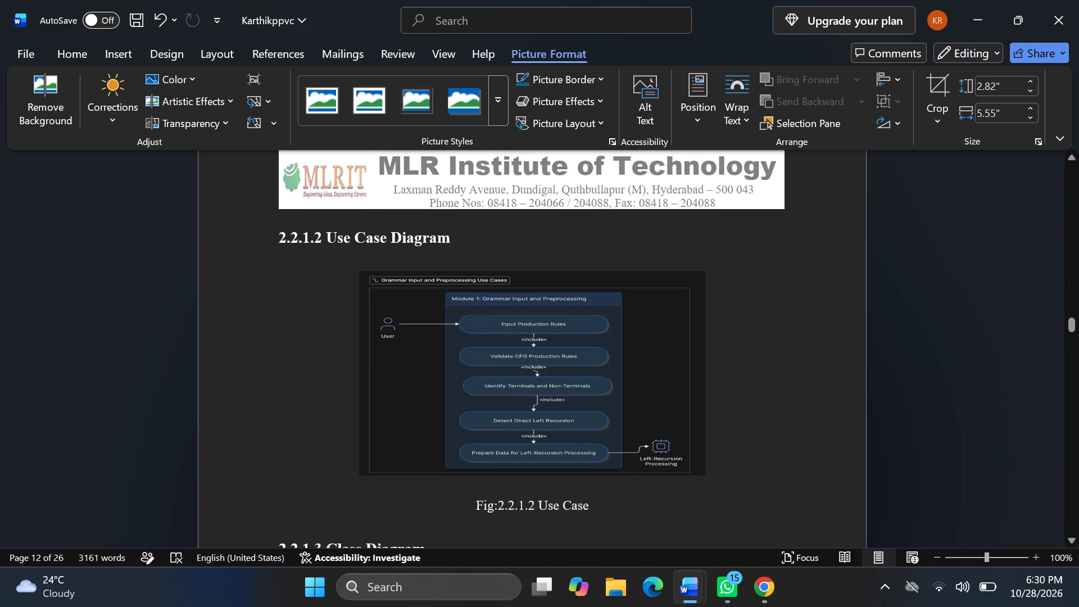
pyautogui.click(459, 379)
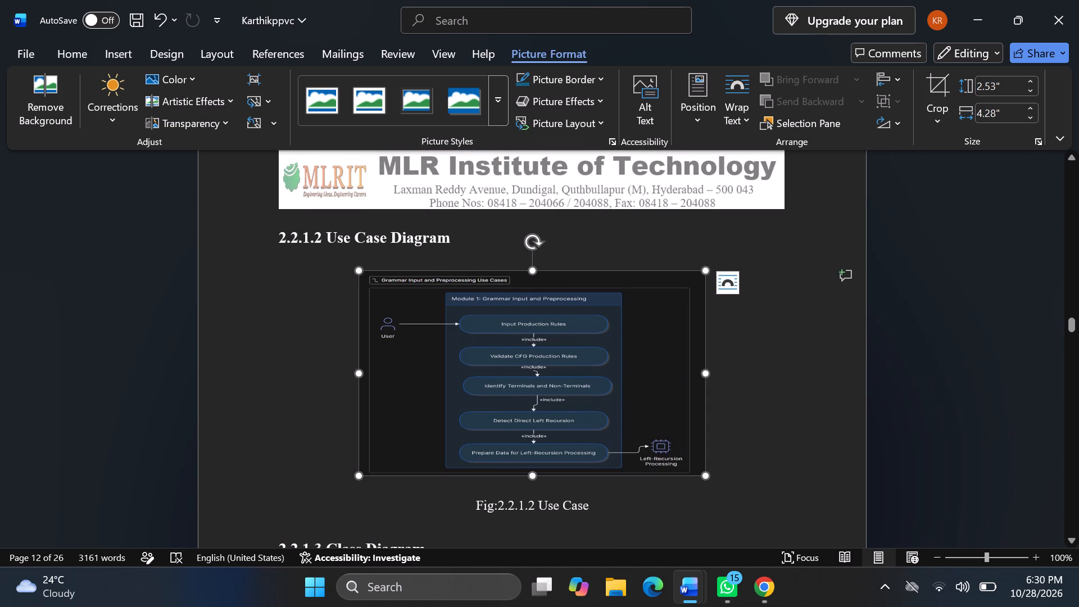
pyautogui.moveTo(360, 375); pyautogui.dragTo(337, 377)
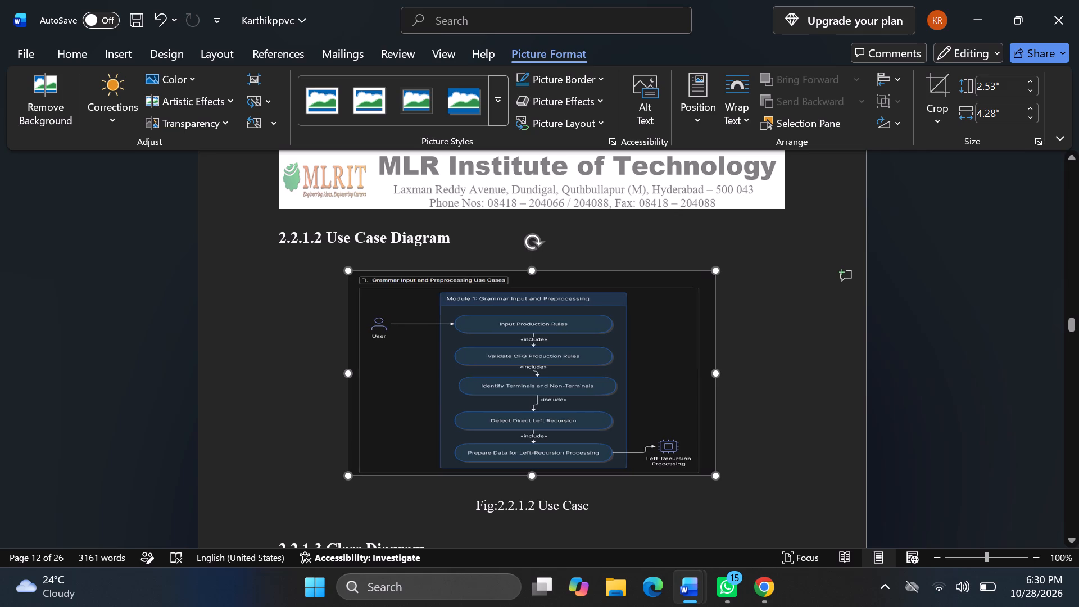
pyautogui.moveTo(337, 377); pyautogui.dragTo(326, 379)
pyautogui.scroll(-1, 497, 378)
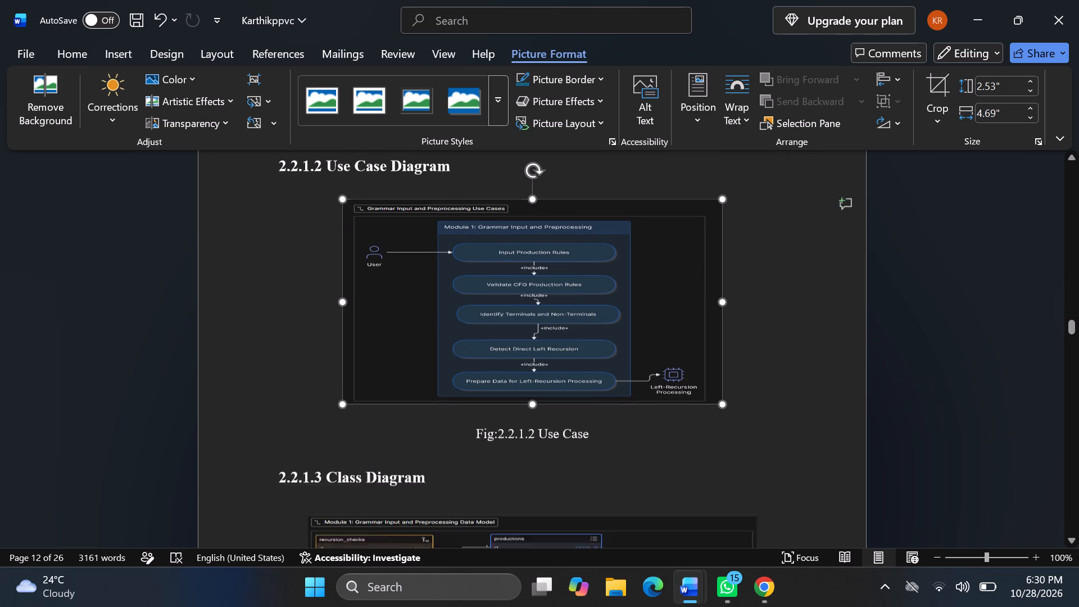
# Widen the use case diagram picture under "2.2.1.2 Use Case Diagram" to about 5.19", keeping its height.
pyautogui.scroll(-1, 497, 378)
pyautogui.scroll(1, 497, 378)
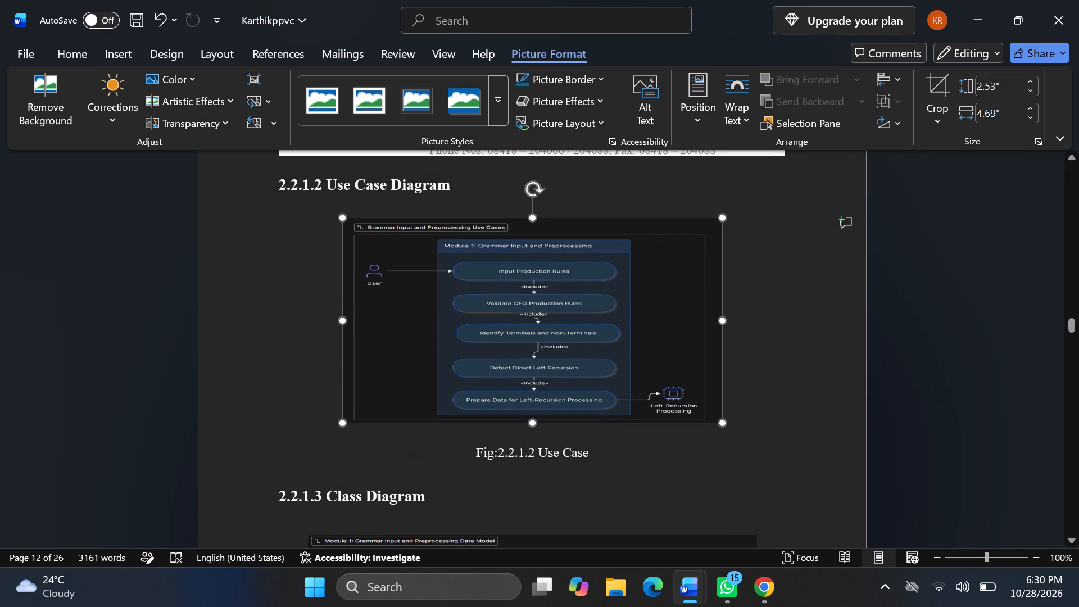
pyautogui.moveTo(343, 324); pyautogui.dragTo(311, 324)
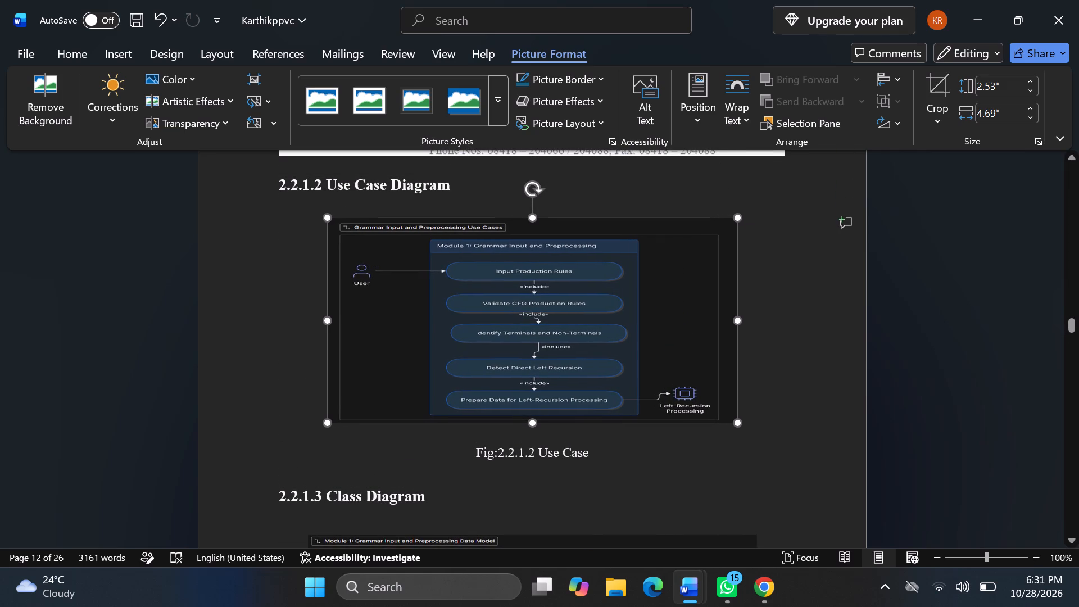
pyautogui.moveTo(311, 324); pyautogui.dragTo(302, 328)
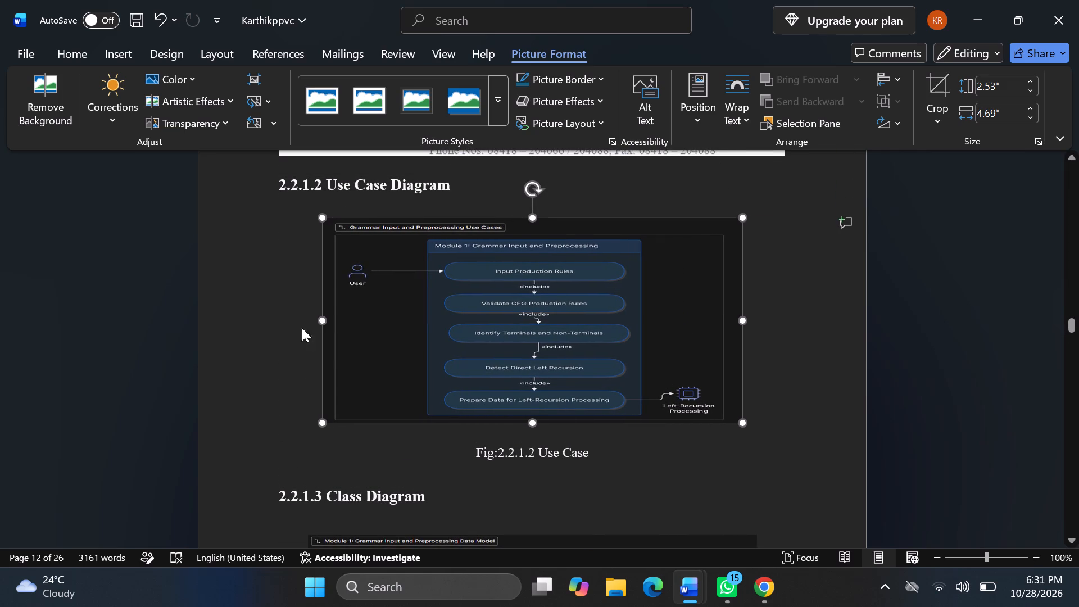
pyautogui.scroll(-1, 616, 440)
pyautogui.click(651, 356)
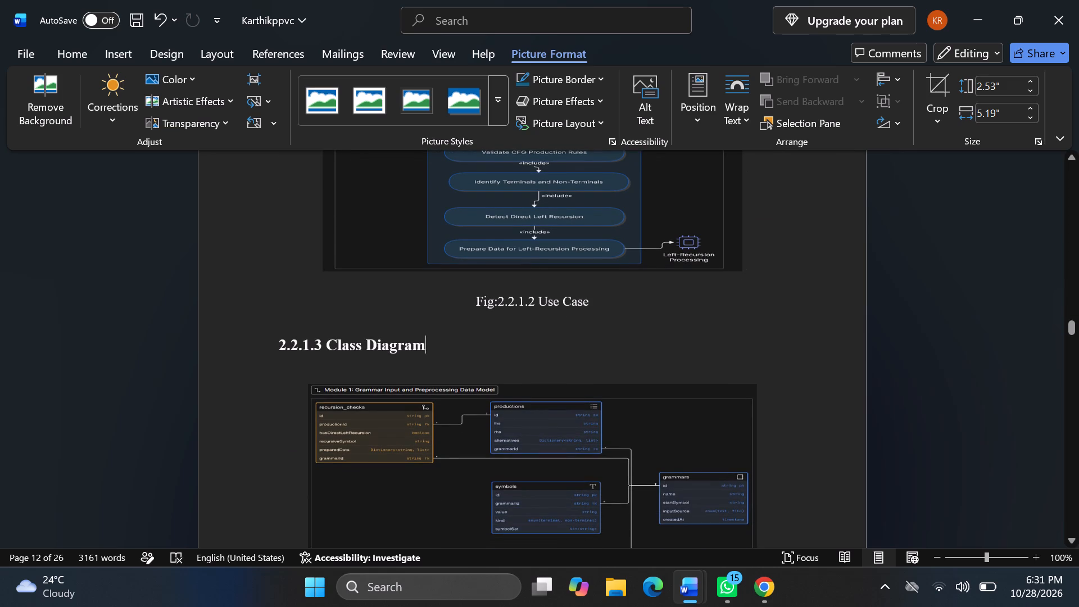
# Add a blank line between the 2.2.1.3 class diagram and its "Fig:2.2.1.3 Class" caption.
pyautogui.scroll(-1, 651, 356)
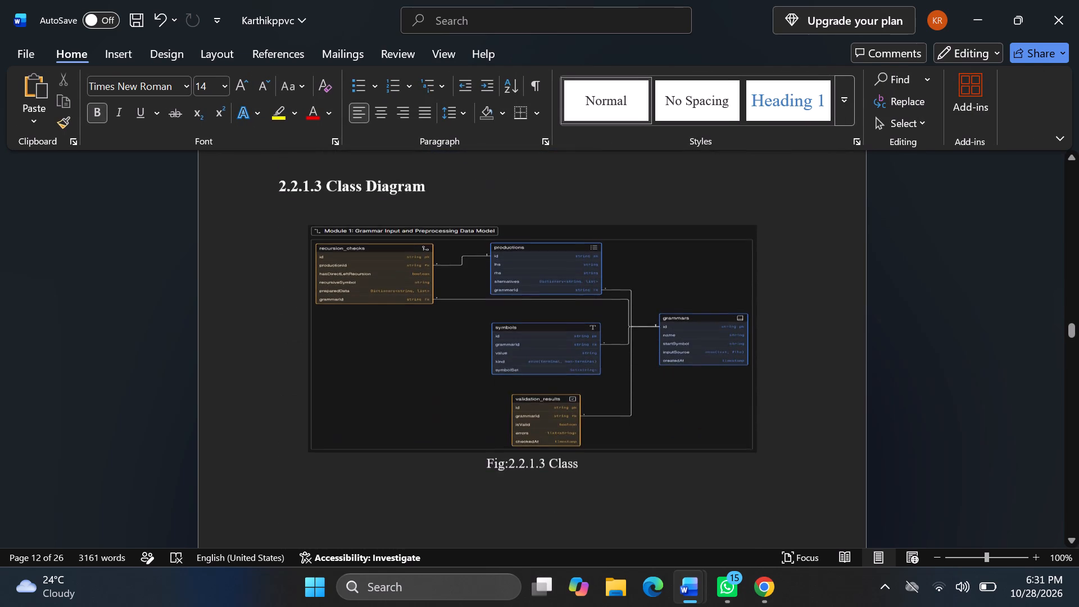
pyautogui.scroll(-2, 651, 356)
pyautogui.scroll(1, 651, 356)
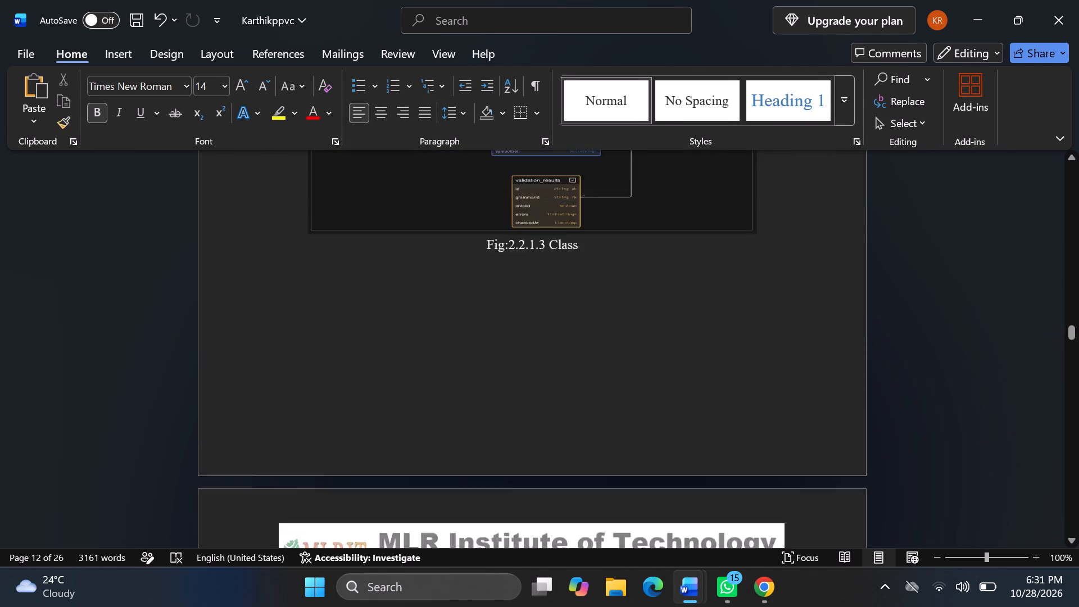
pyautogui.scroll(1, 651, 356)
pyautogui.scroll(-1, 651, 356)
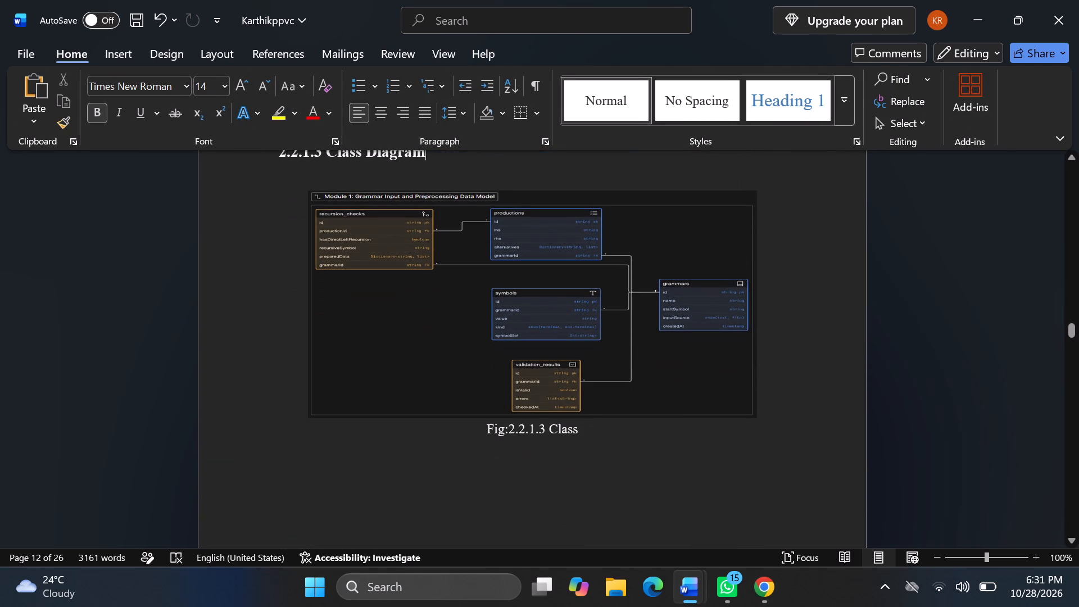
pyautogui.click(791, 407)
pyautogui.press('Return')
# Add a blank line between the 2.2.1.4 sequence diagram and its "Fig:2.2.1.4 Sequence" caption.
pyautogui.scroll(-1, 791, 407)
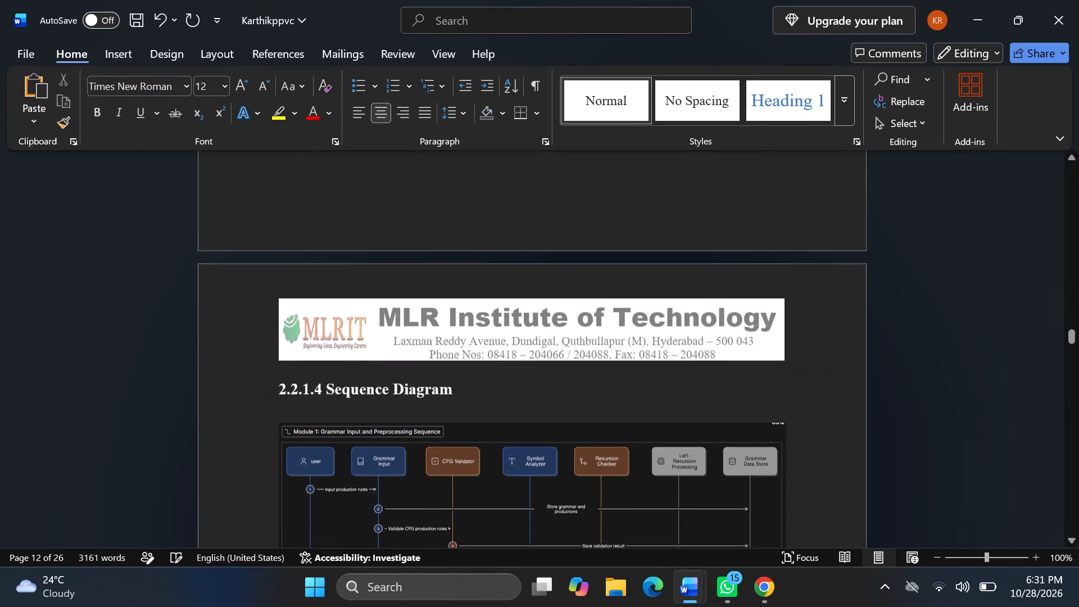
pyautogui.scroll(-2, 791, 407)
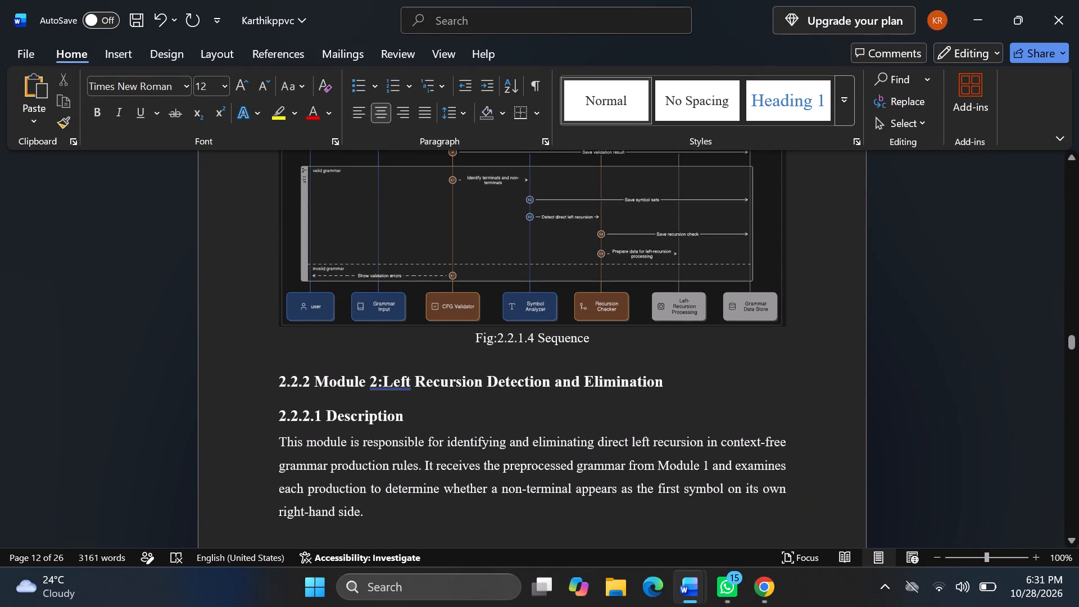
pyautogui.click(823, 312)
pyautogui.press('Return')
# Insert a space after the colon in the "2.2.2 Module 2:Left Recursion Detection and Elimination" heading.
pyautogui.scroll(-1, 823, 312)
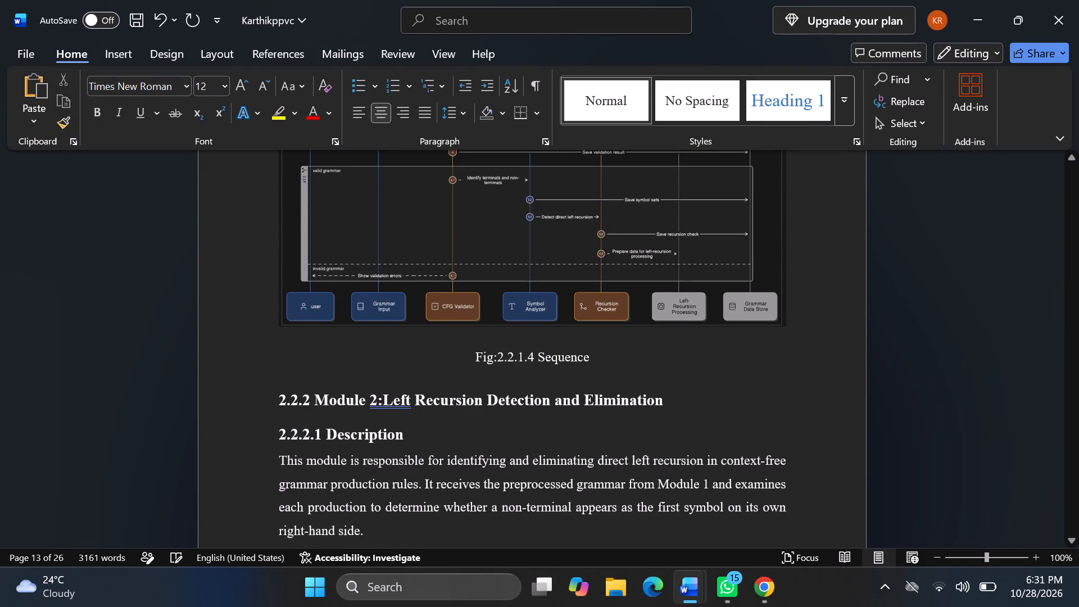
pyautogui.scroll(-1, 823, 312)
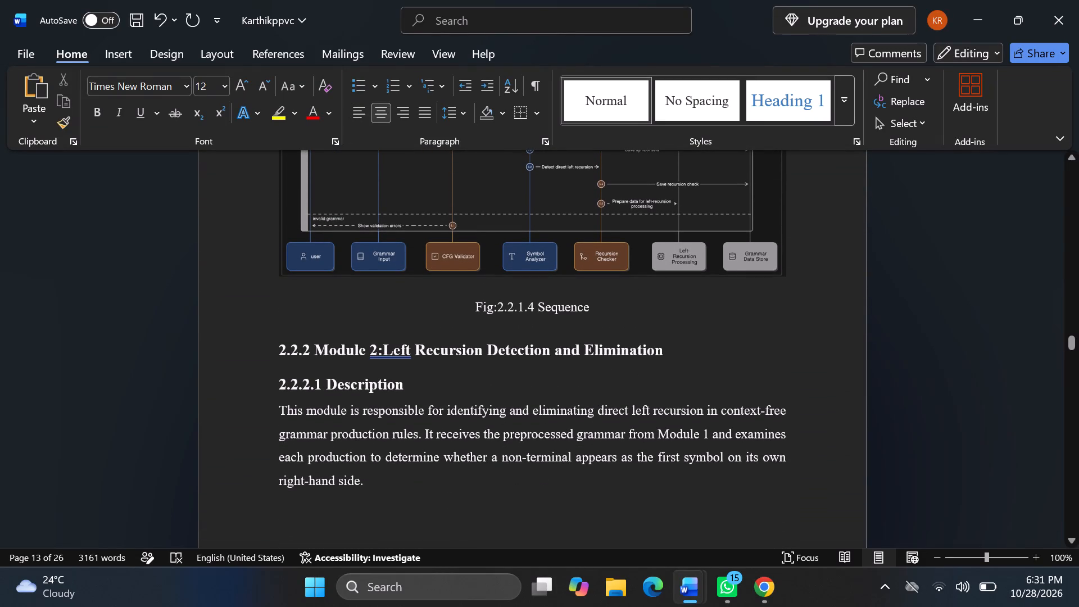
pyautogui.click(383, 353)
pyautogui.press('space')
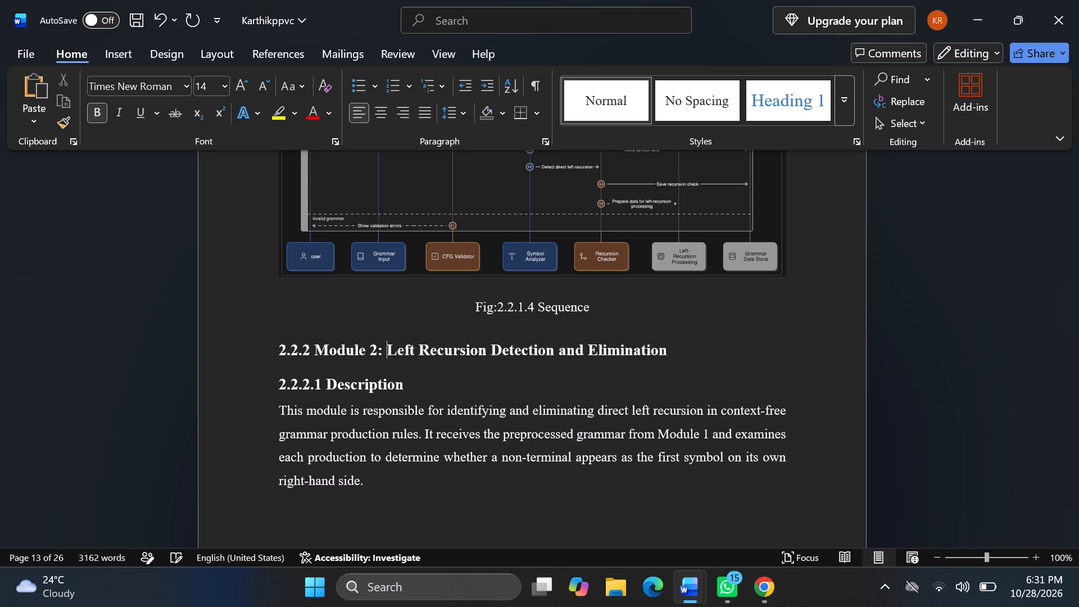
# Insert a blank line above the "2.2.2.2 Use Case Diagram" heading to separate it from the page's letterhead.
pyautogui.scroll(-2, 412, 376)
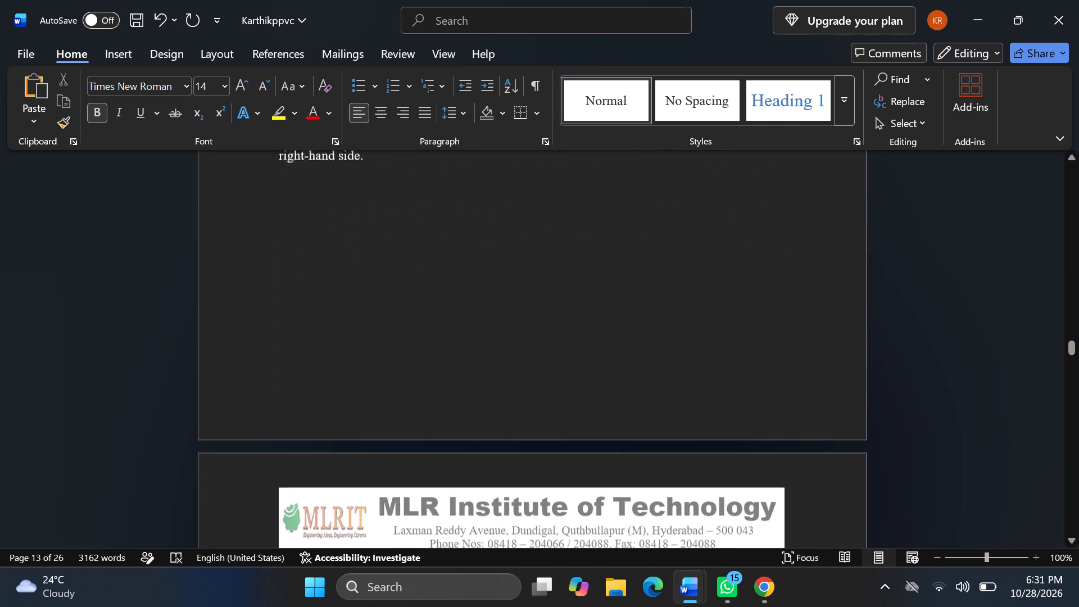
pyautogui.scroll(-1, 412, 376)
pyautogui.click(841, 248)
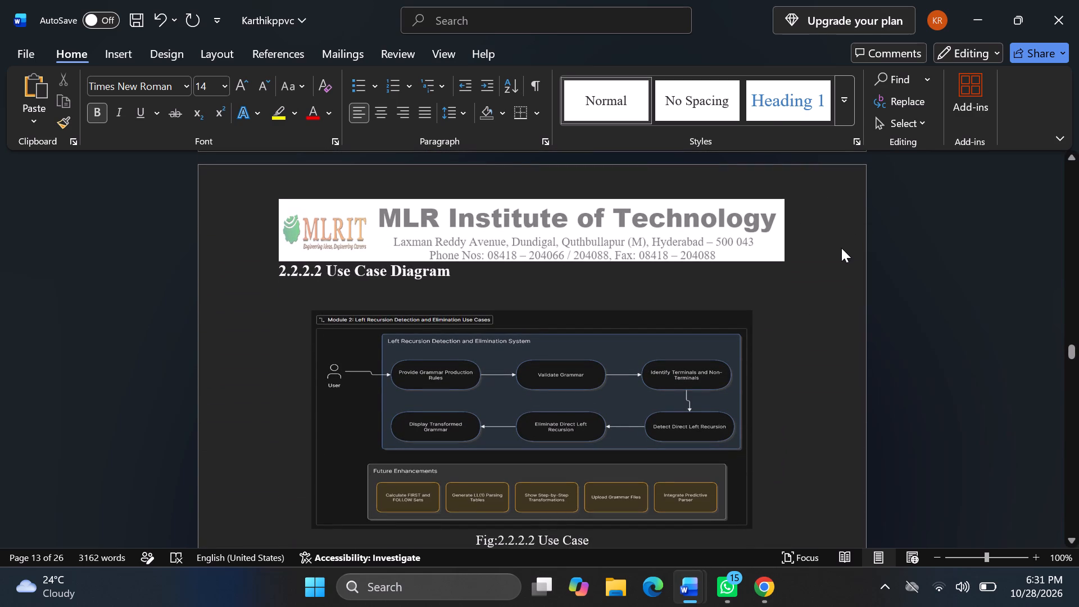
pyautogui.click(804, 251)
pyautogui.click(796, 253)
pyautogui.click(274, 274)
pyautogui.press('Return')
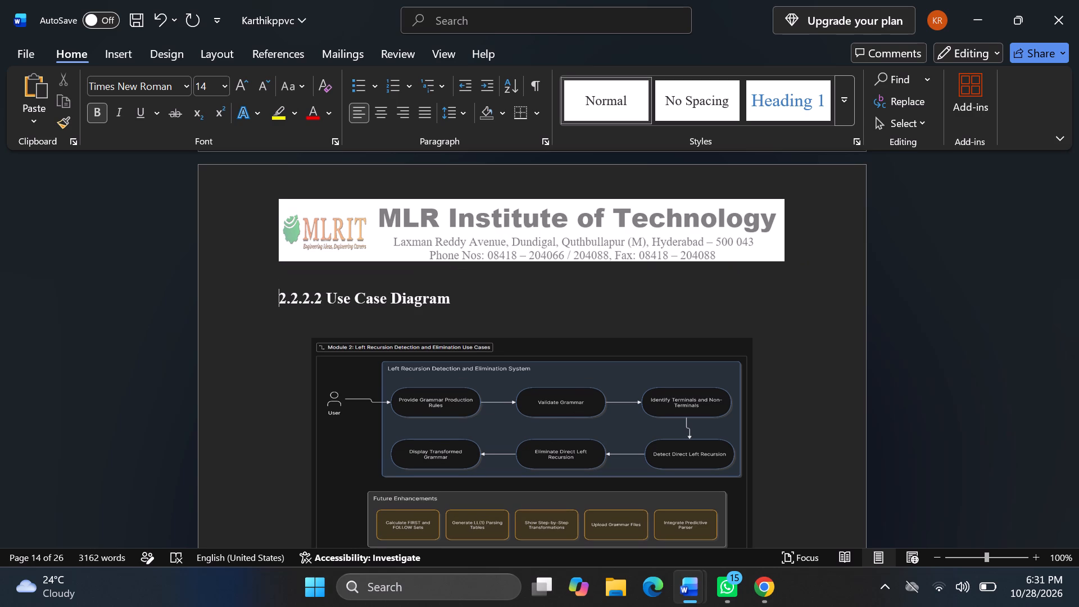
# Add a blank line between the 2.2.2.2 use case diagram and its "Fig:2.2.2.2 Use Case" caption, and check the page layout.
pyautogui.scroll(-1, 353, 312)
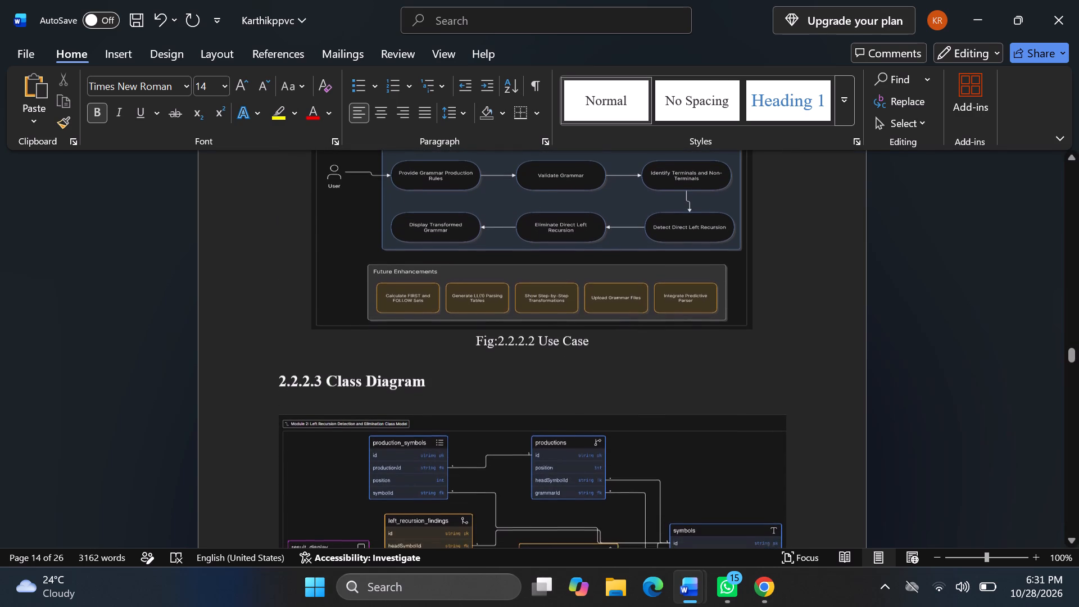
pyautogui.scroll(1, 393, 323)
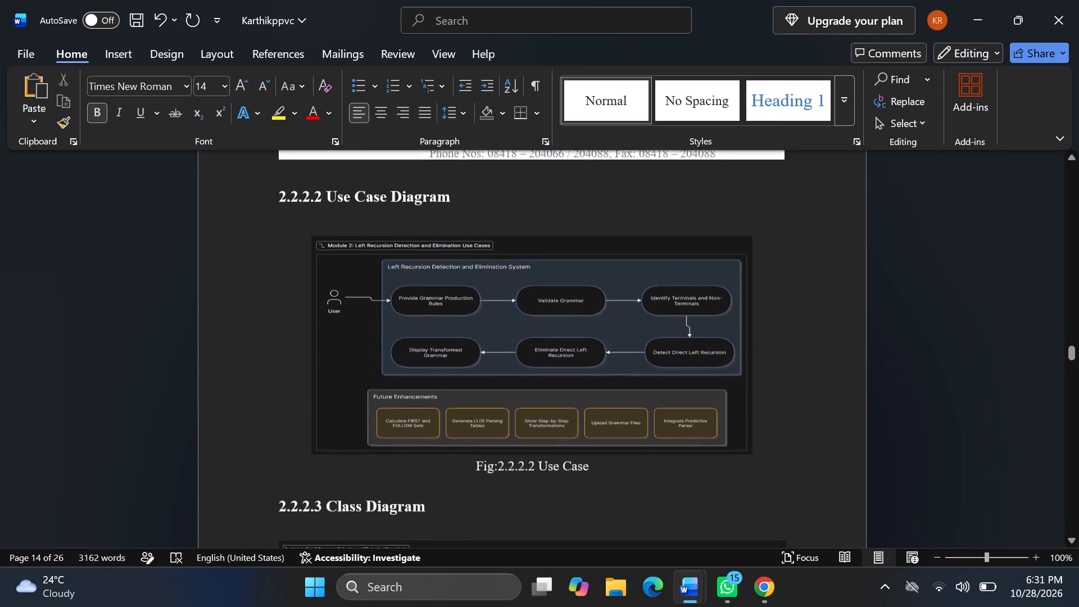
pyautogui.scroll(-1, 393, 323)
pyautogui.click(790, 311)
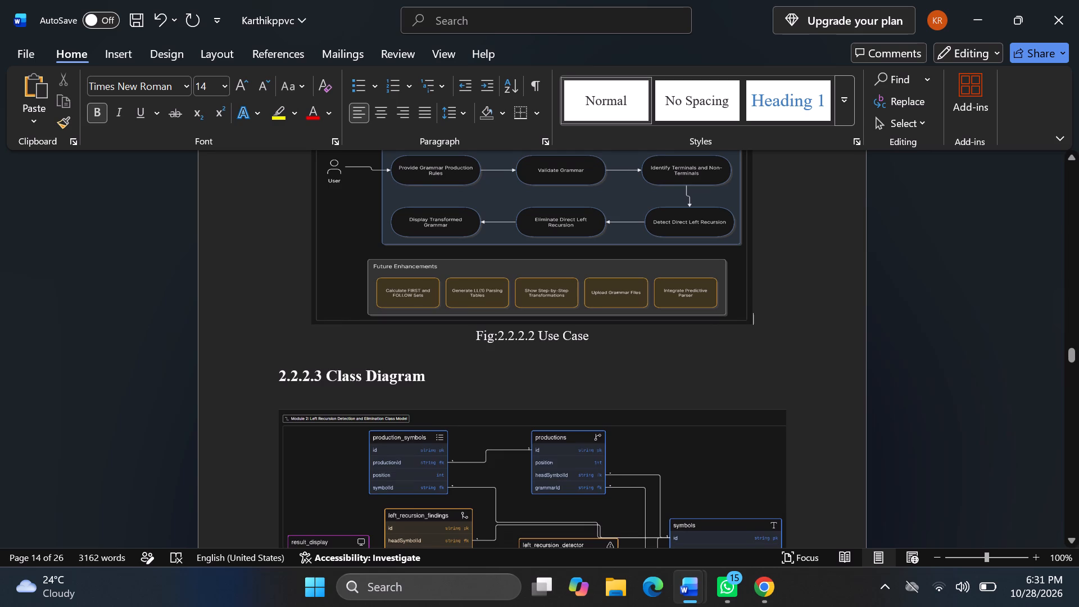
pyautogui.press('Return')
pyautogui.scroll(-2, 705, 362)
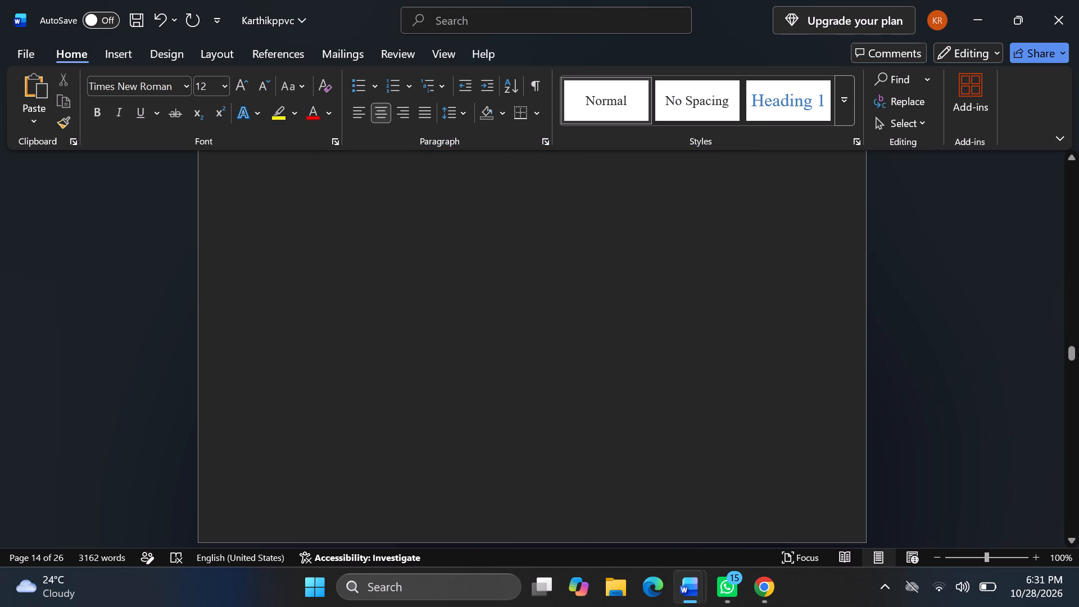
pyautogui.scroll(1, 705, 362)
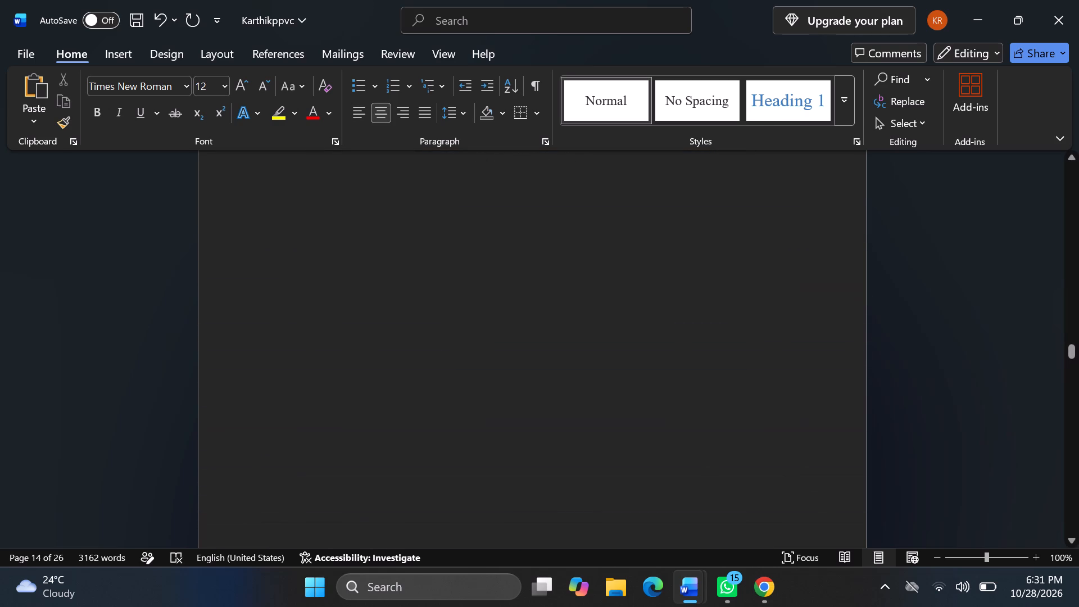
pyautogui.scroll(1, 705, 362)
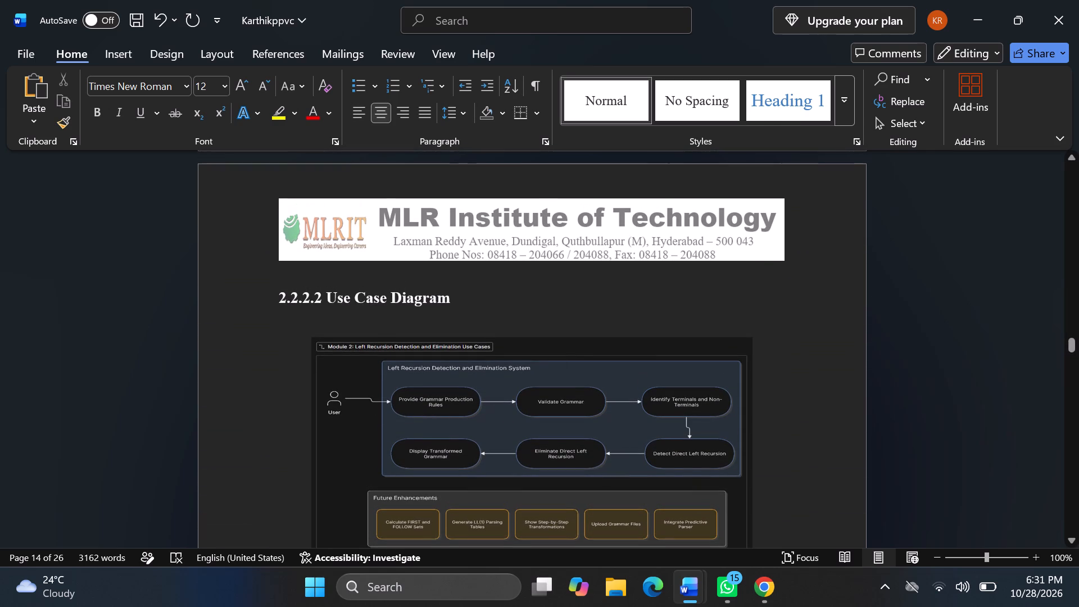
pyautogui.click(498, 328)
# Add a blank line between the 2.2.2.3 class diagram and its "Fig:2.2.2.3 Class" caption.
pyautogui.scroll(-3, 496, 302)
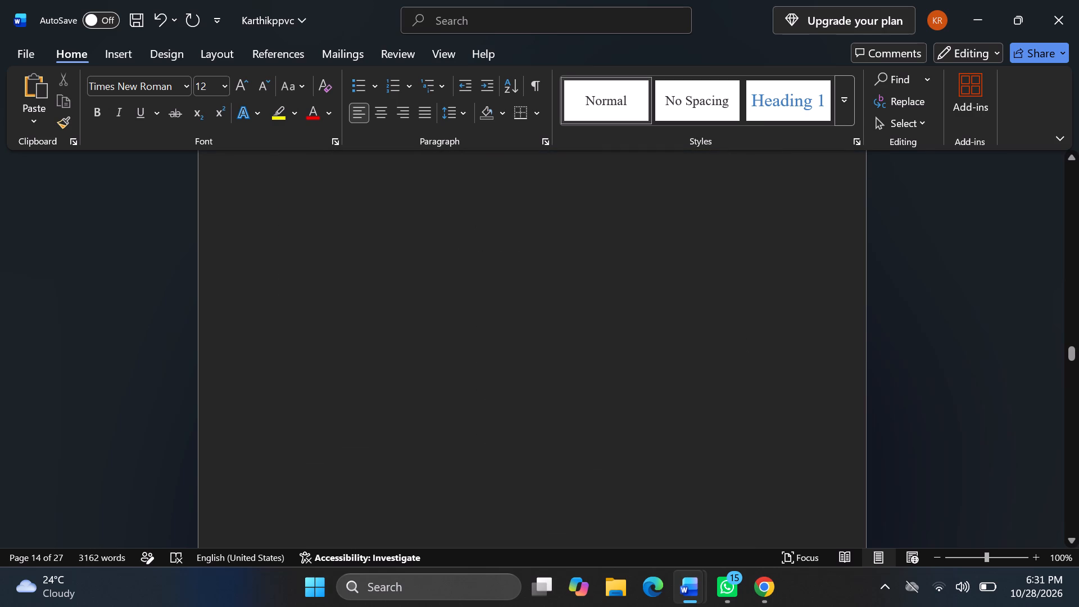
pyautogui.scroll(-3, 496, 302)
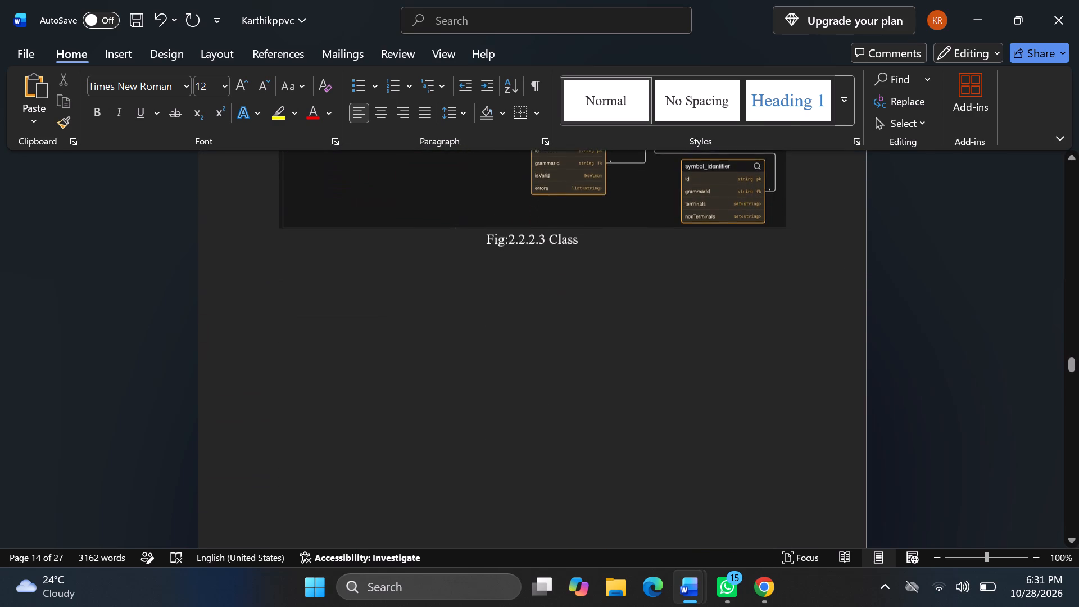
pyautogui.scroll(-1, 496, 302)
pyautogui.scroll(1, 496, 302)
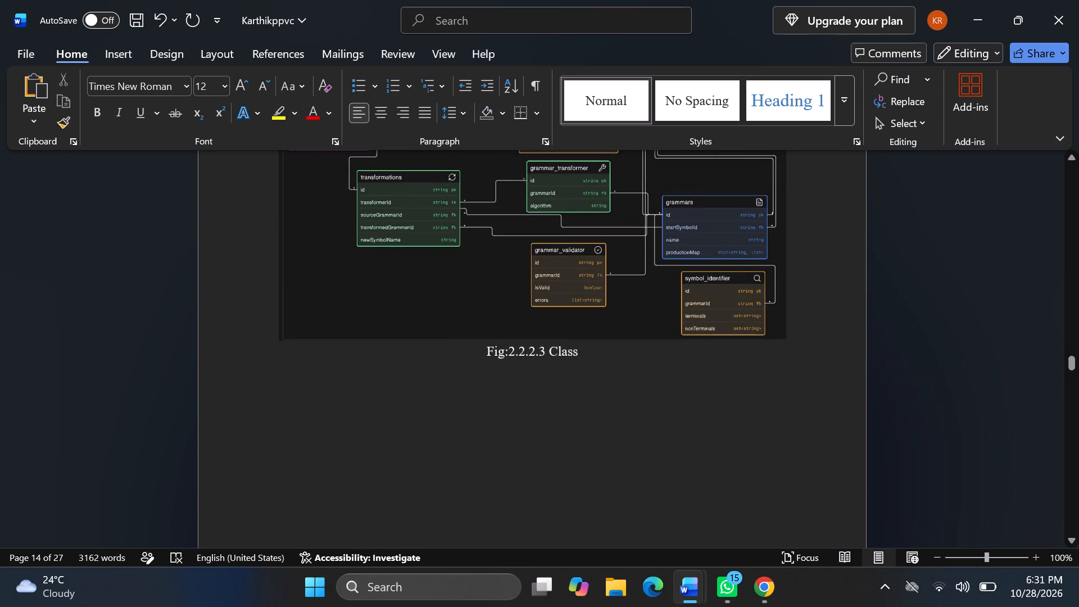
pyautogui.click(808, 332)
pyautogui.press('Return')
# Insert a blank line above the "2.2.2.4 Sequence Diagram" heading to separate it from the page's letterhead.
pyautogui.scroll(-1, 808, 332)
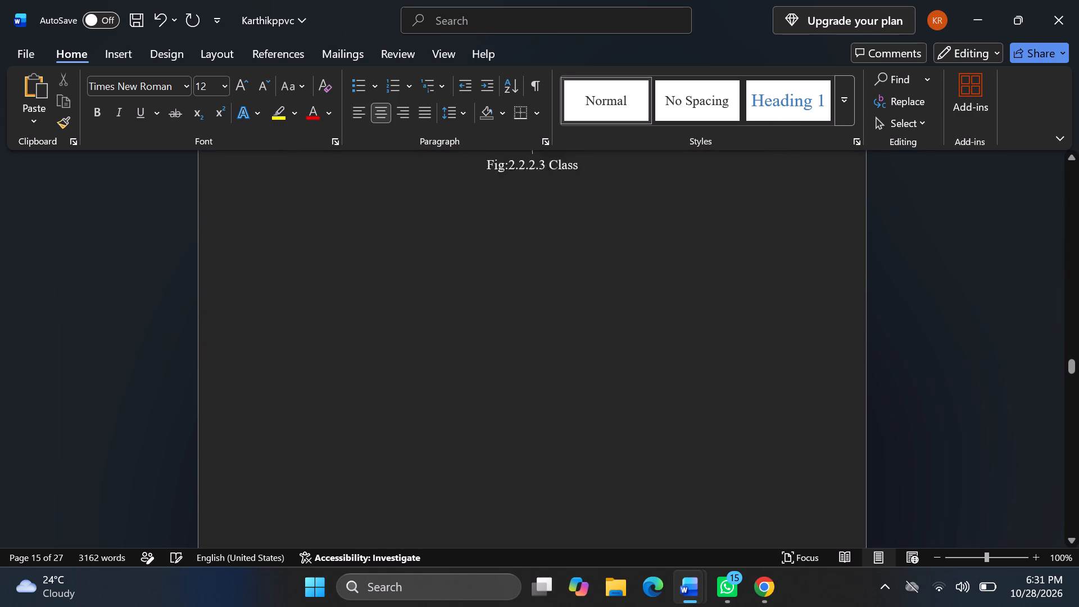
pyautogui.scroll(-2, 808, 332)
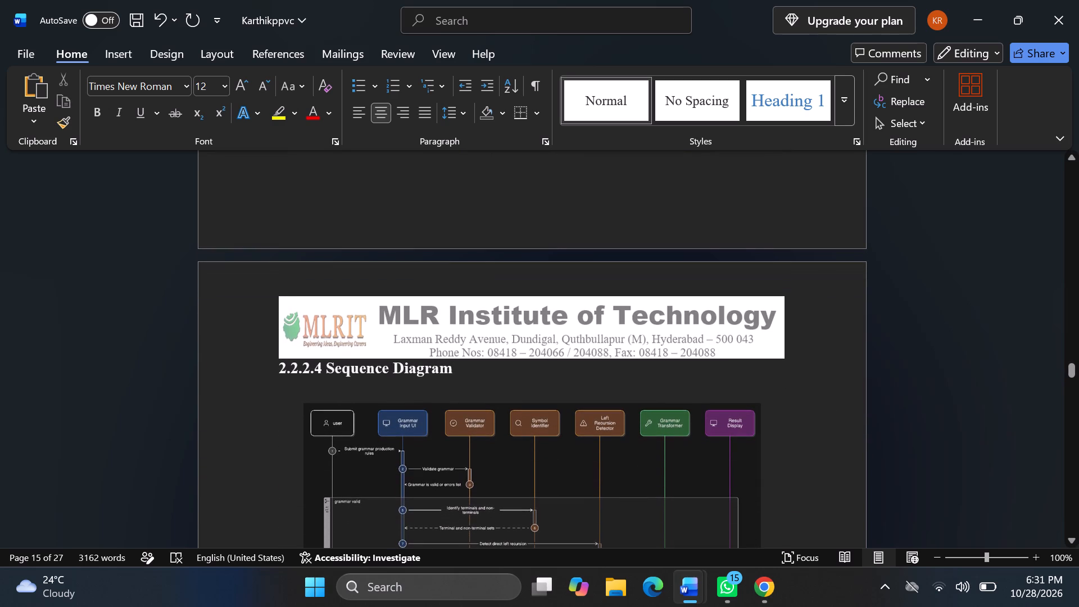
pyautogui.click(278, 372)
pyautogui.press('Return')
# Review heading, diagram and caption spacing from section 2.2.2.4 through Module 3 to the start of Chapter 3 Requirements.
pyautogui.scroll(-1, 386, 372)
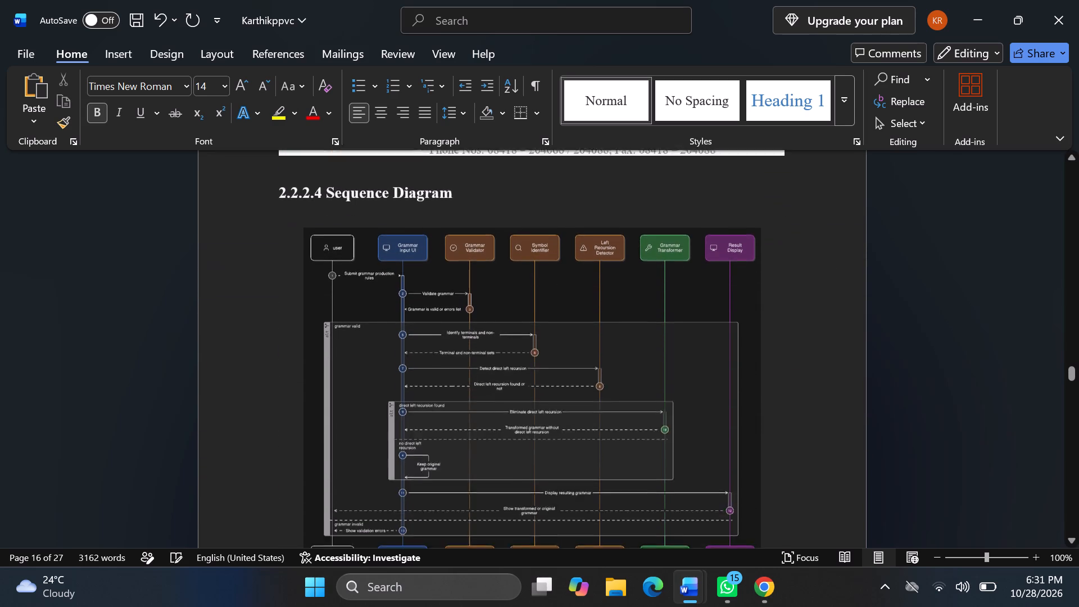
pyautogui.scroll(-1, 386, 372)
pyautogui.scroll(-1, 451, 355)
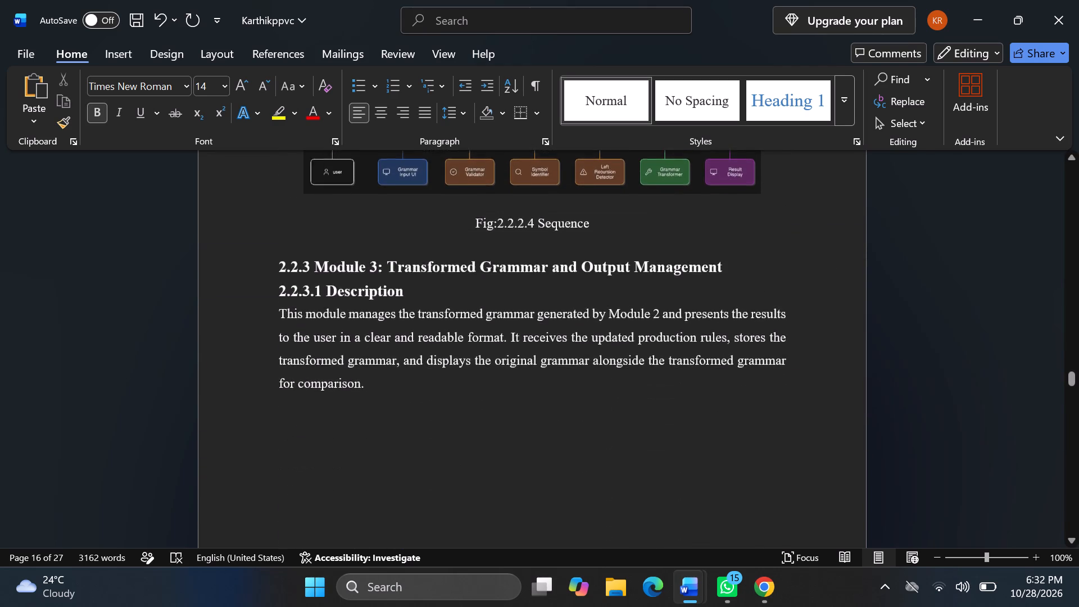
pyautogui.scroll(-2, 451, 355)
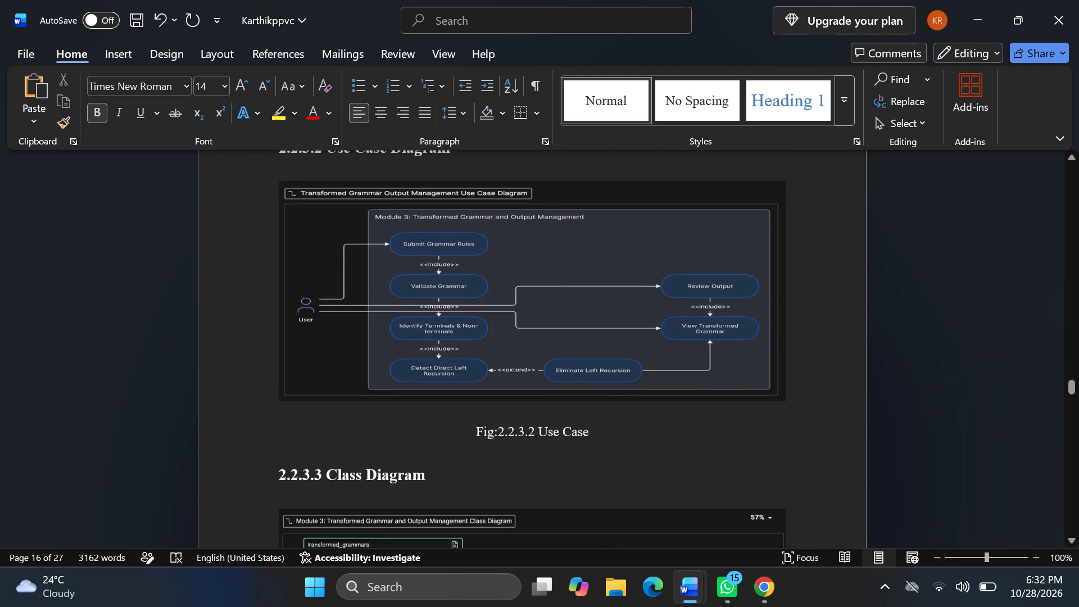
pyautogui.scroll(-2, 451, 355)
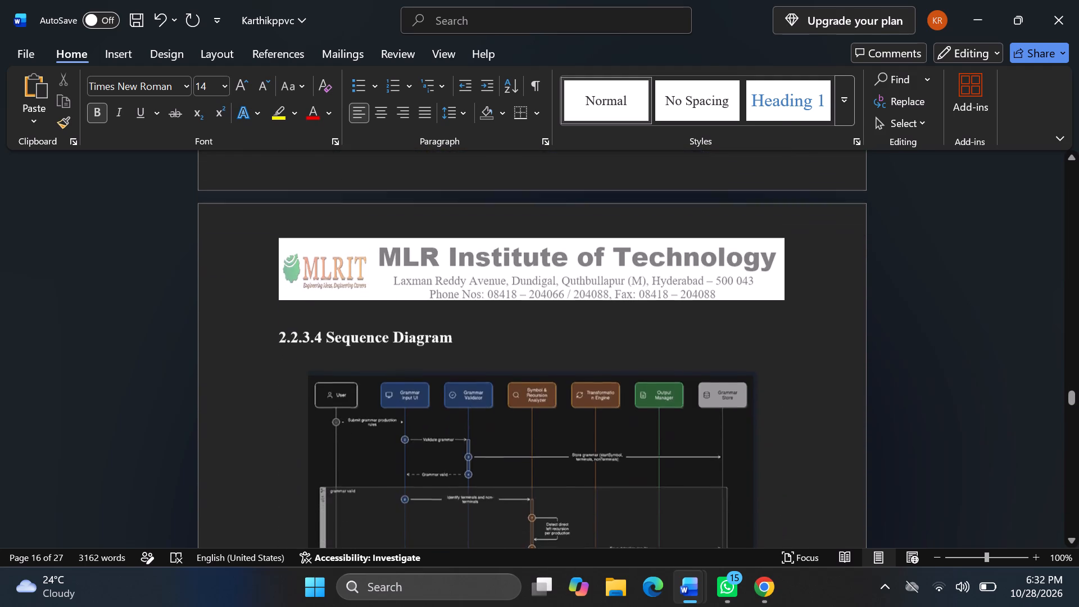
pyautogui.scroll(-2, 451, 355)
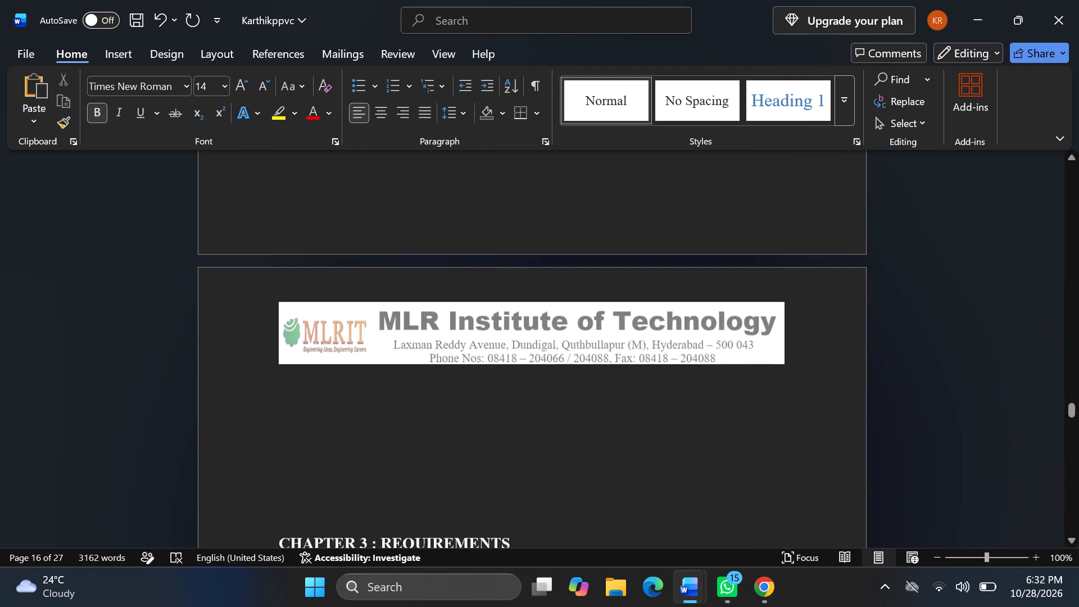
pyautogui.scroll(-1, 451, 355)
pyautogui.scroll(1, 451, 355)
pyautogui.scroll(-2, 451, 355)
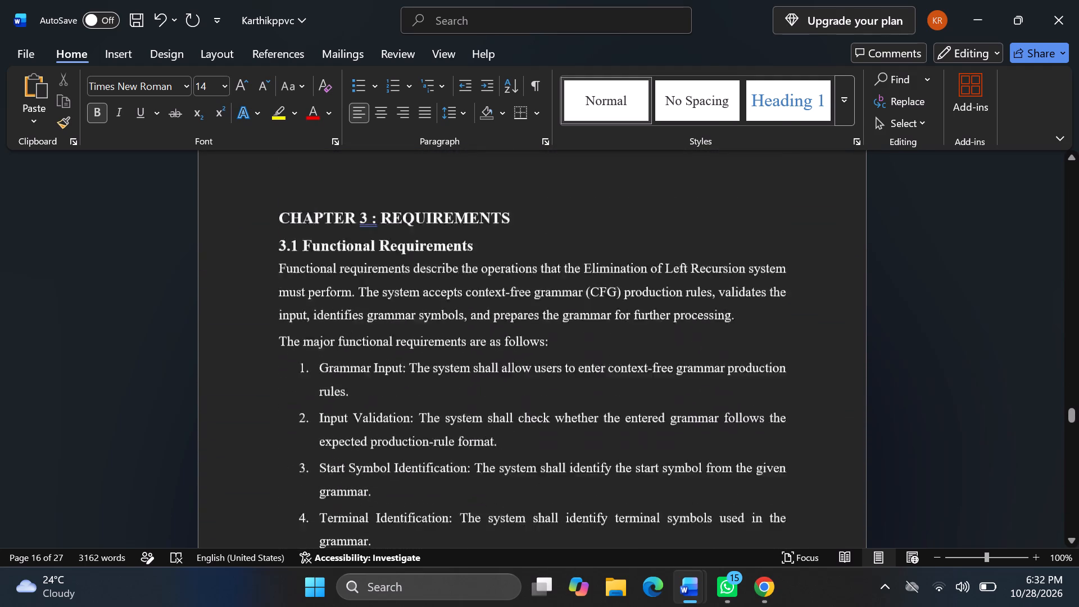
# Copy the Chapter 3 content from the "CHAPTER 3 : REQUIREMENTS" heading through the "Reliability" item on the following page.
pyautogui.scroll(-3, 451, 355)
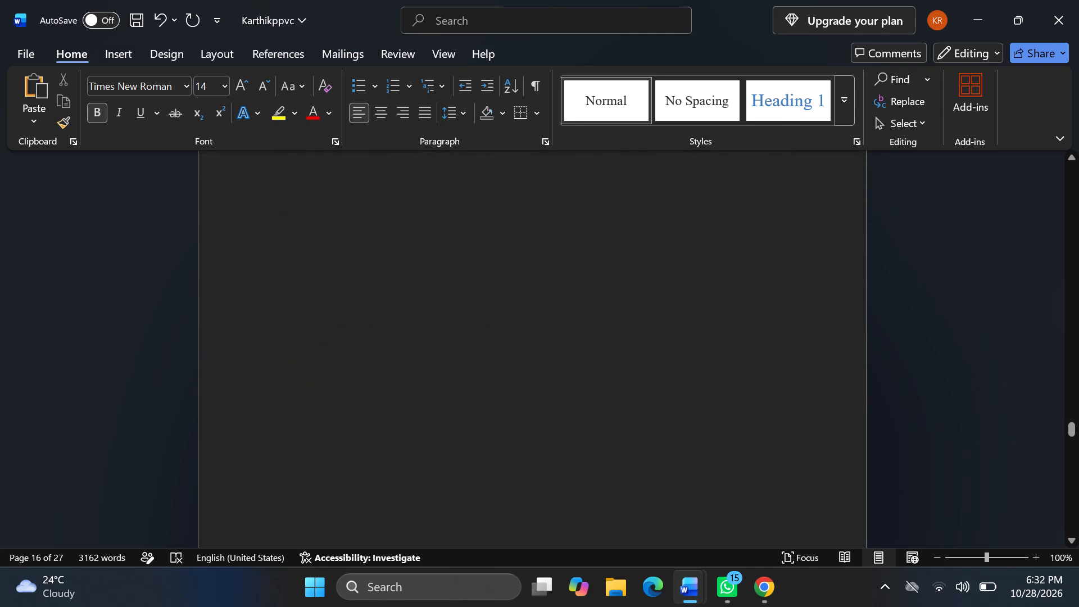
pyautogui.scroll(-2, 451, 355)
pyautogui.scroll(2, 451, 355)
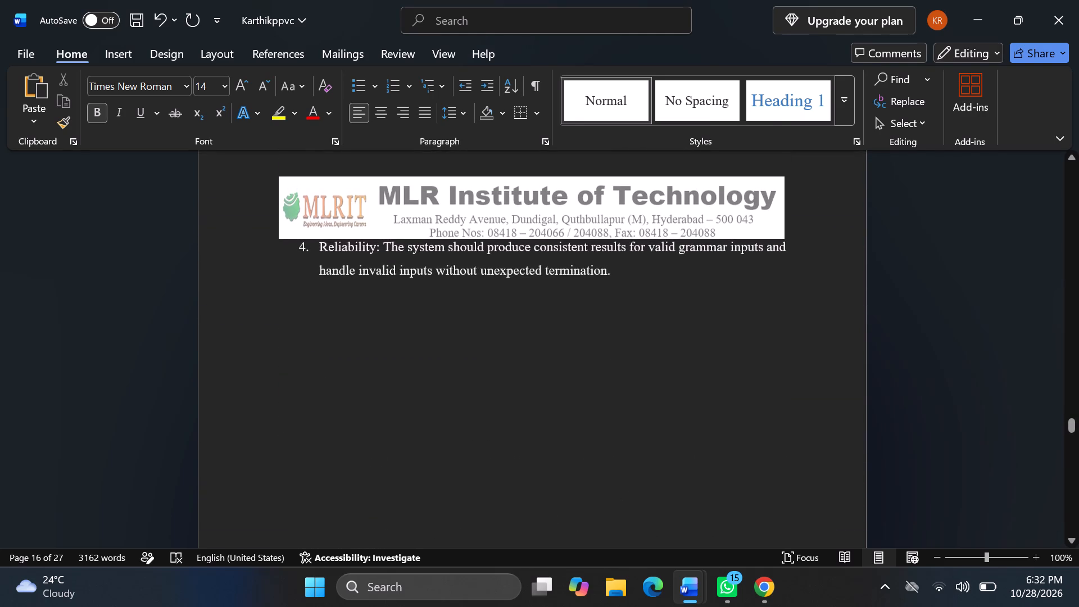
pyautogui.scroll(1, 451, 355)
pyautogui.scroll(-1, 451, 355)
pyautogui.scroll(2, 451, 355)
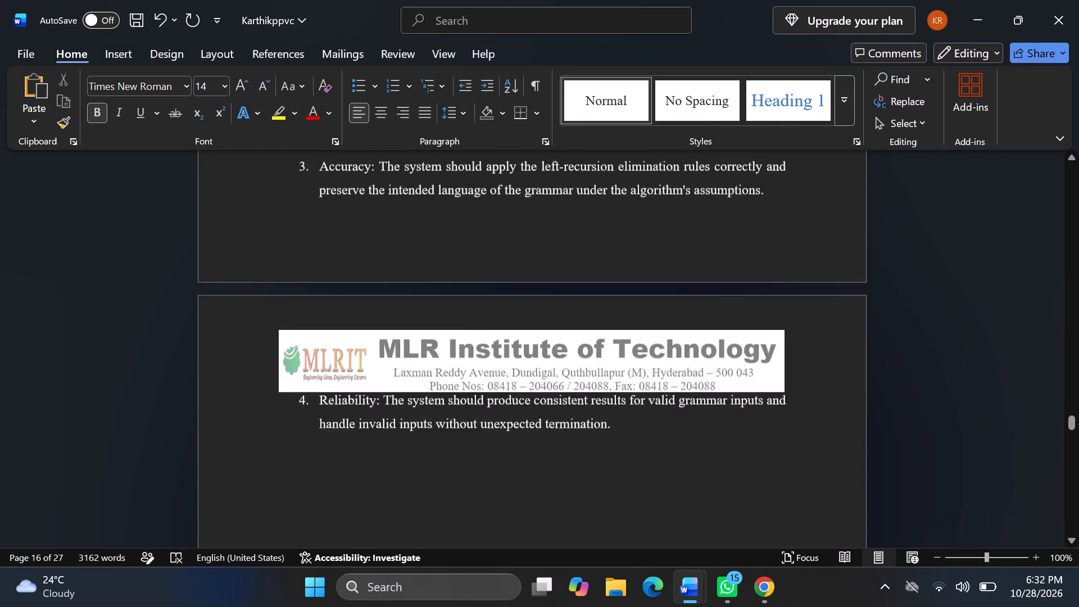
pyautogui.scroll(3, 451, 355)
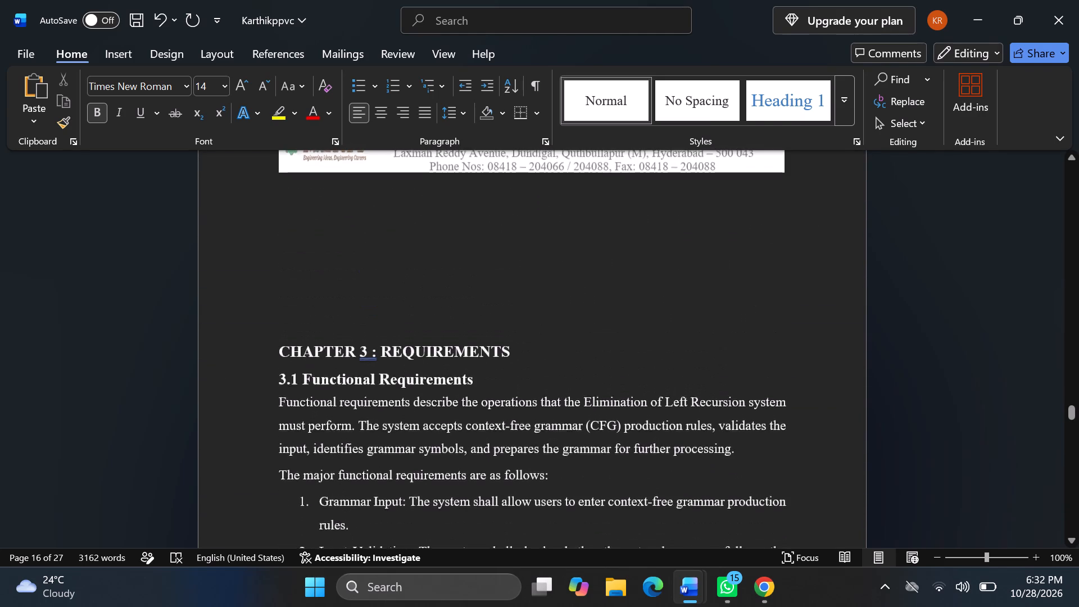
pyautogui.moveTo(279, 353); pyautogui.dragTo(456, 555)
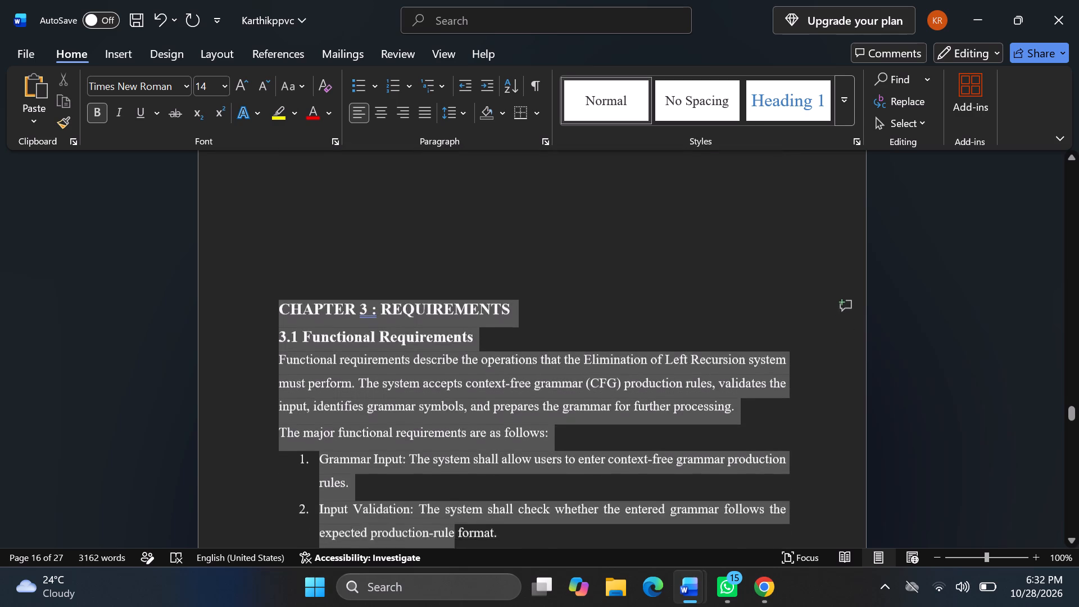
pyautogui.moveTo(456, 555); pyautogui.dragTo(501, 555)
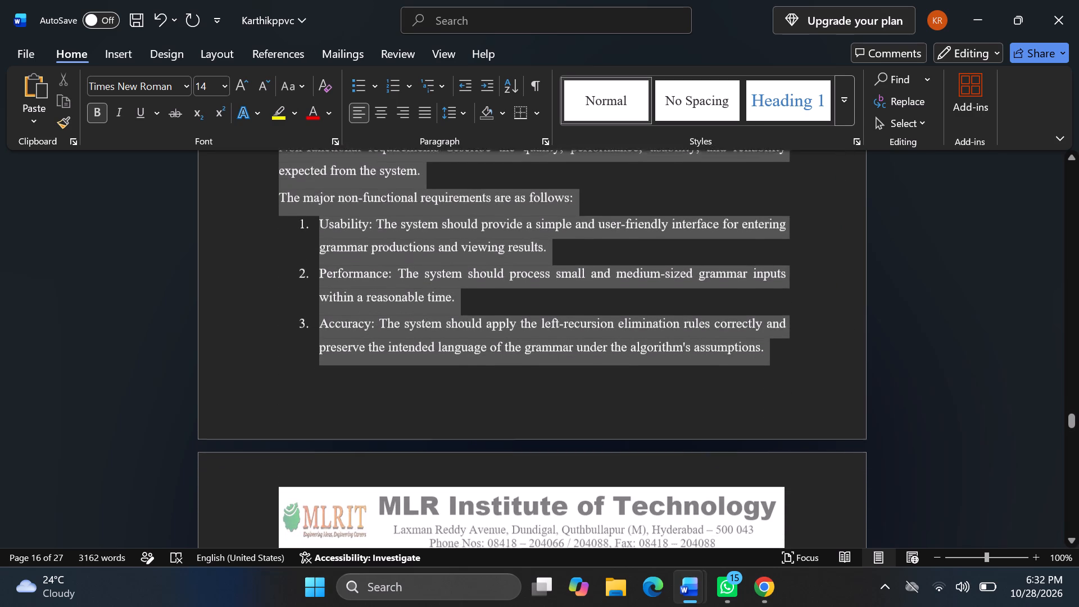
pyautogui.moveTo(501, 555); pyautogui.dragTo(611, 461)
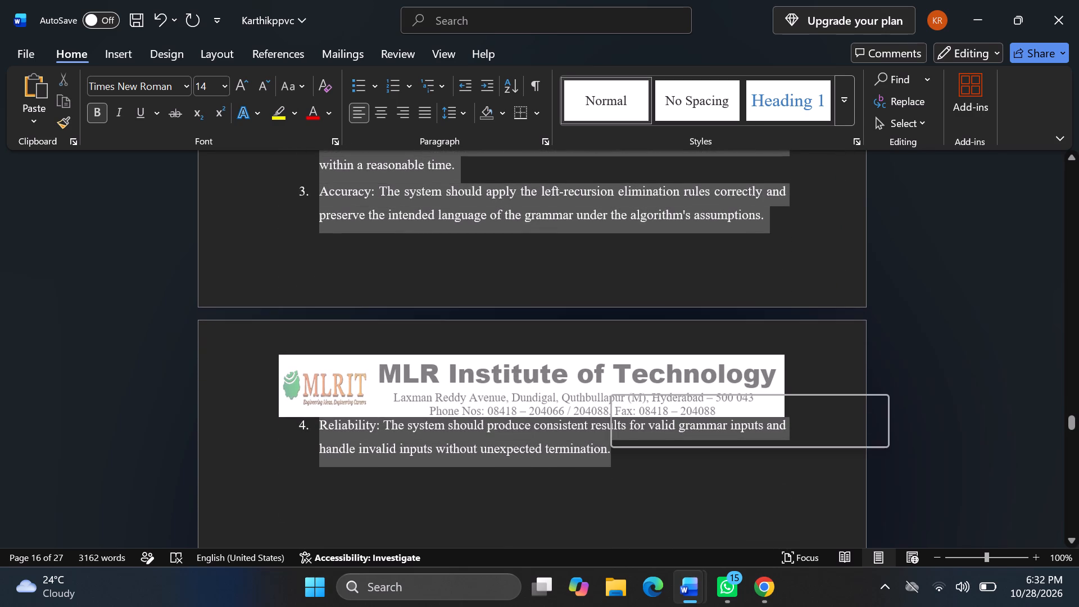
pyautogui.hotkey('ctrl', 'c')
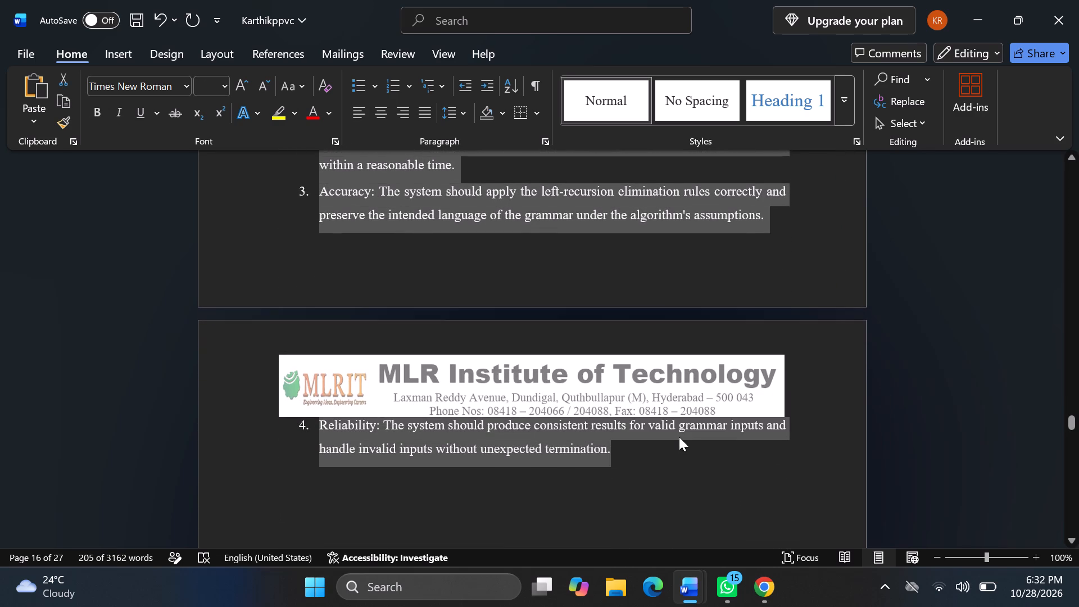
# Delete the "Reliability" list item that sits directly under the letterhead on the page after Chapter 3's start.
pyautogui.click(655, 452)
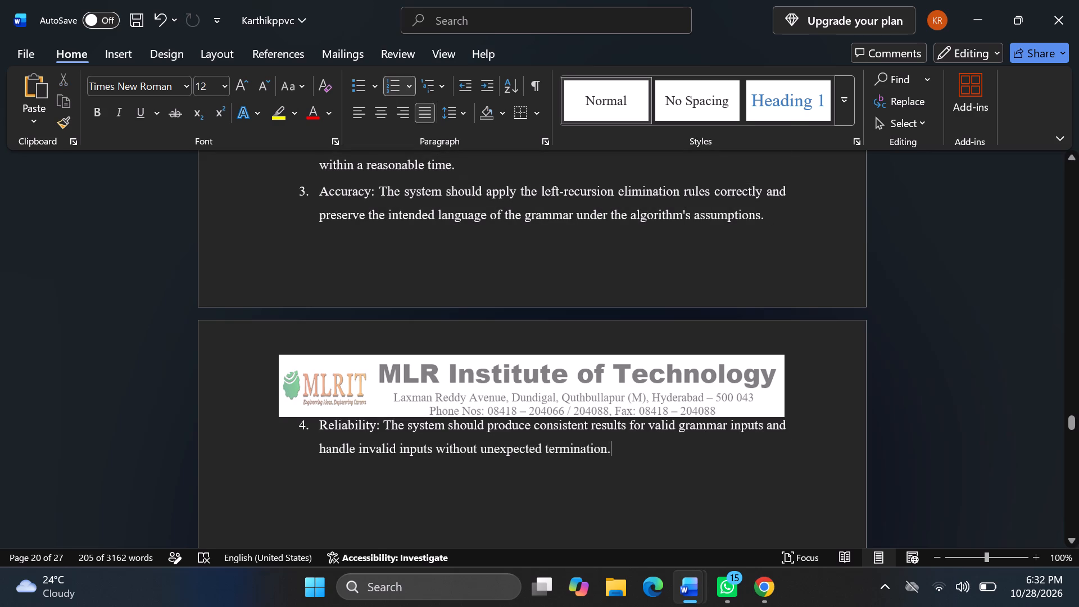
pyautogui.moveTo(655, 452); pyautogui.dragTo(318, 434)
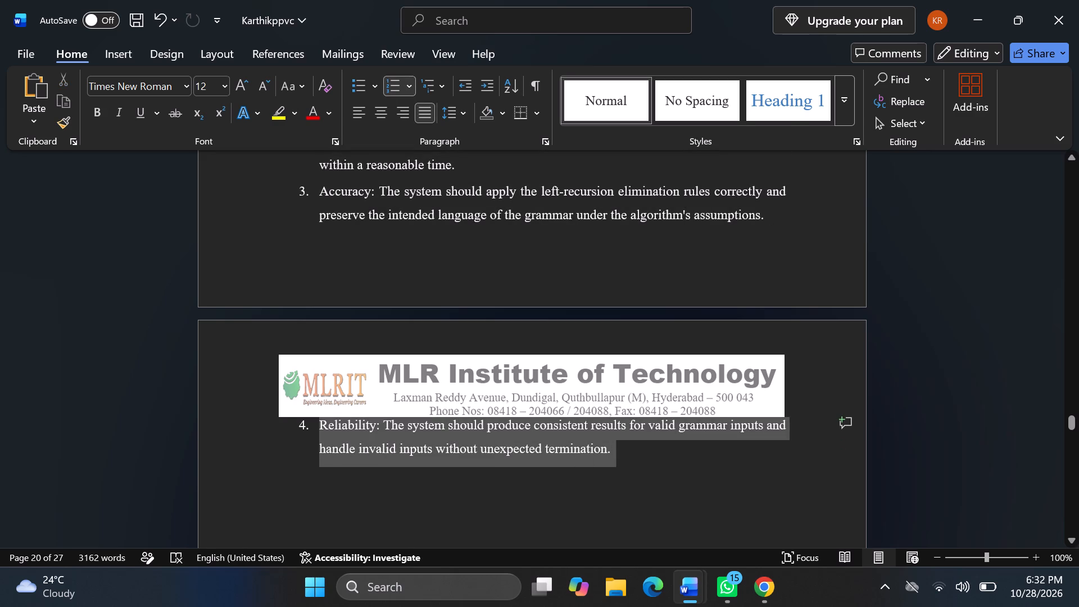
pyautogui.moveTo(318, 434); pyautogui.dragTo(321, 433)
pyautogui.press('BackSpace')
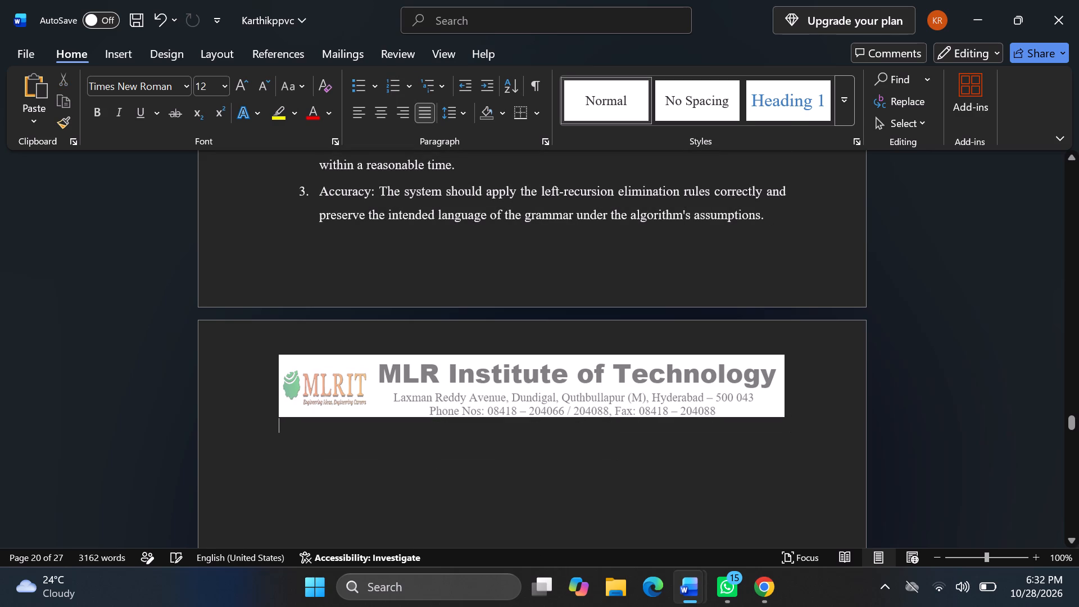
# Add a blank line below that page's letterhead and paste the copied Chapter 3 content beneath it.
pyautogui.press('Return')
pyautogui.hotkey('ctrl', 'v')
pyautogui.scroll(1, 321, 433)
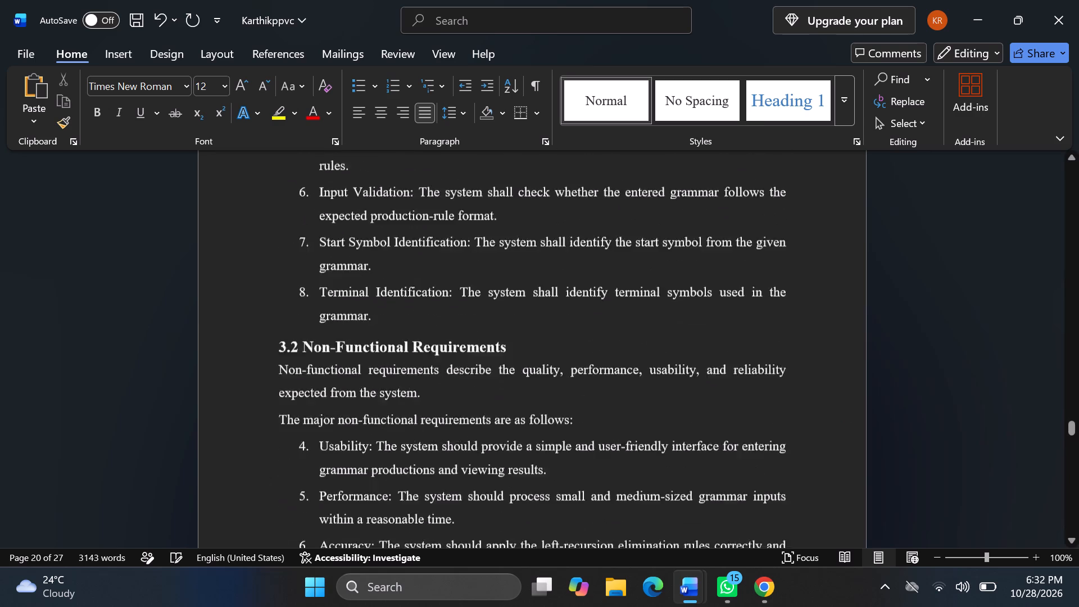
pyautogui.scroll(2, 321, 433)
pyautogui.rightClick(321, 433)
pyautogui.scroll(1, 321, 433)
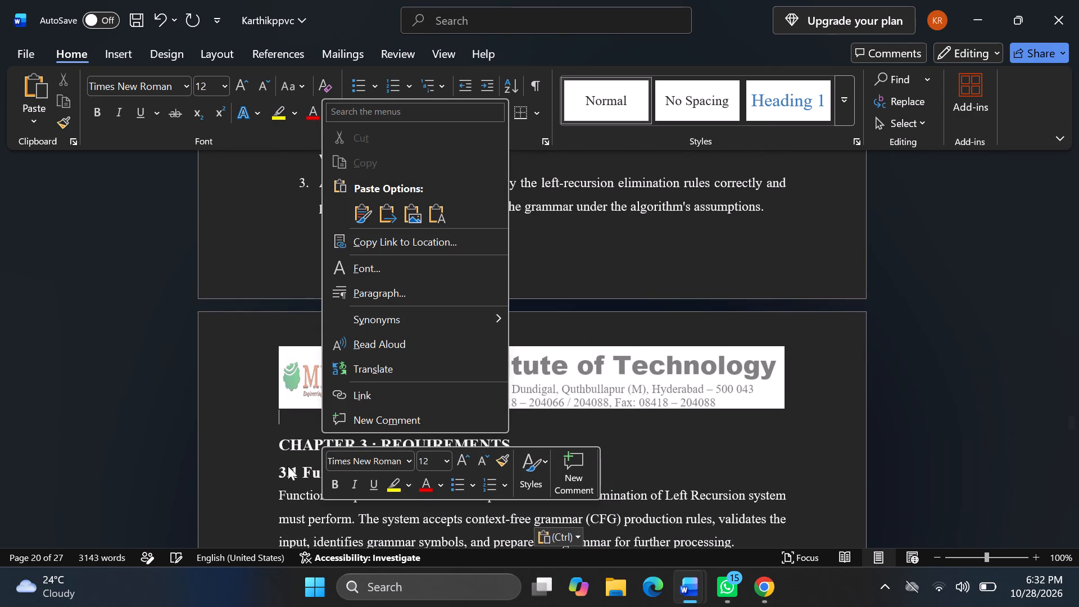
pyautogui.click(252, 300)
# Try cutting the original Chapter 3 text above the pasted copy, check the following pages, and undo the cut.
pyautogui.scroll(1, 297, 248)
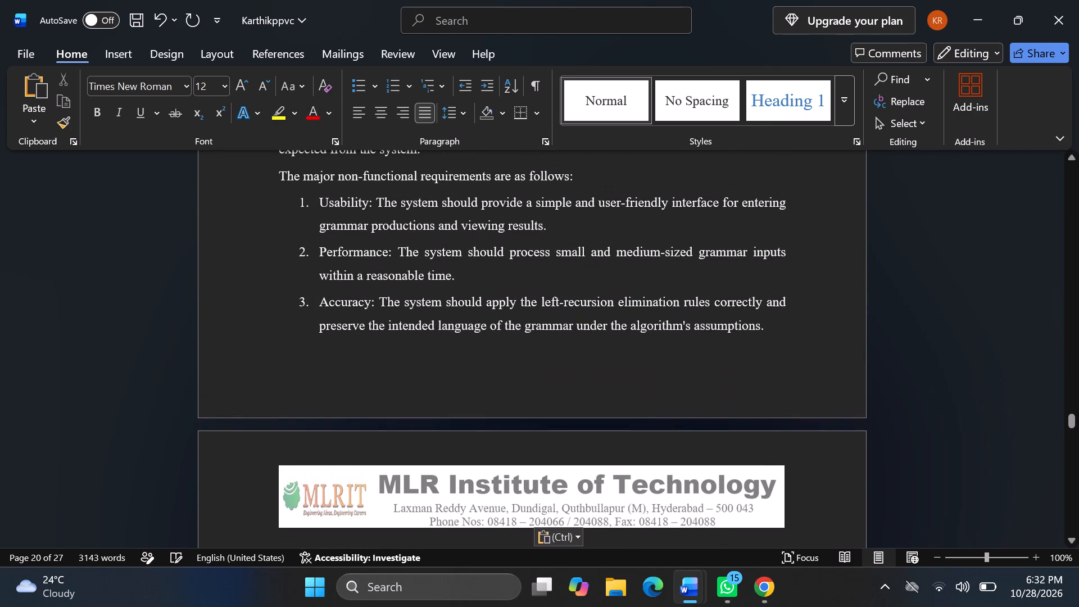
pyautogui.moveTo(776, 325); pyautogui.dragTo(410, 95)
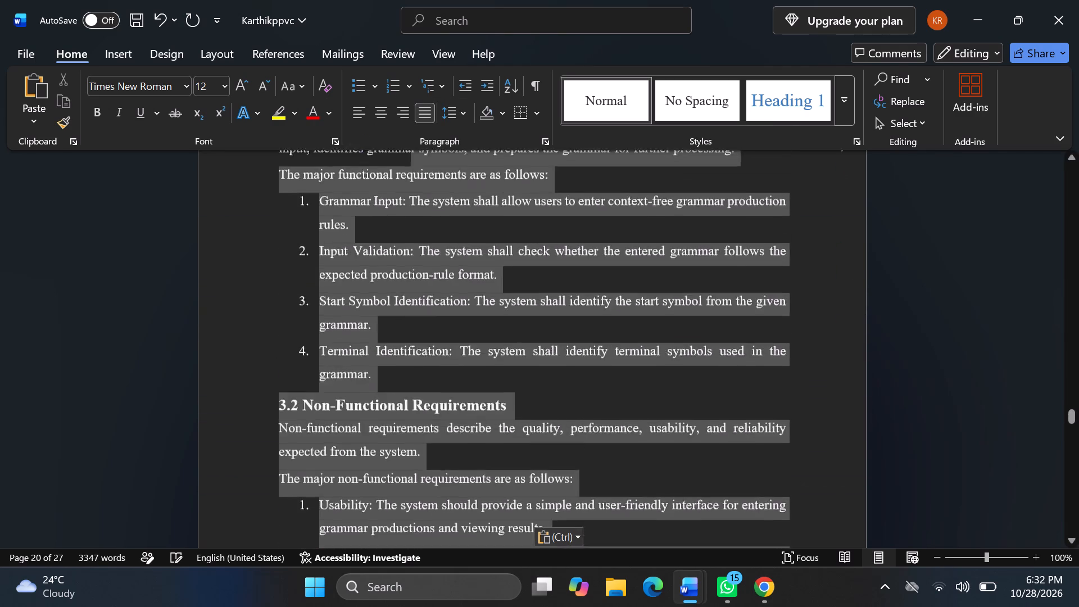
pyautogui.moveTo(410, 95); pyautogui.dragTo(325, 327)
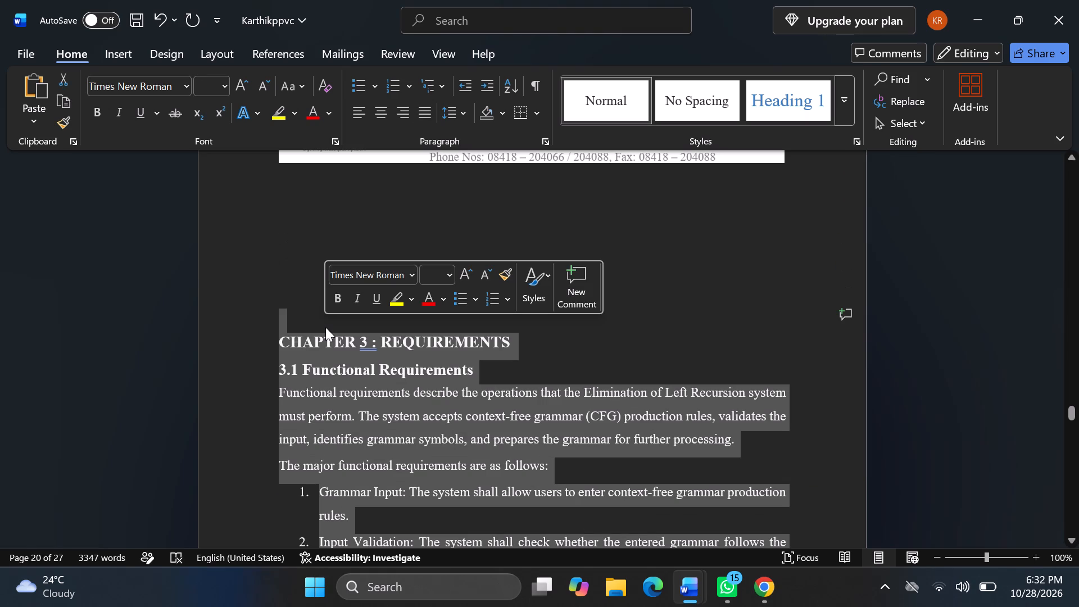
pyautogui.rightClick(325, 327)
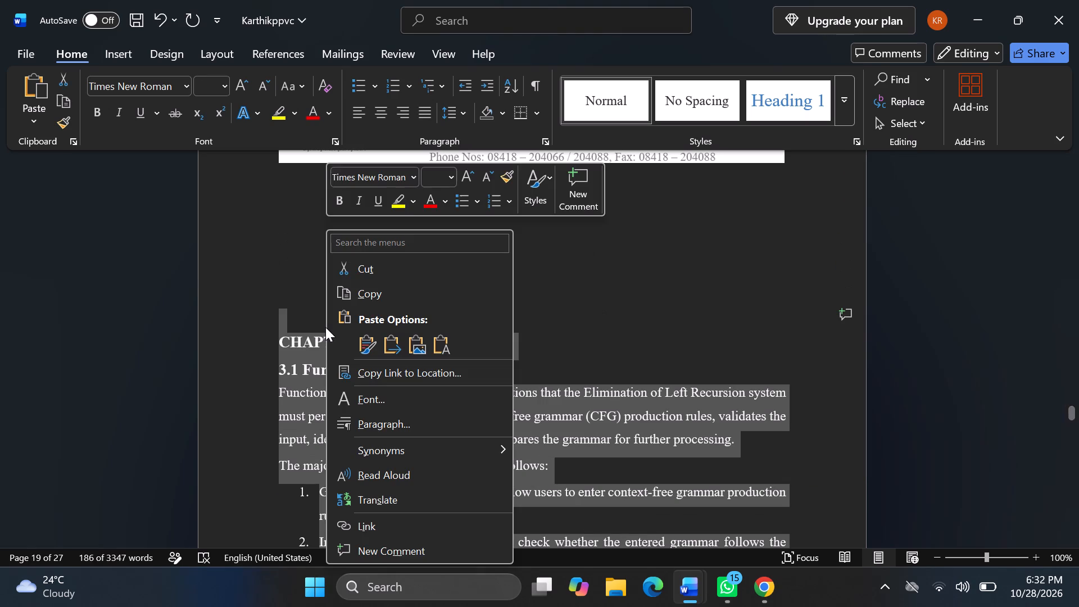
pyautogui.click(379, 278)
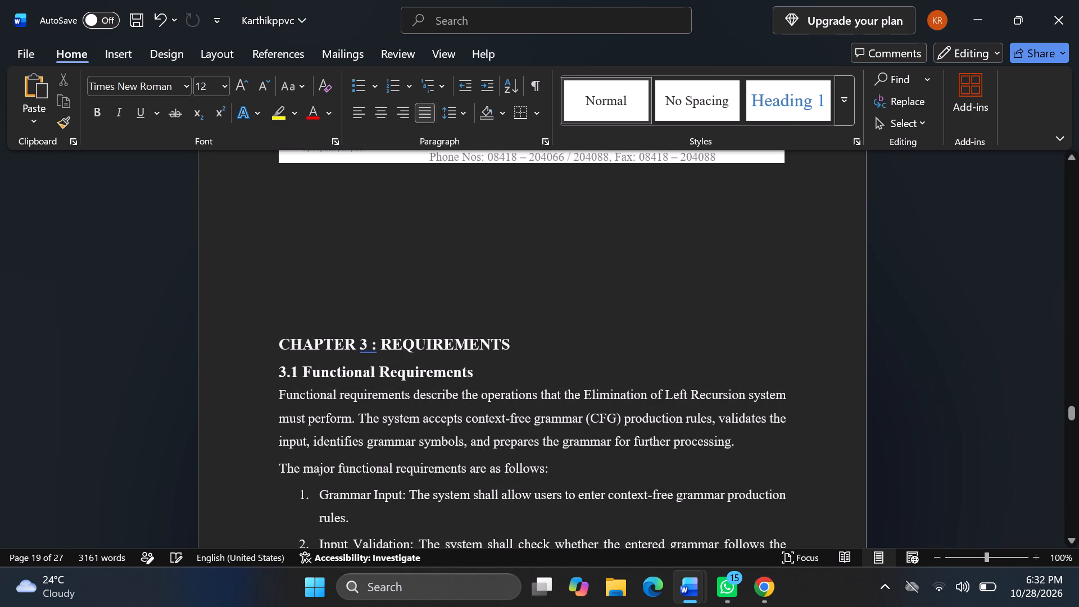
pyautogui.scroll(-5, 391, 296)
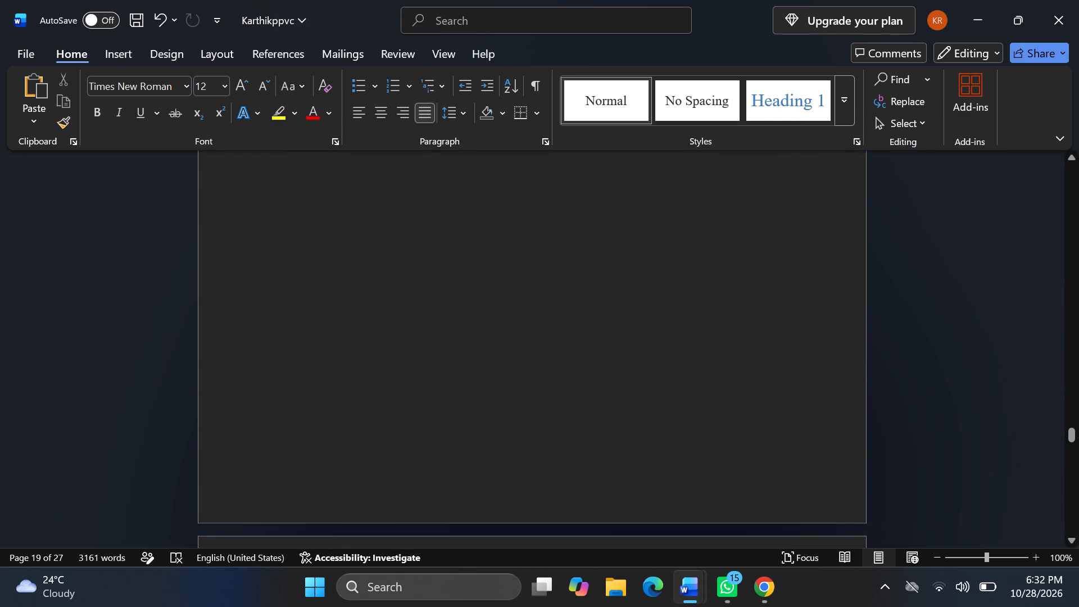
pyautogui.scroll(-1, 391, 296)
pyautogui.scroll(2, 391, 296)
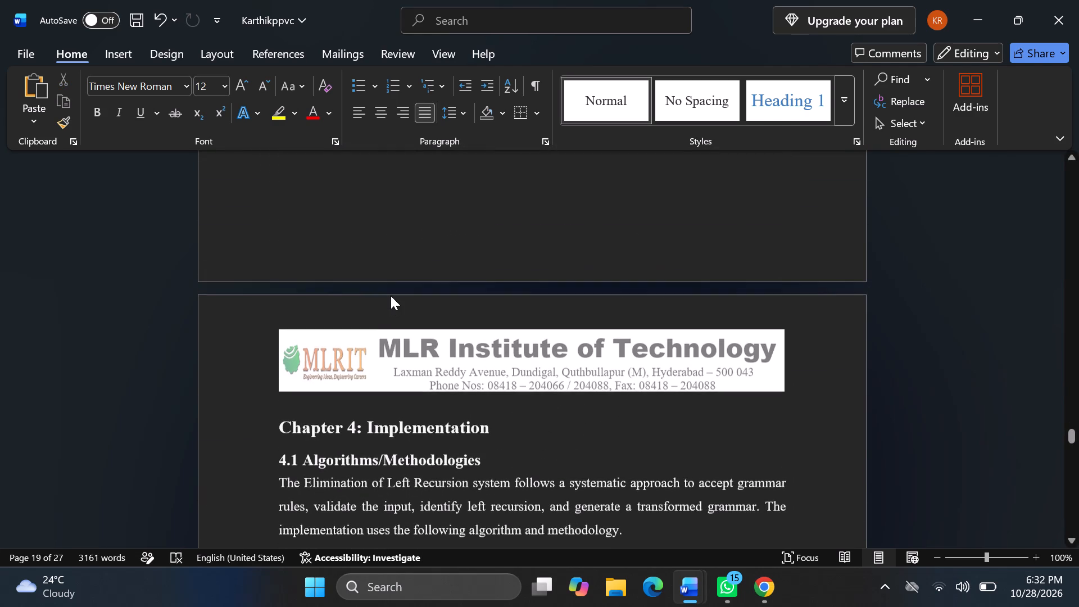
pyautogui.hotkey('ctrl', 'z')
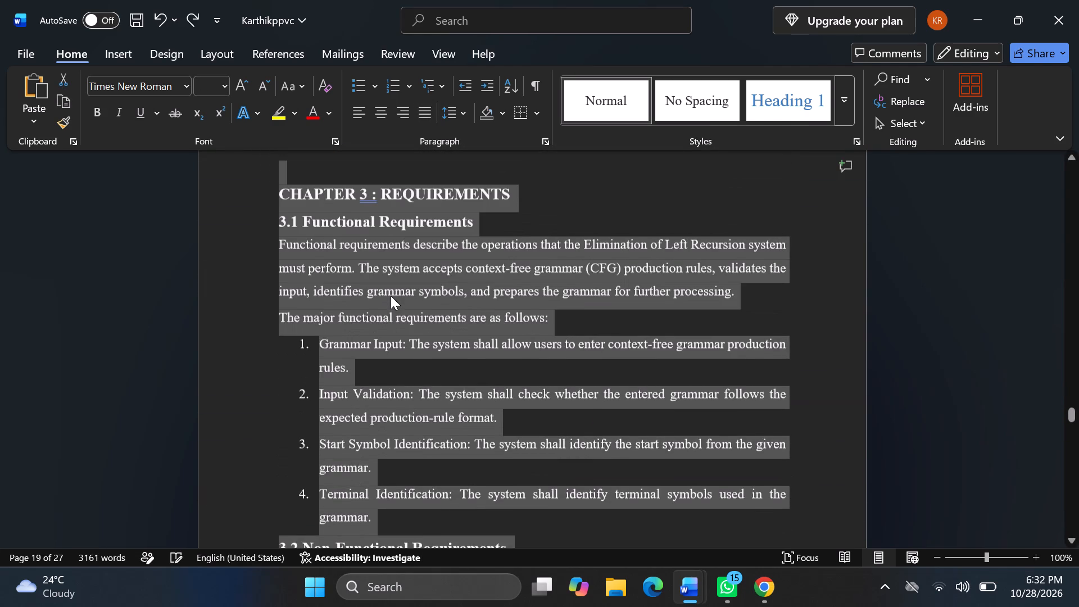
# Delete the original Accuracy, Performance and Usability items and the end of their intro line, and add a line break there.
pyautogui.scroll(2, 391, 296)
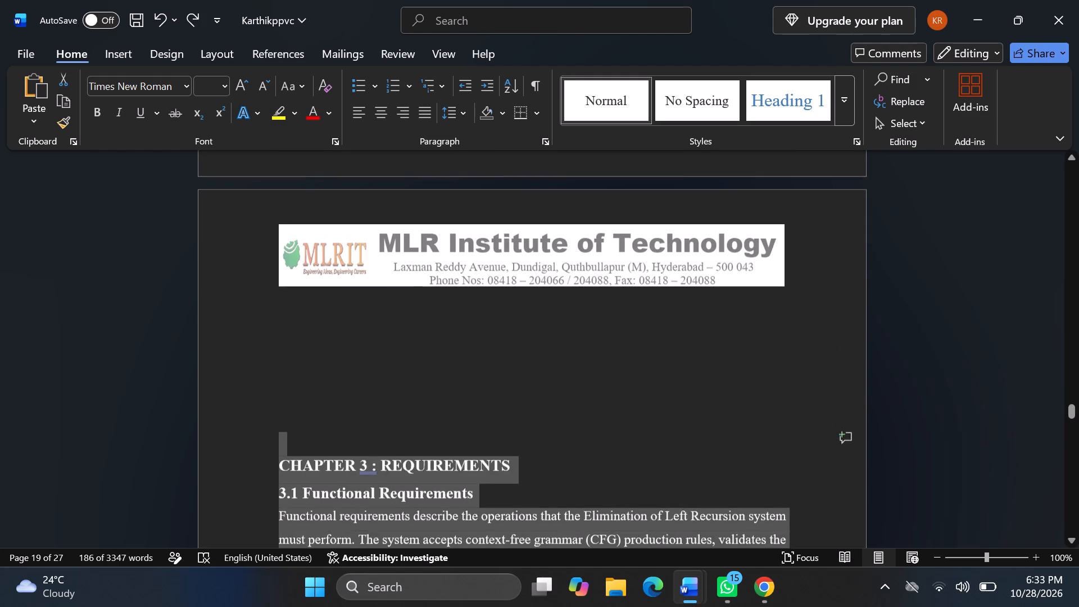
pyautogui.scroll(-2, 391, 296)
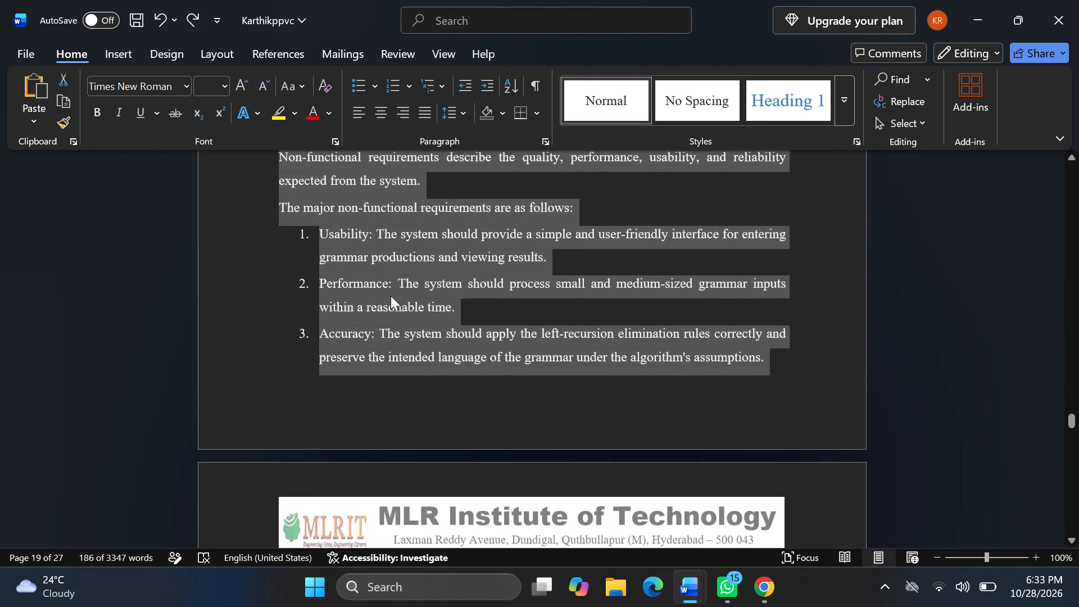
pyautogui.scroll(-2, 391, 296)
pyautogui.scroll(1, 391, 296)
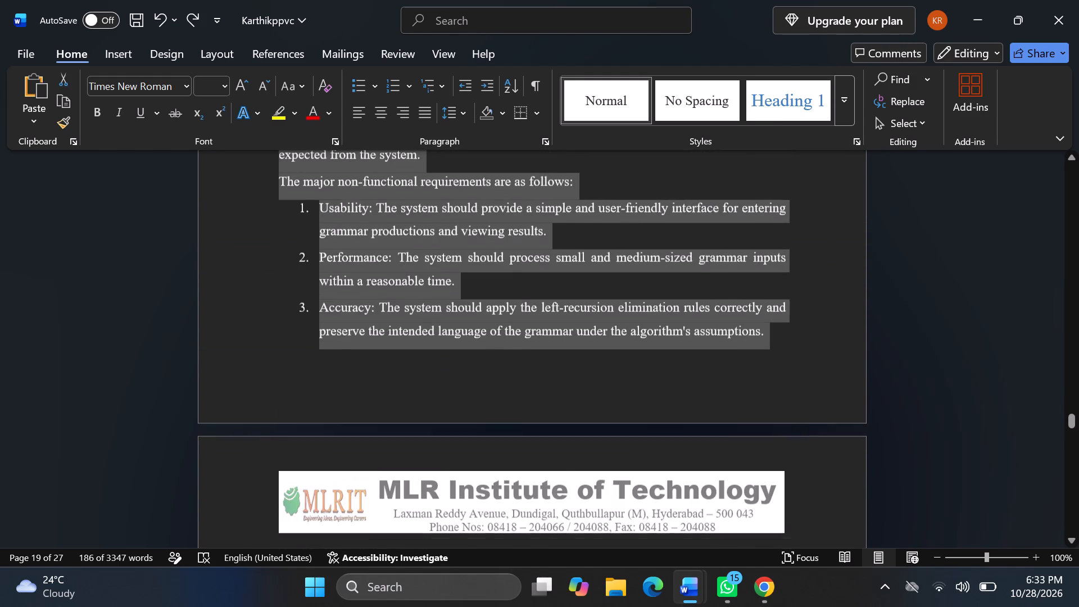
pyautogui.click(527, 339)
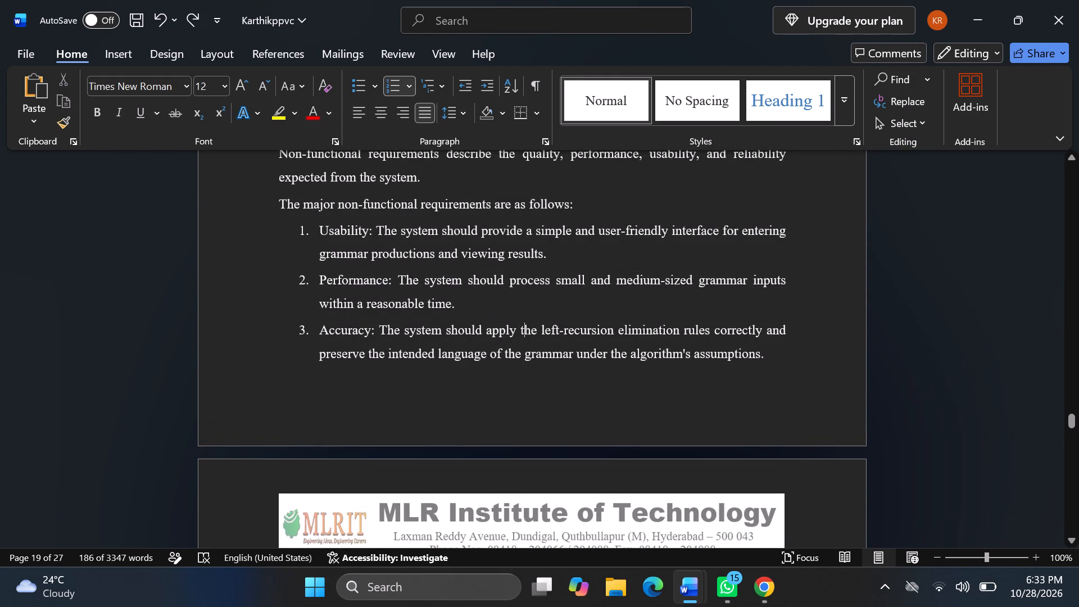
pyautogui.moveTo(777, 364); pyautogui.dragTo(447, 360)
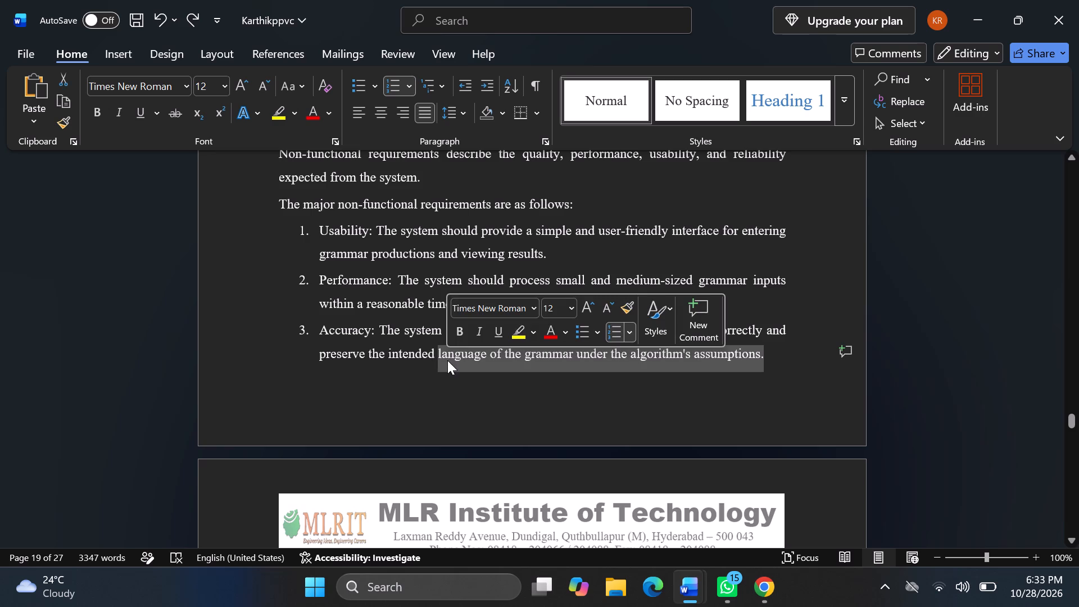
pyautogui.press('BackSpace')
pyautogui.press('BackSpace')
pyautogui.press('BackSpace')
pyautogui.press('BackSpace')
pyautogui.press('BackSpace')
pyautogui.press('BackSpace')
pyautogui.press('BackSpace')
pyautogui.press('BackSpace')
pyautogui.press('BackSpace')
pyautogui.press('BackSpace')
pyautogui.press('BackSpace')
pyautogui.press('BackSpace')
pyautogui.press('BackSpace')
pyautogui.press('BackSpace')
pyautogui.press('BackSpace')
pyautogui.press('BackSpace')
pyautogui.press('BackSpace')
pyautogui.press('BackSpace')
pyautogui.press('BackSpace')
pyautogui.press('BackSpace')
pyautogui.press('BackSpace')
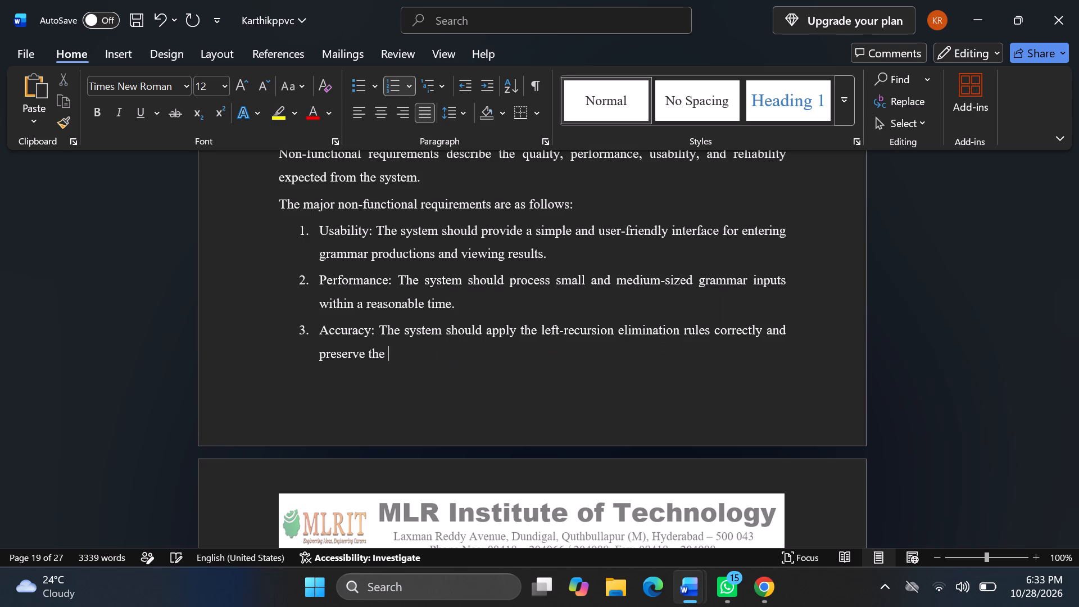
pyautogui.press('BackSpace')
pyautogui.press('BackSpace')
pyautogui.press('BackSpace')
pyautogui.press('BackSpace')
pyautogui.press('BackSpace')
pyautogui.press('BackSpace')
pyautogui.press('BackSpace')
pyautogui.press('BackSpace')
pyautogui.press('BackSpace')
pyautogui.press('BackSpace')
pyautogui.press('BackSpace')
pyautogui.press('BackSpace')
pyautogui.press('BackSpace')
pyautogui.press('BackSpace')
pyautogui.press('BackSpace')
pyautogui.press('BackSpace')
pyautogui.press('BackSpace')
pyautogui.press('BackSpace')
pyautogui.press('BackSpace')
pyautogui.press('BackSpace')
pyautogui.press('BackSpace')
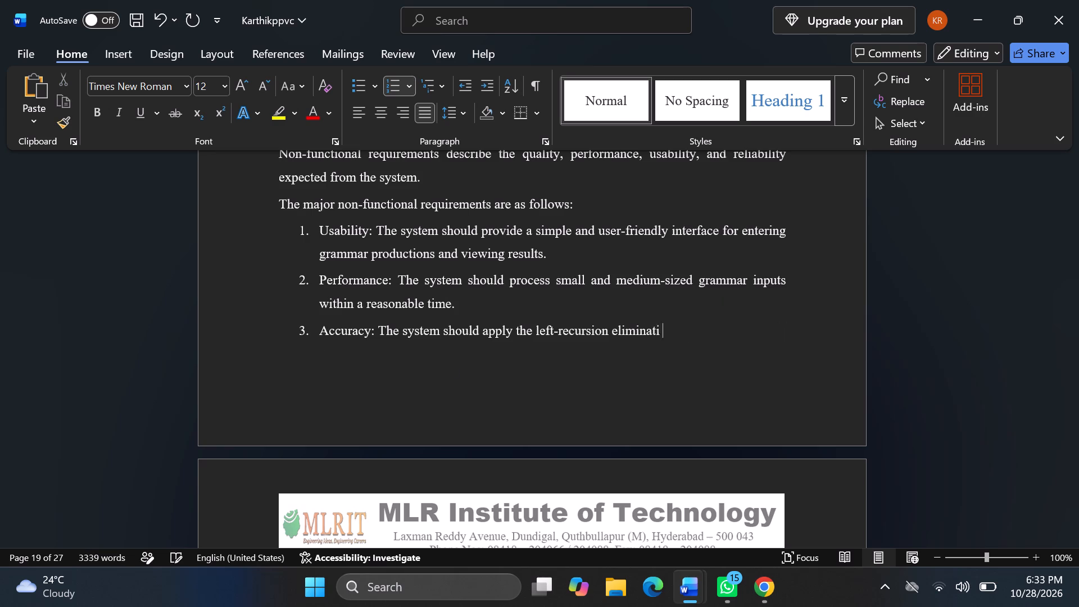
pyautogui.press('BackSpace')
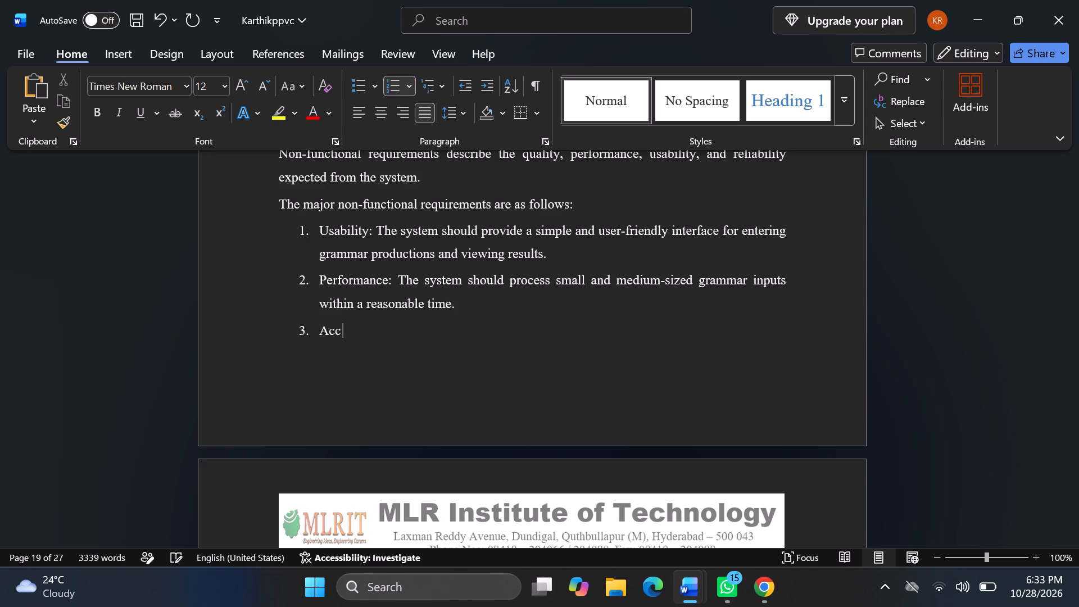
pyautogui.press('BackSpace')
pyautogui.press('BackSpace')
pyautogui.press('BackSpace')
pyautogui.press('BackSpace')
pyautogui.press('BackSpace')
pyautogui.press('BackSpace')
pyautogui.press('BackSpace')
pyautogui.press('BackSpace')
pyautogui.press('BackSpace')
pyautogui.press('BackSpace')
pyautogui.press('BackSpace')
pyautogui.press('BackSpace')
pyautogui.press('BackSpace')
pyautogui.press('BackSpace')
pyautogui.press('BackSpace')
pyautogui.press('BackSpace')
pyautogui.press('BackSpace')
pyautogui.press('BackSpace')
pyautogui.press('BackSpace')
pyautogui.press('BackSpace')
pyautogui.press('BackSpace')
pyautogui.press('BackSpace')
pyautogui.press('BackSpace')
pyautogui.press('BackSpace')
pyautogui.press('BackSpace')
pyautogui.press('BackSpace')
pyautogui.press('BackSpace')
pyautogui.press('BackSpace')
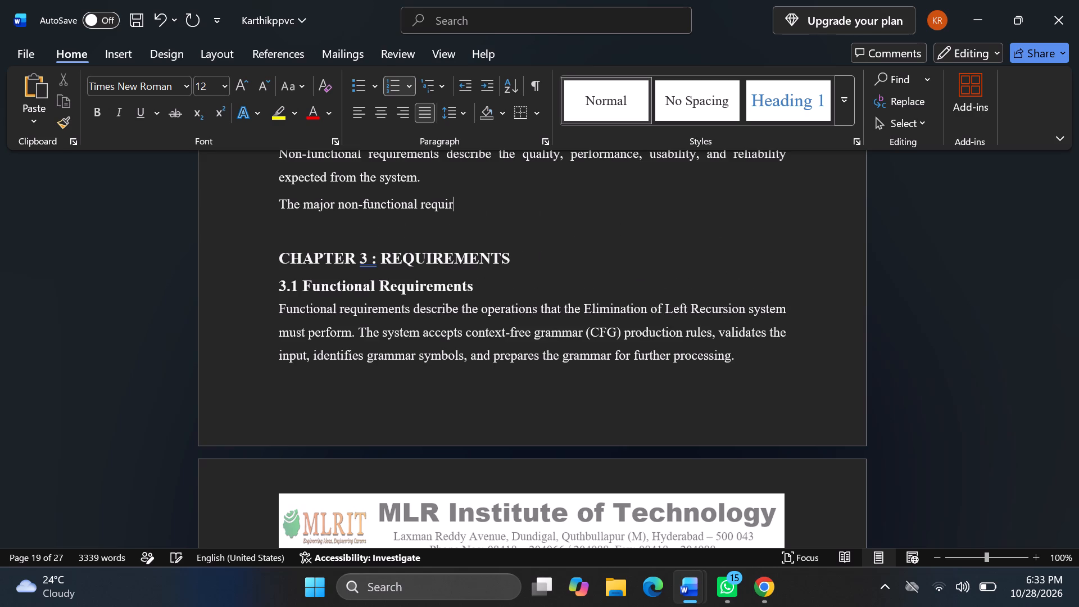
pyautogui.press('Return')
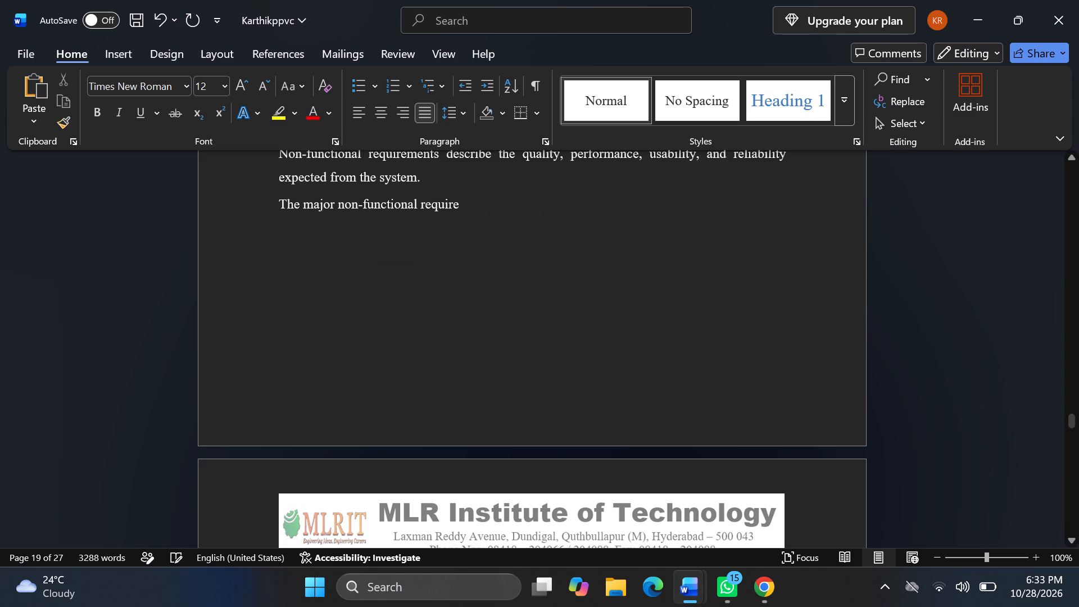
# Delete the original text from the "Terminal Identification" item through the remaining section 3.2 Non-Functional Requirements.
pyautogui.scroll(1, 572, 362)
pyautogui.moveTo(462, 289); pyautogui.dragTo(311, 196)
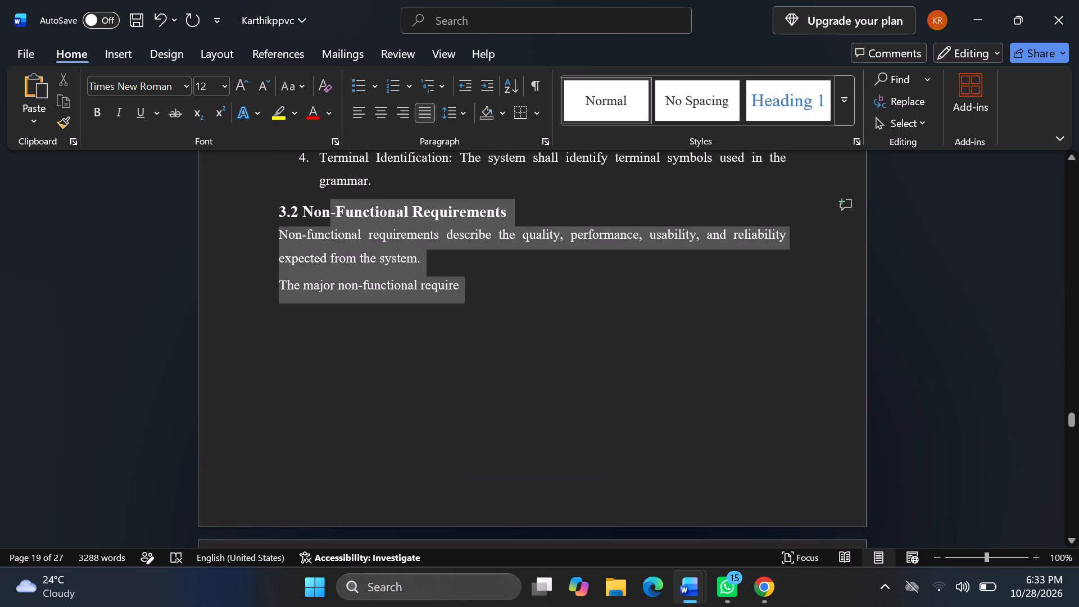
pyautogui.moveTo(311, 196); pyautogui.dragTo(303, 168)
pyautogui.press('BackSpace')
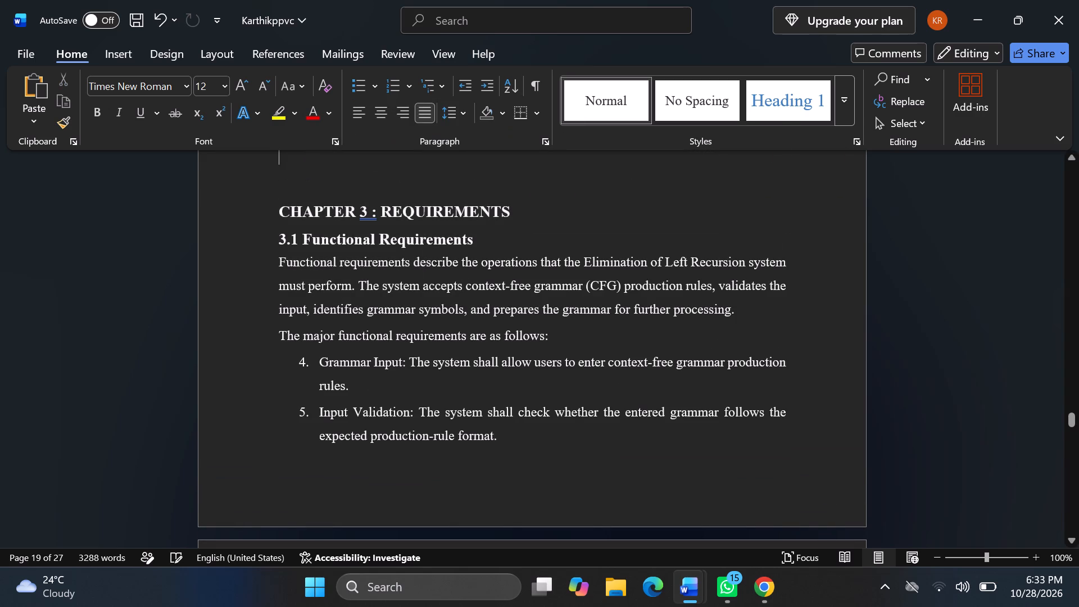
# Push the pasted Chapter 3 copy onto the next page with five blank lines, and add one blank line between the letterhead and its heading.
pyautogui.press('Return')
pyautogui.press('Return')
pyautogui.press('Return')
pyautogui.press('Return')
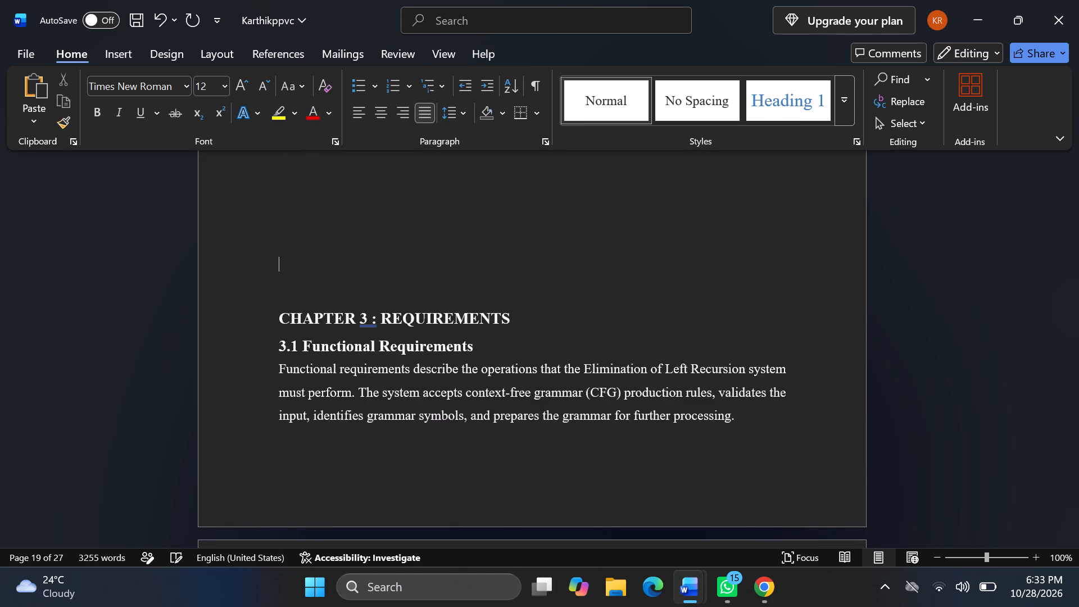
pyautogui.press('Return')
pyautogui.scroll(-1, 305, 185)
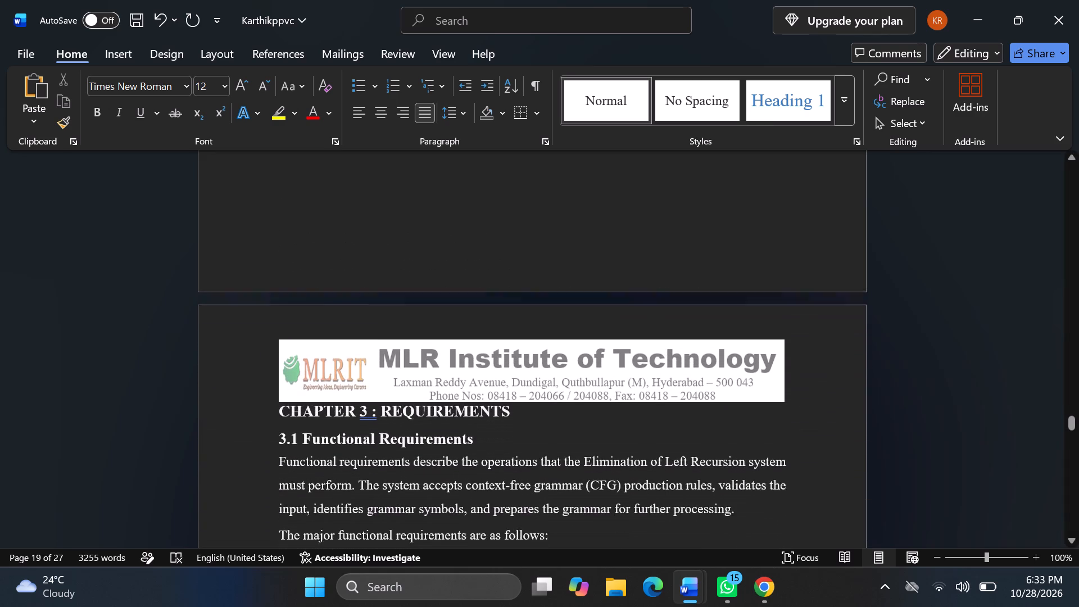
pyautogui.scroll(-1, 305, 185)
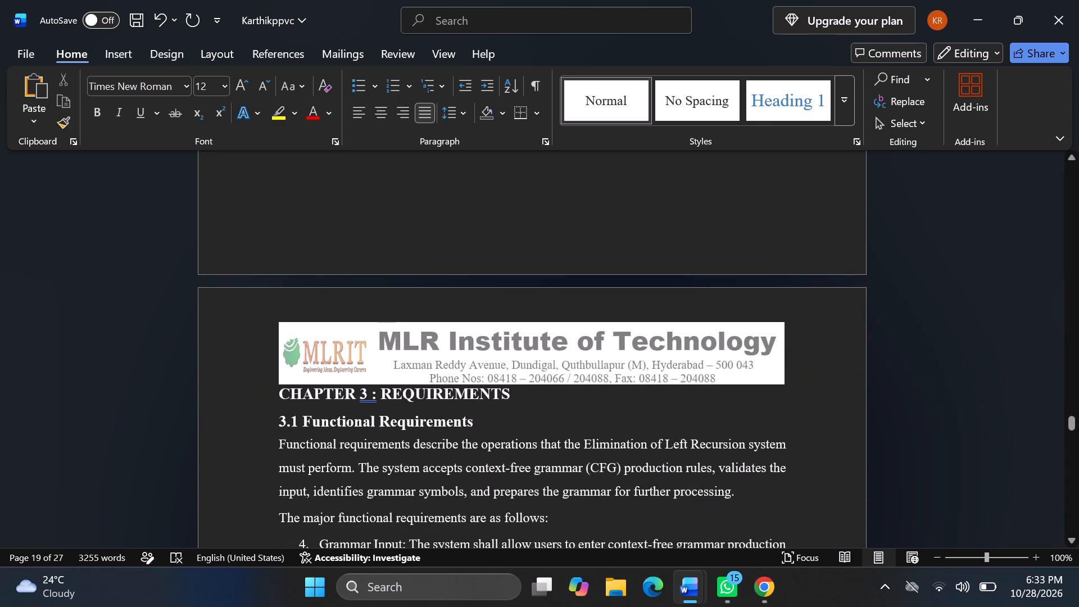
pyautogui.click(433, 200)
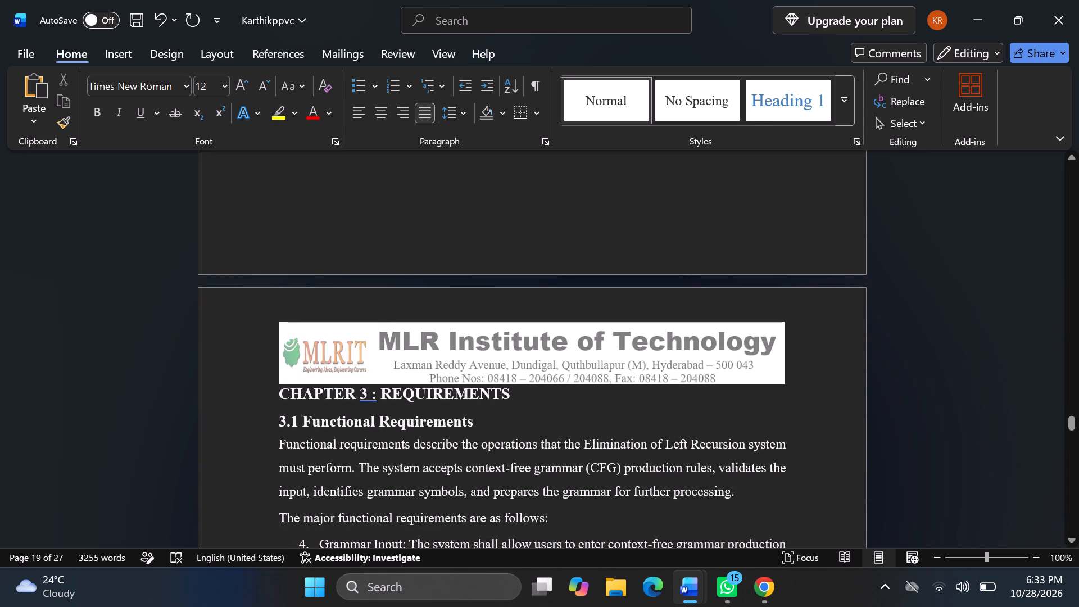
pyautogui.click(282, 396)
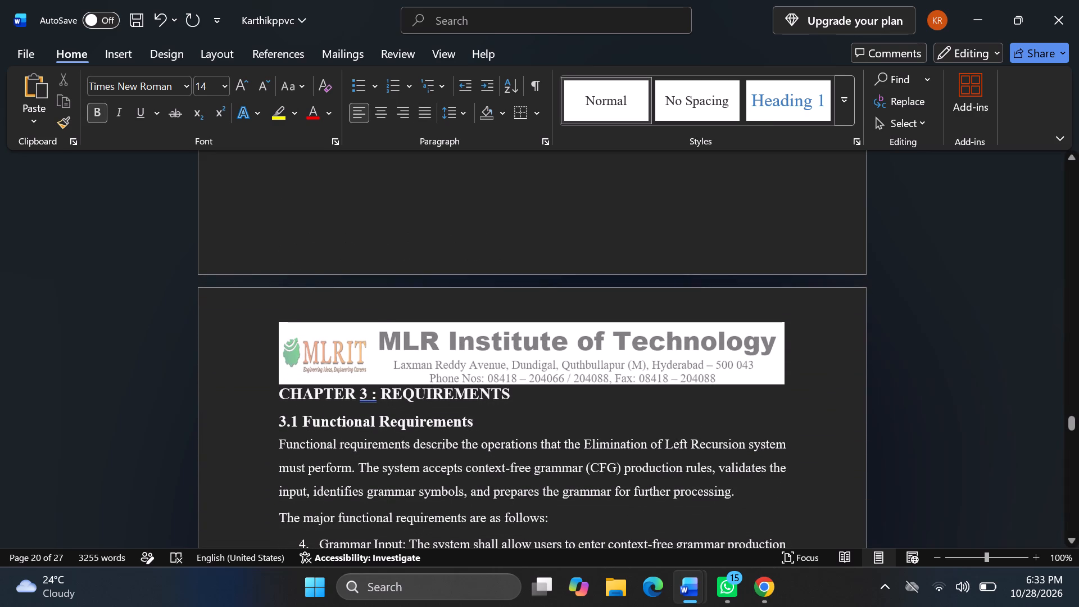
pyautogui.click(276, 396)
pyautogui.press('Return')
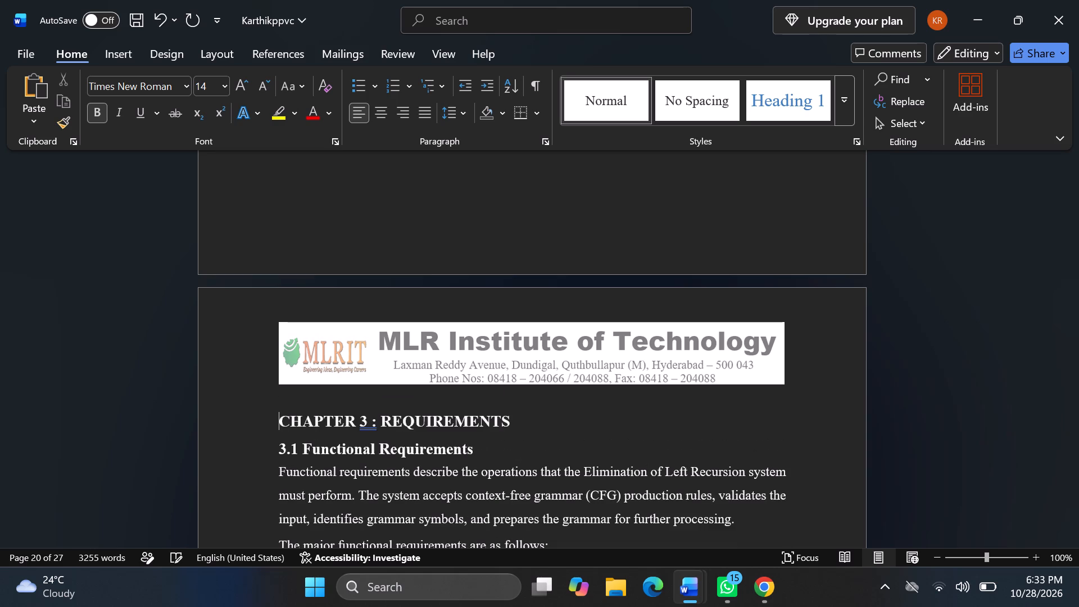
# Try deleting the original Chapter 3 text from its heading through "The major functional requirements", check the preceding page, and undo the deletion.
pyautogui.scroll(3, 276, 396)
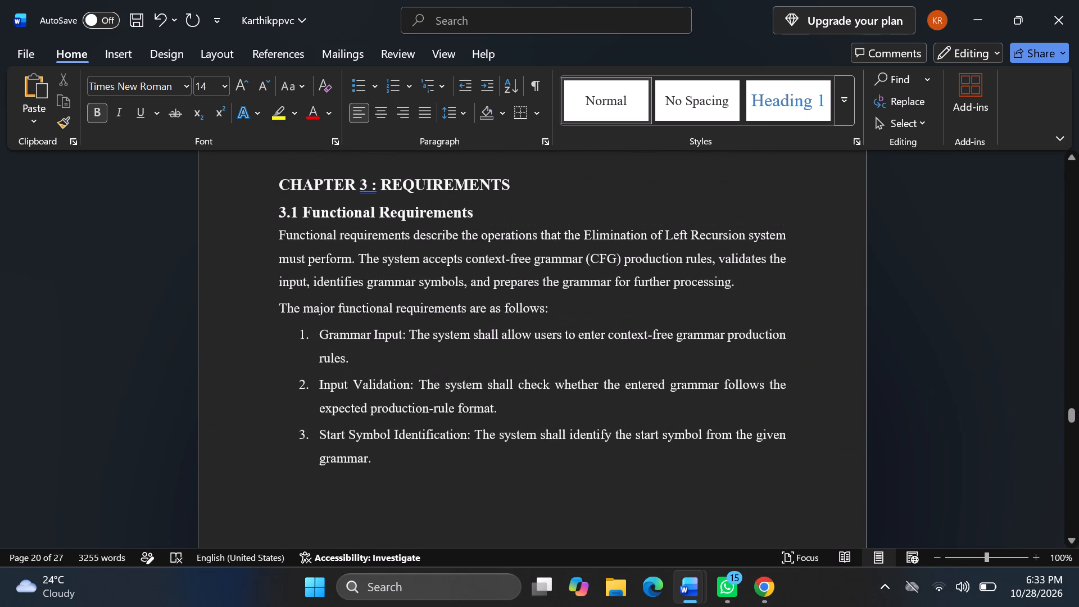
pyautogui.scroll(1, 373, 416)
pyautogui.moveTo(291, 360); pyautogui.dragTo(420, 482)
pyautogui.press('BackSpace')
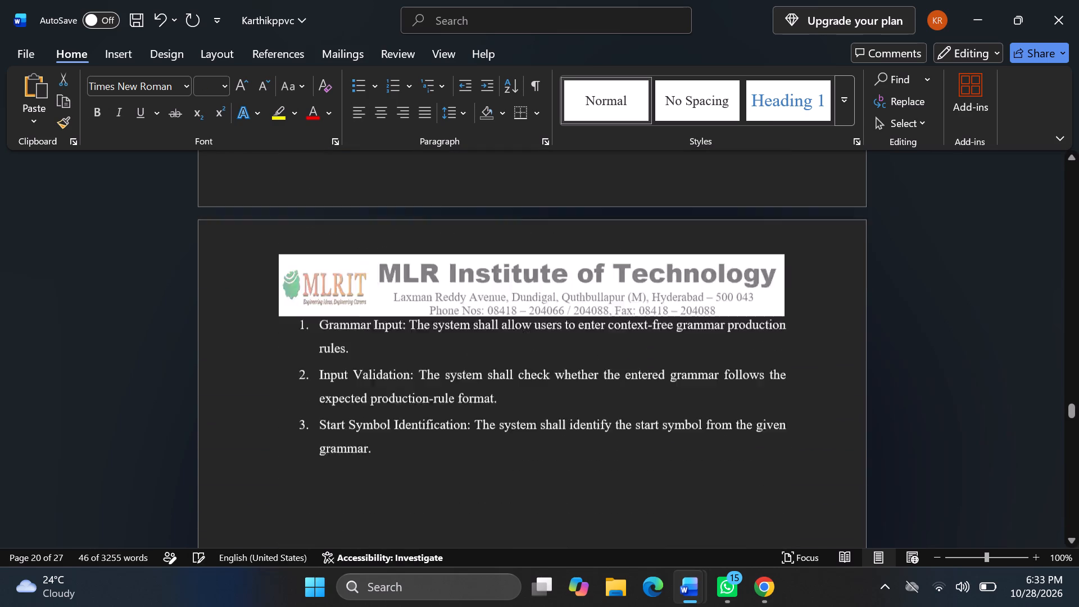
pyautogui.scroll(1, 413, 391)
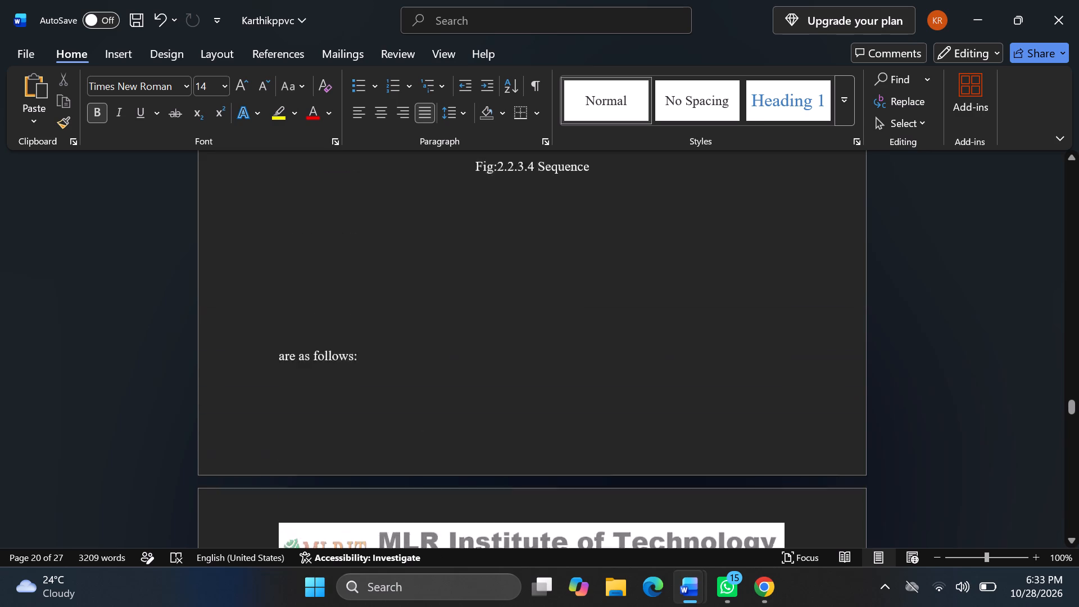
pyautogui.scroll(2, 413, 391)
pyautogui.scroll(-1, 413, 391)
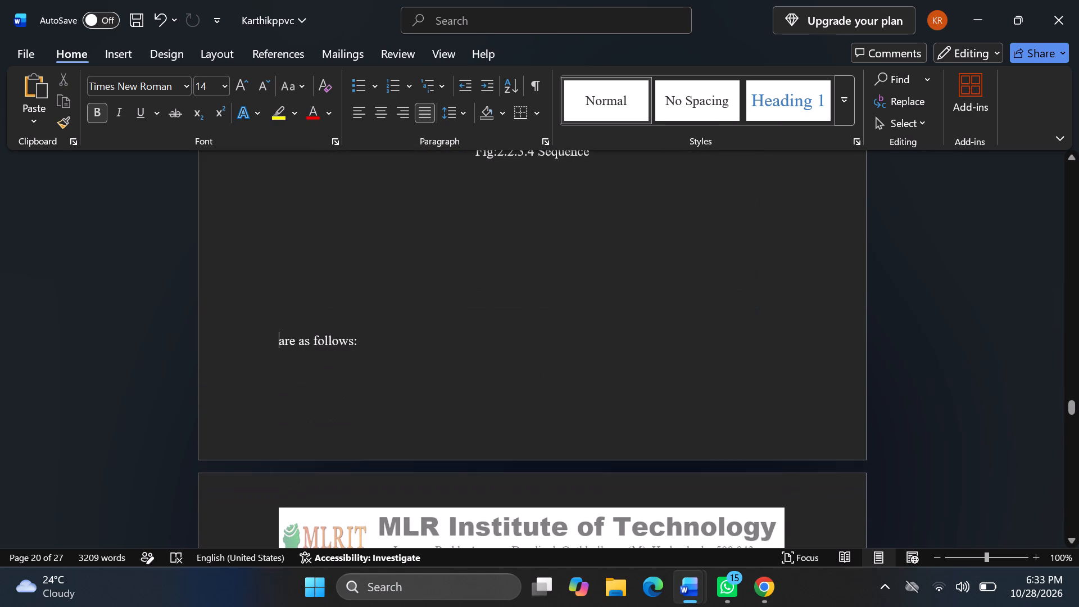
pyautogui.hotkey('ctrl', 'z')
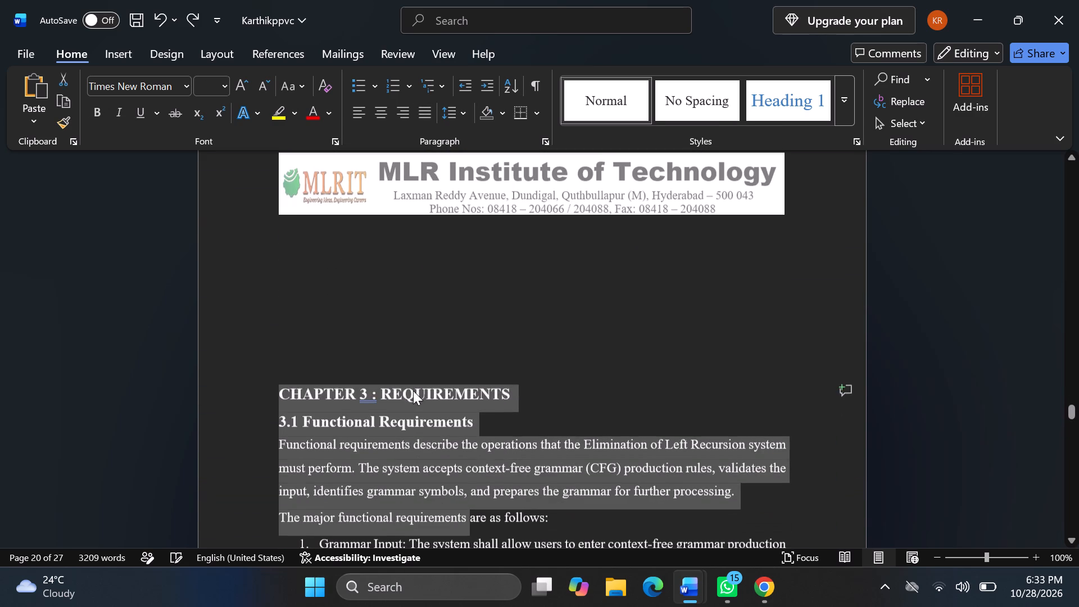
# Delete the original Input Validation and Start Symbol Identification items above the pasted Chapter 3 copy.
pyautogui.scroll(-1, 413, 391)
pyautogui.click(427, 330)
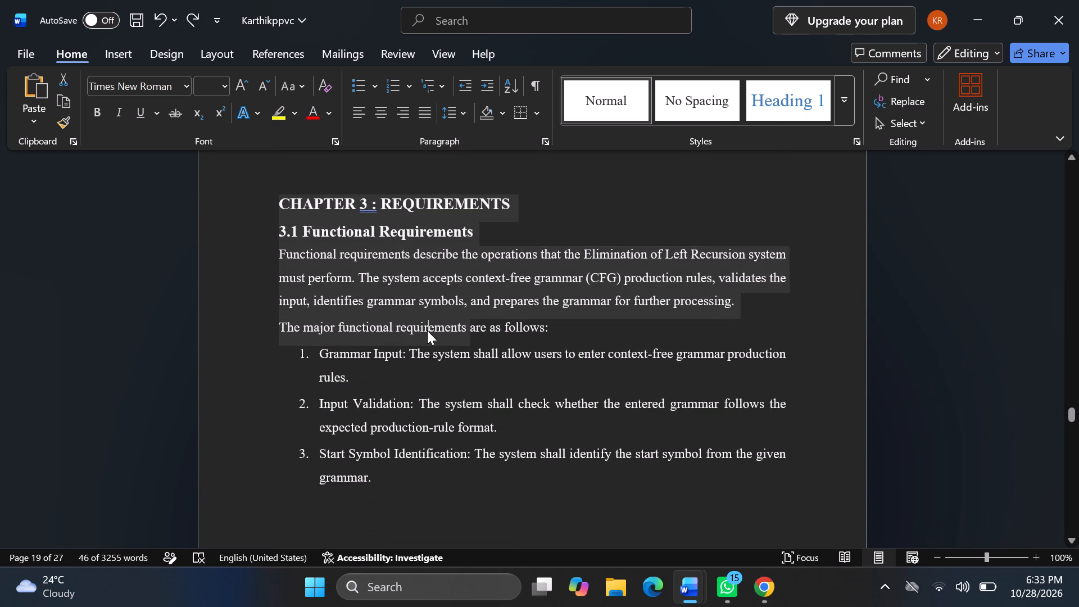
pyautogui.scroll(-1, 443, 361)
pyautogui.scroll(1, 443, 361)
pyautogui.scroll(-1, 443, 361)
pyautogui.scroll(1, 443, 361)
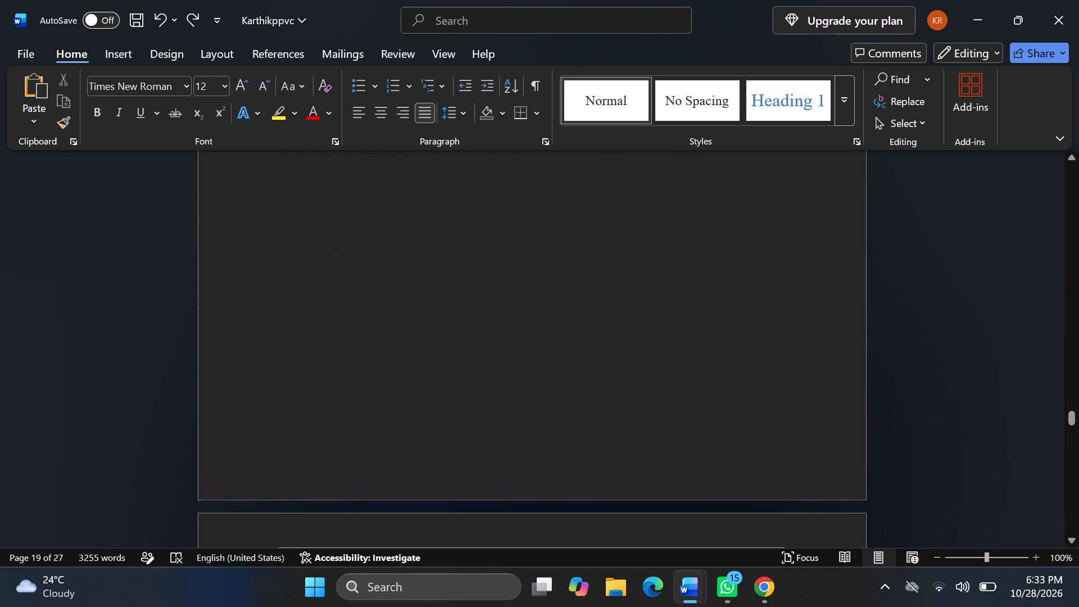
pyautogui.scroll(1, 443, 361)
pyautogui.scroll(-1, 443, 361)
pyautogui.scroll(1, 398, 300)
pyautogui.moveTo(386, 311); pyautogui.dragTo(301, 244)
pyautogui.press('BackSpace')
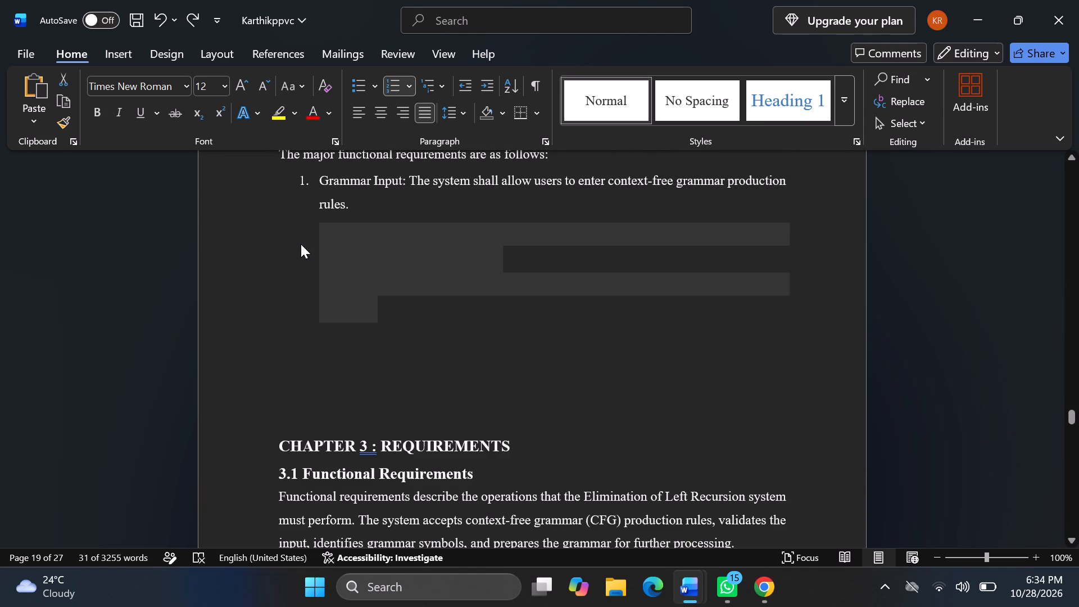
# Delete the remaining original Chapter 3 text, from the chapter heading through the Grammar Input item.
pyautogui.scroll(1, 301, 244)
pyautogui.scroll(1, 343, 379)
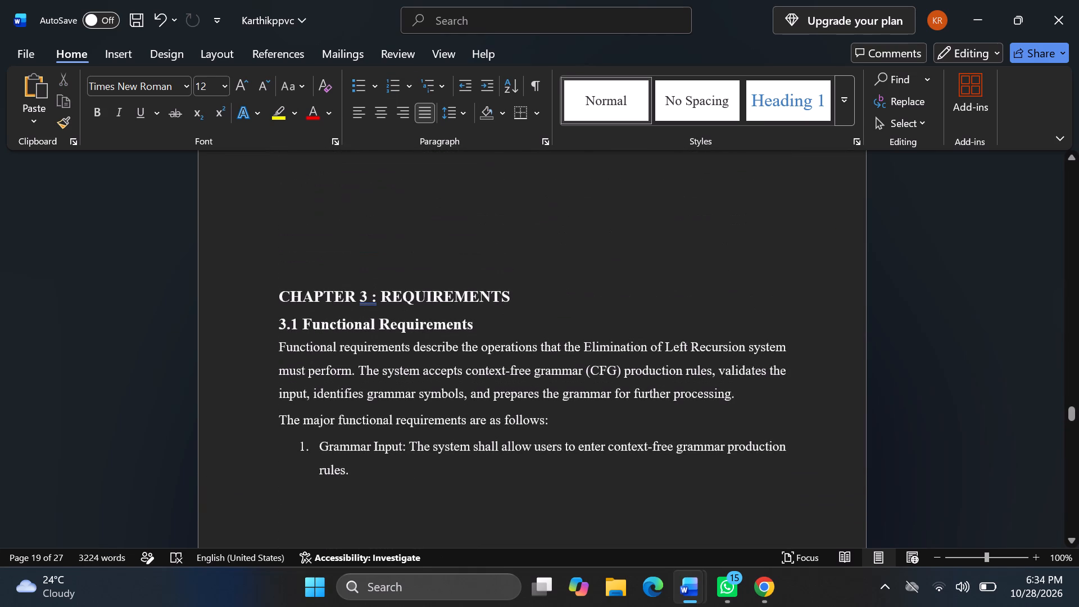
pyautogui.moveTo(365, 476); pyautogui.dragTo(248, 306)
pyautogui.press('BackSpace')
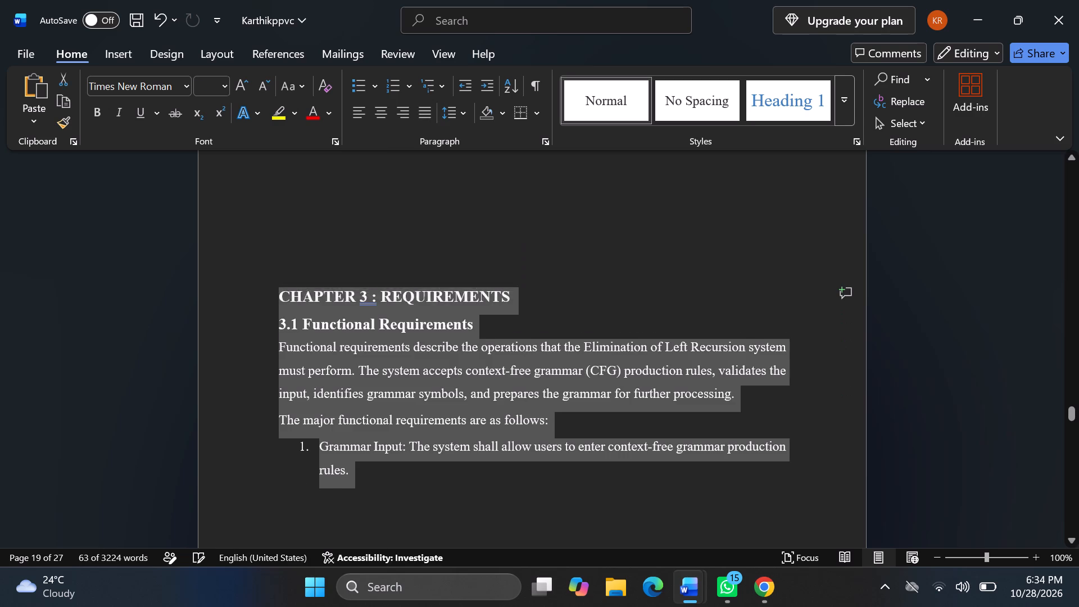
# Remove the surplus blank lines between the letterhead and the pasted Chapter 3 heading, leaving a single blank line.
pyautogui.scroll(1, 354, 378)
pyautogui.scroll(-1, 354, 378)
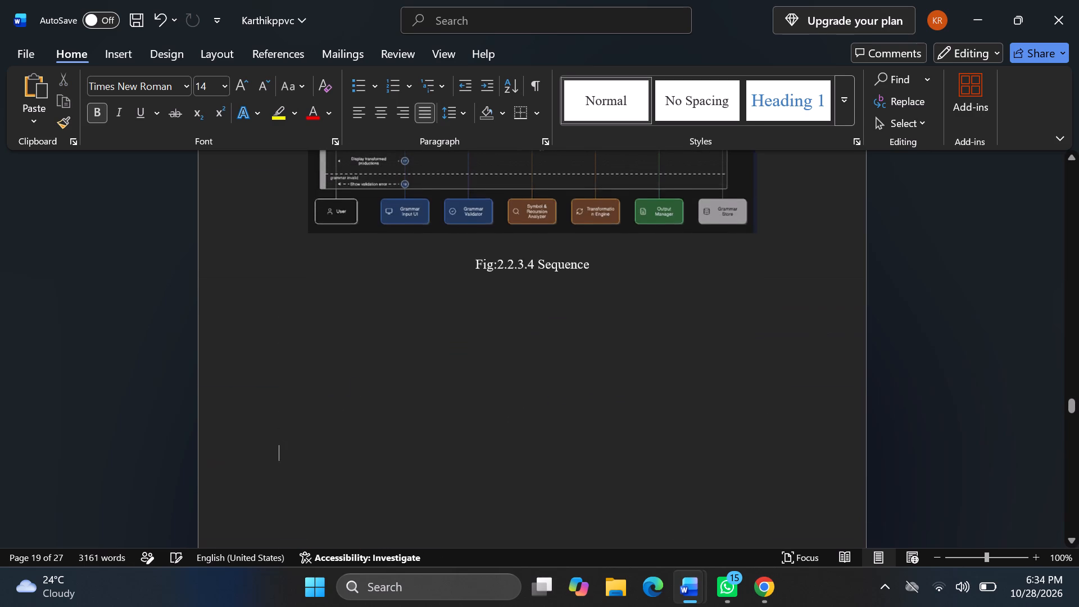
pyautogui.scroll(-1, 354, 378)
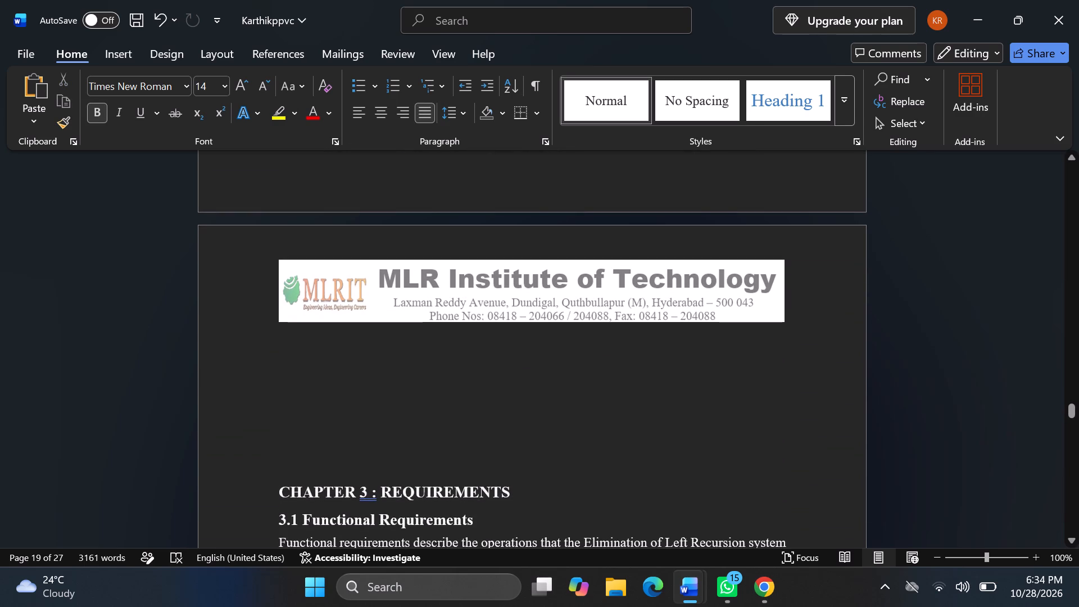
pyautogui.click(317, 422)
pyautogui.press('BackSpace')
pyautogui.press('BackSpace')
pyautogui.press('BackSpace')
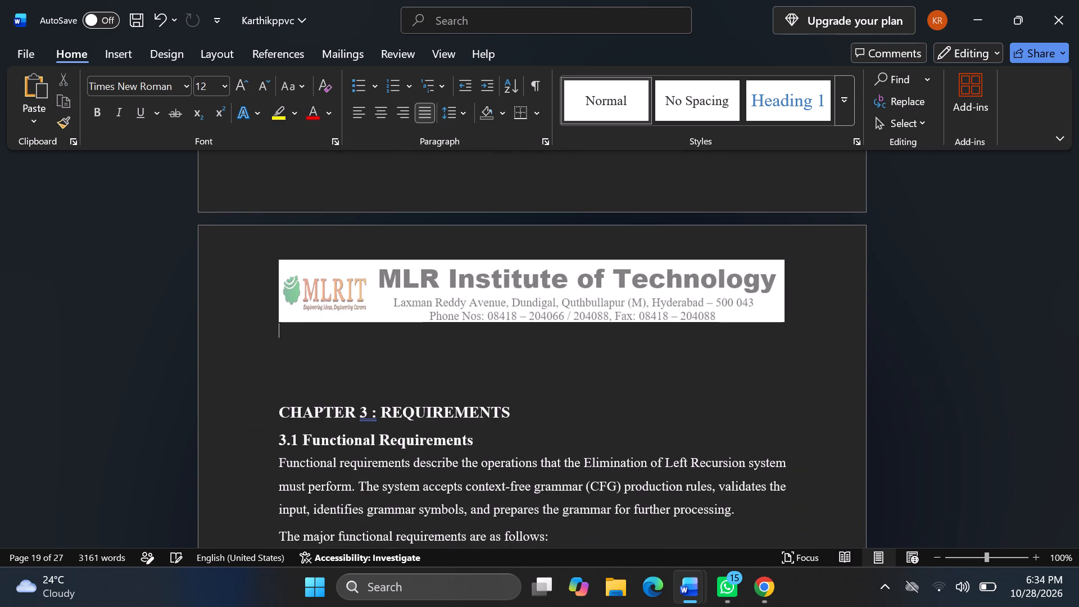
pyautogui.press('BackSpace')
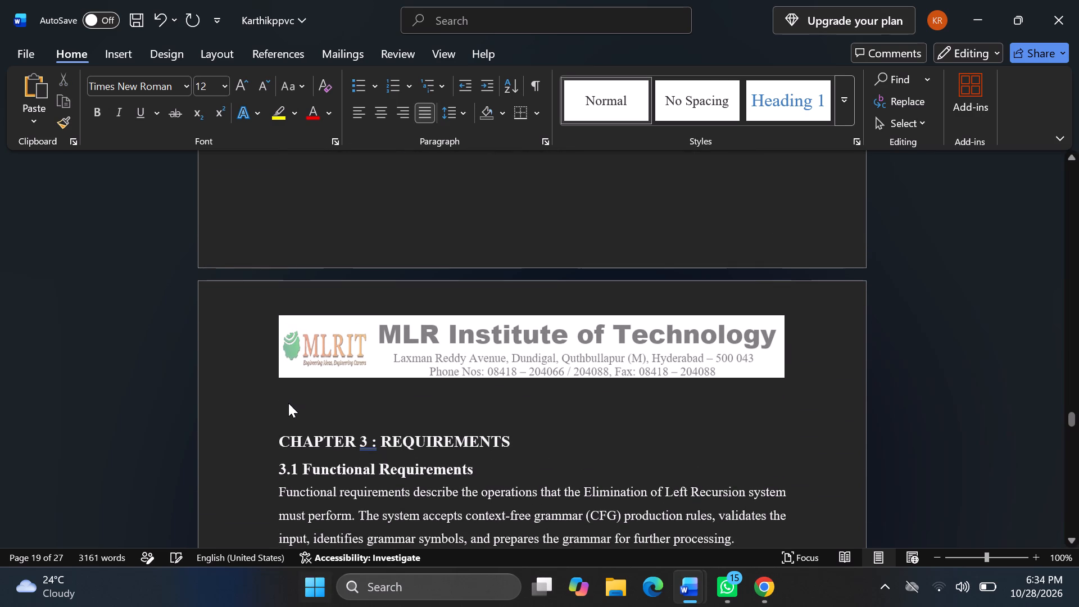
pyautogui.click(283, 424)
pyautogui.press('BackSpace')
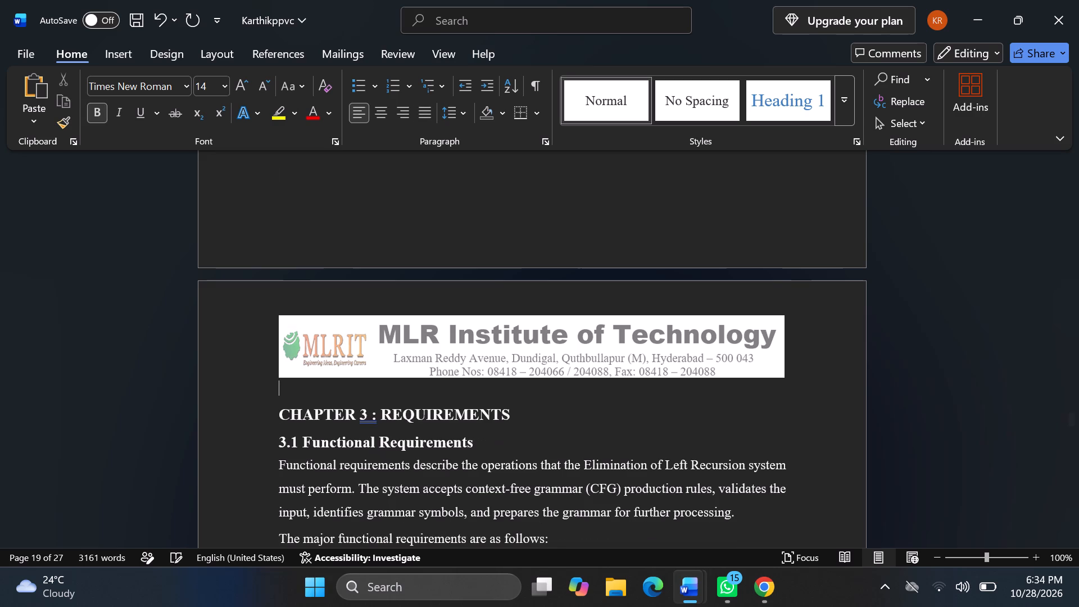
# Indent both lines of the Reliability paragraph in section 3.2 towards the text of the numbered items above.
pyautogui.scroll(-1, 283, 424)
pyautogui.scroll(1, 283, 424)
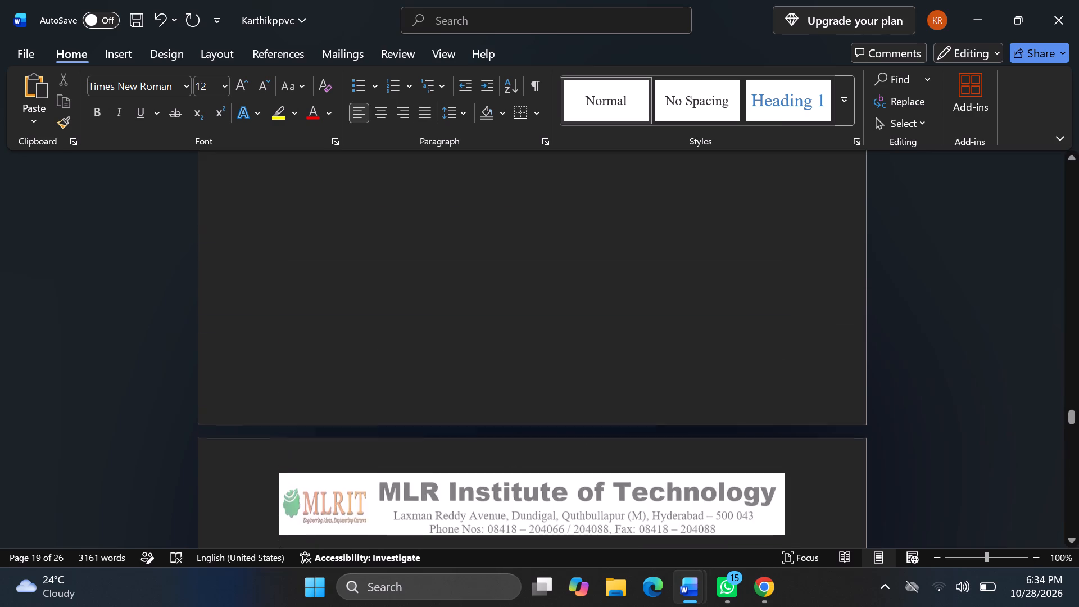
pyautogui.scroll(2, 283, 424)
pyautogui.scroll(-2, 283, 424)
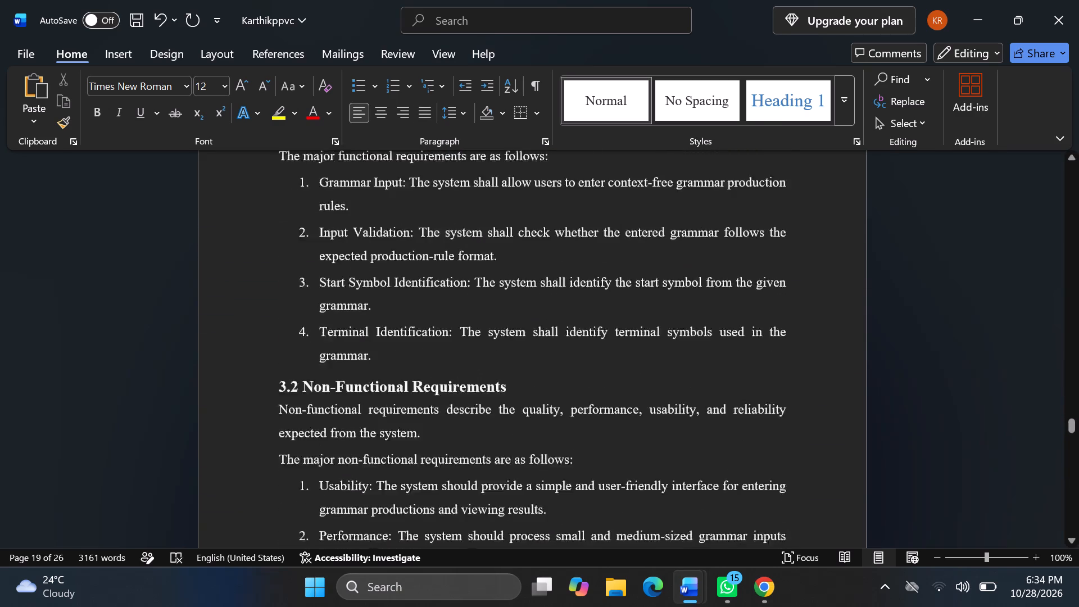
pyautogui.scroll(-3, 283, 424)
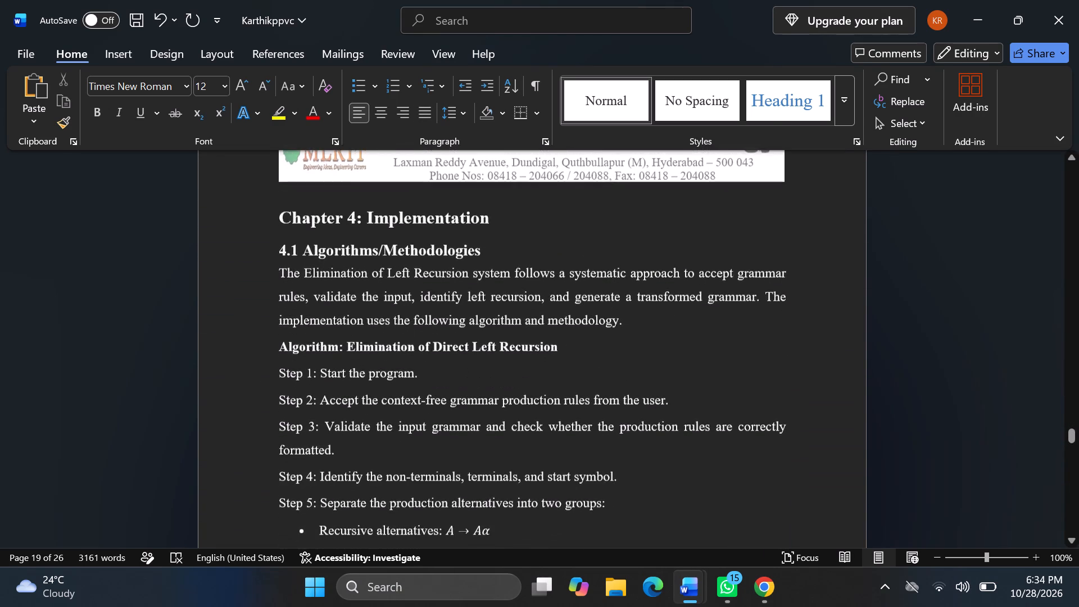
pyautogui.scroll(2, 283, 424)
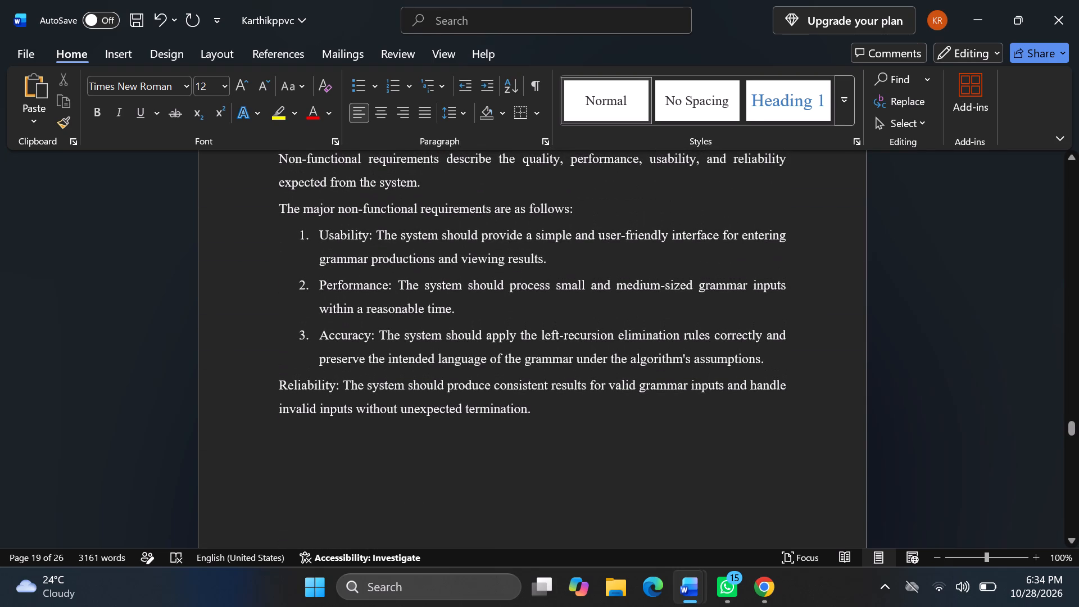
pyautogui.click(278, 390)
pyautogui.press('Tab')
pyautogui.press('Tab')
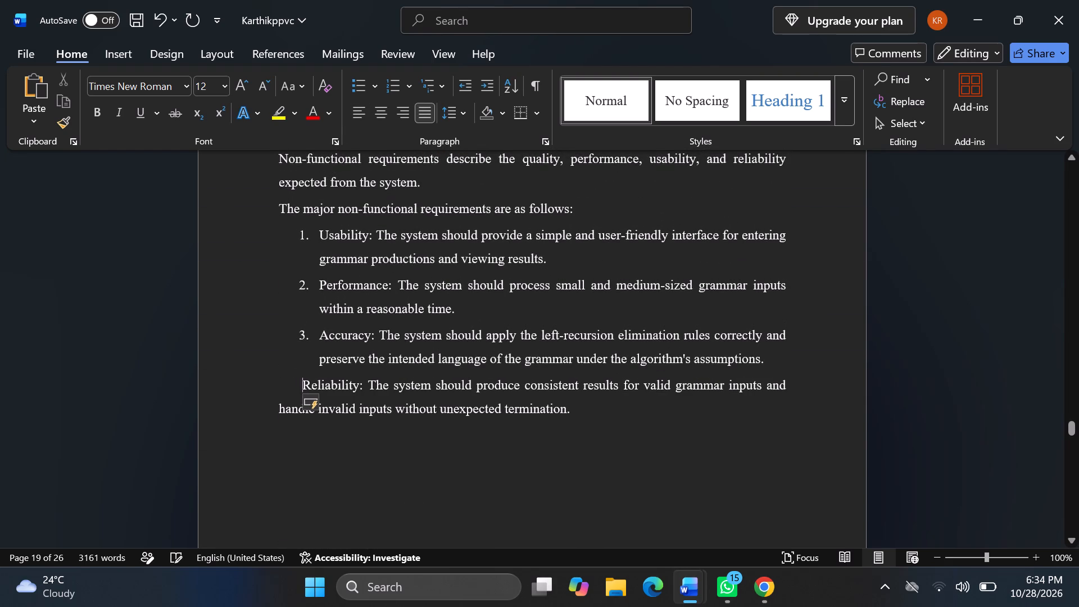
pyautogui.press('Tab')
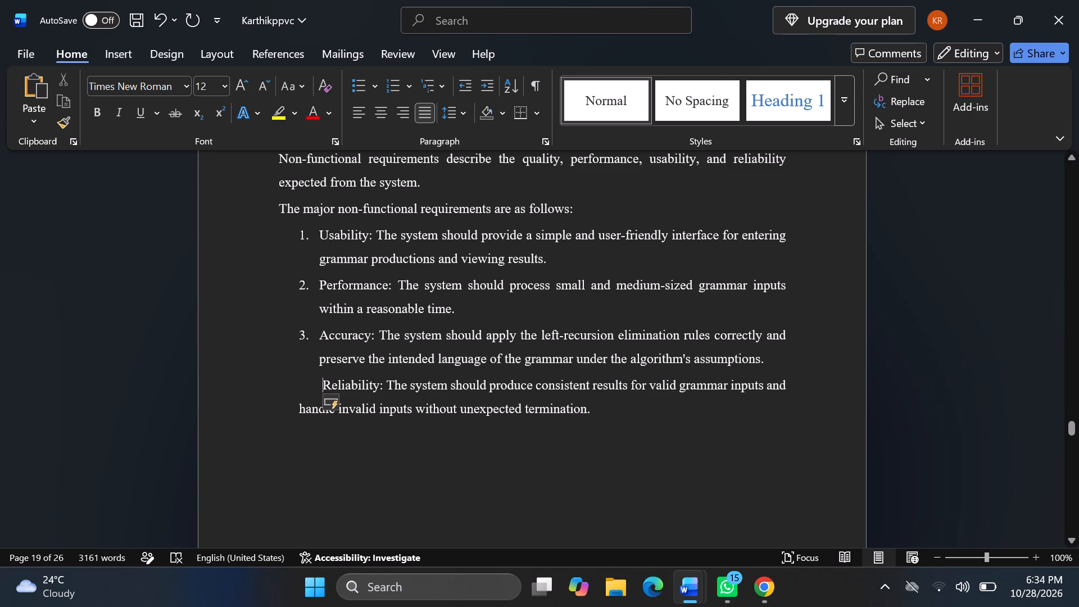
pyautogui.click(300, 409)
pyautogui.press('Tab')
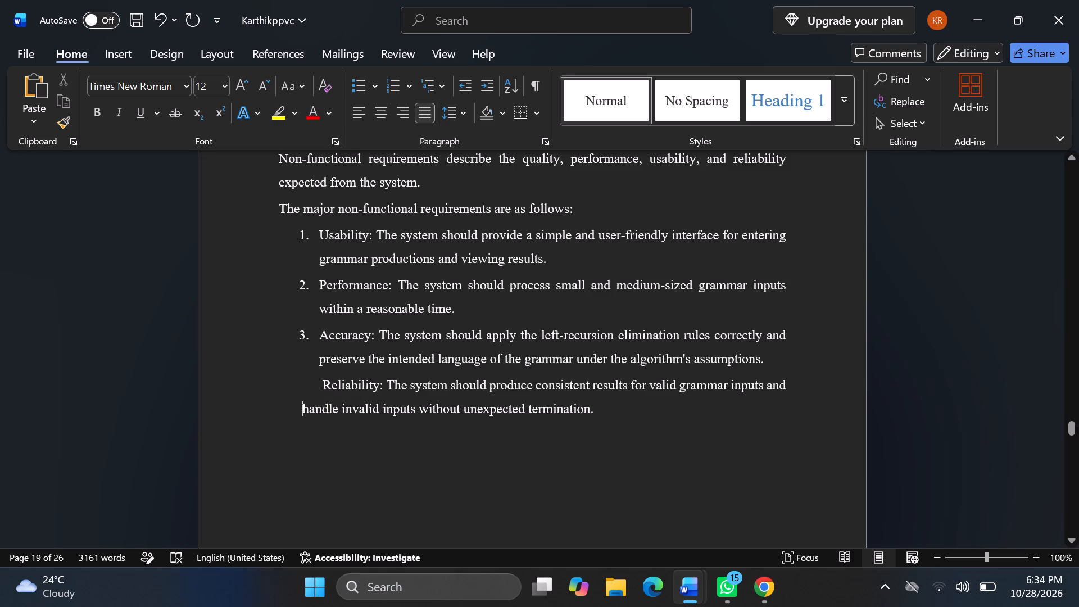
pyautogui.press('Tab')
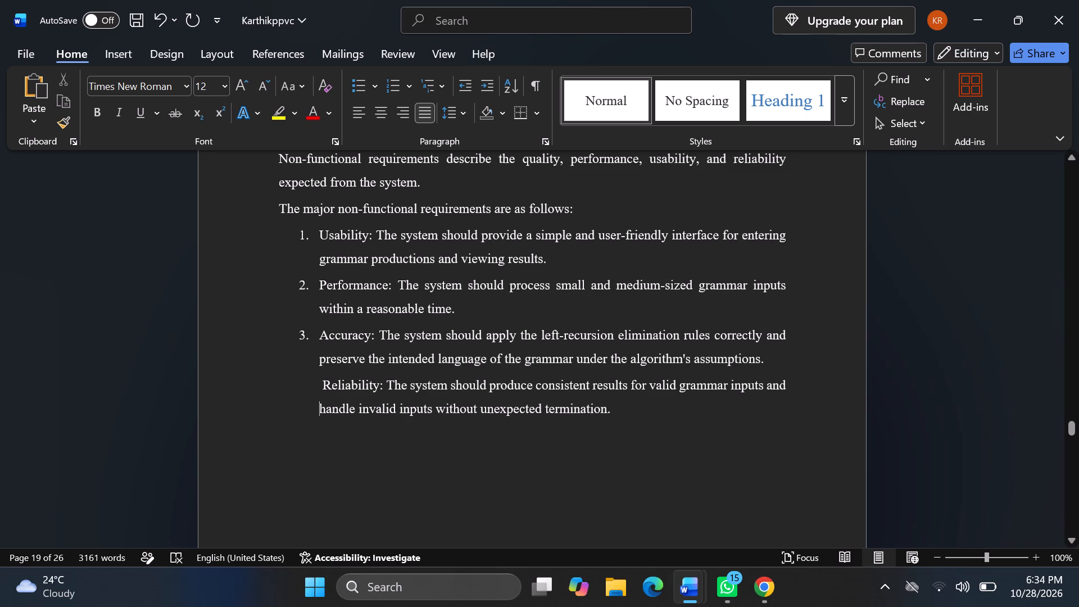
# Turn the Reliability paragraph in section 3.2 into numbered item 4, aligned with the three items above it.
pyautogui.click(325, 389)
pyautogui.press('BackSpace')
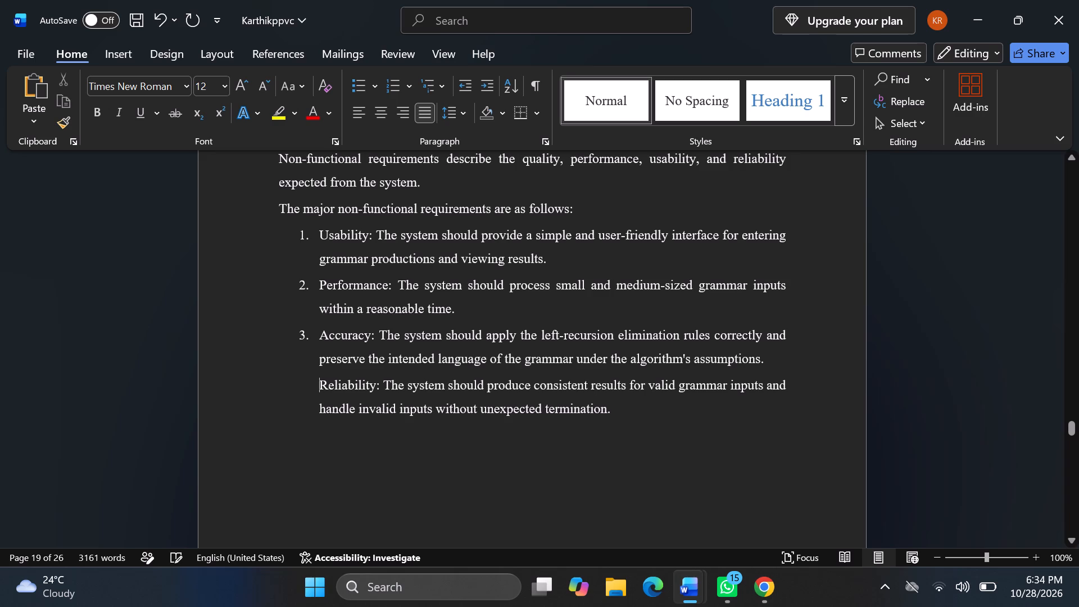
pyautogui.press('BackSpace')
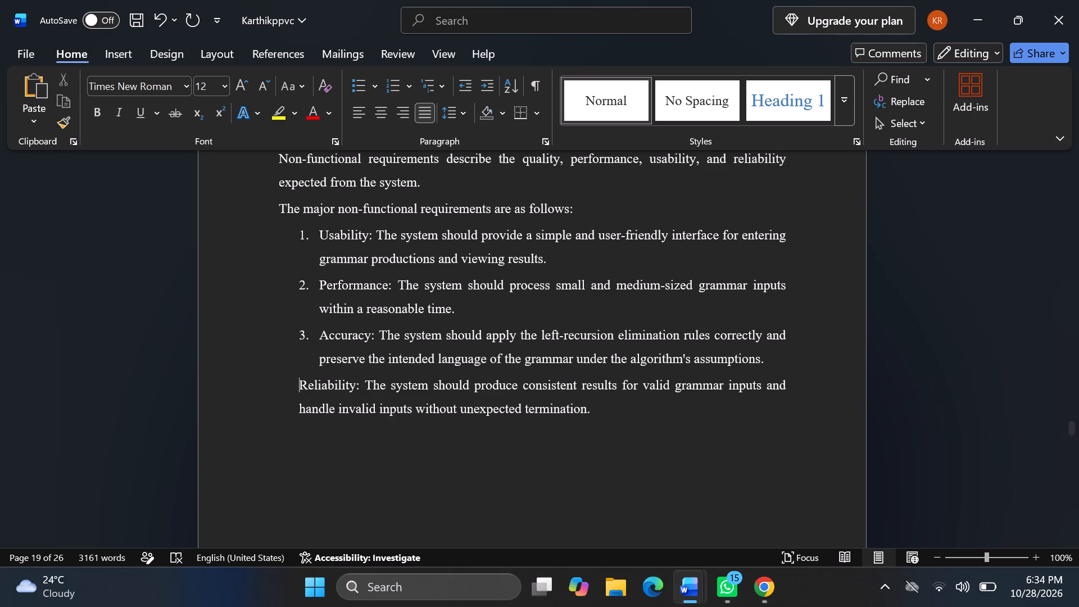
pyautogui.press('Tab')
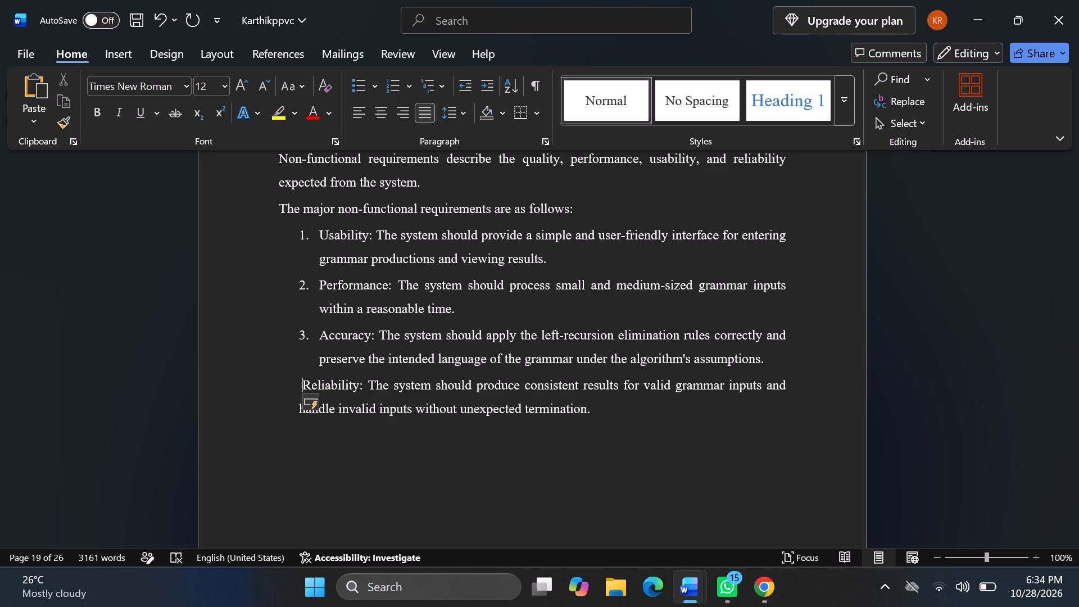
pyautogui.press('Tab')
pyautogui.press('Tab')
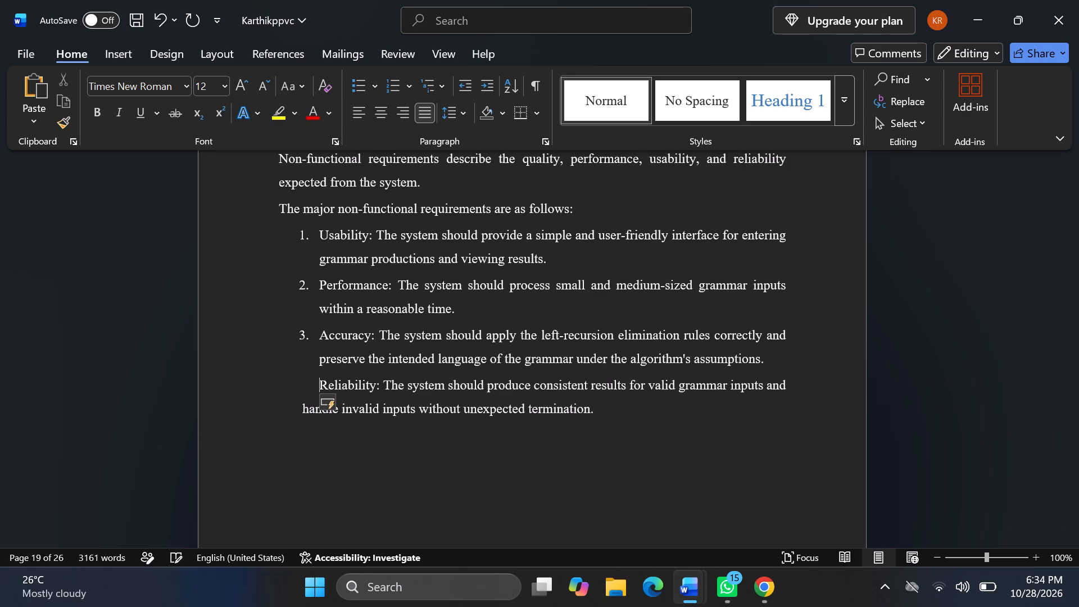
pyautogui.press('BackSpace')
pyautogui.press('BackSpace')
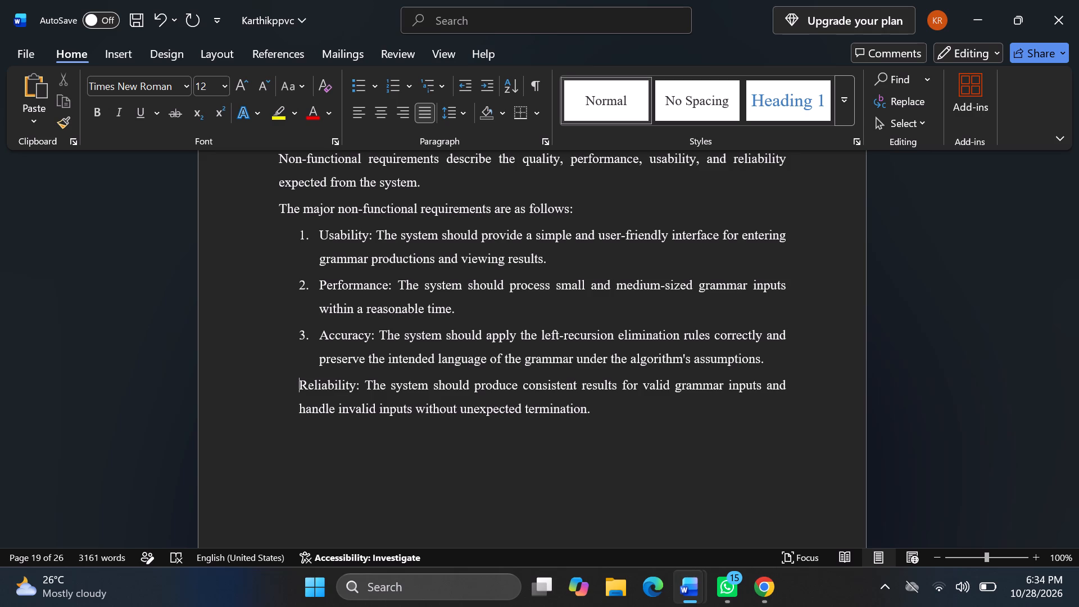
pyautogui.press('4')
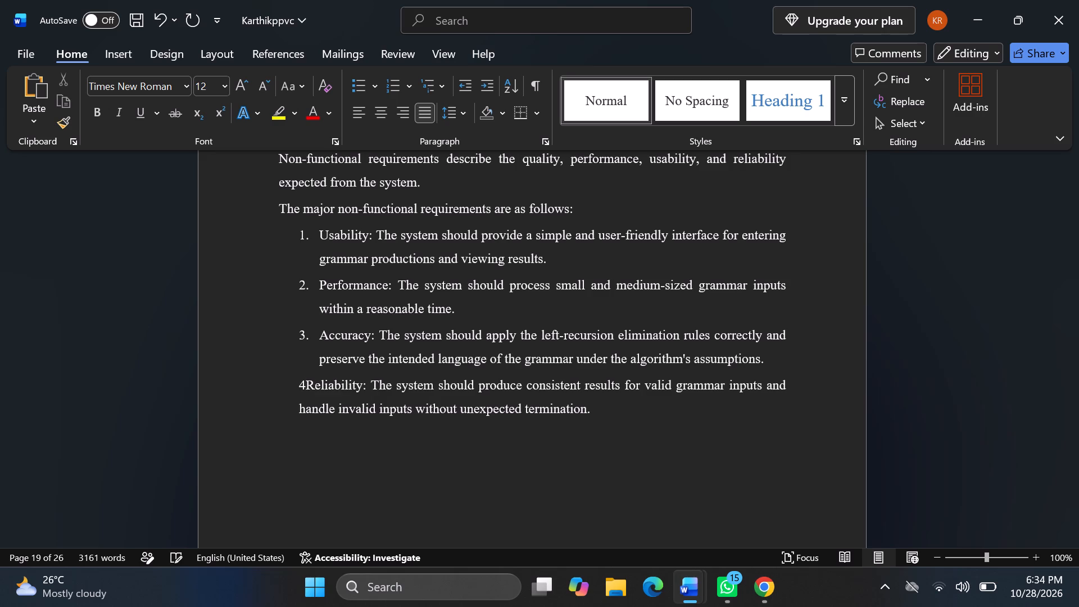
pyautogui.press('.')
pyautogui.press('space')
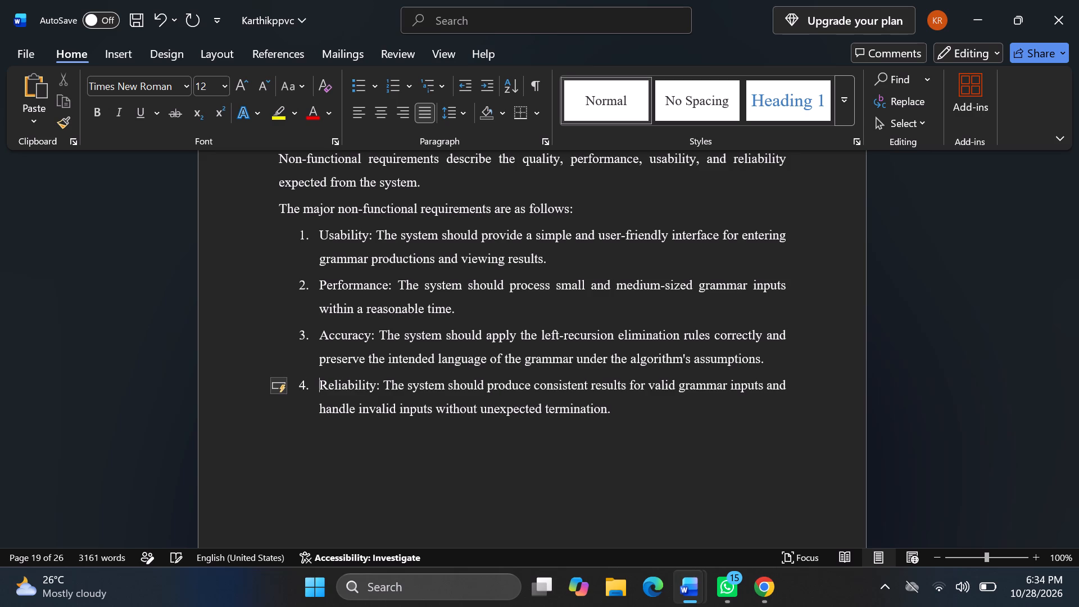
pyautogui.click(332, 455)
# Review the report from Chapter 4 through the References, and back up through the diagrams to Chapter 1, checking content and layout.
pyautogui.scroll(-2, 332, 455)
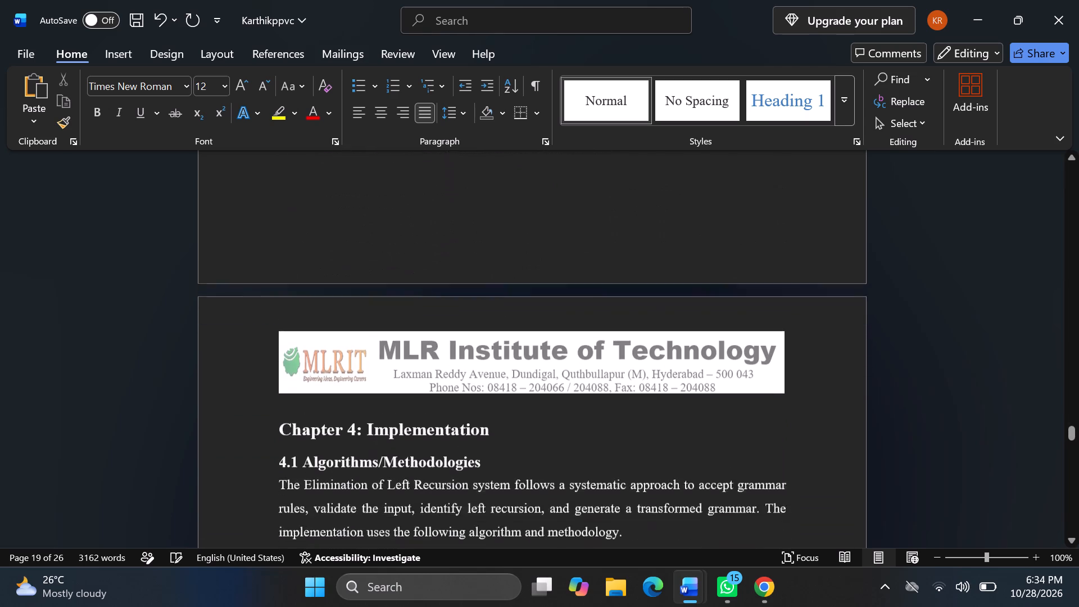
pyautogui.scroll(-2, 332, 455)
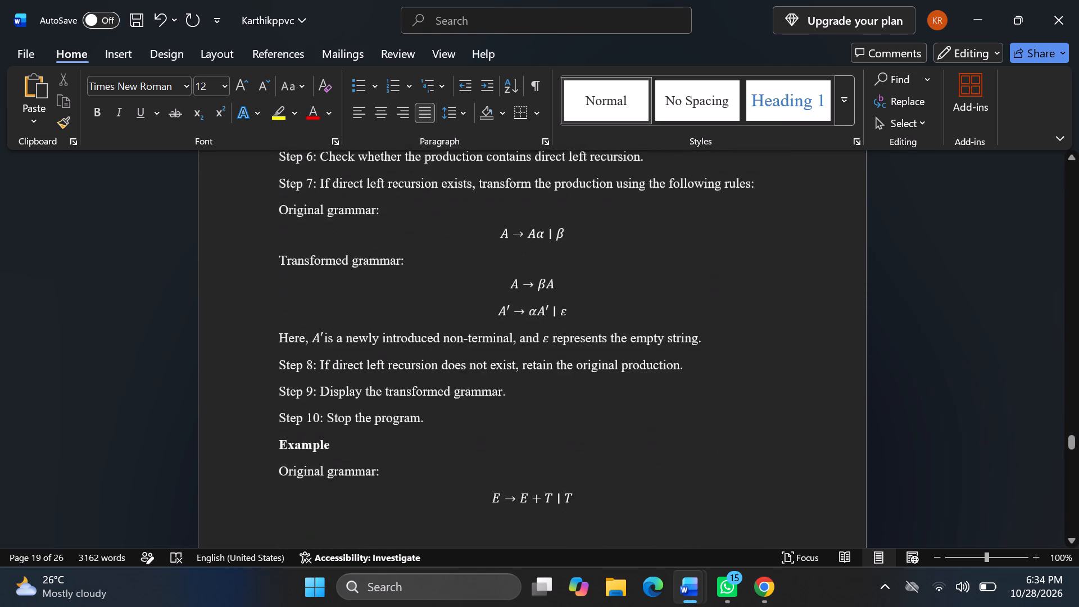
pyautogui.scroll(-2, 332, 455)
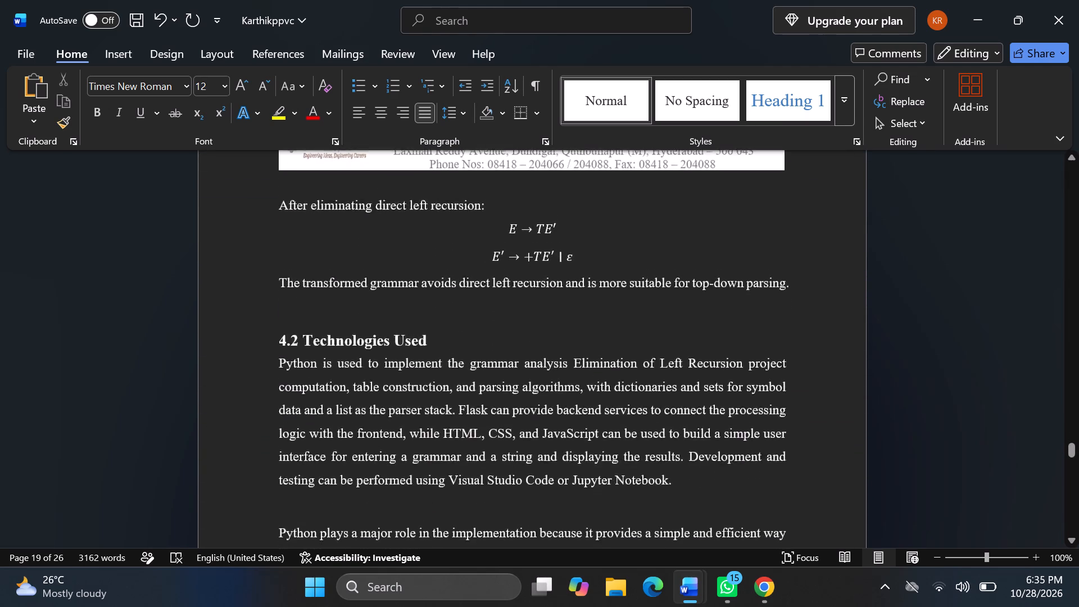
pyautogui.scroll(-2, 332, 455)
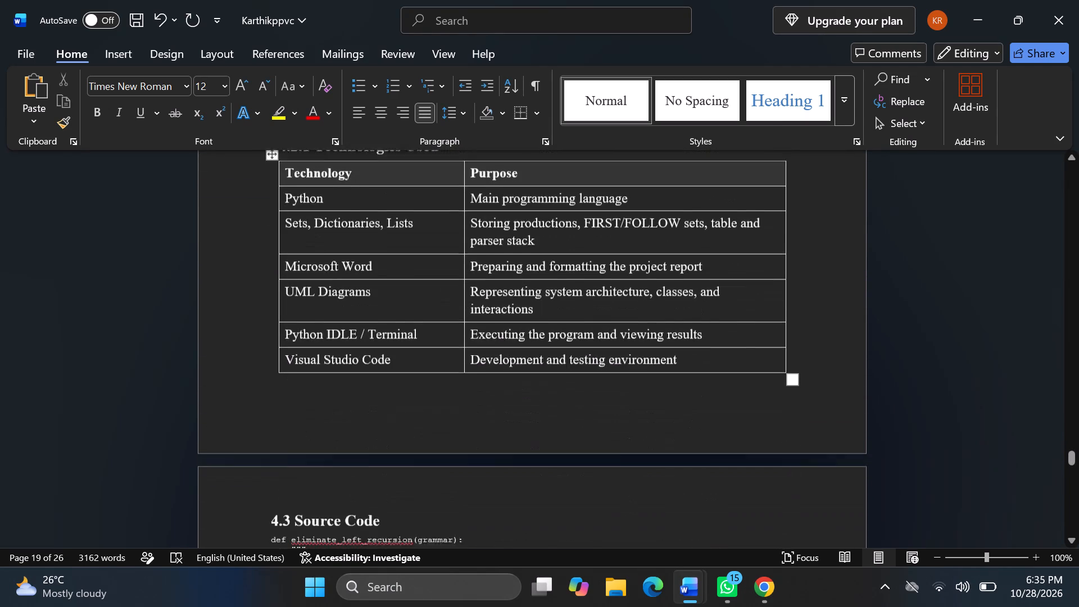
pyautogui.scroll(-1, 333, 466)
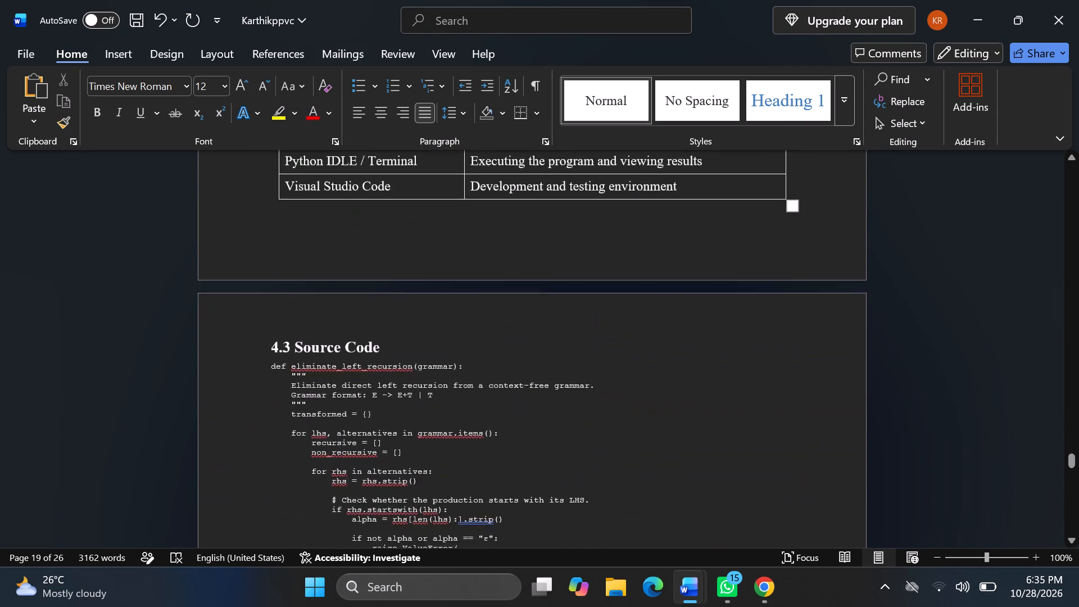
pyautogui.scroll(-3, 333, 466)
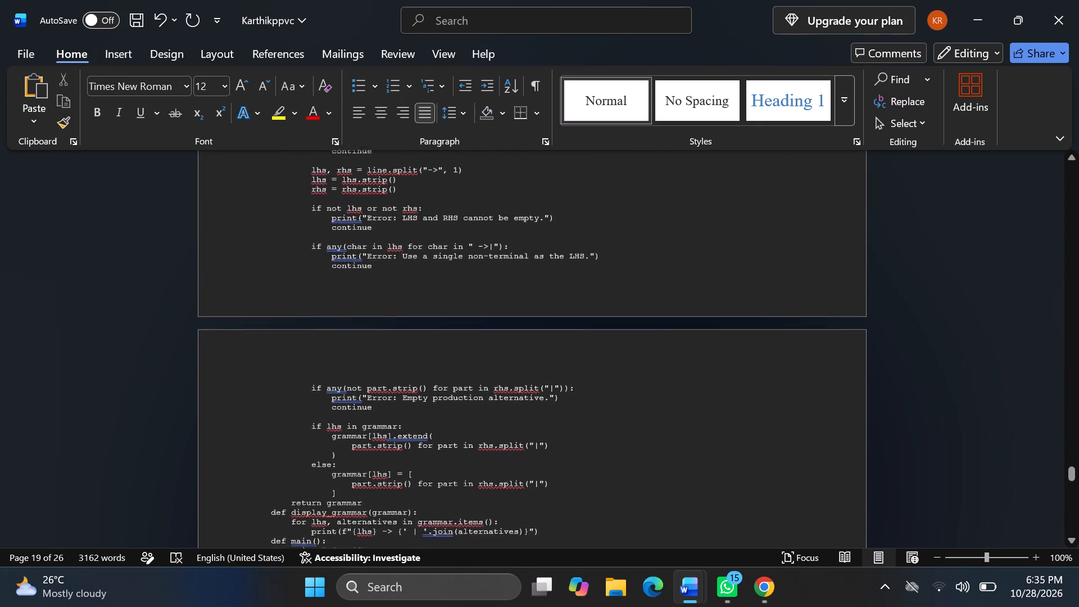
pyautogui.scroll(-3, 333, 466)
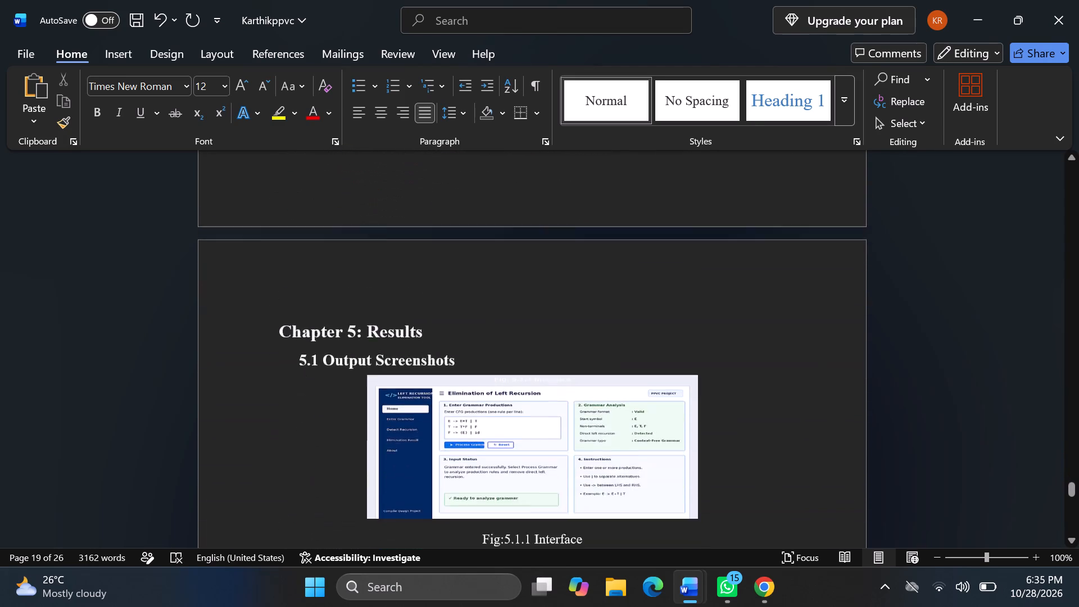
pyautogui.scroll(-3, 333, 466)
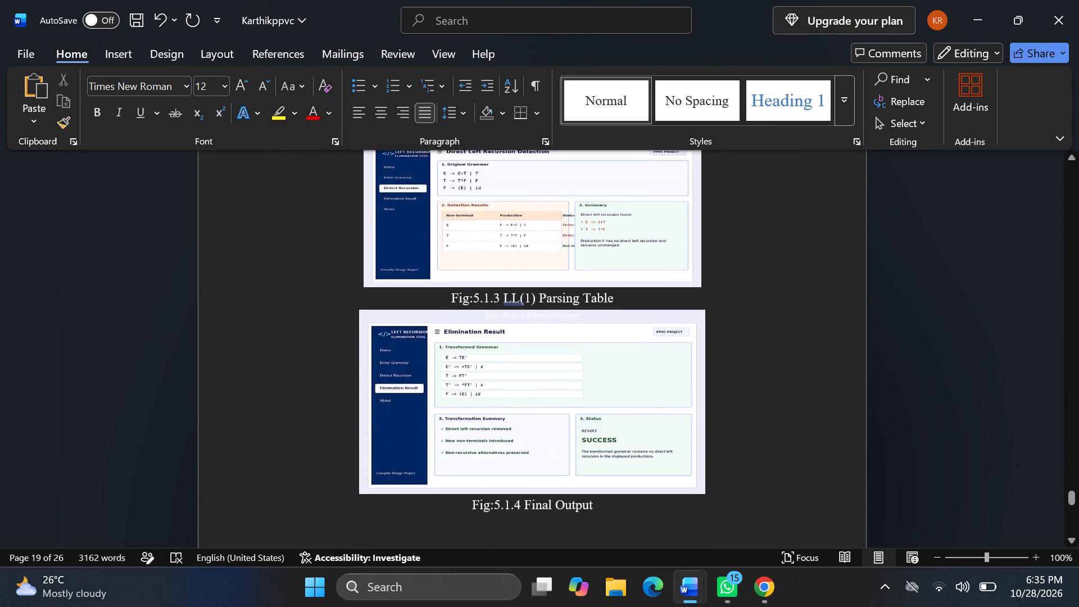
pyautogui.scroll(-2, 333, 466)
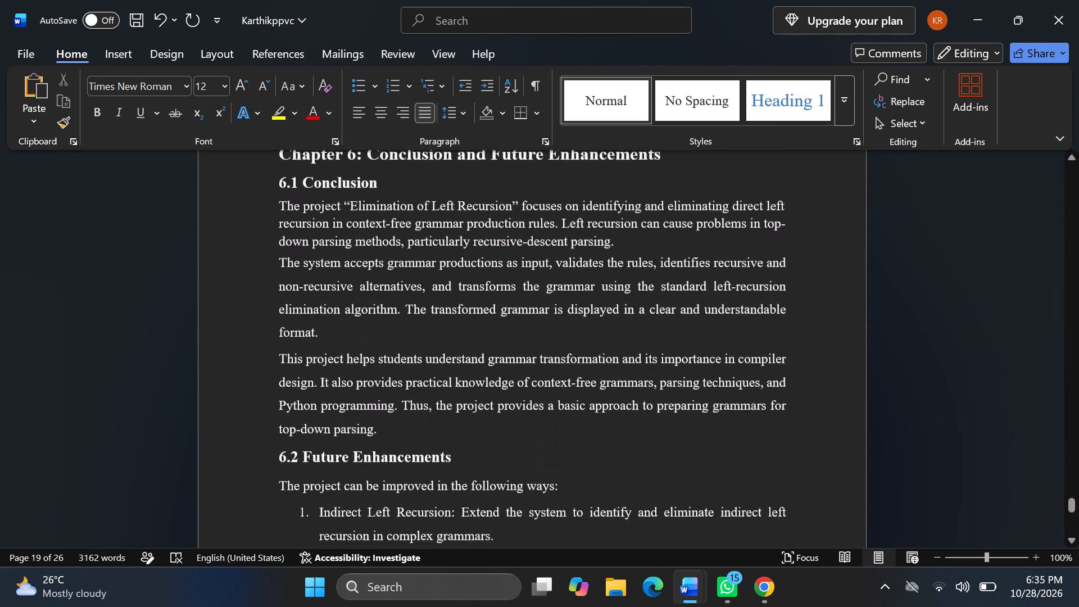
pyautogui.scroll(-2, 333, 466)
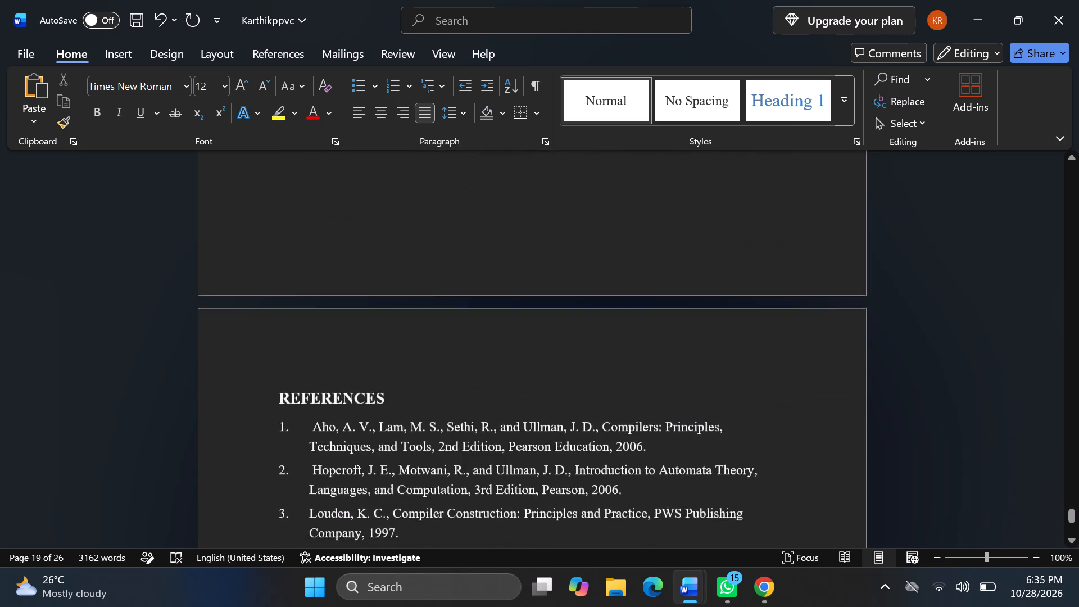
pyautogui.scroll(-2, 333, 466)
pyautogui.scroll(1, 333, 466)
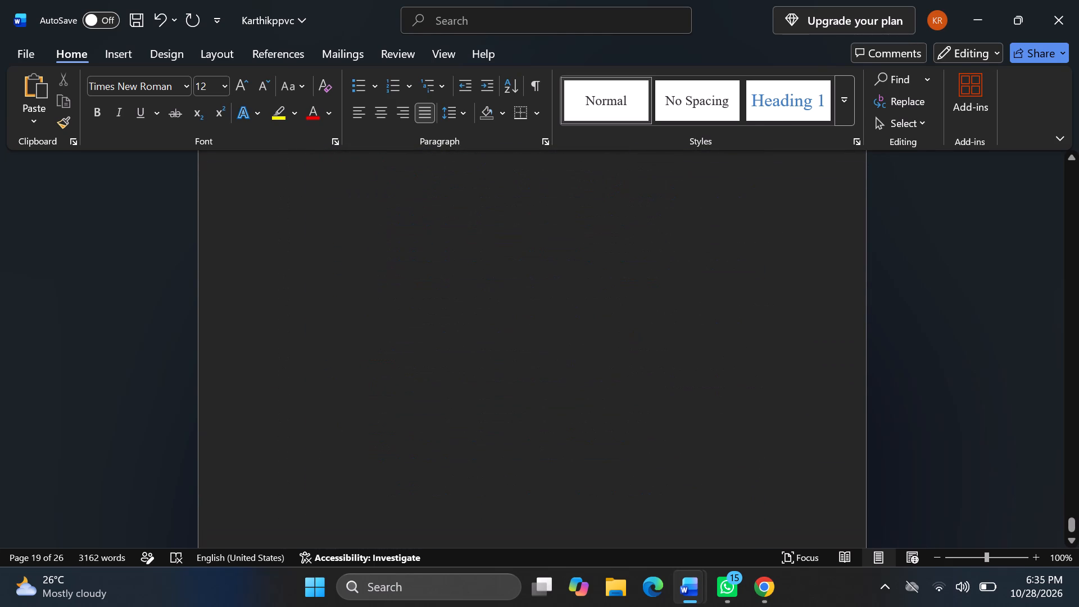
pyautogui.scroll(4, 333, 466)
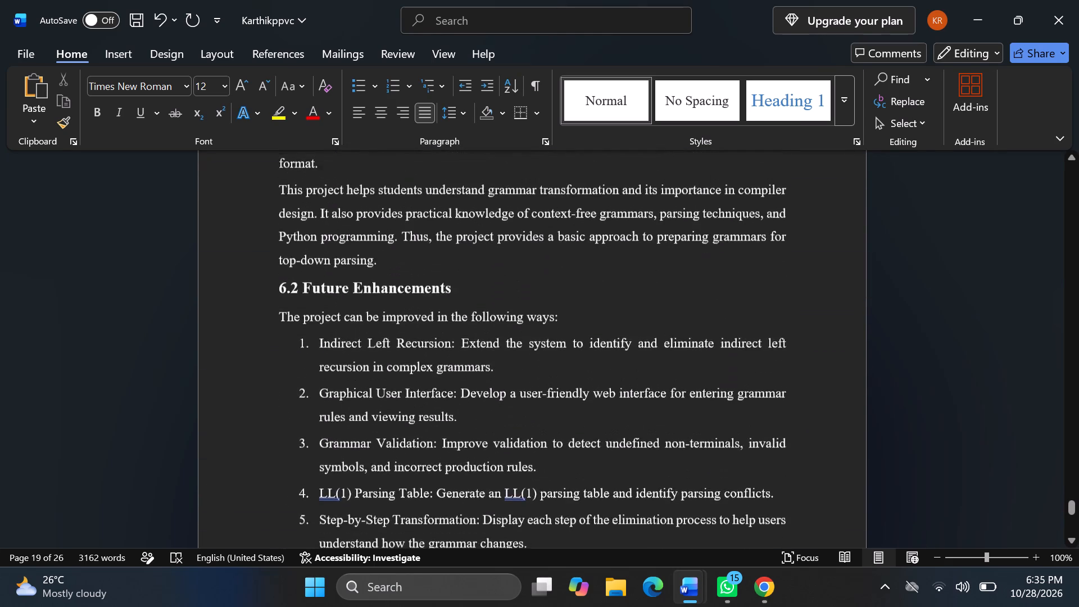
pyautogui.scroll(2, 333, 466)
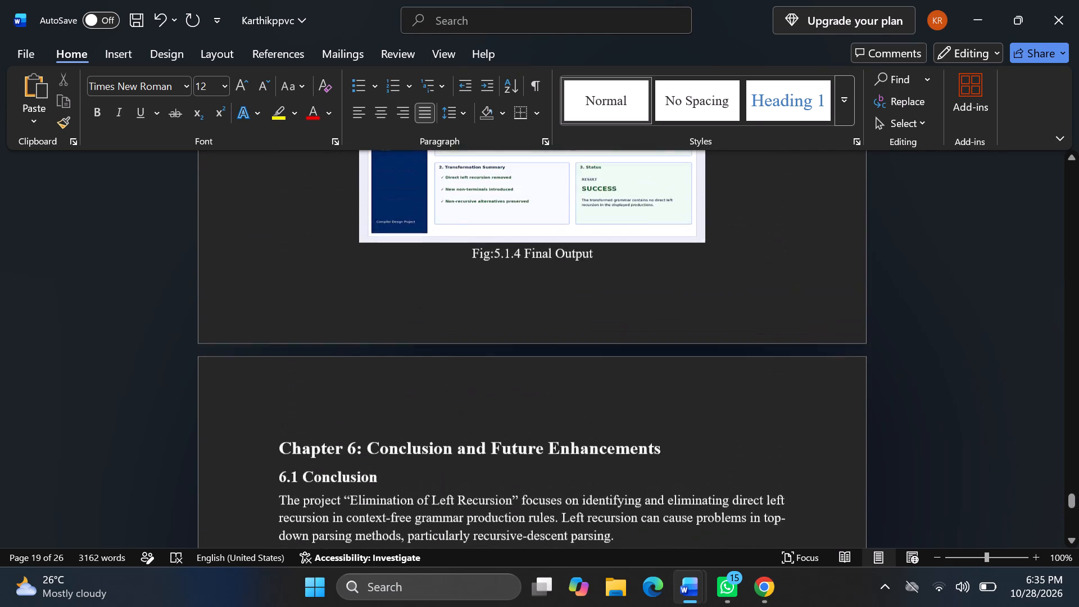
pyautogui.scroll(4, 333, 466)
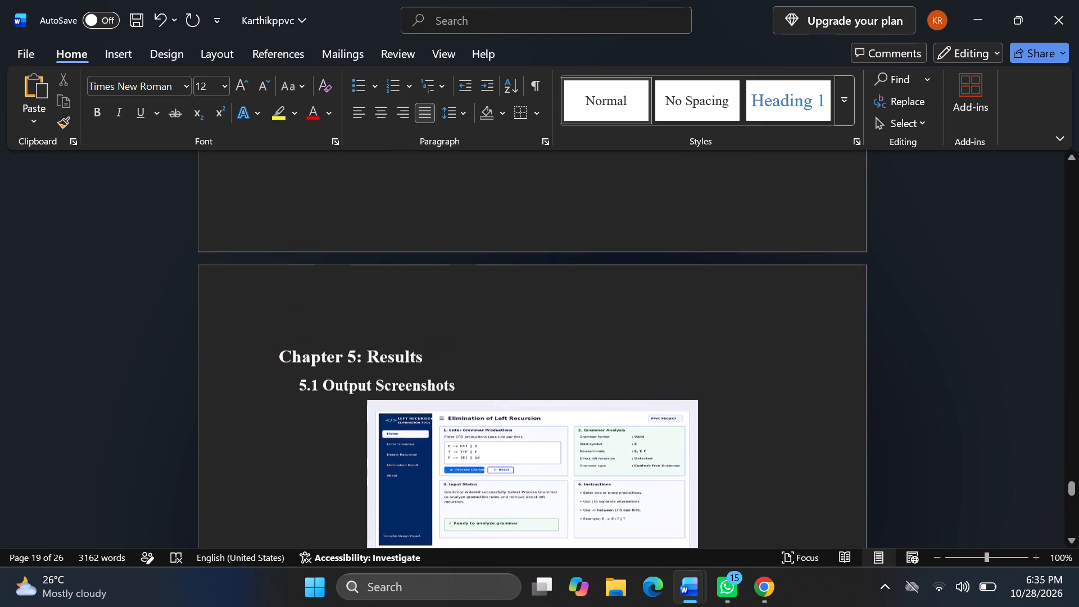
pyautogui.scroll(-1, 333, 466)
pyautogui.scroll(2, 333, 466)
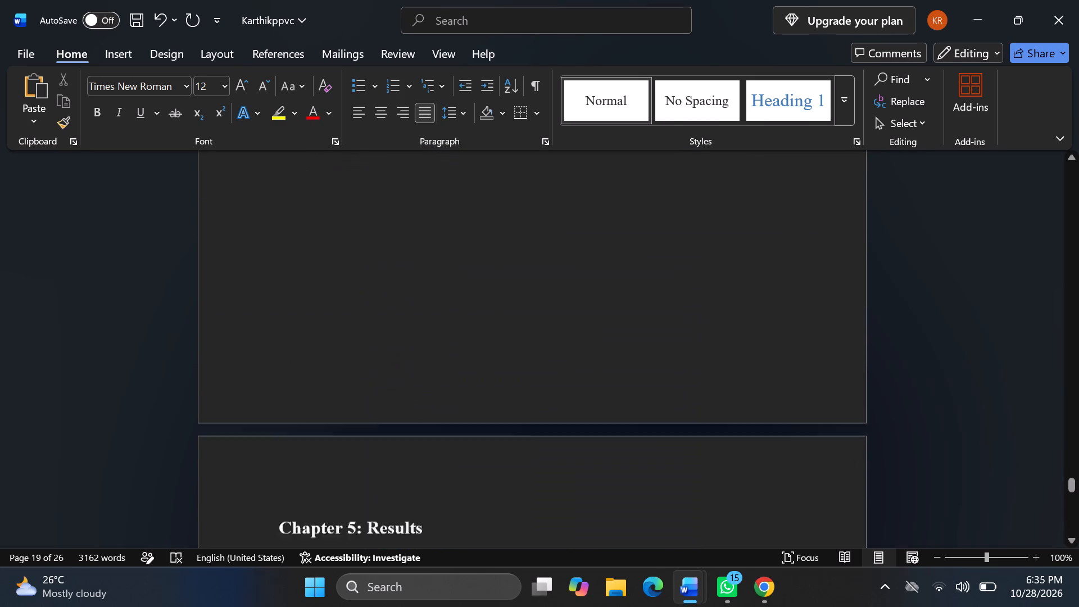
pyautogui.scroll(6, 333, 466)
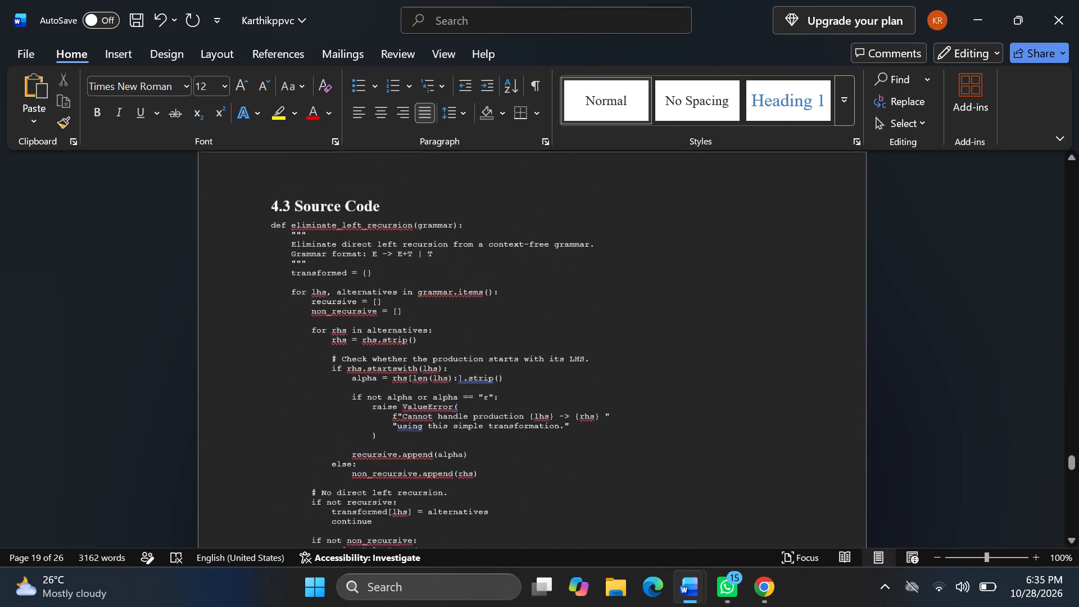
pyautogui.scroll(6, 333, 466)
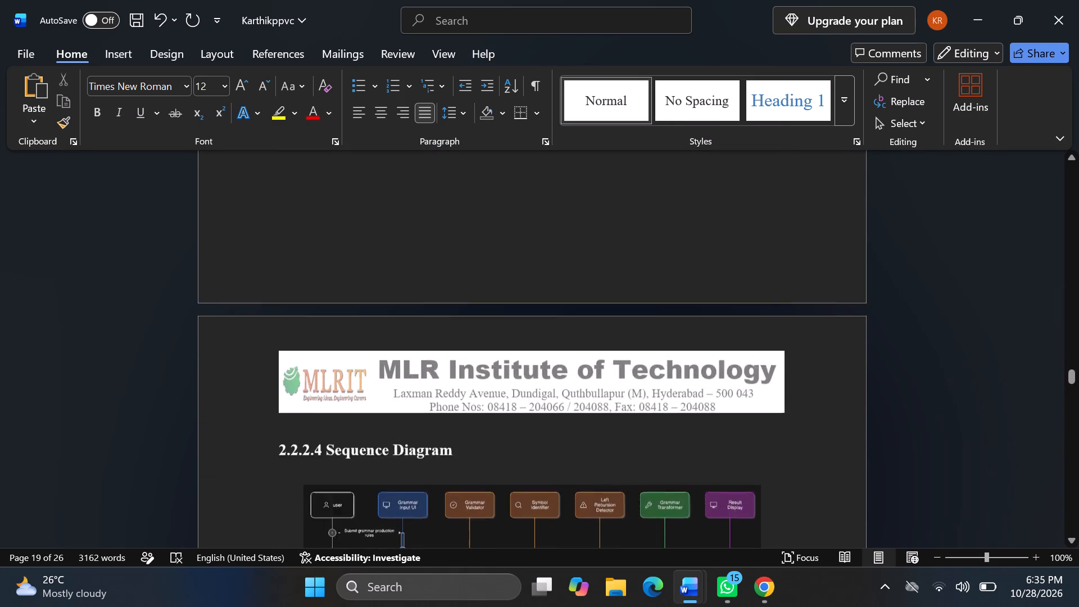
pyautogui.scroll(6, 333, 466)
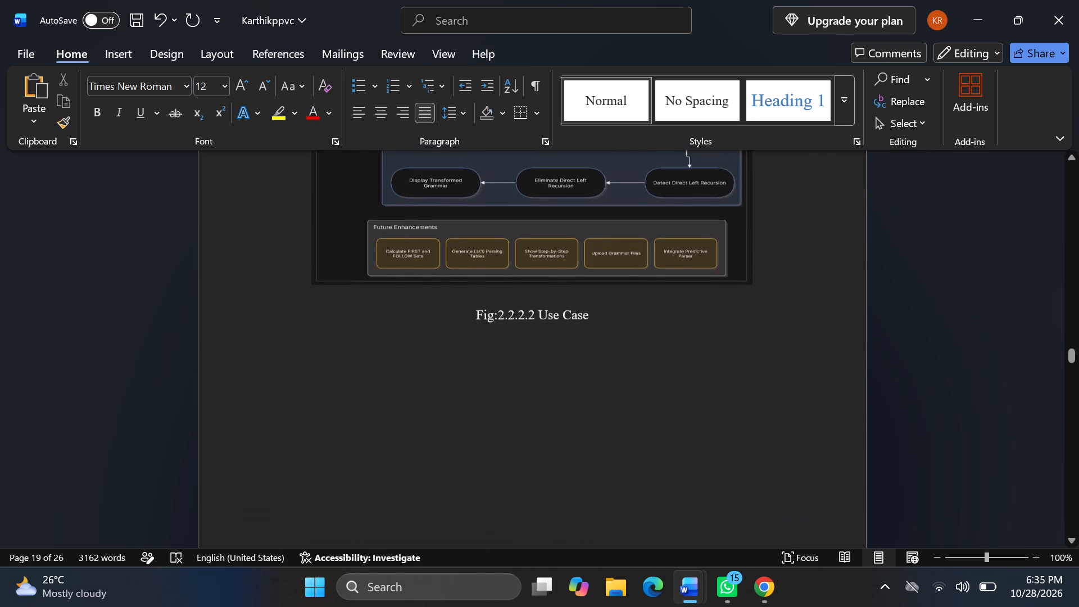
pyautogui.scroll(6, 333, 466)
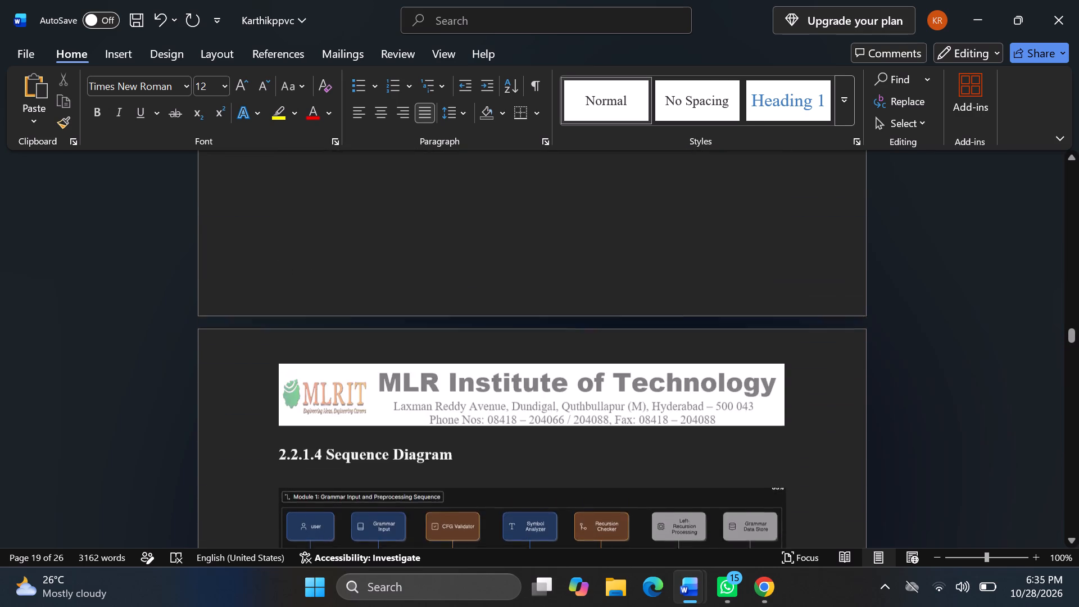
pyautogui.scroll(6, 333, 466)
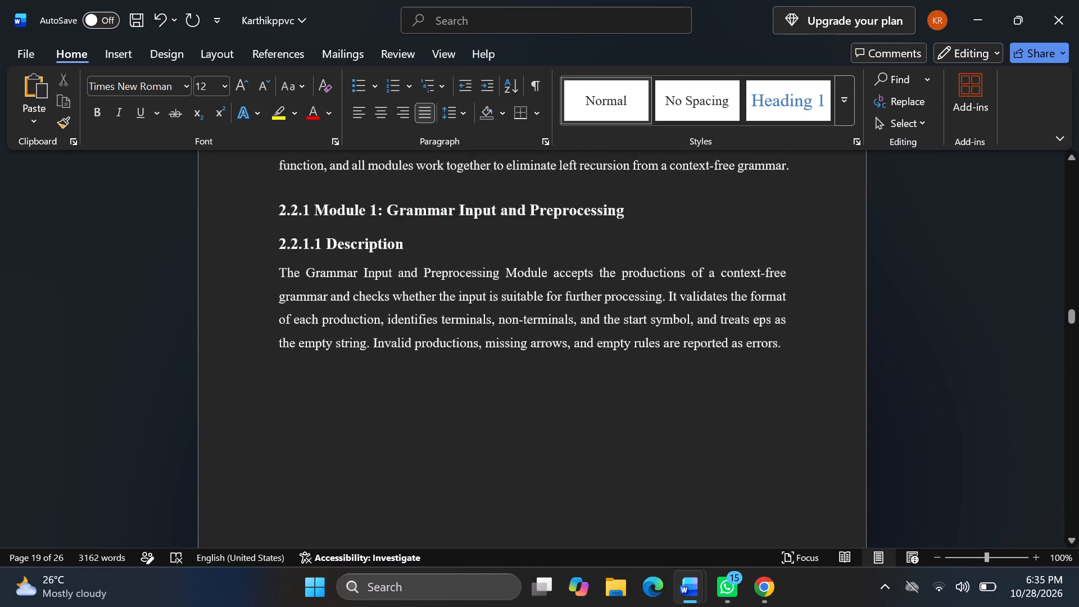
pyautogui.scroll(6, 333, 466)
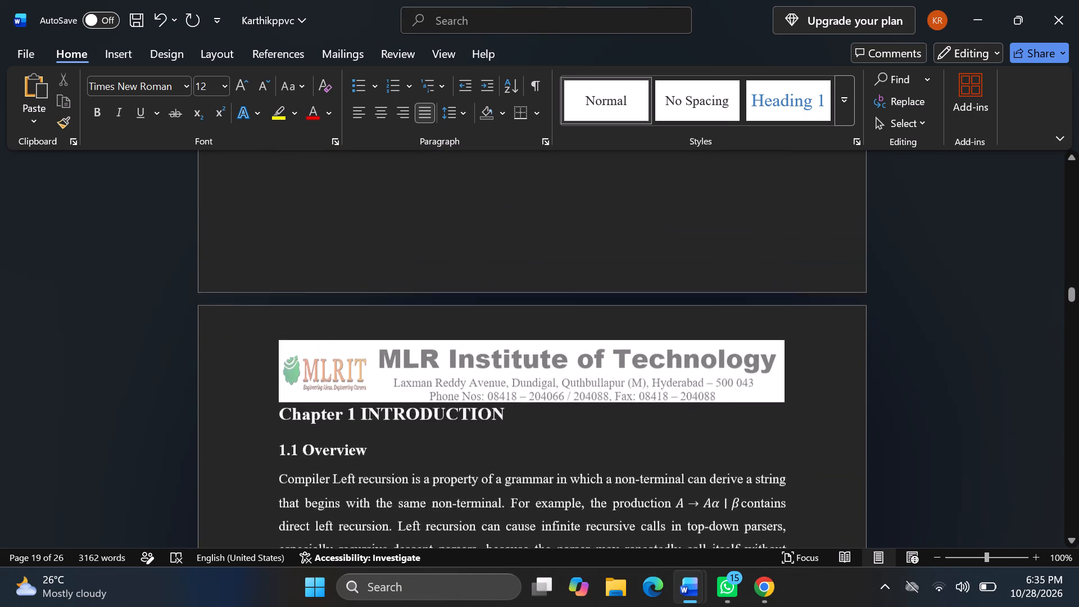
# Insert the missing space between "input." and "The project" in the 1.1 Overview paragraph.
pyautogui.scroll(1, 333, 466)
pyautogui.scroll(-2, 333, 466)
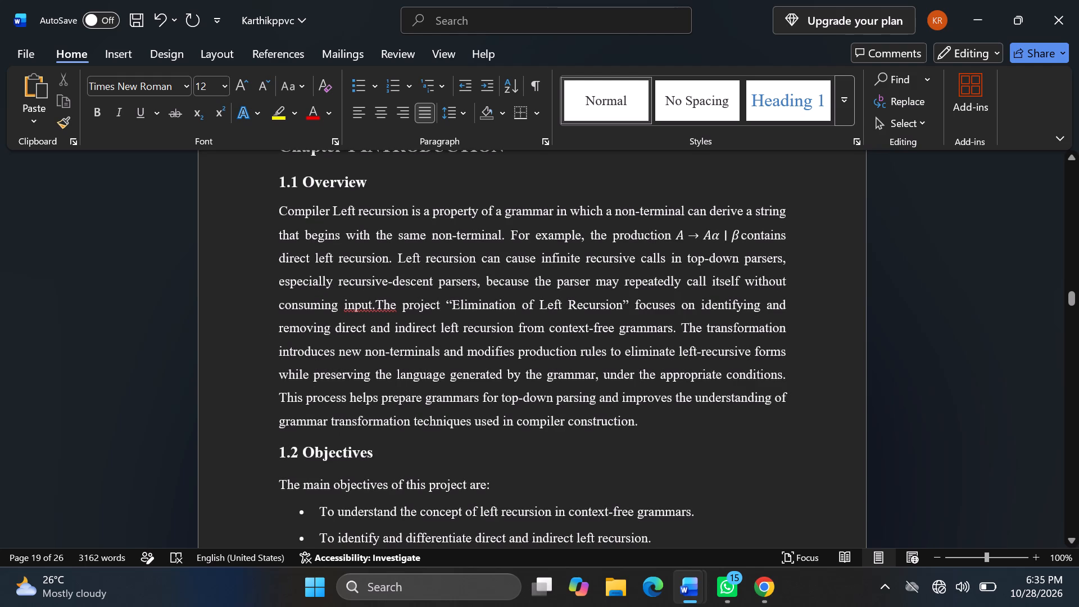
pyautogui.click(377, 305)
pyautogui.press('space')
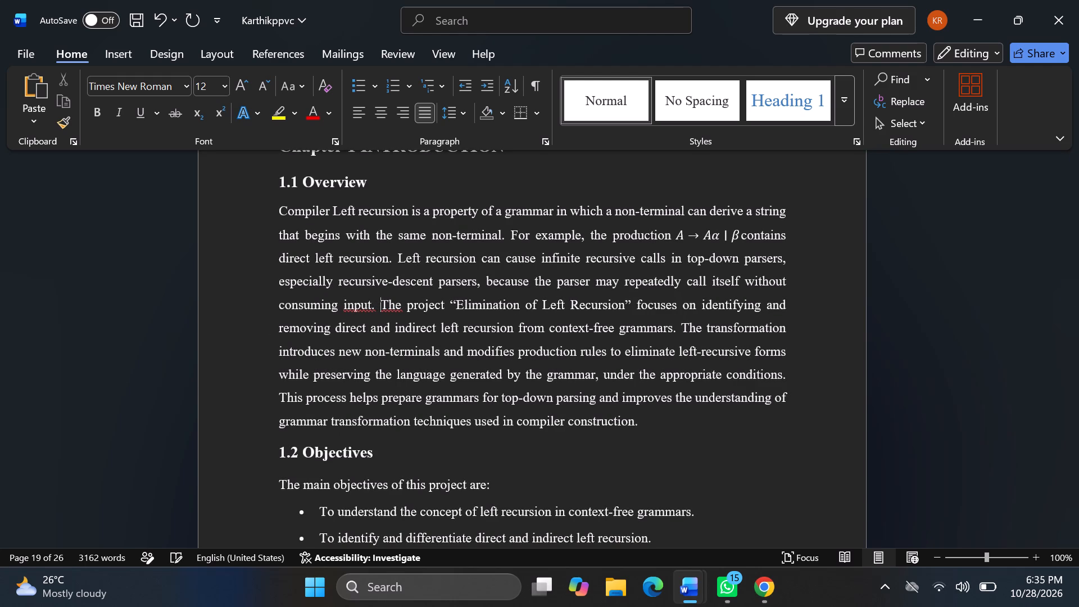
# Review the front matter upwards from Chapter 1 through the abstract, lists, contents and acknowledgement to the Declaration page, checking content and layout.
pyautogui.scroll(2, 400, 307)
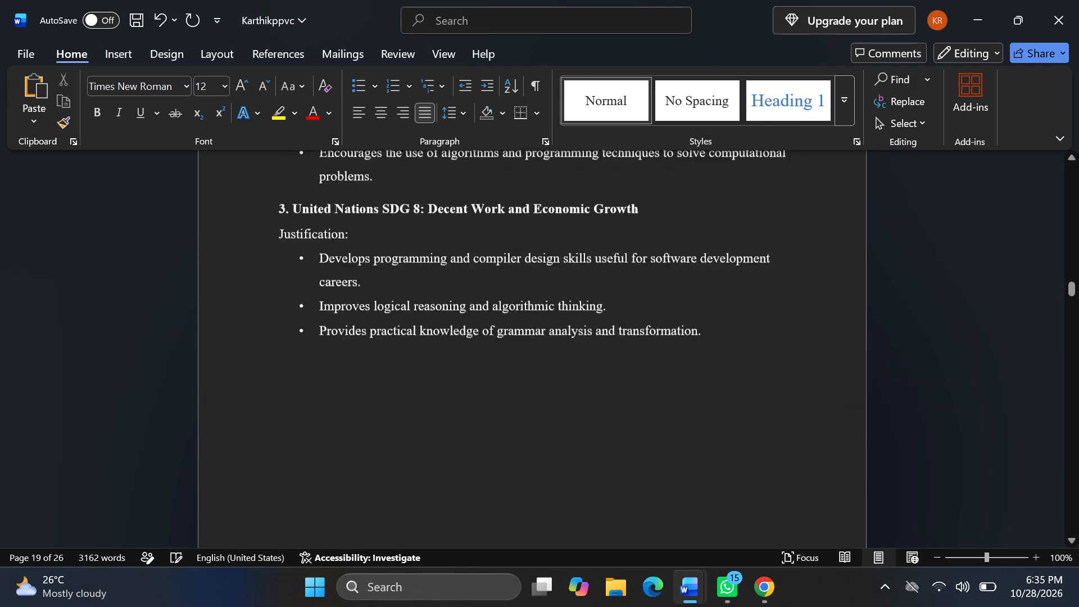
pyautogui.scroll(3, 400, 307)
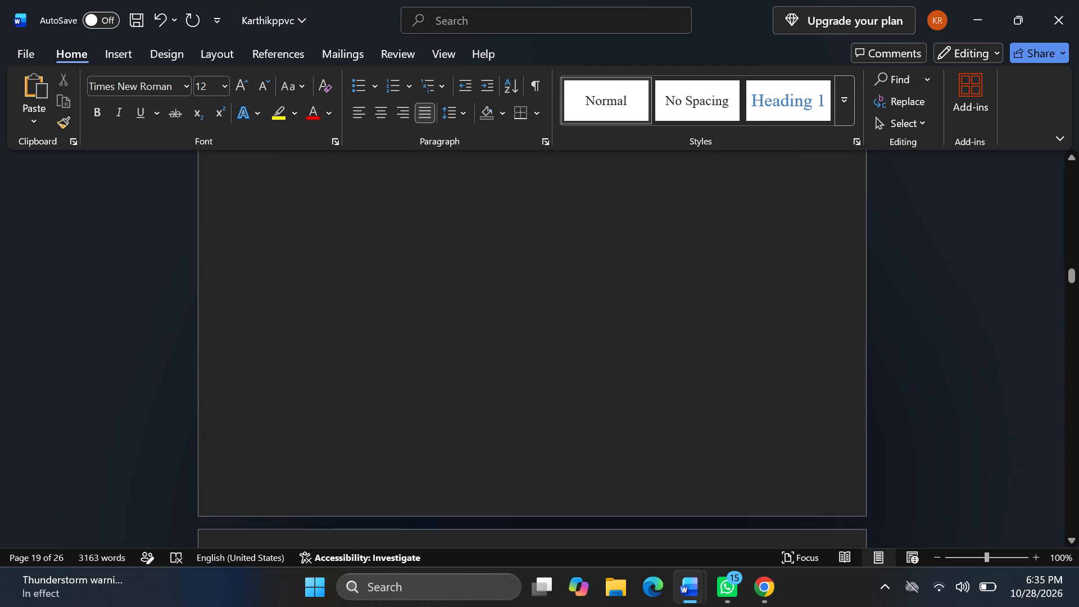
pyautogui.scroll(3, 400, 307)
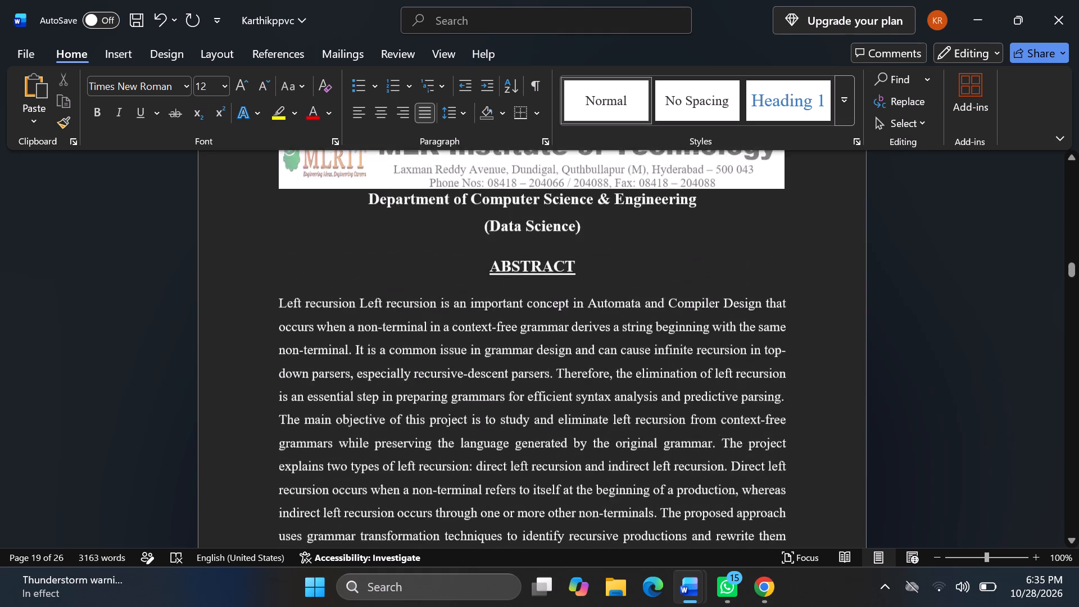
pyautogui.scroll(1, 400, 307)
pyautogui.scroll(-1, 400, 307)
pyautogui.scroll(2, 400, 307)
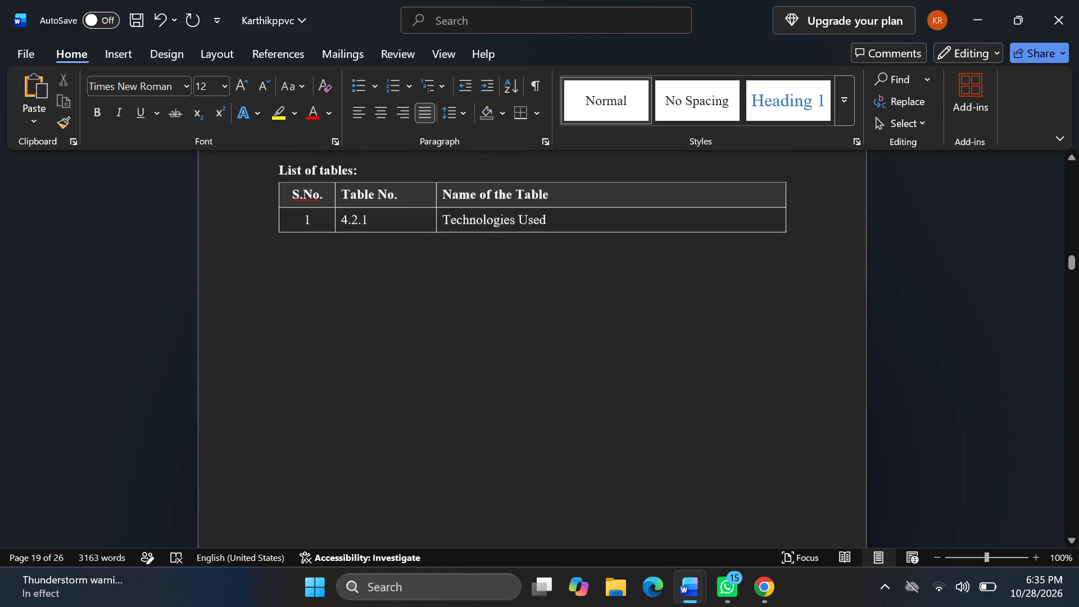
pyautogui.scroll(2, 400, 307)
pyautogui.scroll(1, 384, 360)
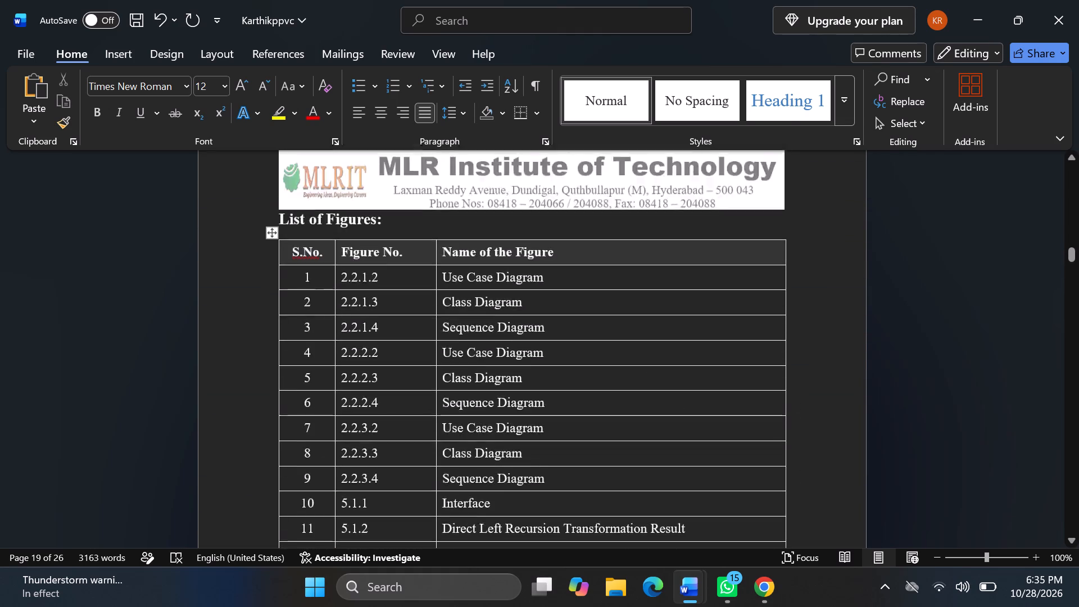
pyautogui.scroll(3, 384, 360)
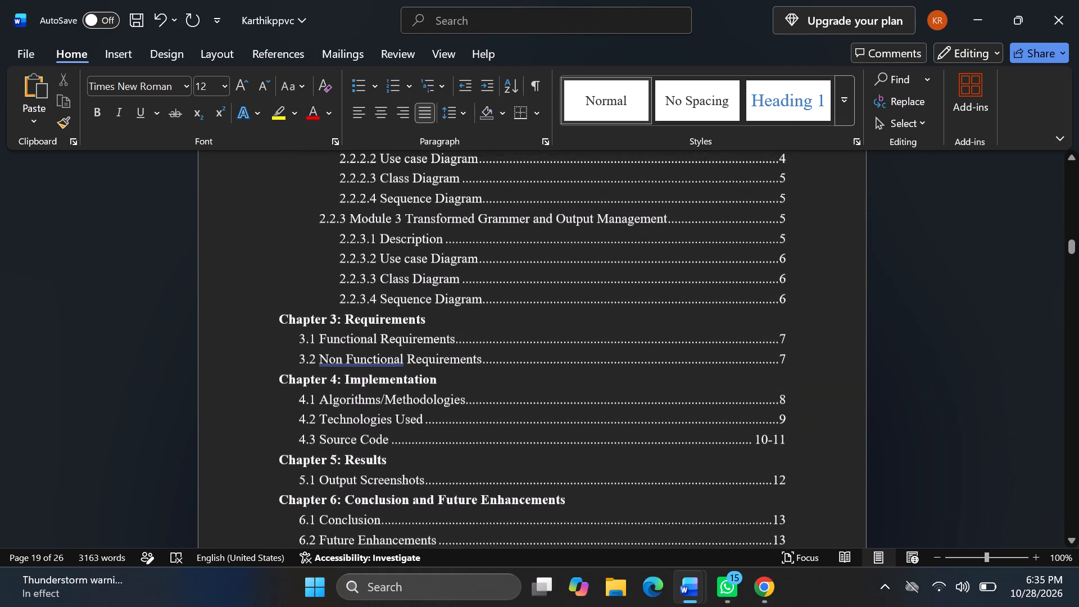
pyautogui.scroll(1, 384, 360)
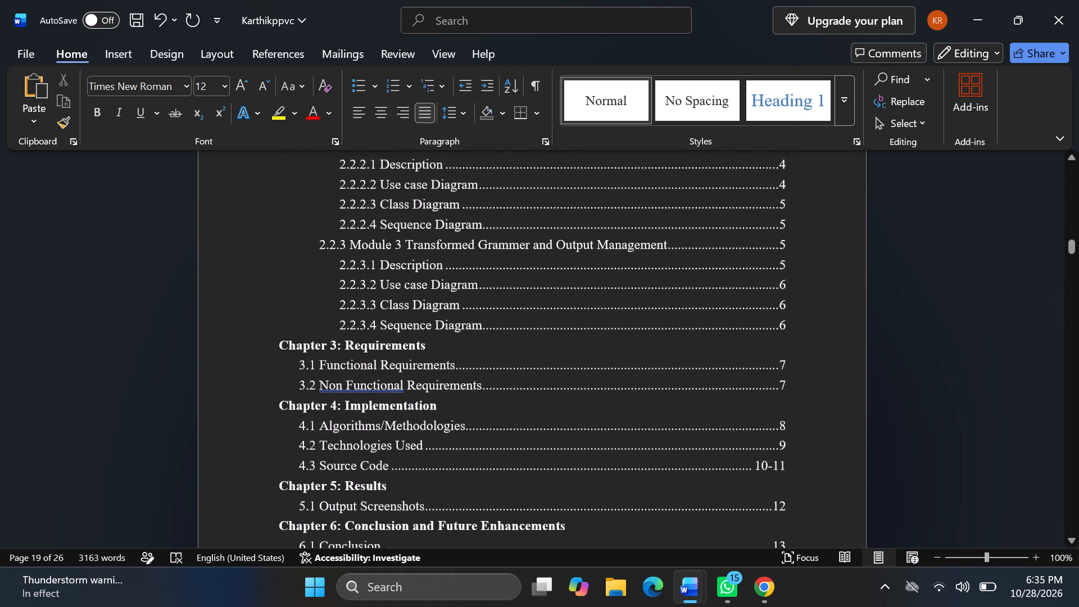
pyautogui.scroll(2, 384, 360)
pyautogui.scroll(-1, 384, 360)
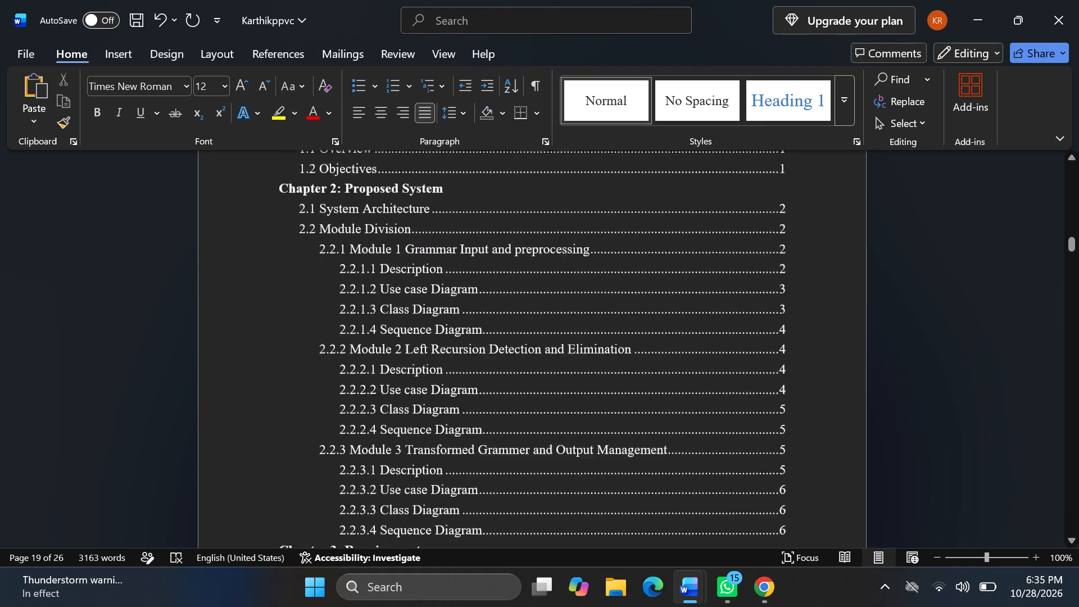
pyautogui.scroll(-1, 384, 360)
pyautogui.scroll(1, 384, 360)
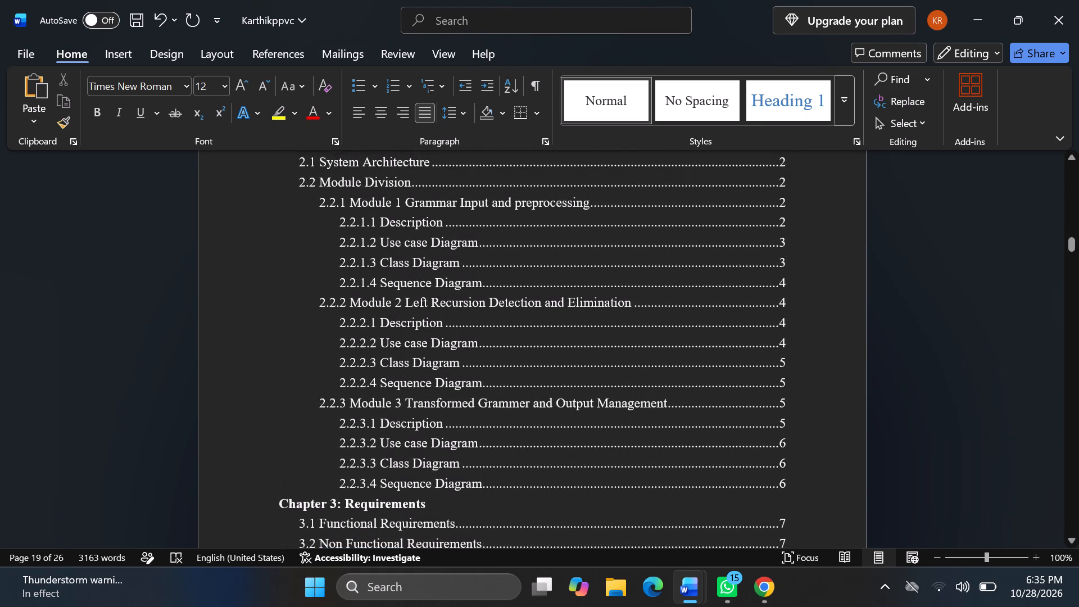
pyautogui.scroll(3, 384, 360)
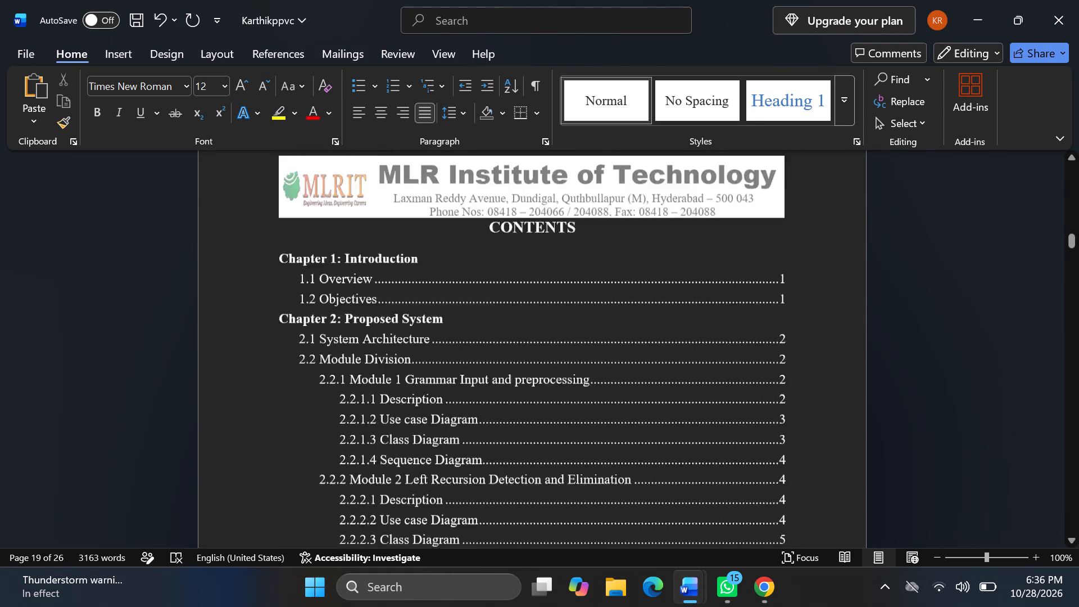
pyautogui.scroll(2, 384, 360)
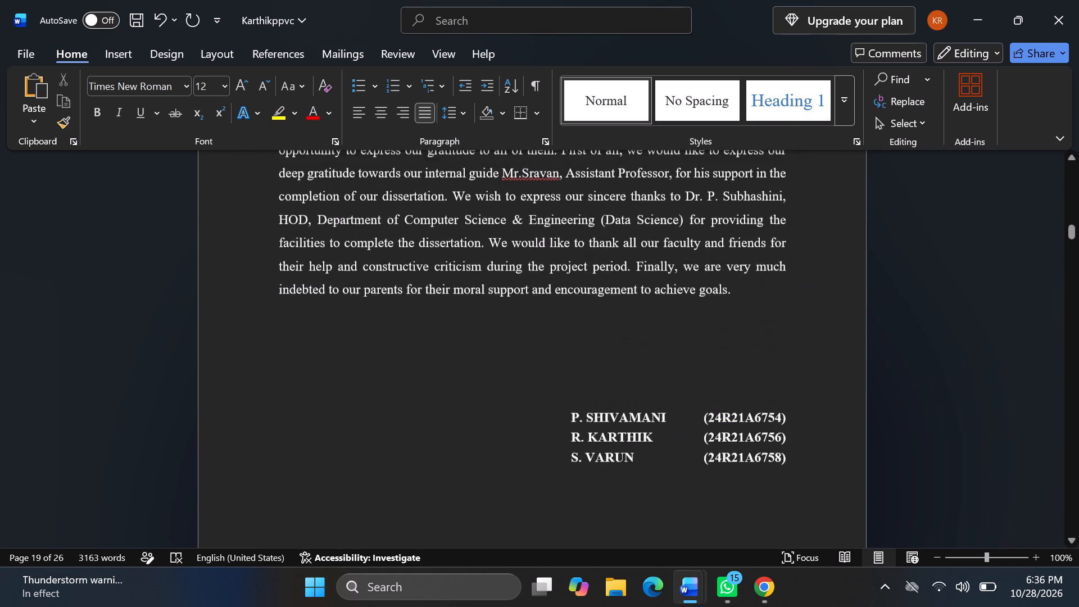
pyautogui.scroll(2, 384, 360)
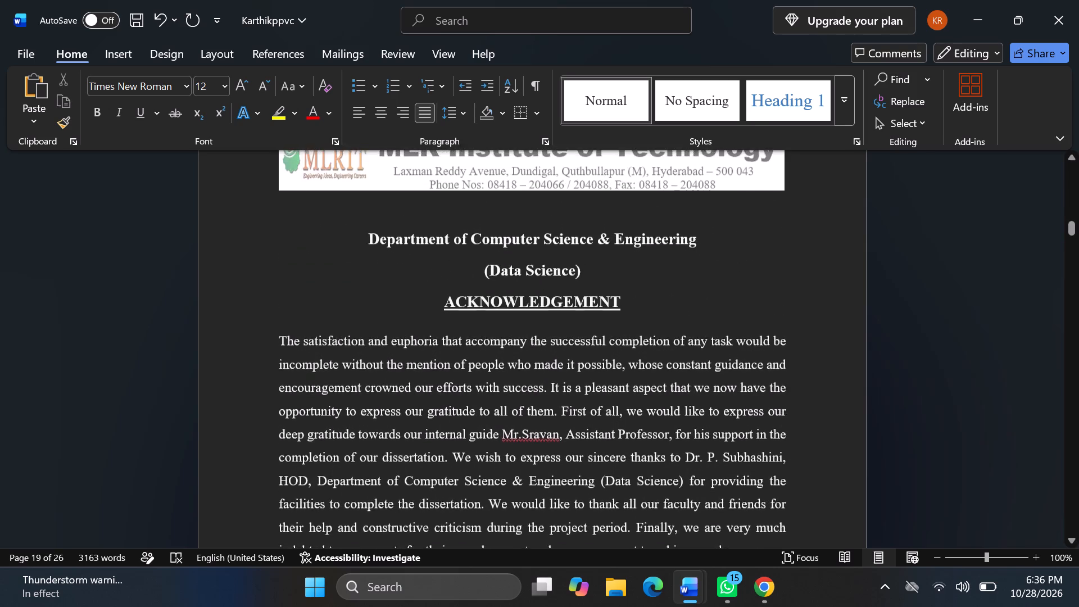
pyautogui.scroll(1, 384, 360)
pyautogui.scroll(-1, 384, 360)
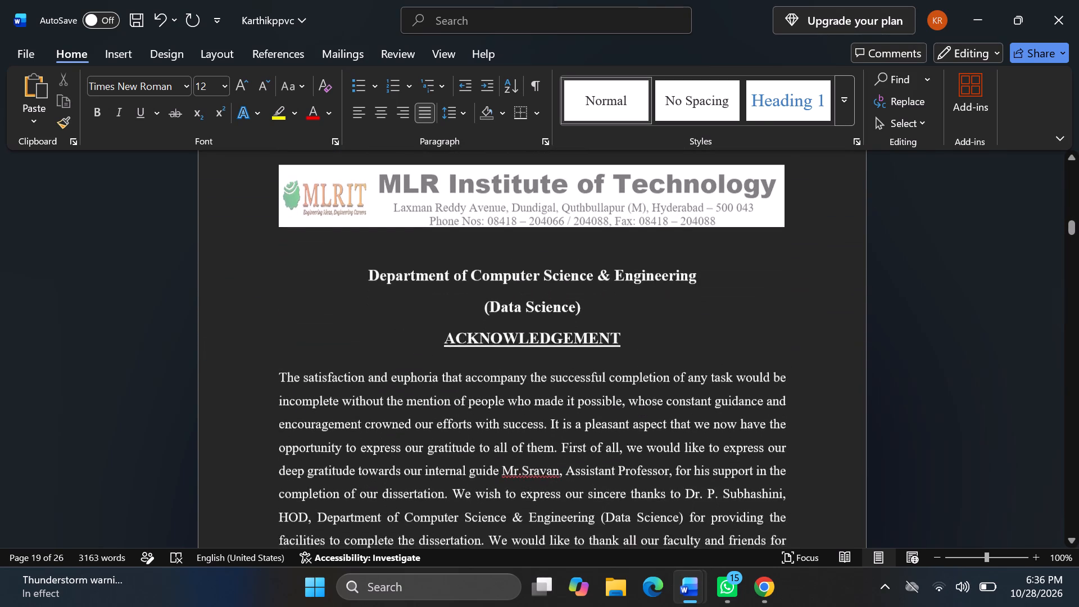
pyautogui.scroll(3, 384, 360)
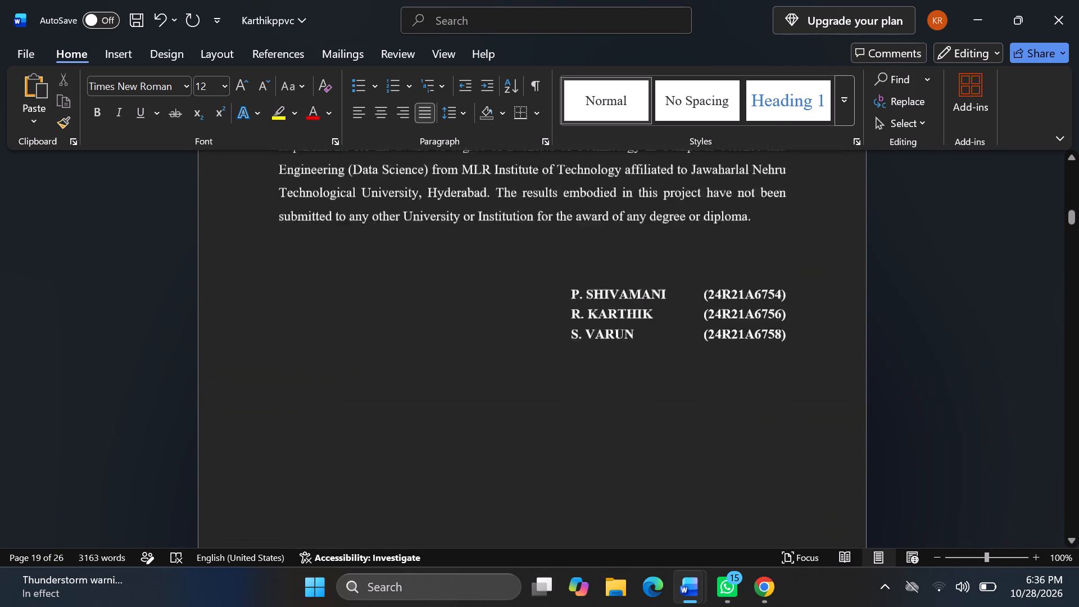
pyautogui.scroll(3, 384, 360)
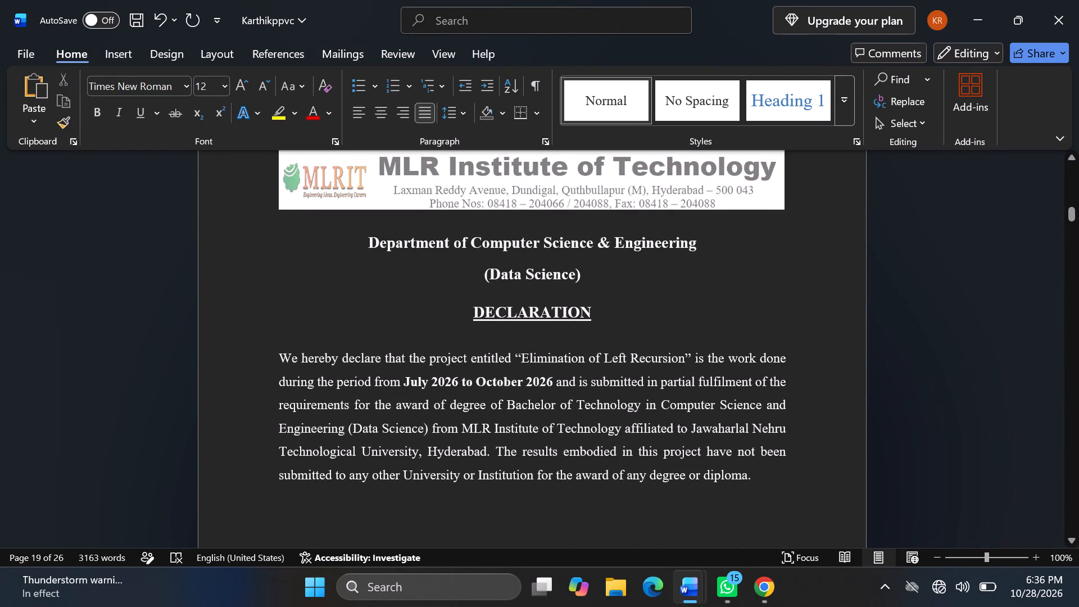
# Remove the bold formatting from the whole Declaration paragraph, including the "July 2026 to October 2026" period.
pyautogui.moveTo(276, 360); pyautogui.dragTo(834, 505)
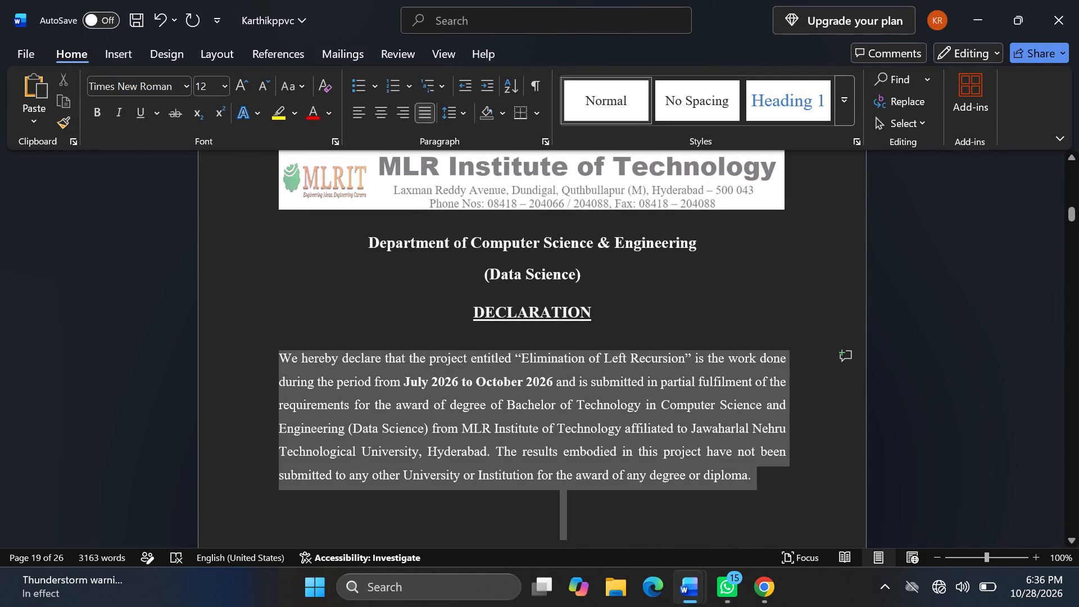
pyautogui.moveTo(834, 505); pyautogui.dragTo(750, 475)
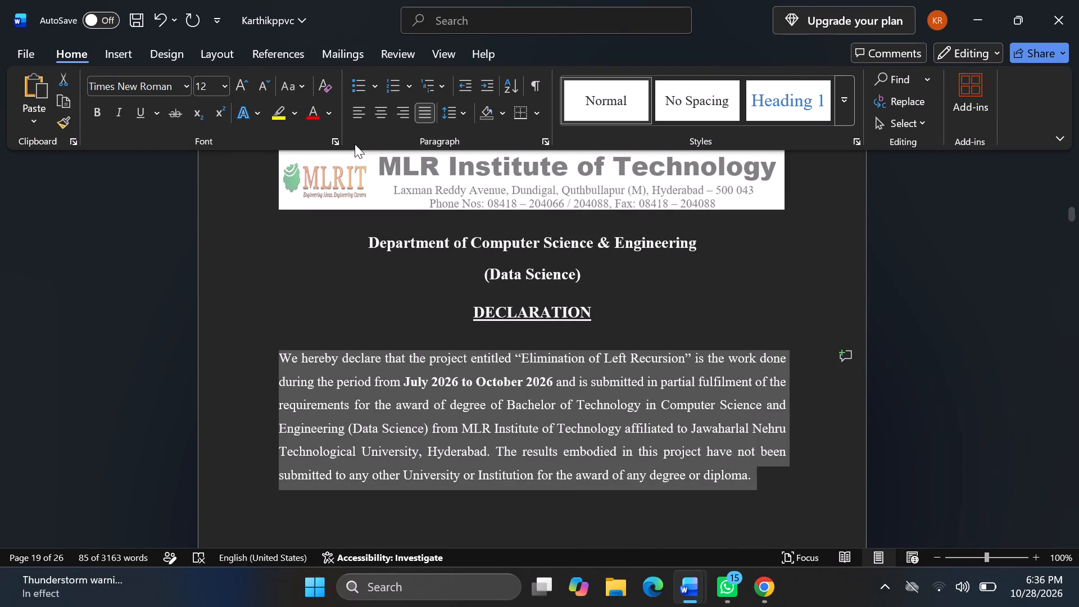
pyautogui.click(95, 119)
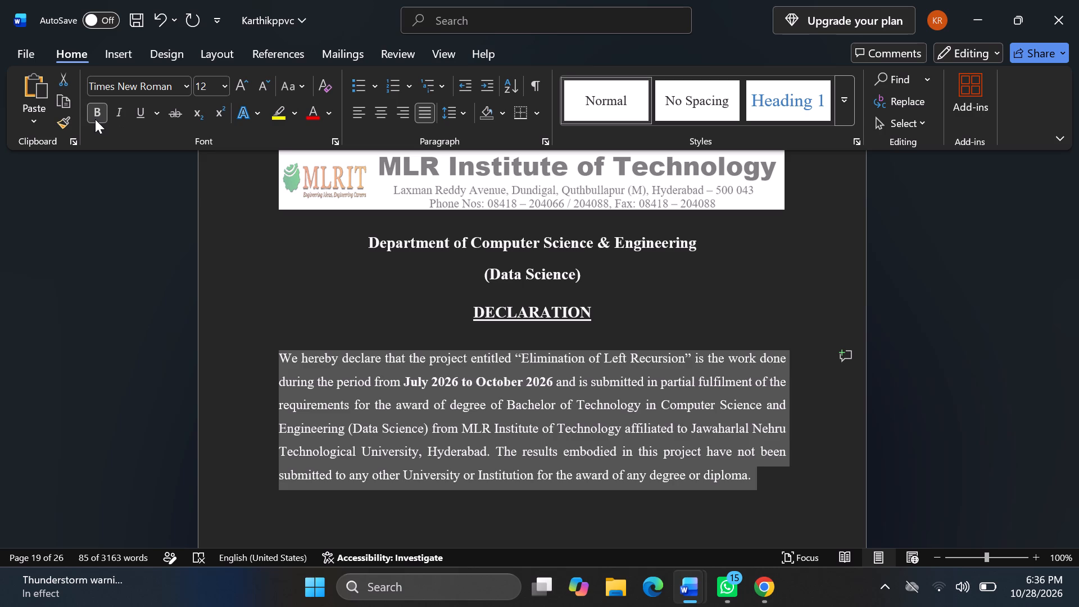
pyautogui.click(95, 119)
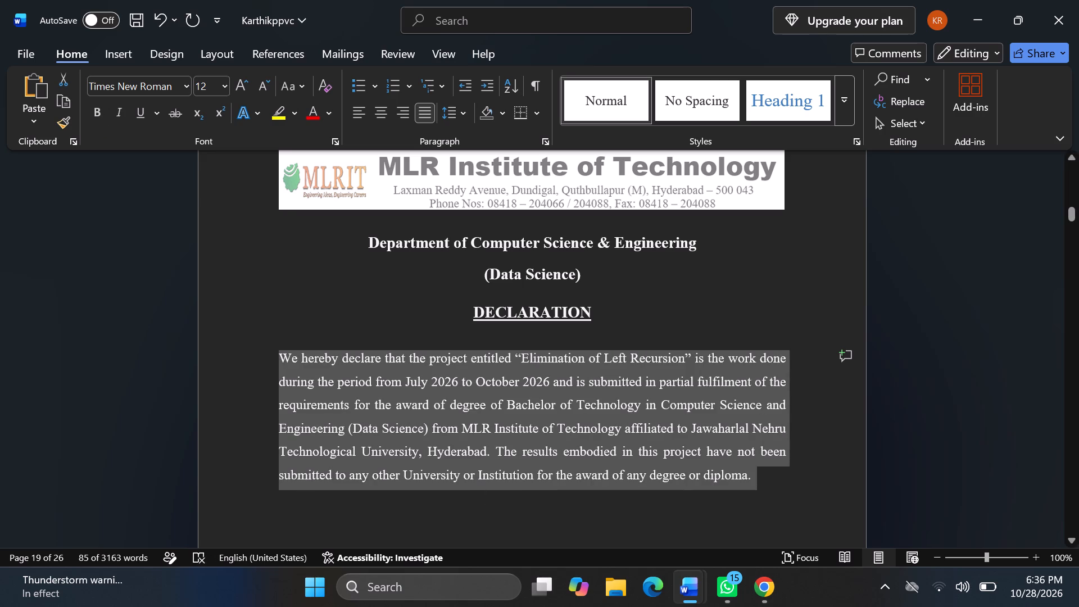
pyautogui.click(478, 493)
# Examine the pages from the Declaration up to the title page, and back down to the Certificate, checking the text and layout.
pyautogui.scroll(2, 520, 407)
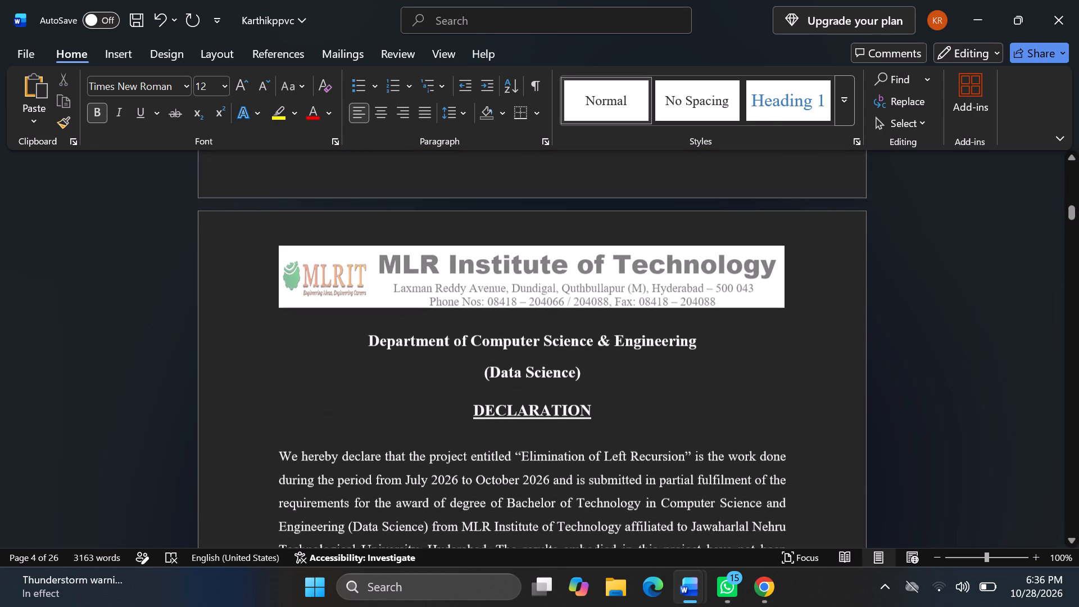
pyautogui.scroll(2, 520, 407)
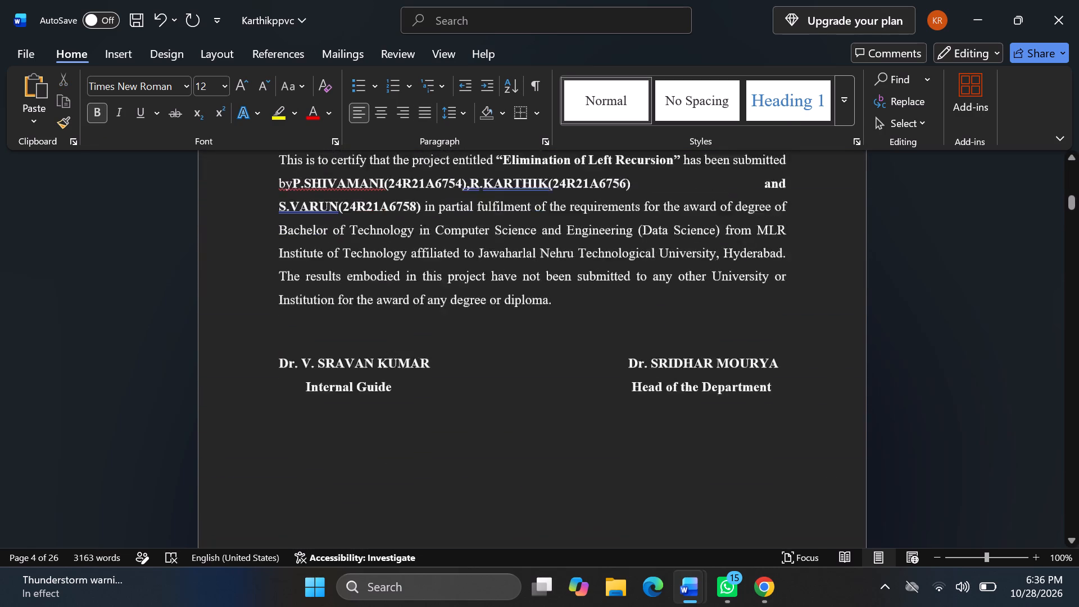
pyautogui.scroll(1, 520, 407)
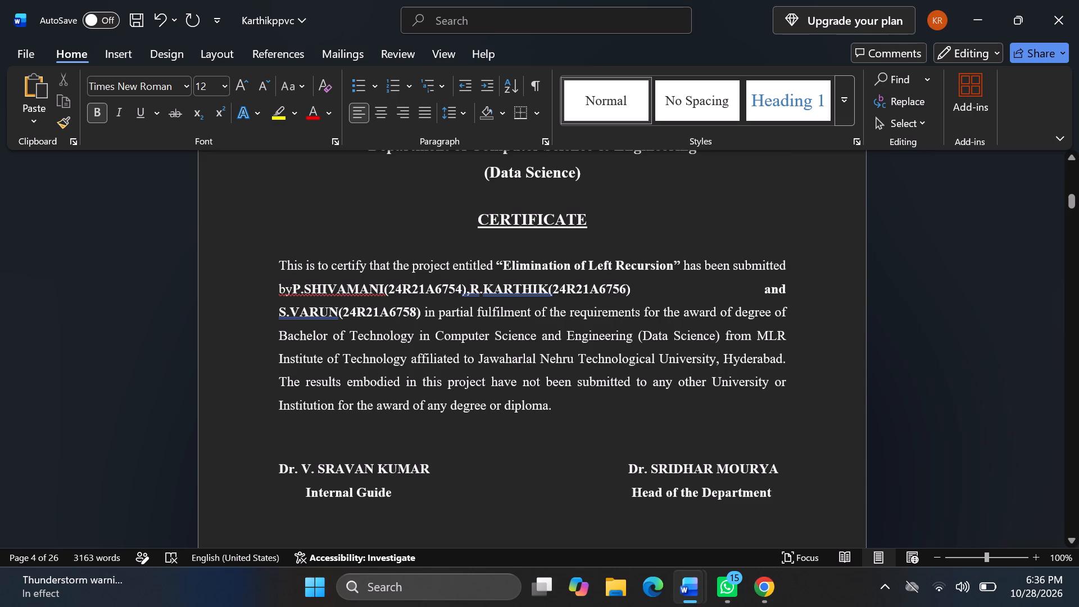
pyautogui.scroll(4, 582, 327)
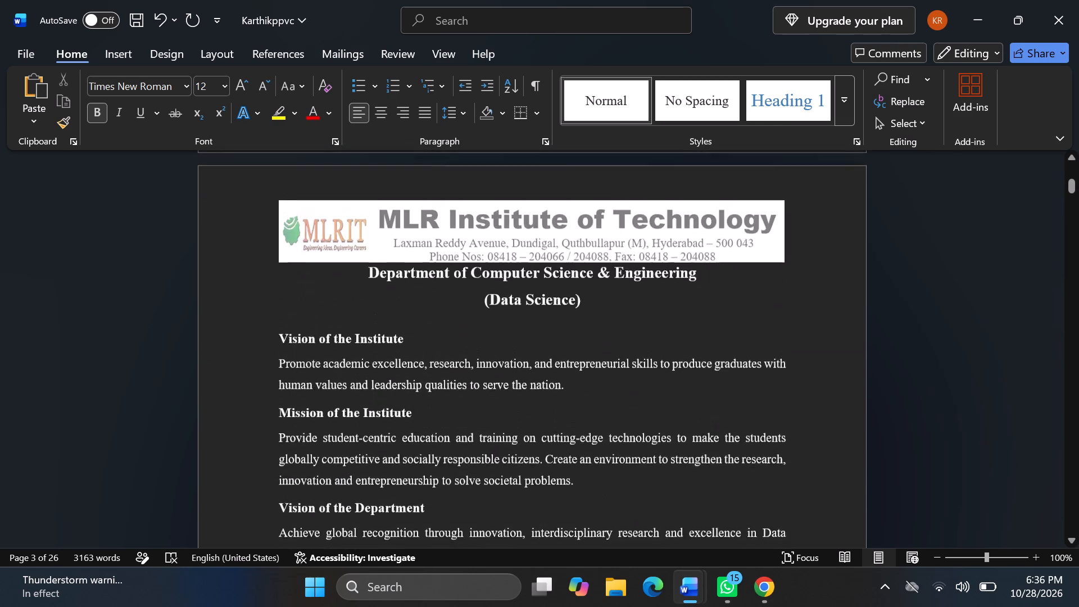
pyautogui.scroll(4, 582, 327)
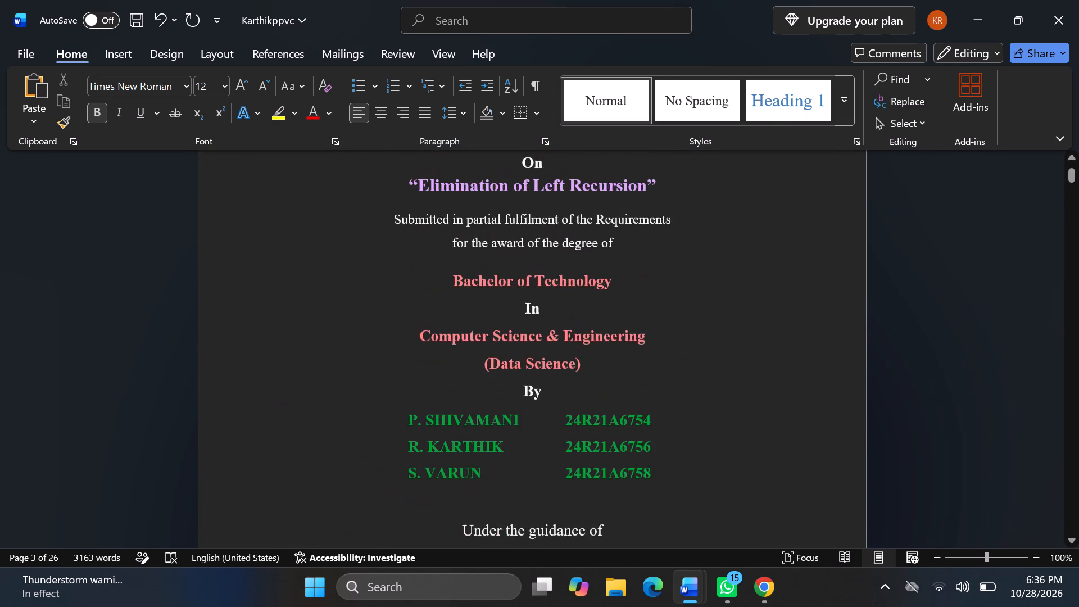
pyautogui.scroll(3, 582, 327)
pyautogui.scroll(-2, 582, 327)
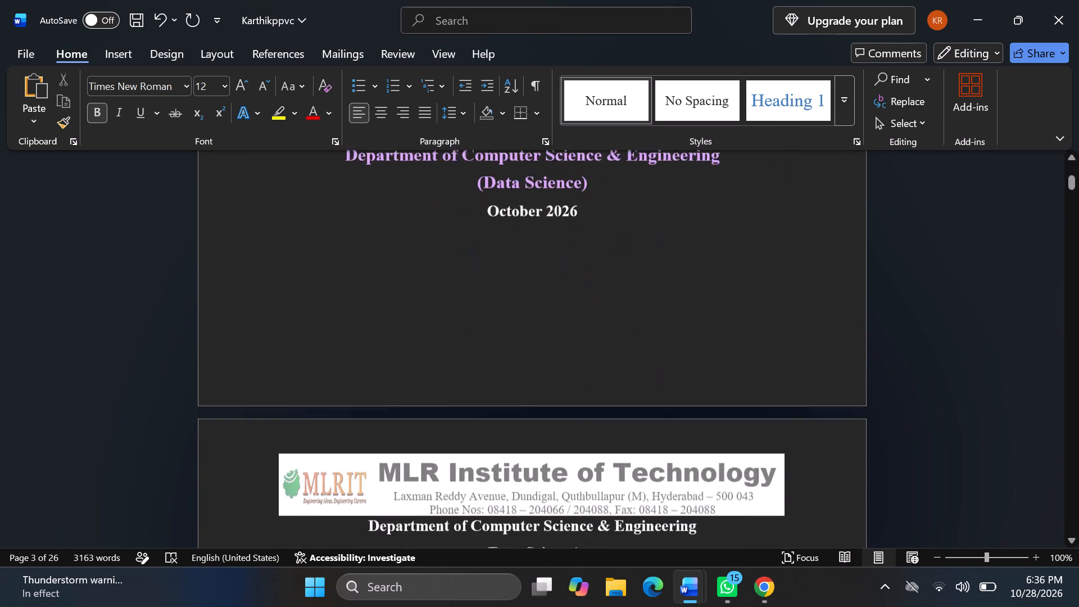
pyautogui.scroll(-4, 582, 327)
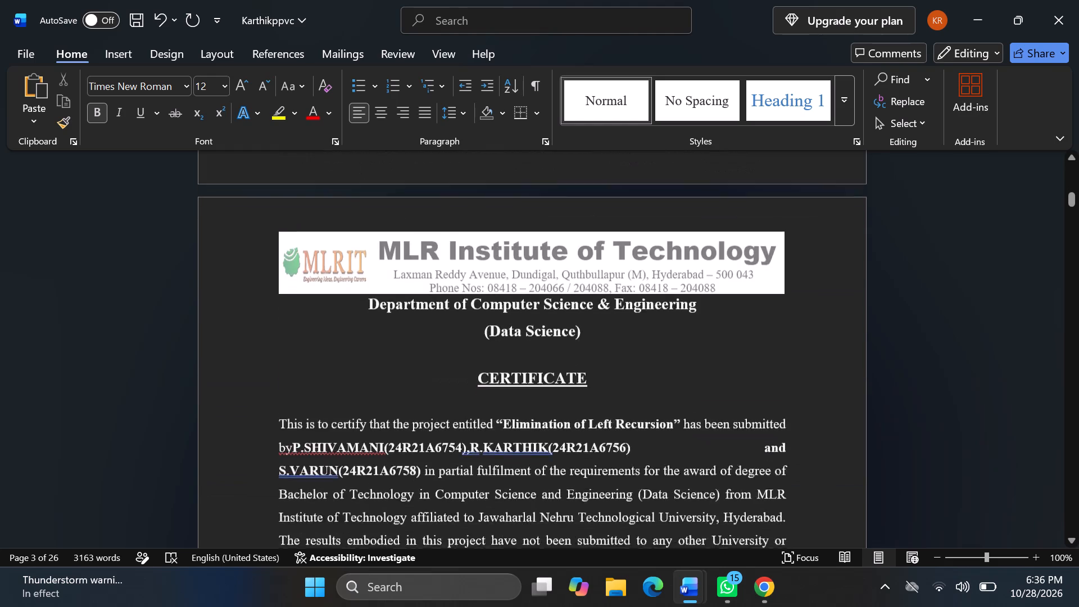
pyautogui.scroll(-2, 582, 327)
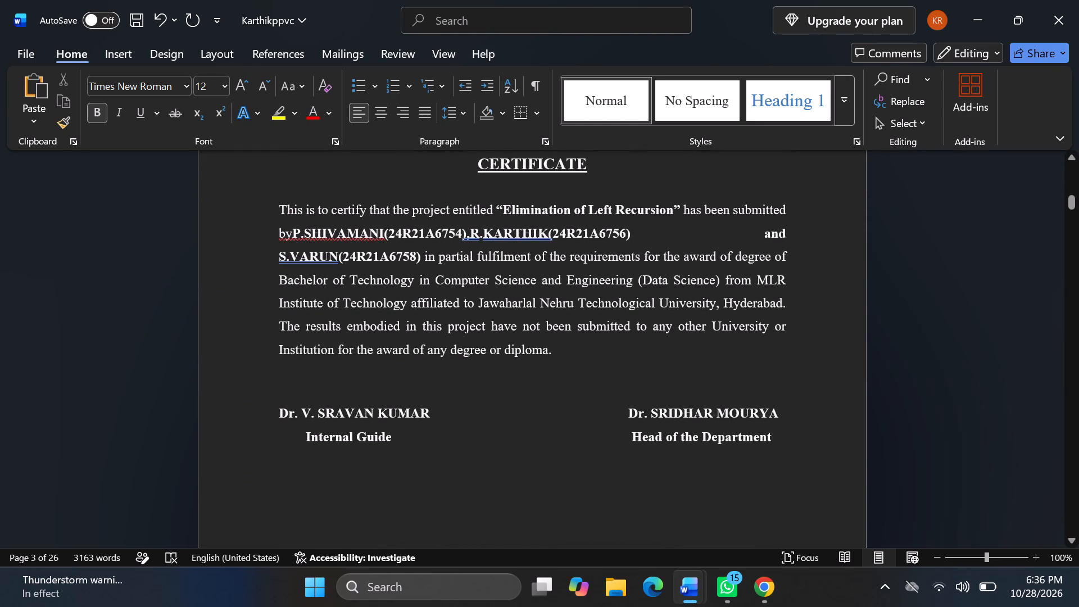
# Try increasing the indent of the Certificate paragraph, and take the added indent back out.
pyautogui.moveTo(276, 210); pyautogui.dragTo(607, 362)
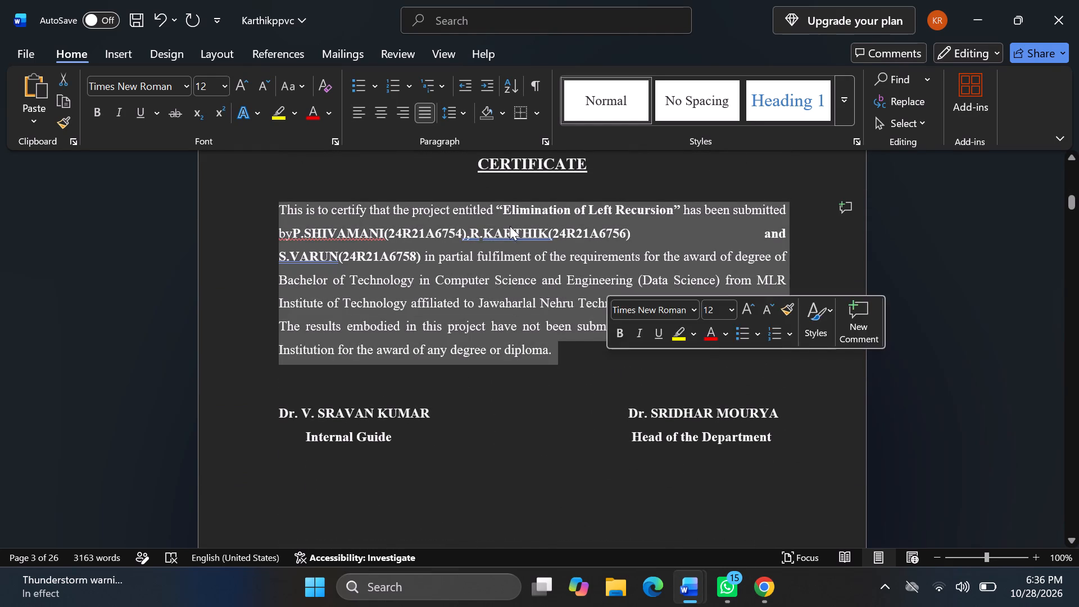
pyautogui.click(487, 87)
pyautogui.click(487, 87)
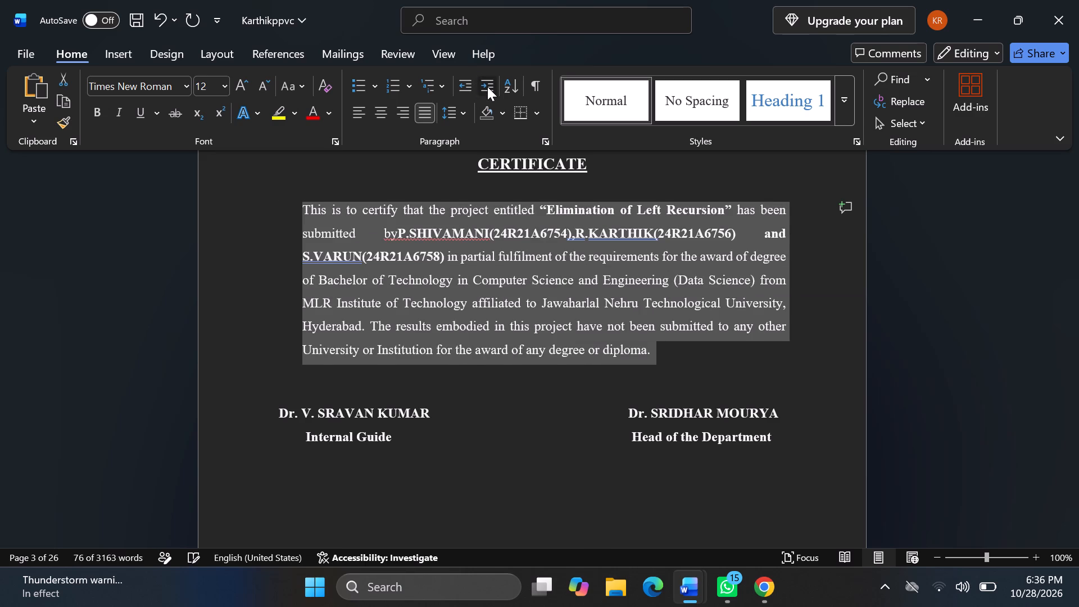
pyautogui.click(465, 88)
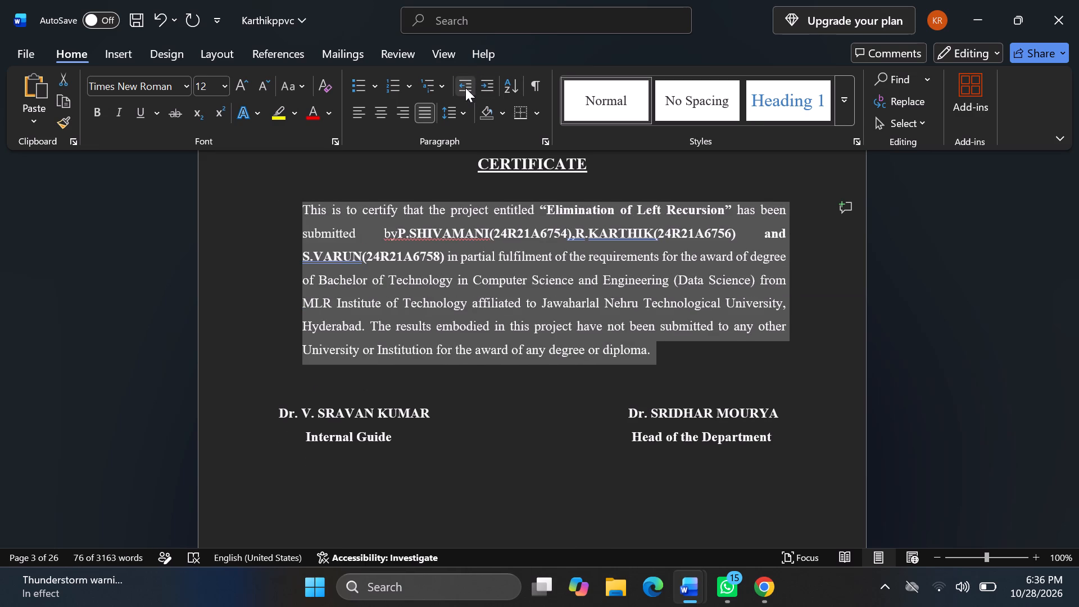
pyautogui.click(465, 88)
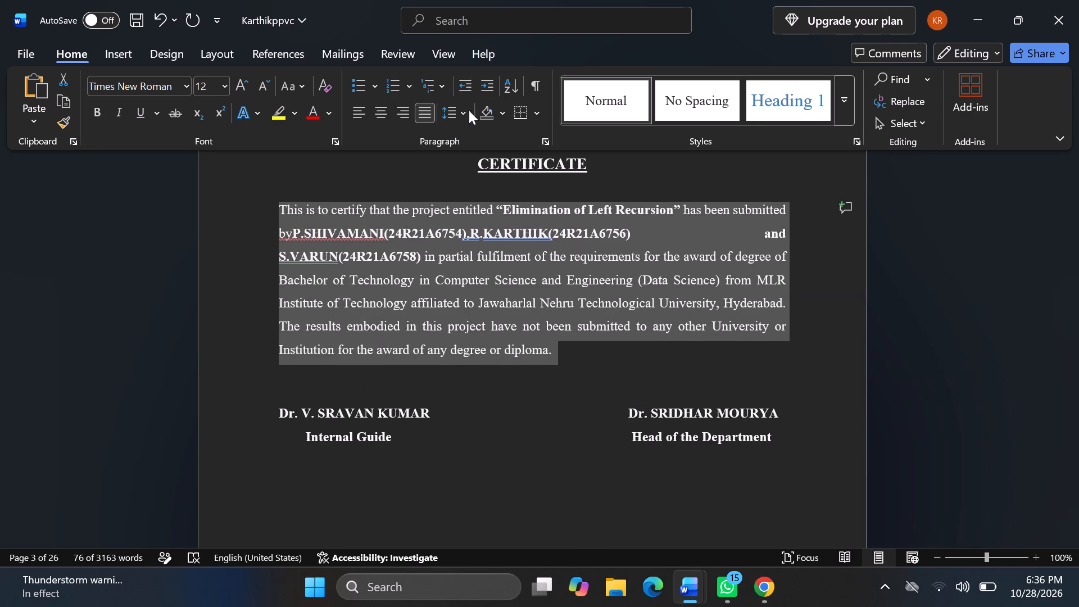
# Delete the spaces before and after "and" in the list of student names in the Certificate paragraph.
pyautogui.click(522, 237)
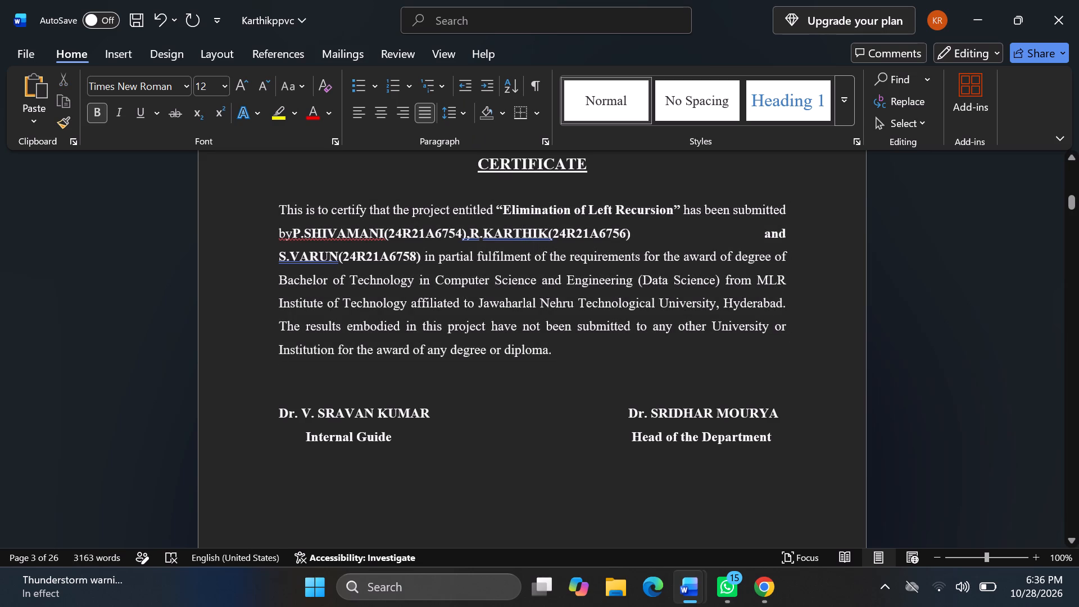
pyautogui.click(766, 239)
pyautogui.press('BackSpace')
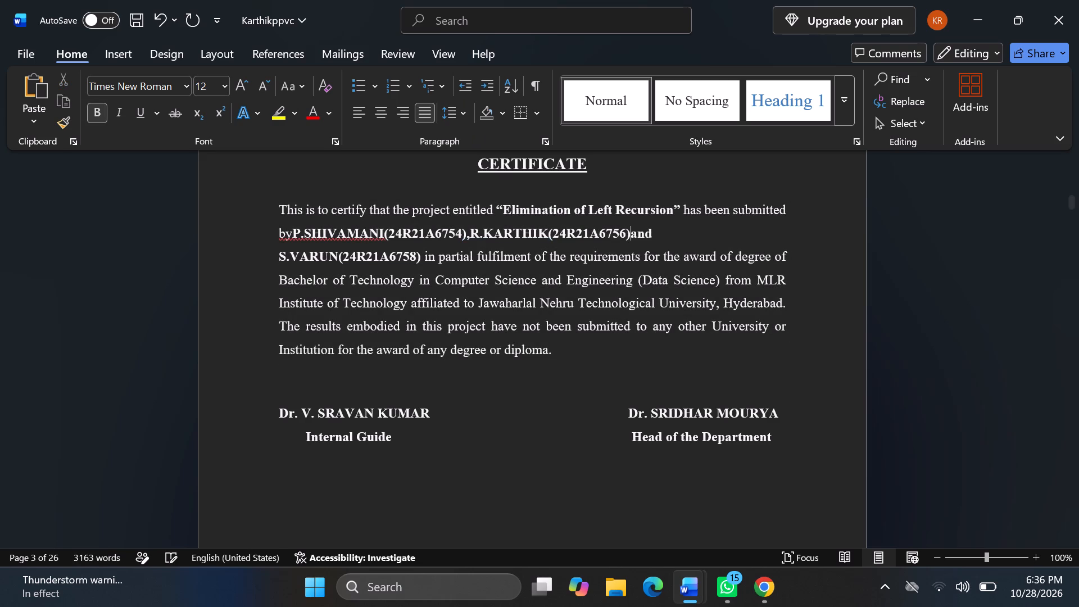
pyautogui.click(280, 260)
pyautogui.press('BackSpace')
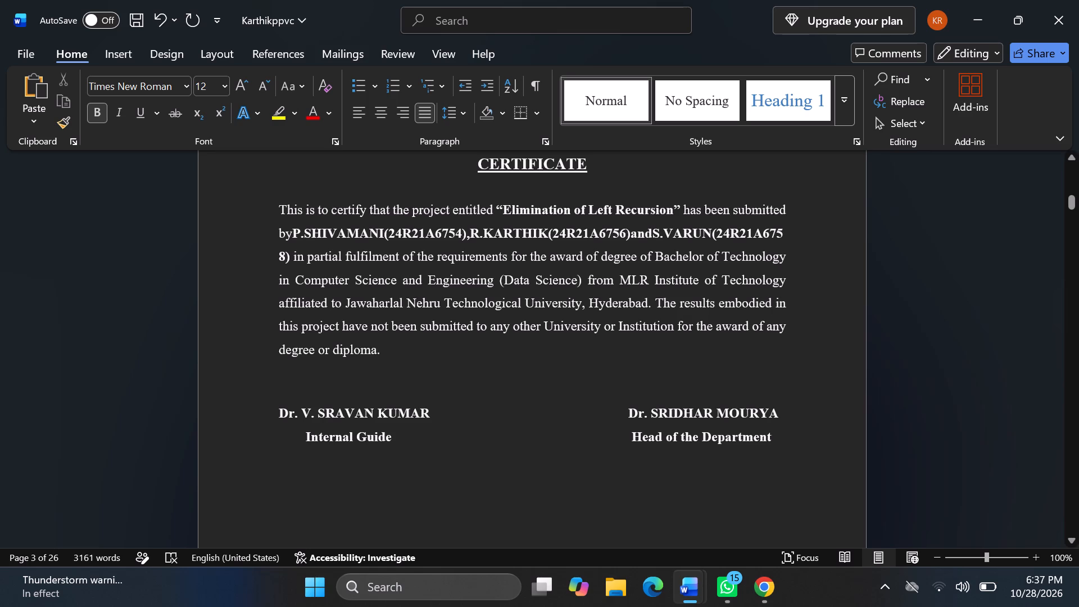
# Insert a space between "by" and the first student's name in the Certificate paragraph.
pyautogui.click(292, 238)
pyautogui.press('space')
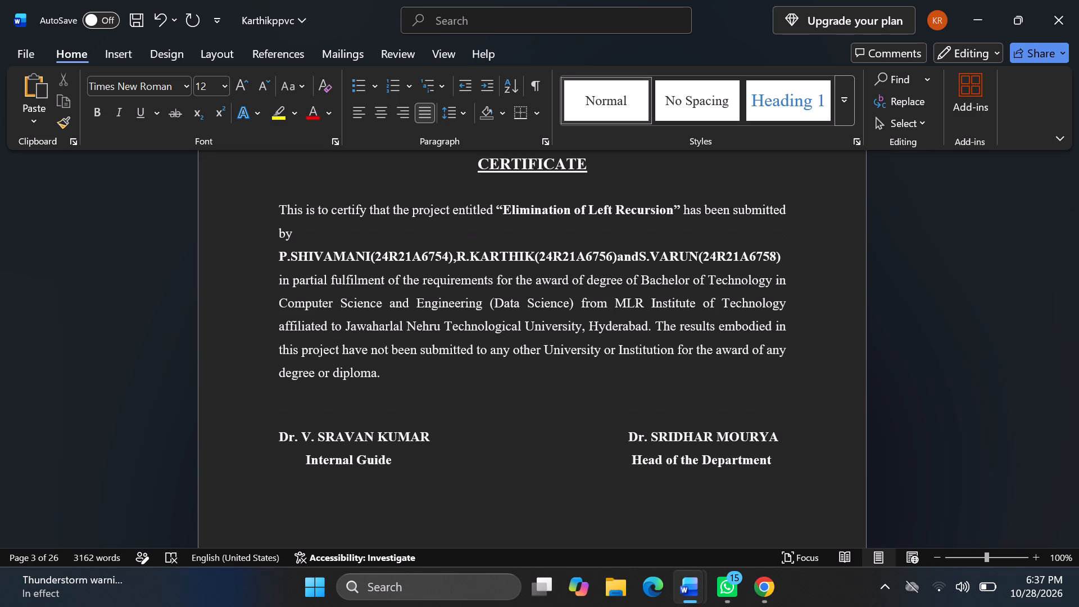
# Delete the space between "by" and the first student's name in the Certificate paragraph.
pyautogui.press('BackSpace')
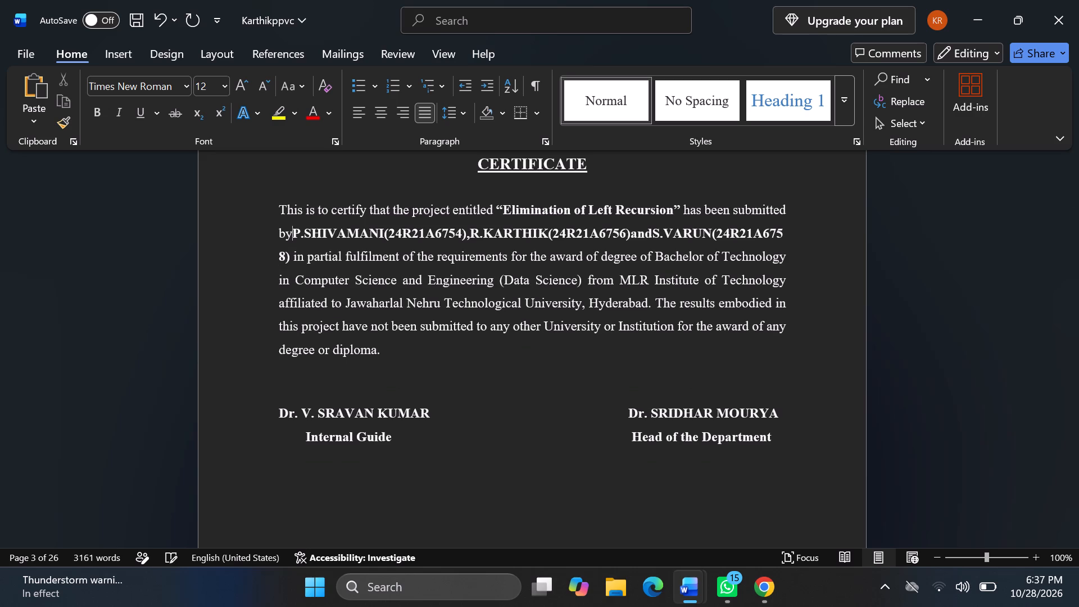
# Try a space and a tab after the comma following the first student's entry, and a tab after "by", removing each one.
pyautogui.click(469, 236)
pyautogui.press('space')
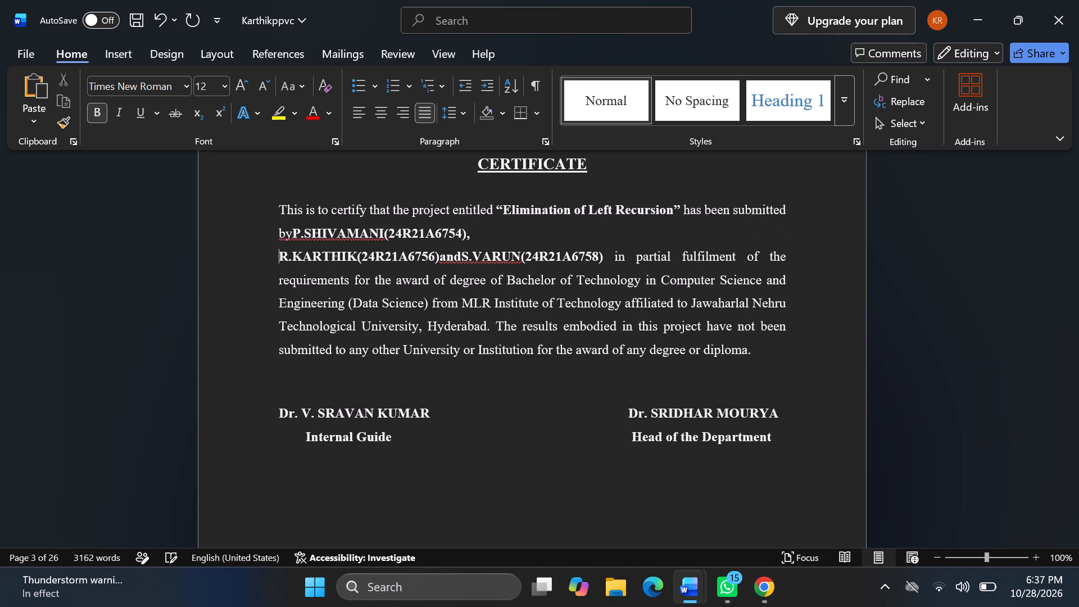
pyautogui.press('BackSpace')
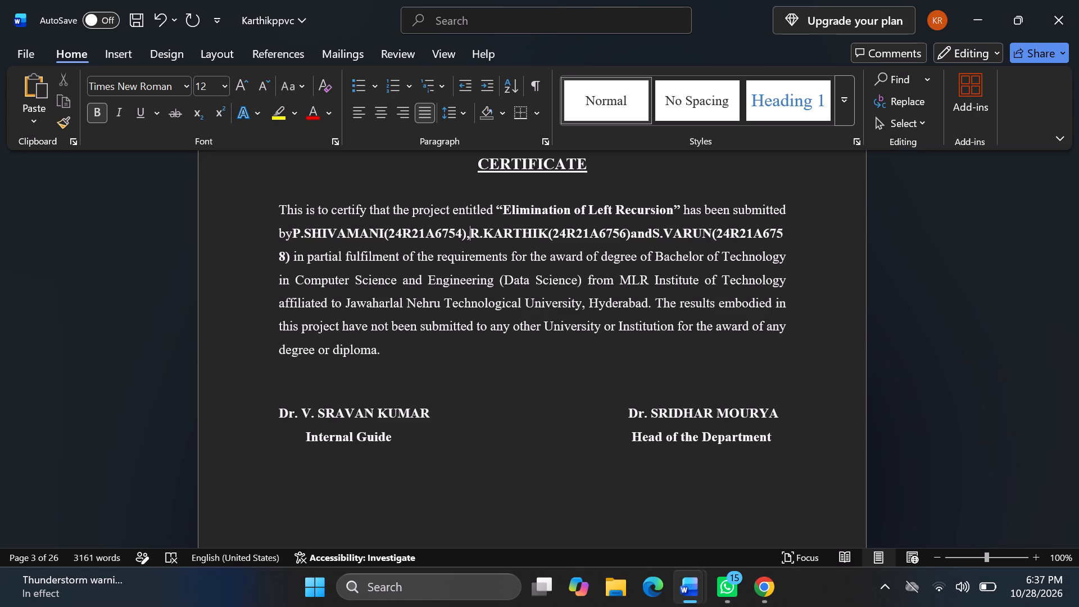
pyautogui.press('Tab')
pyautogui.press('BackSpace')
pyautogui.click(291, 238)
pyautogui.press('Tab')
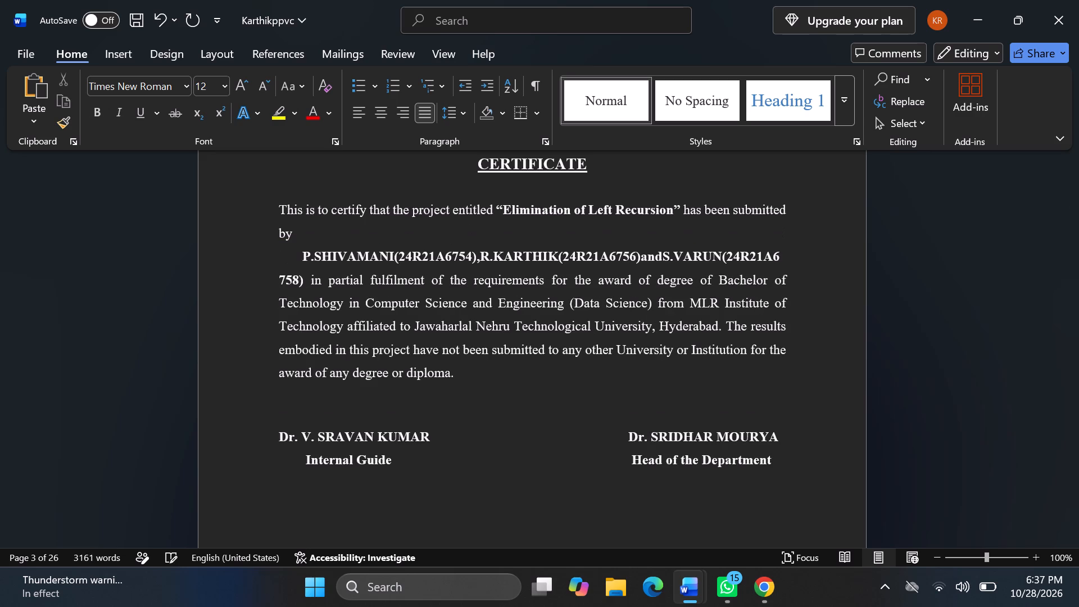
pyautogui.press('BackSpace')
# Examine the Declaration and Acknowledgement pages that follow the Certificate, checking their text and layout.
pyautogui.scroll(-1, 474, 342)
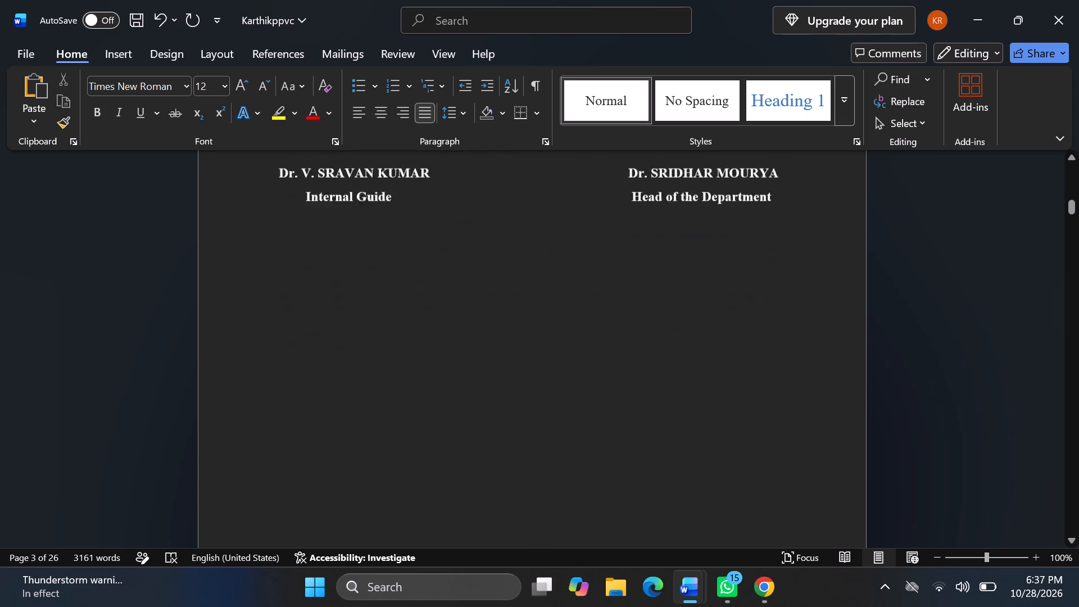
pyautogui.scroll(-4, 474, 342)
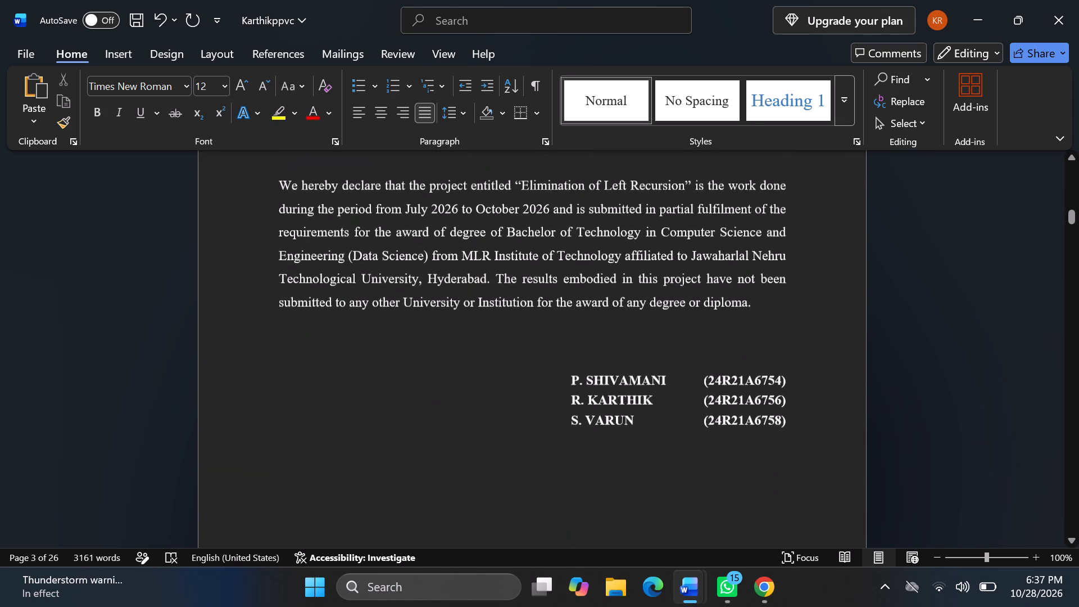
pyautogui.scroll(-2, 474, 342)
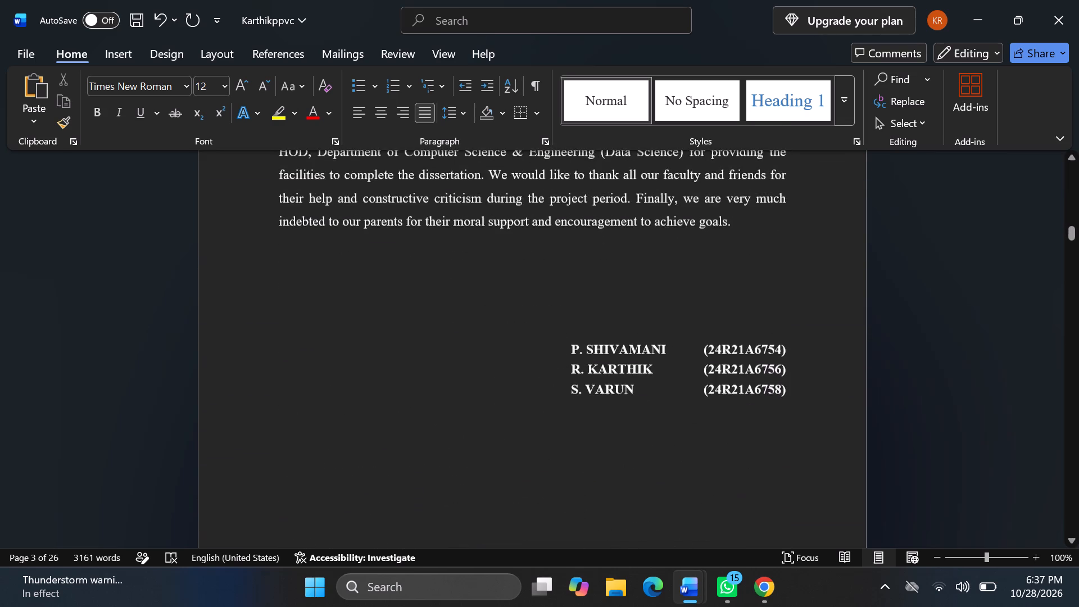
pyautogui.scroll(-2, 474, 342)
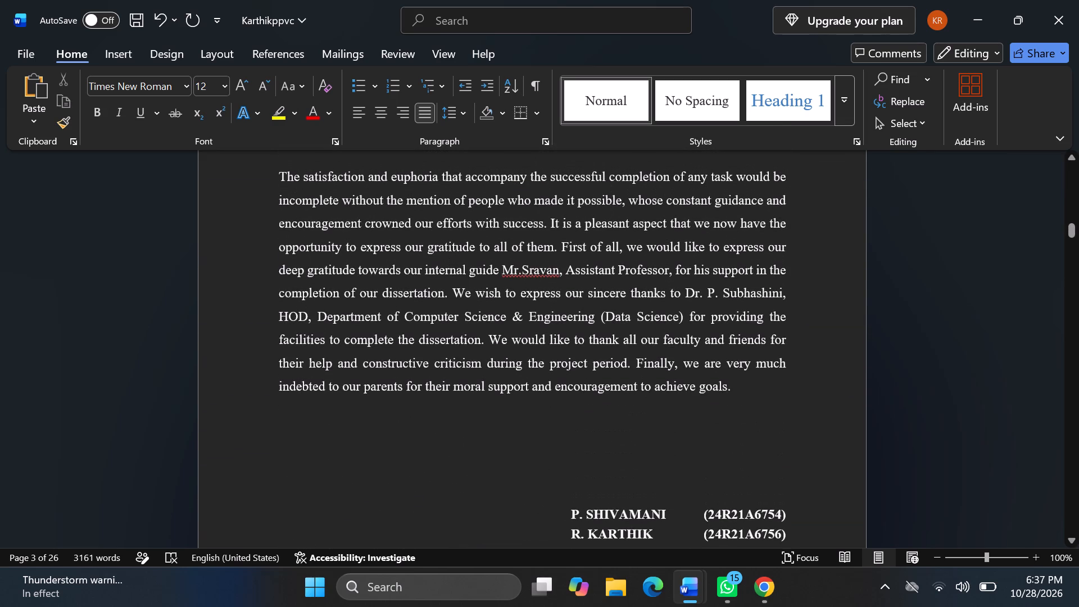
pyautogui.scroll(-2, 474, 342)
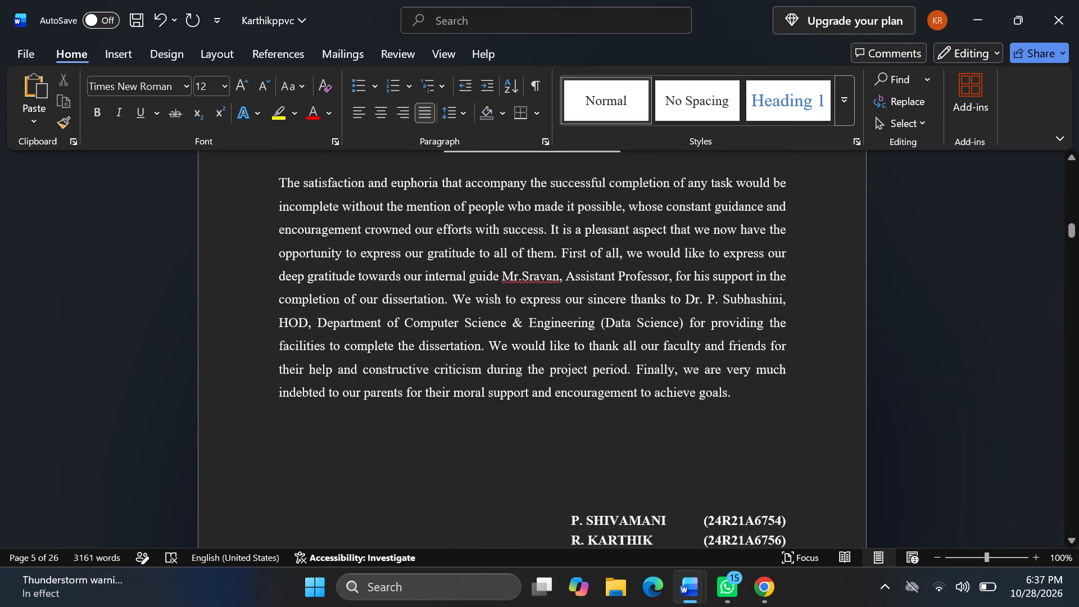
pyautogui.scroll(-1, 474, 342)
# Switch to the HostelCare_Project_Report document and examine how the project title and work period are formatted in its Declaration.
pyautogui.click(744, 526)
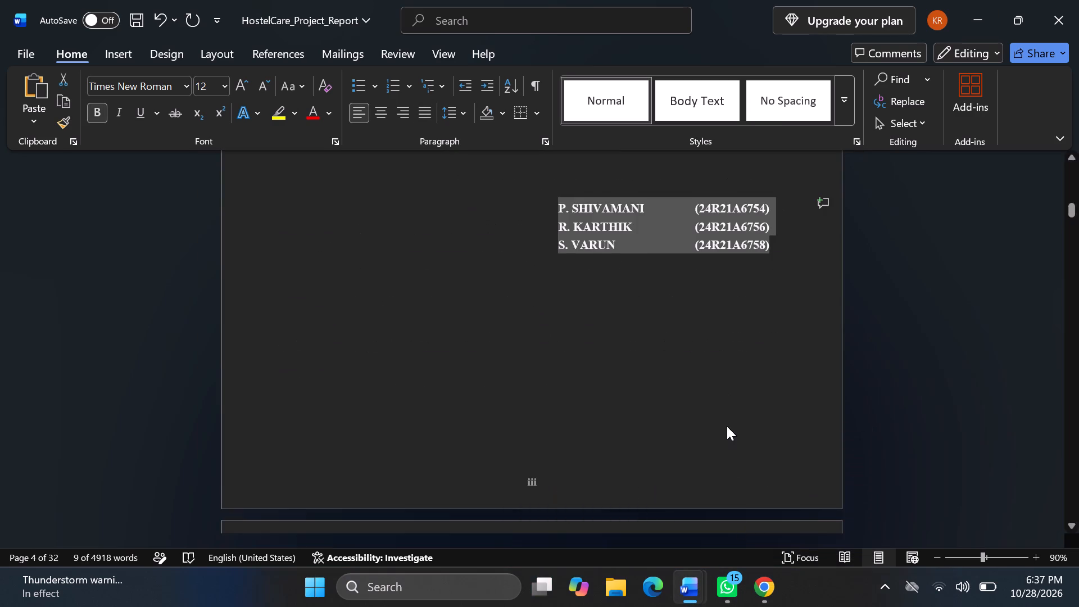
pyautogui.scroll(3, 727, 426)
pyautogui.scroll(-1, 727, 426)
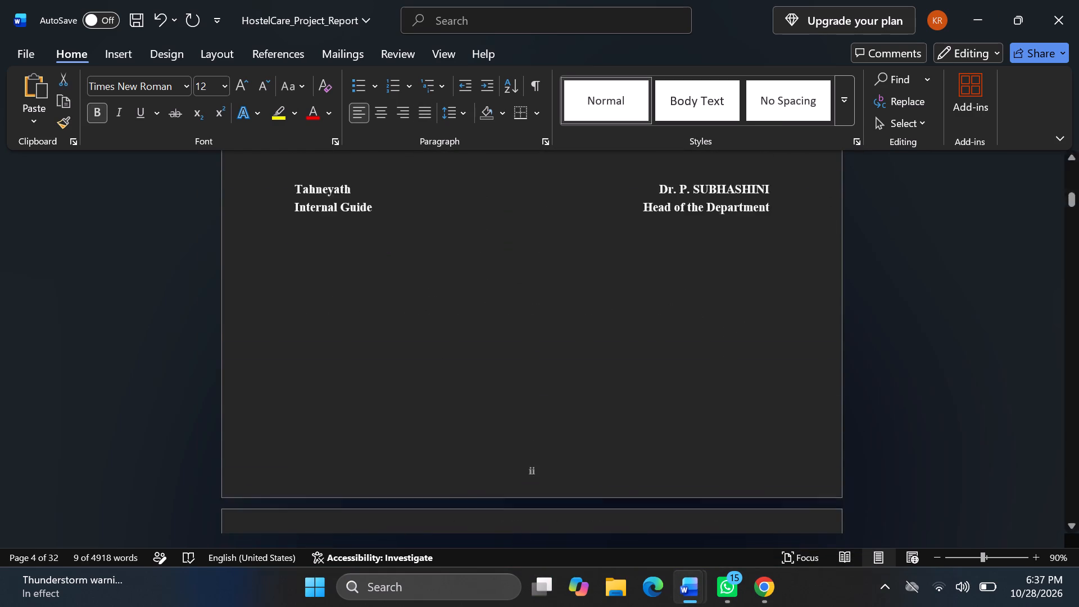
pyautogui.scroll(-1, 727, 426)
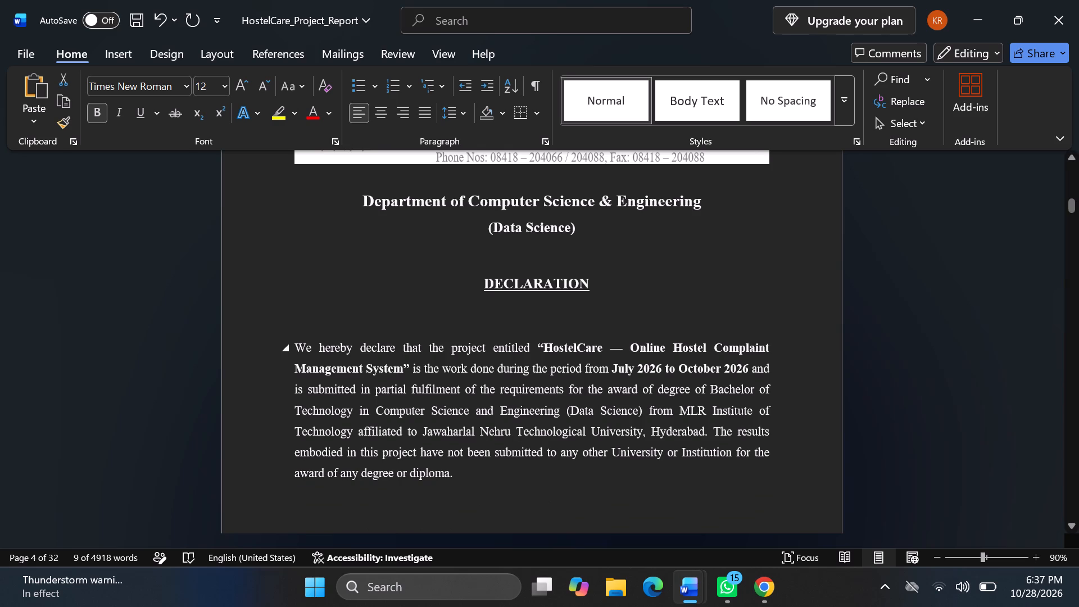
pyautogui.moveTo(537, 341); pyautogui.dragTo(445, 344)
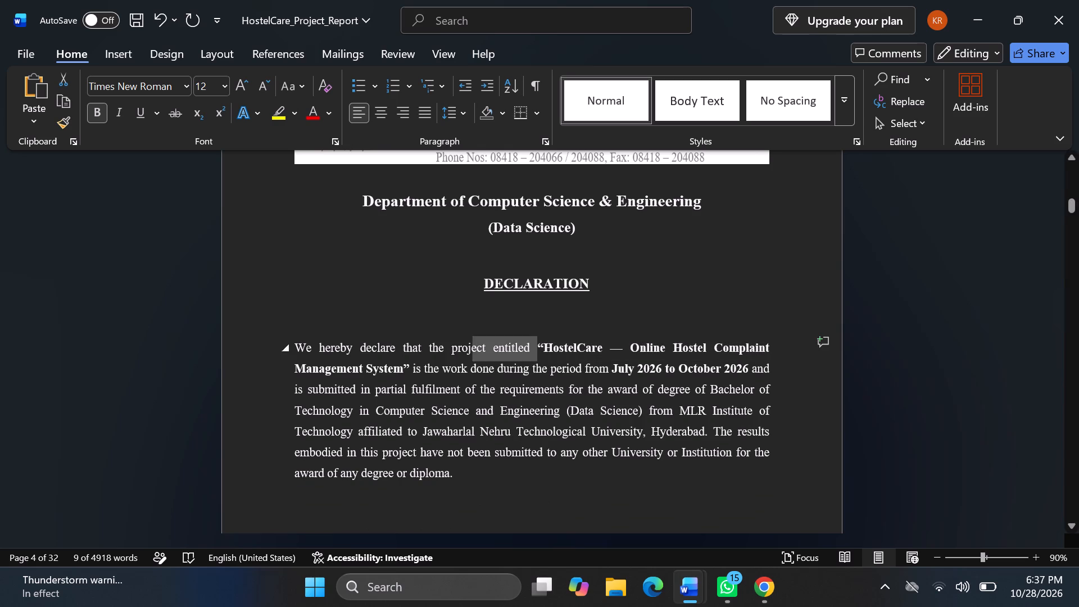
pyautogui.moveTo(445, 344); pyautogui.dragTo(416, 380)
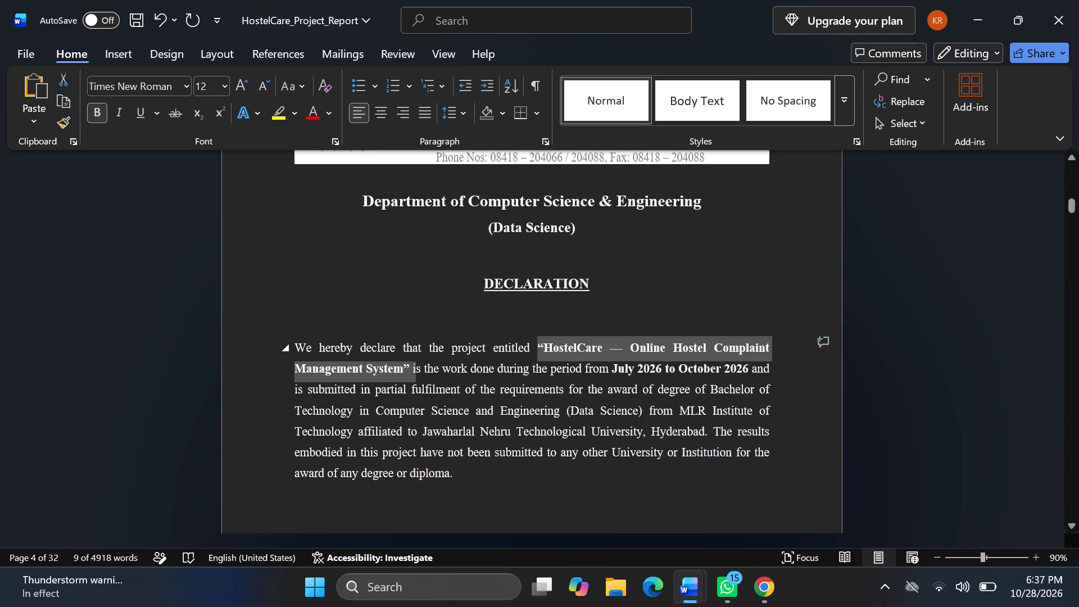
pyautogui.moveTo(416, 380); pyautogui.dragTo(408, 377)
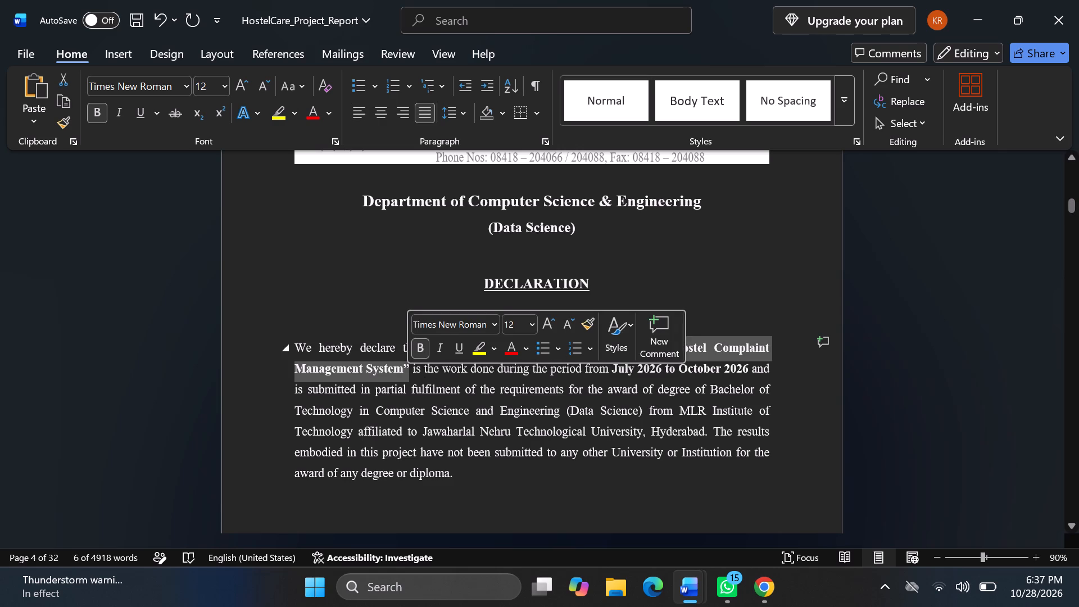
pyautogui.moveTo(615, 373); pyautogui.dragTo(751, 369)
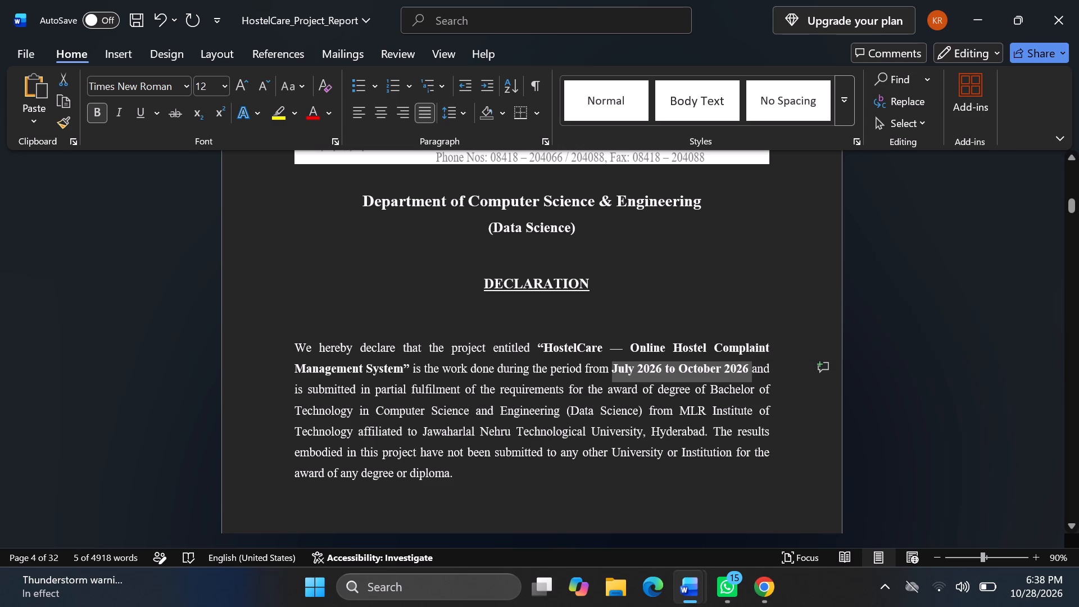
pyautogui.click(619, 372)
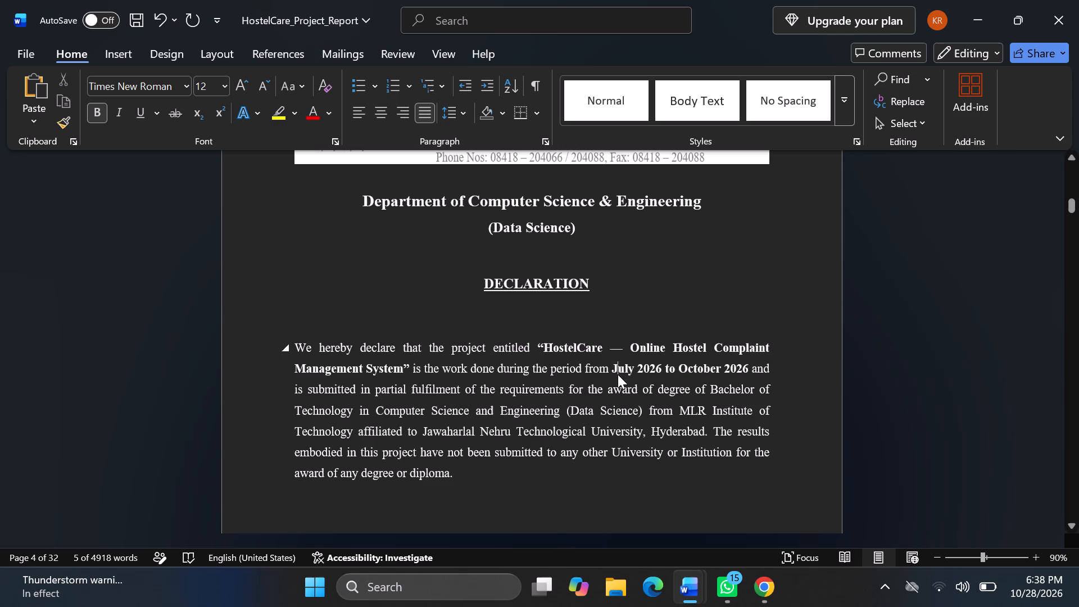
pyautogui.scroll(-1, 616, 380)
pyautogui.scroll(-1, 669, 453)
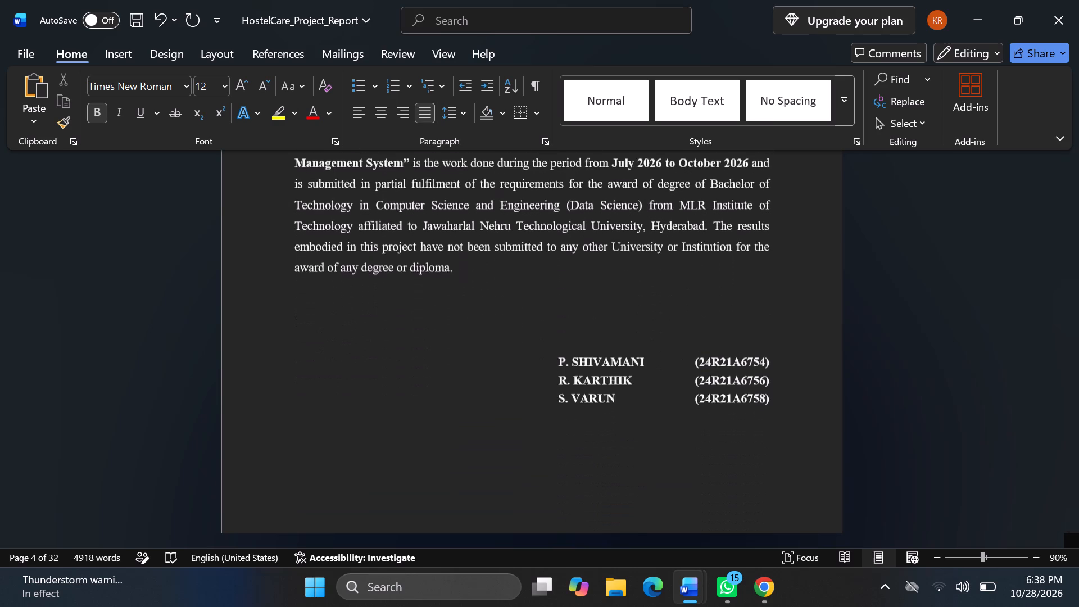
pyautogui.scroll(-1, 669, 453)
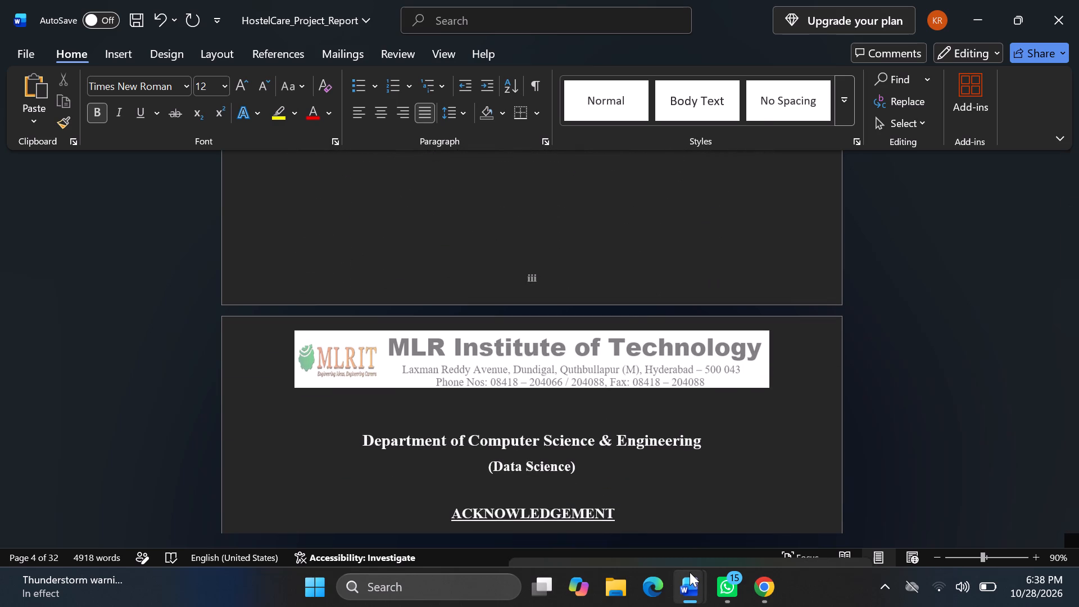
# Switch back to the Karthikppvc report and make the title "Elimination of Left Recursion" bold in the Declaration paragraph.
pyautogui.click(659, 501)
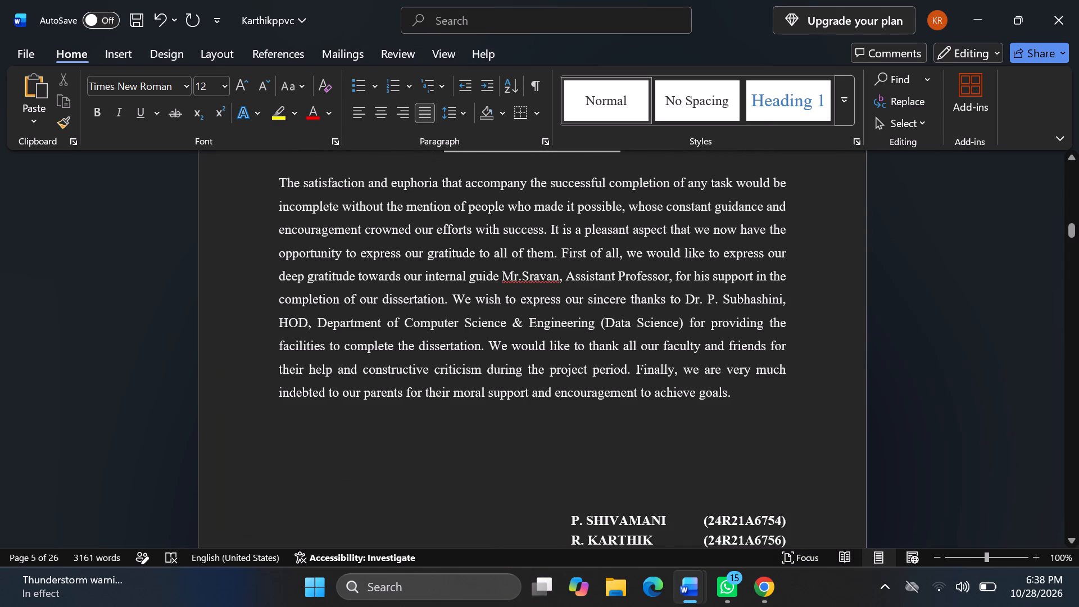
pyautogui.scroll(1, 611, 388)
pyautogui.scroll(-1, 563, 322)
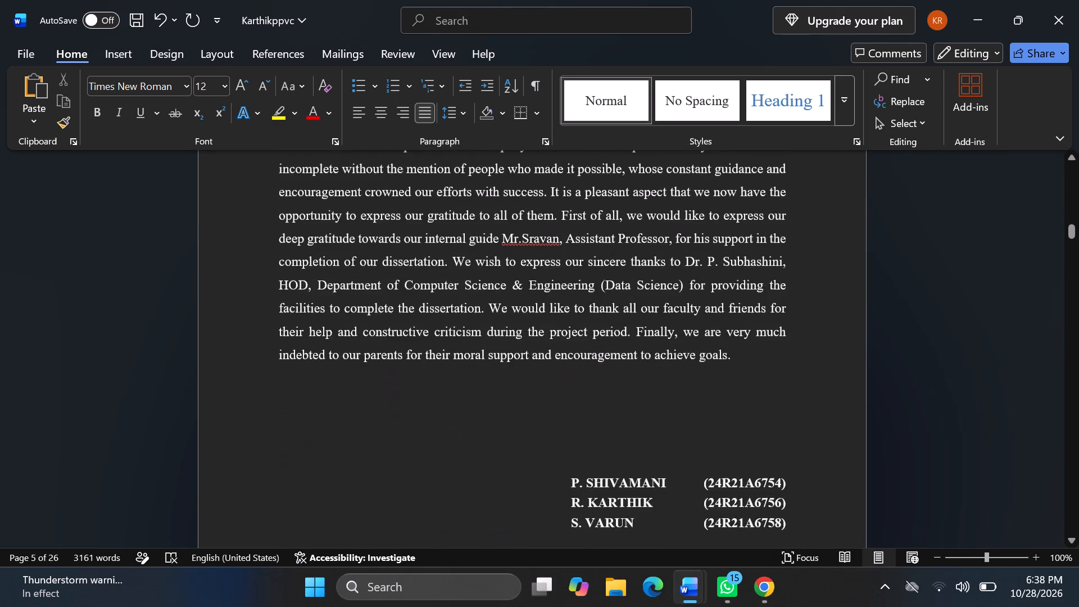
pyautogui.scroll(-2, 563, 322)
pyautogui.scroll(1, 563, 322)
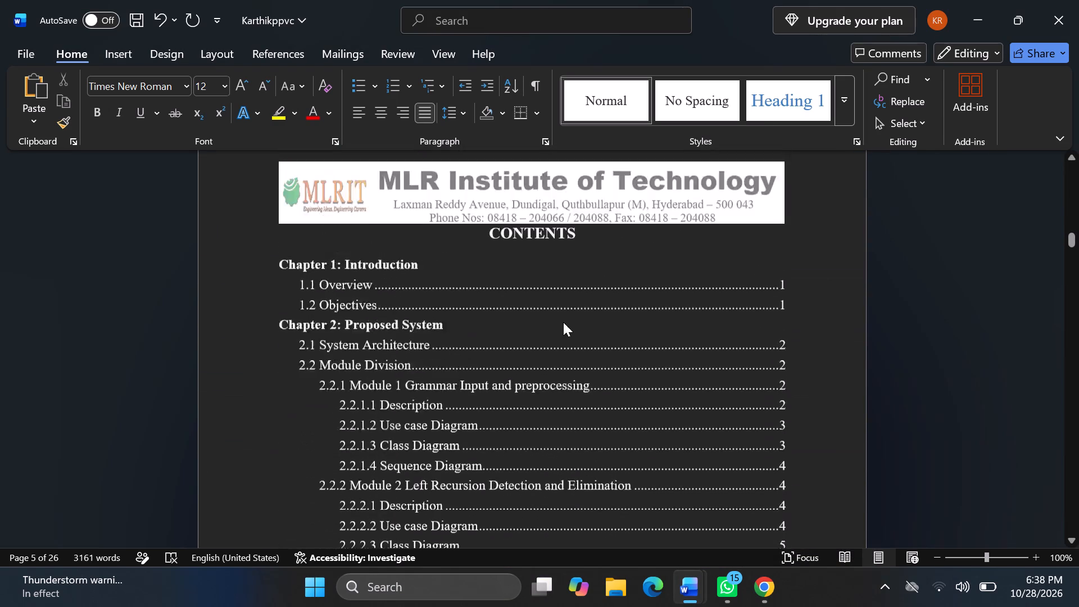
pyautogui.scroll(5, 563, 322)
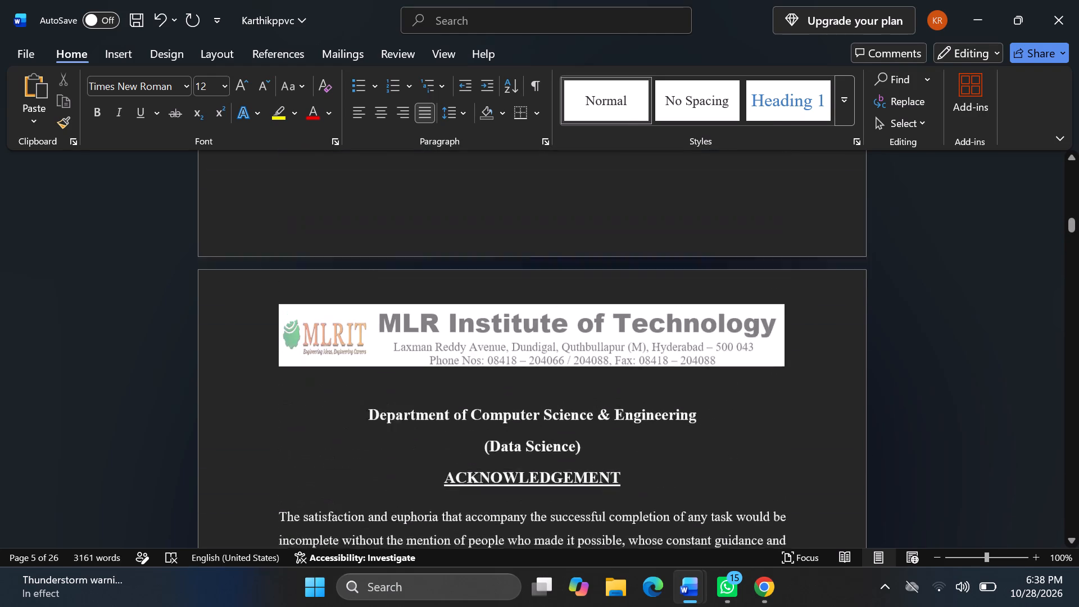
pyautogui.scroll(4, 563, 322)
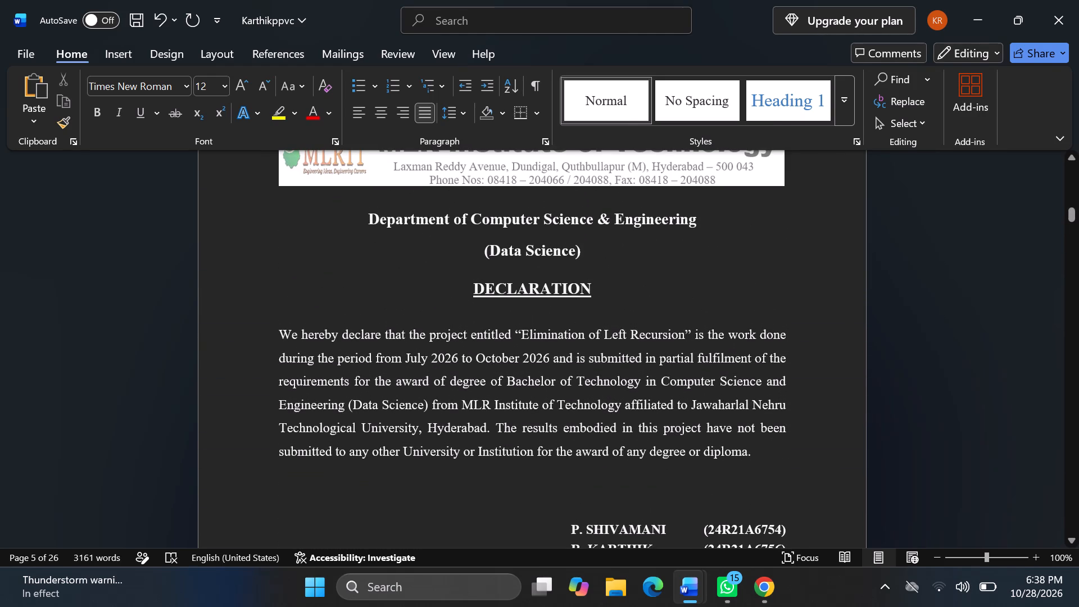
pyautogui.moveTo(521, 334); pyautogui.dragTo(682, 332)
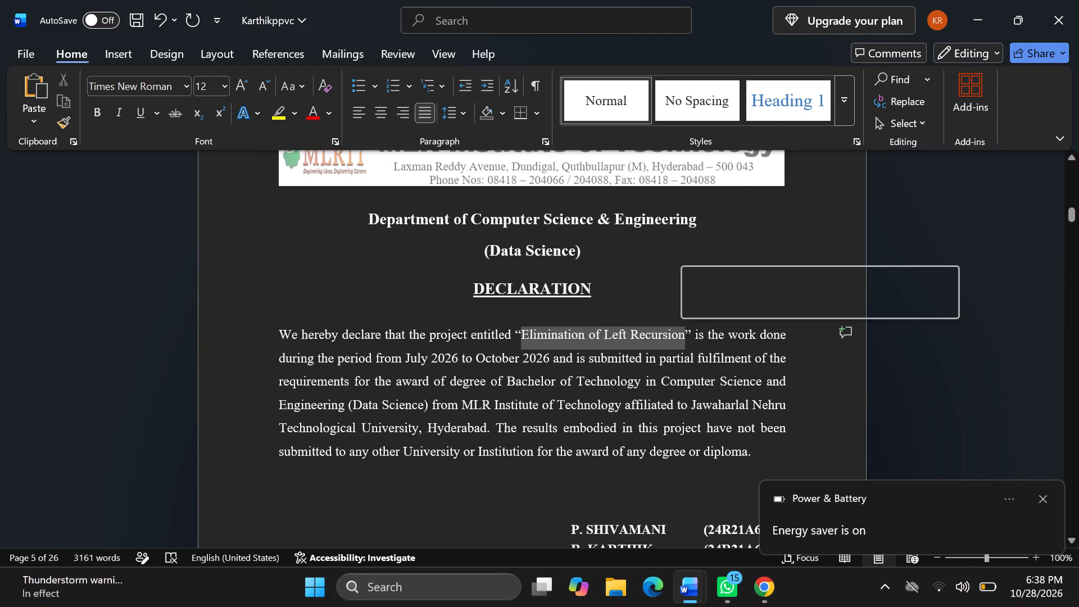
pyautogui.click(693, 308)
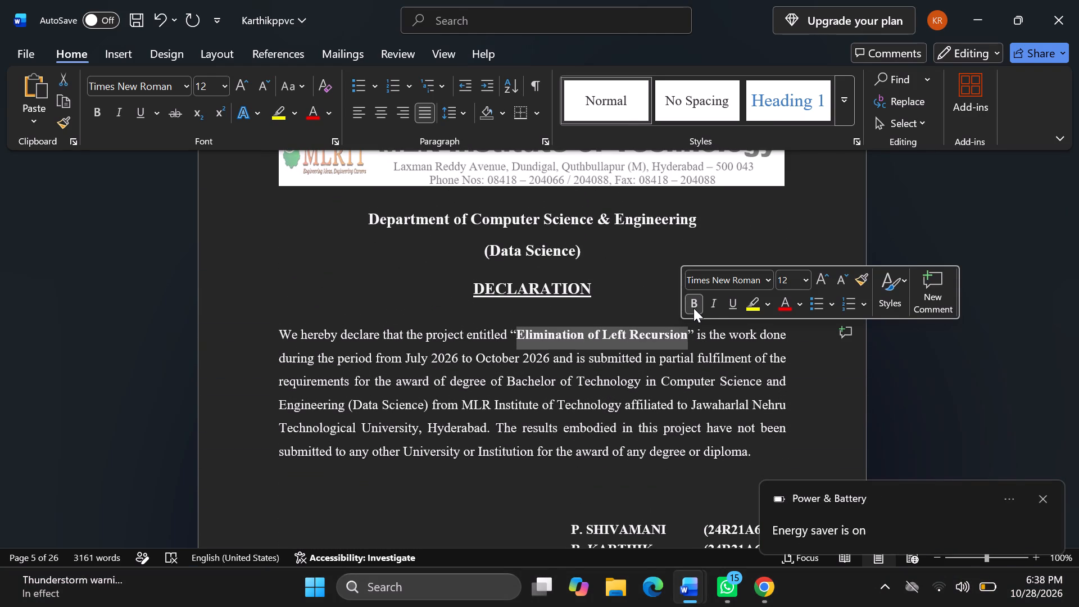
pyautogui.click(656, 389)
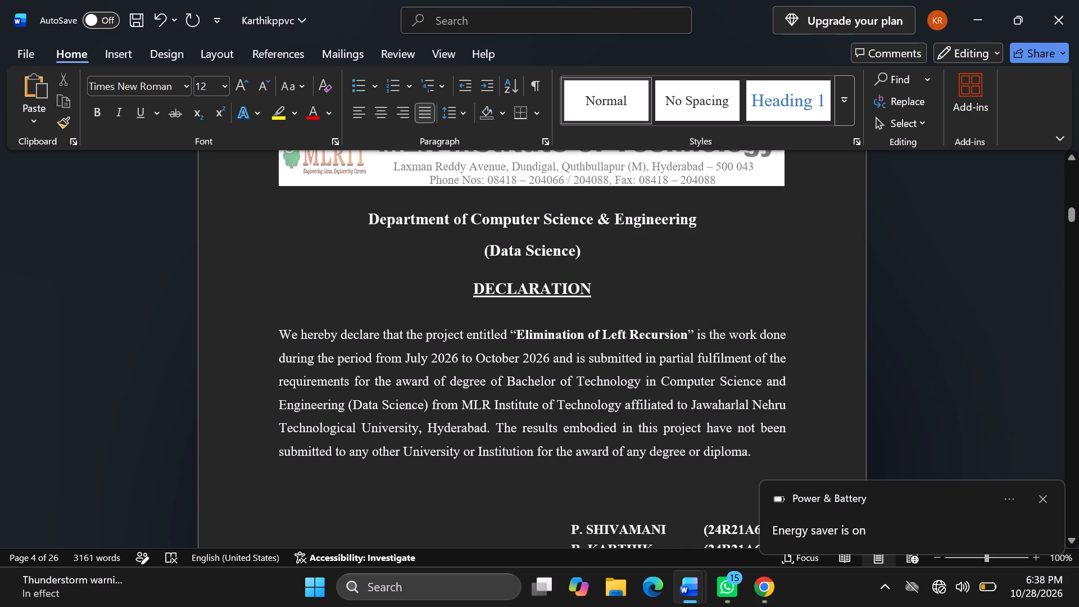
# Switch to HostelCare_Project_Report and examine its Acknowledgement page for paragraph breaks, first-line indents and bold text.
pyautogui.scroll(-1, 605, 356)
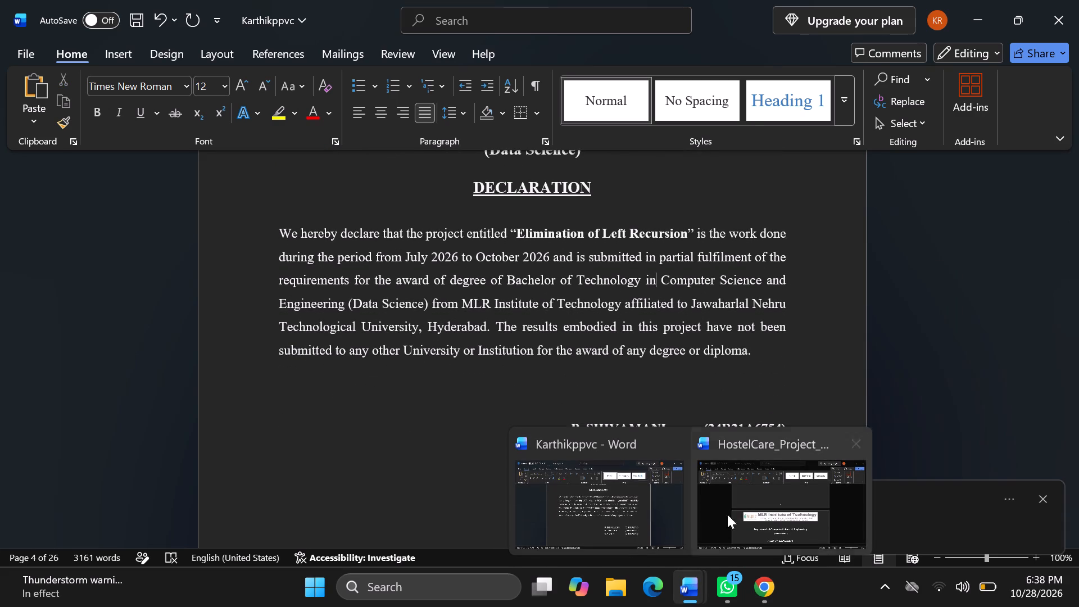
pyautogui.click(752, 486)
pyautogui.scroll(-1, 645, 473)
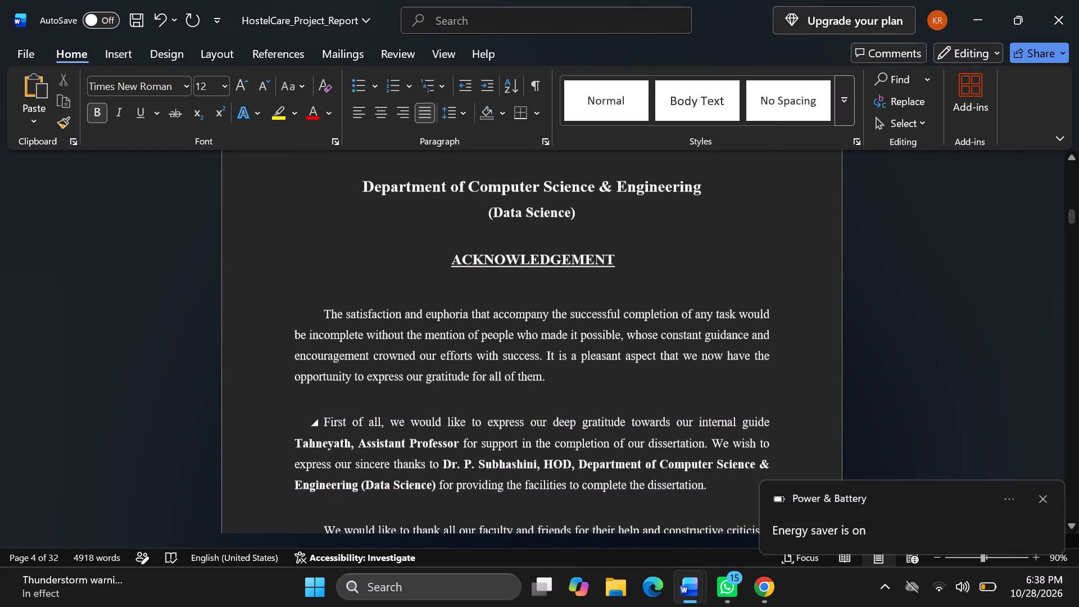
pyautogui.scroll(-3, 645, 473)
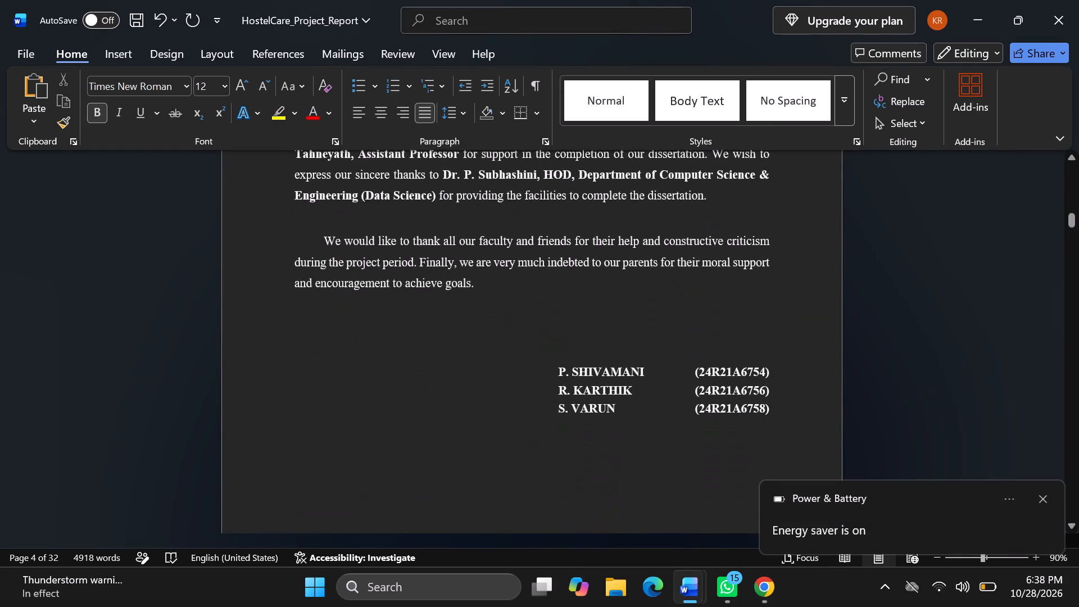
pyautogui.scroll(1, 645, 473)
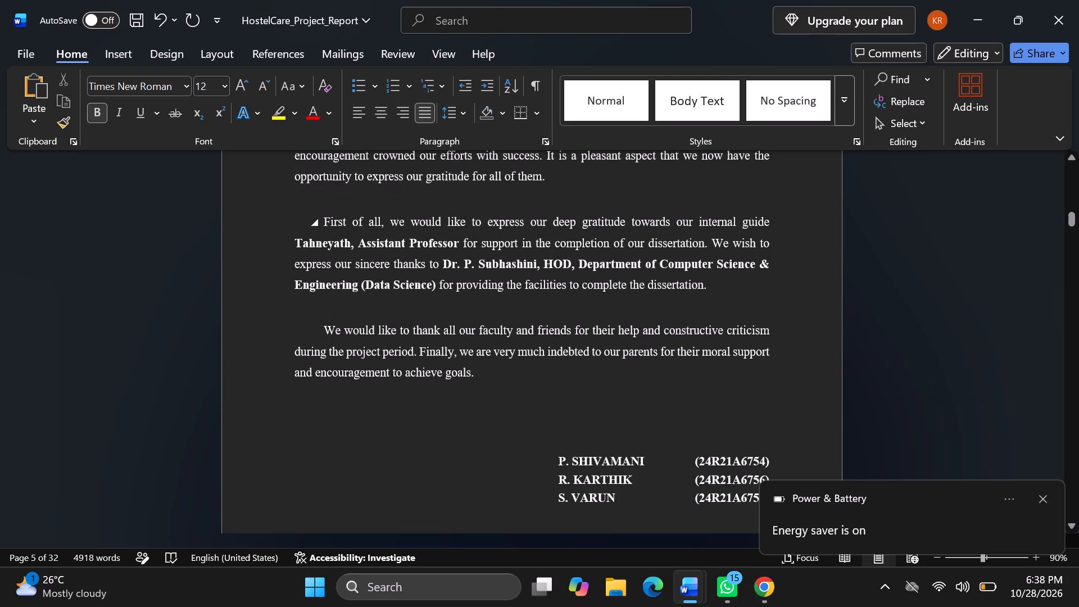
pyautogui.moveTo(323, 225); pyautogui.dragTo(791, 225)
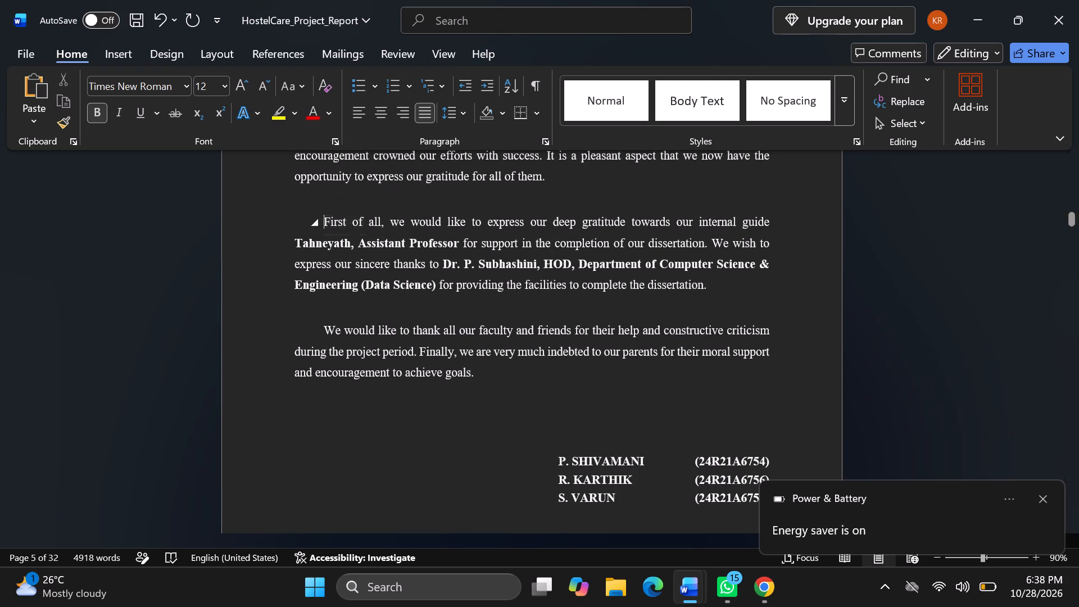
pyautogui.moveTo(791, 225); pyautogui.dragTo(801, 232)
pyautogui.click(801, 232)
pyautogui.moveTo(779, 226); pyautogui.dragTo(285, 223)
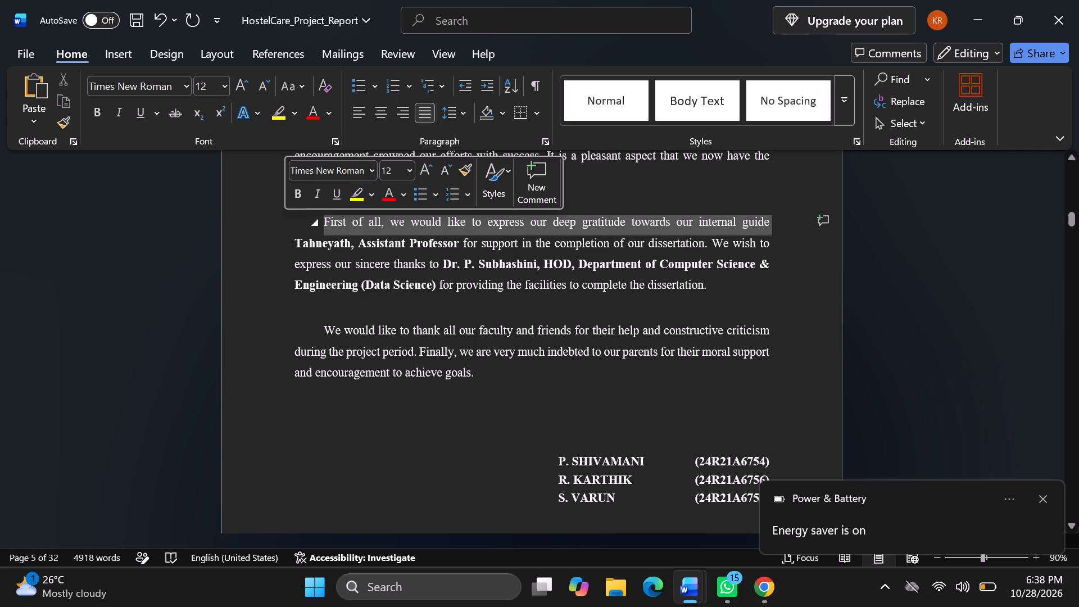
pyautogui.click(285, 223)
pyautogui.moveTo(291, 243); pyautogui.dragTo(425, 244)
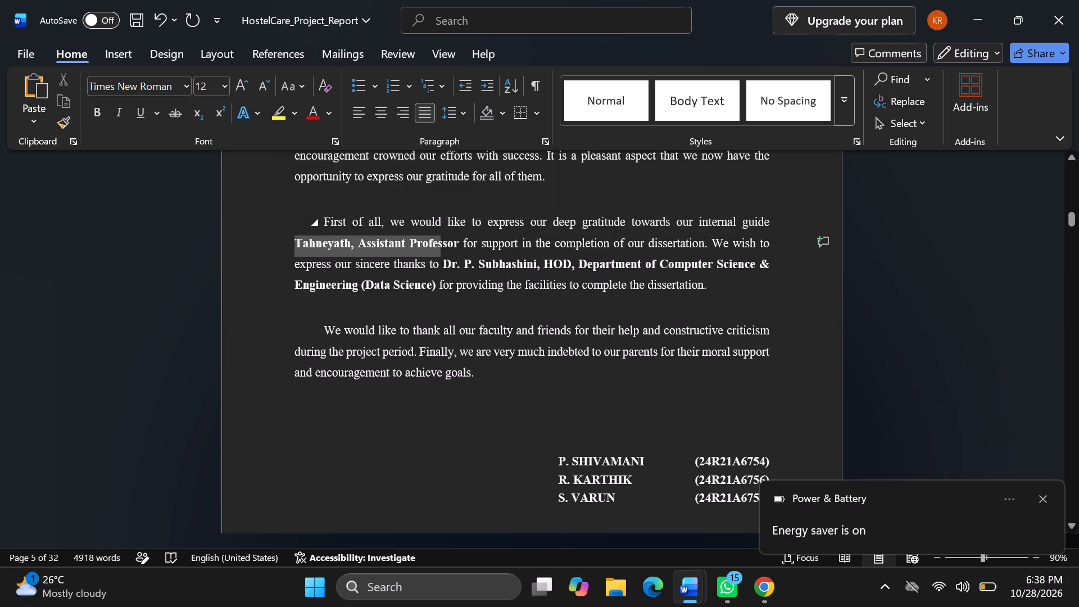
pyautogui.moveTo(425, 244); pyautogui.dragTo(440, 244)
pyautogui.click(440, 244)
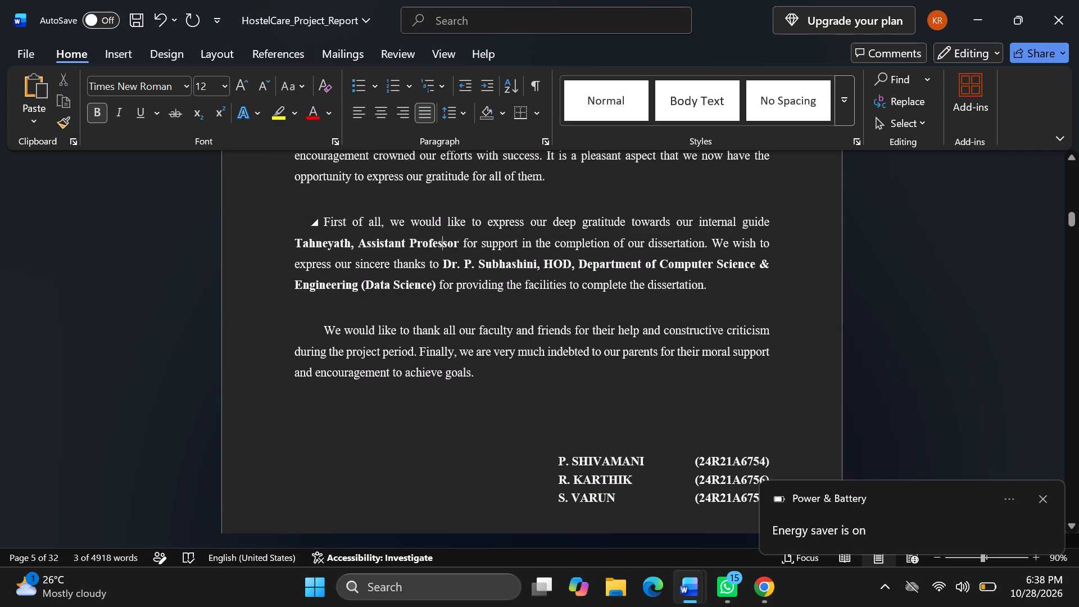
pyautogui.scroll(-1, 551, 315)
pyautogui.scroll(-1, 609, 388)
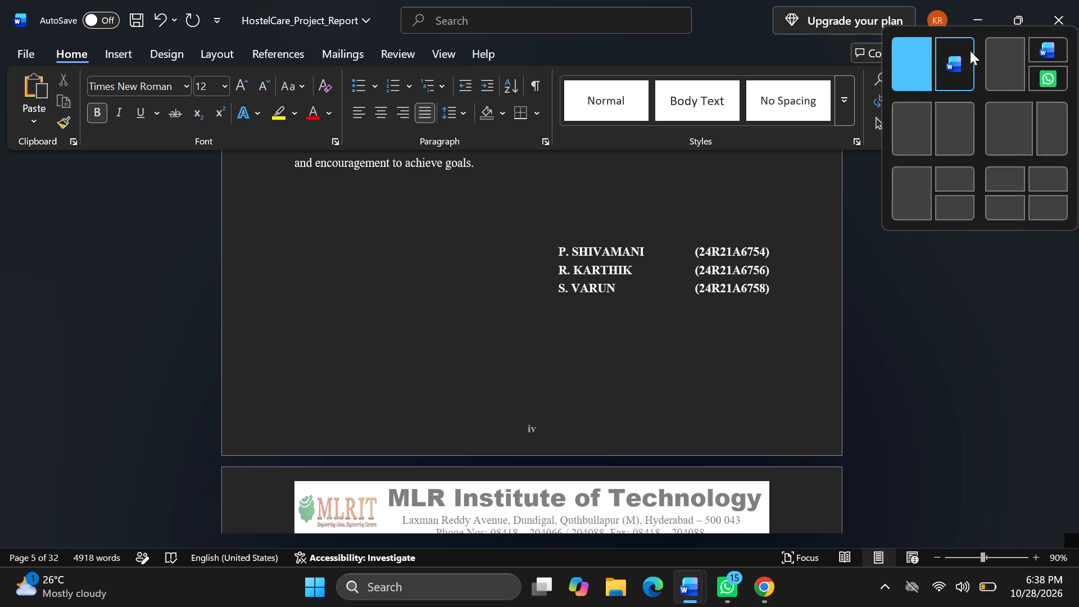
pyautogui.click(918, 72)
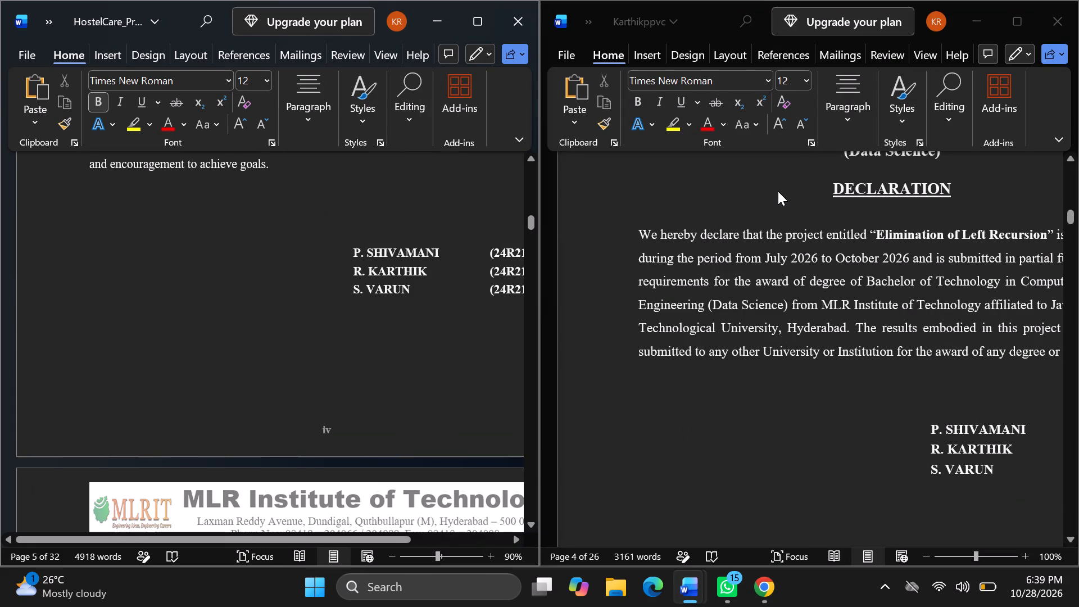
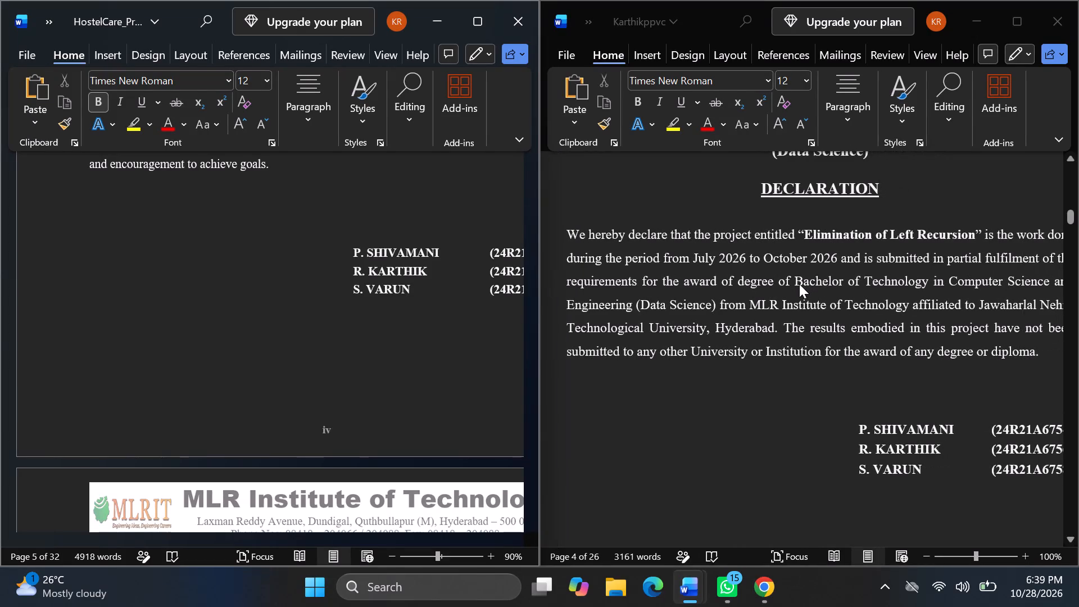
# Examine the Certificate page of the Karthikppvc report, checking the paragraph's bold text, name spacing and overall layout.
pyautogui.keyDown('ctrl'); pyautogui.scroll(-2, 798, 284); pyautogui.keyUp('ctrl')
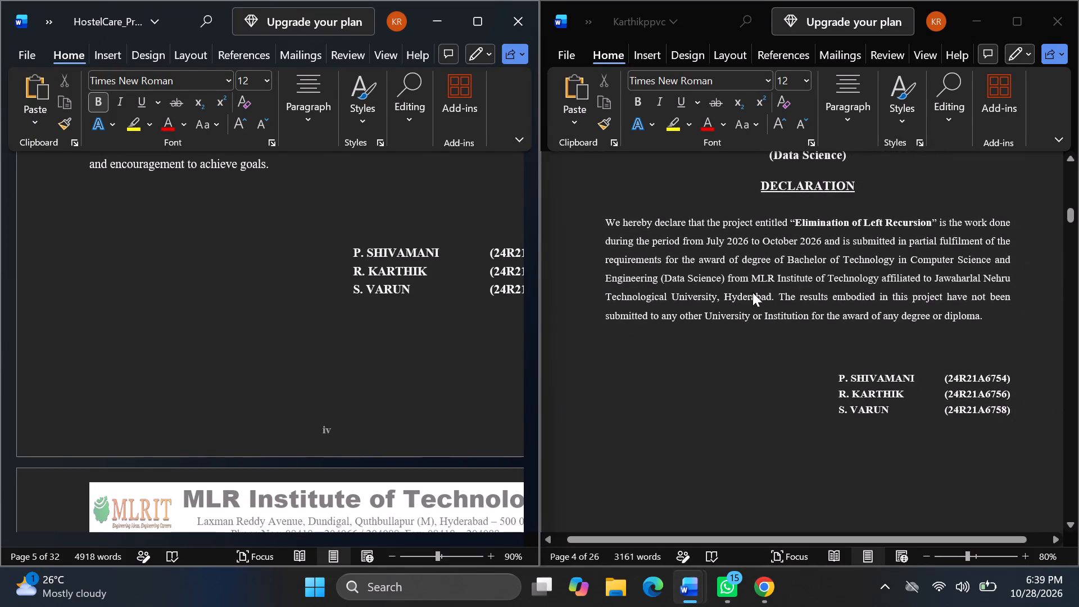
pyautogui.scroll(2, 724, 292)
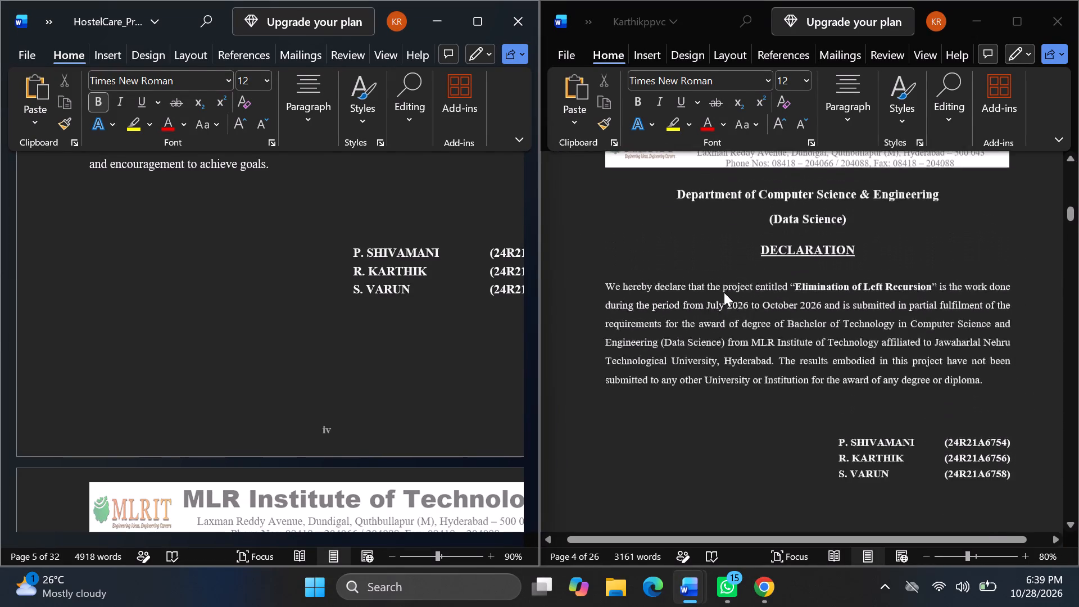
pyautogui.scroll(3, 724, 292)
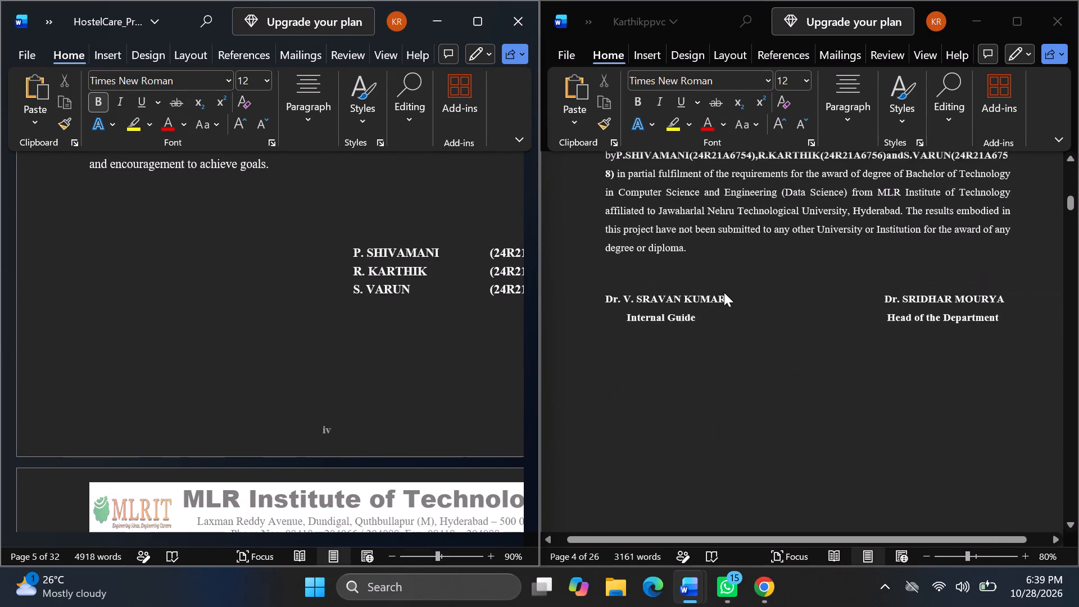
pyautogui.scroll(1, 724, 292)
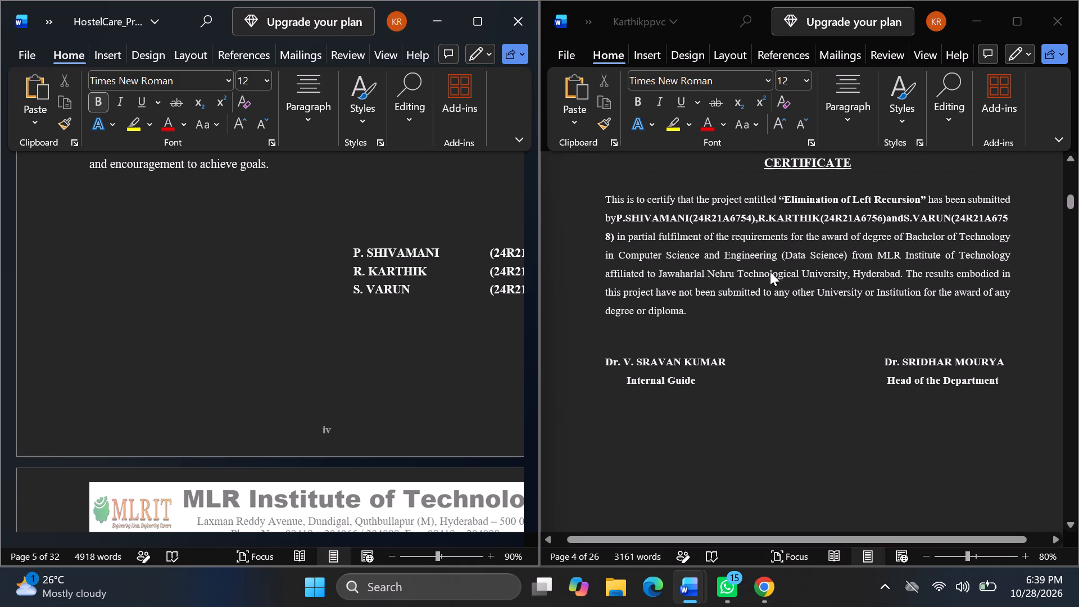
pyautogui.scroll(-1, 808, 282)
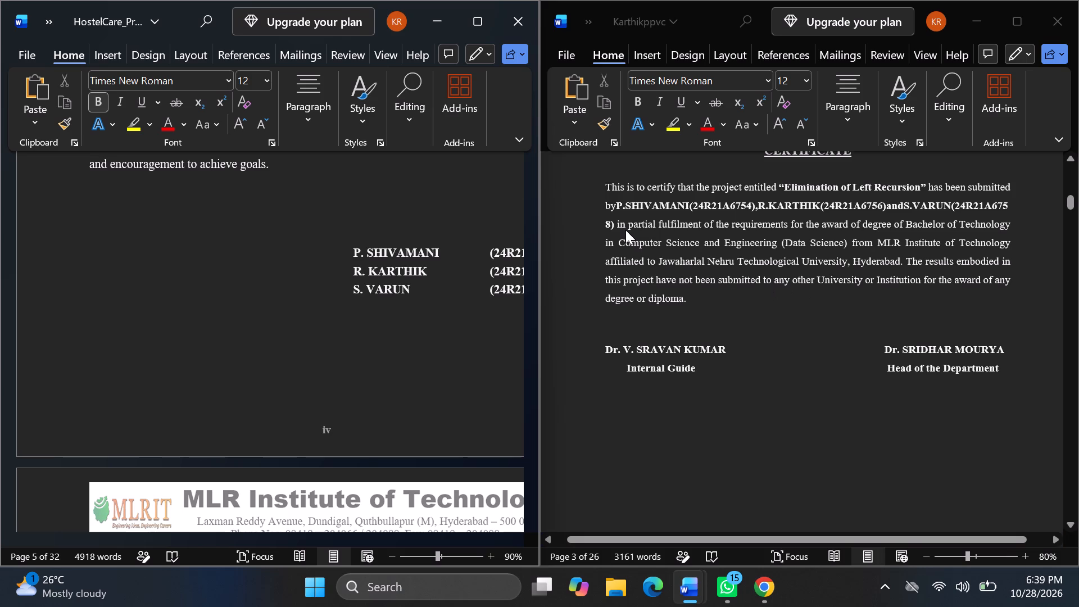
pyautogui.scroll(2, 625, 230)
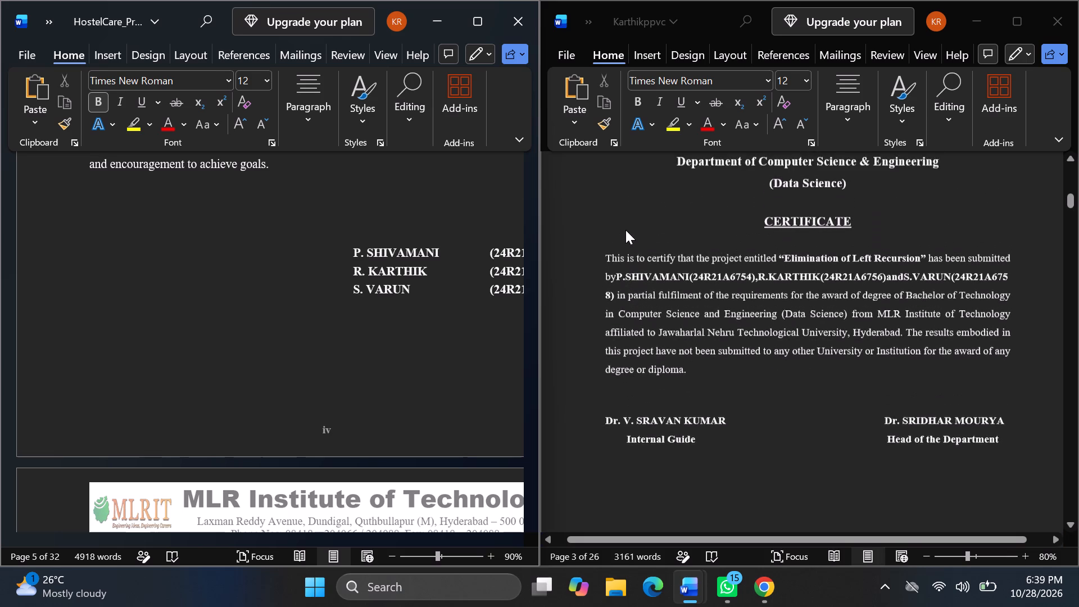
pyautogui.scroll(1, 625, 230)
pyautogui.click(605, 265)
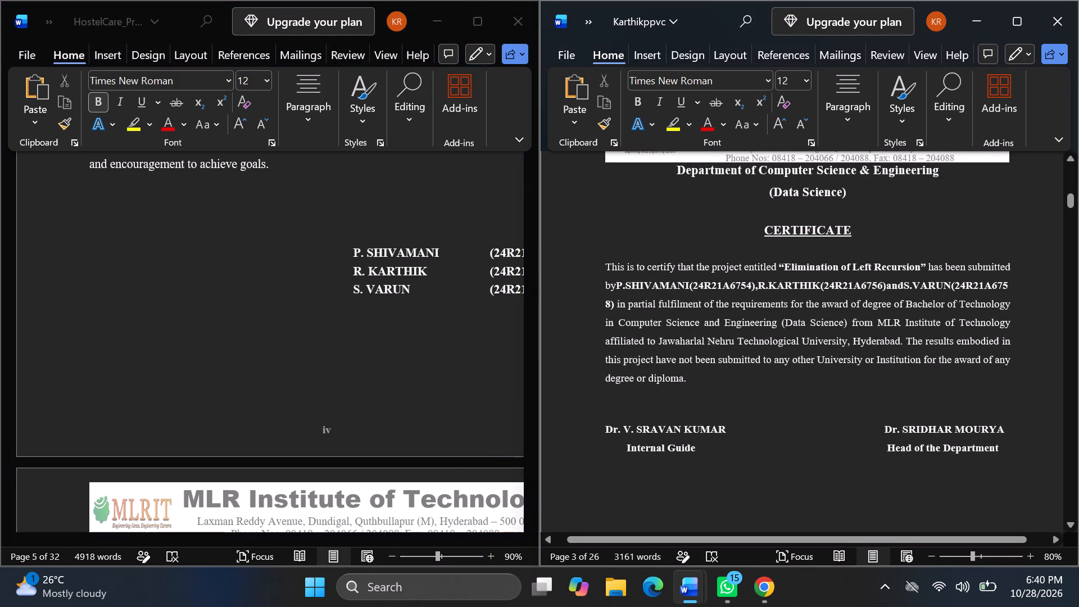
pyautogui.click(605, 265)
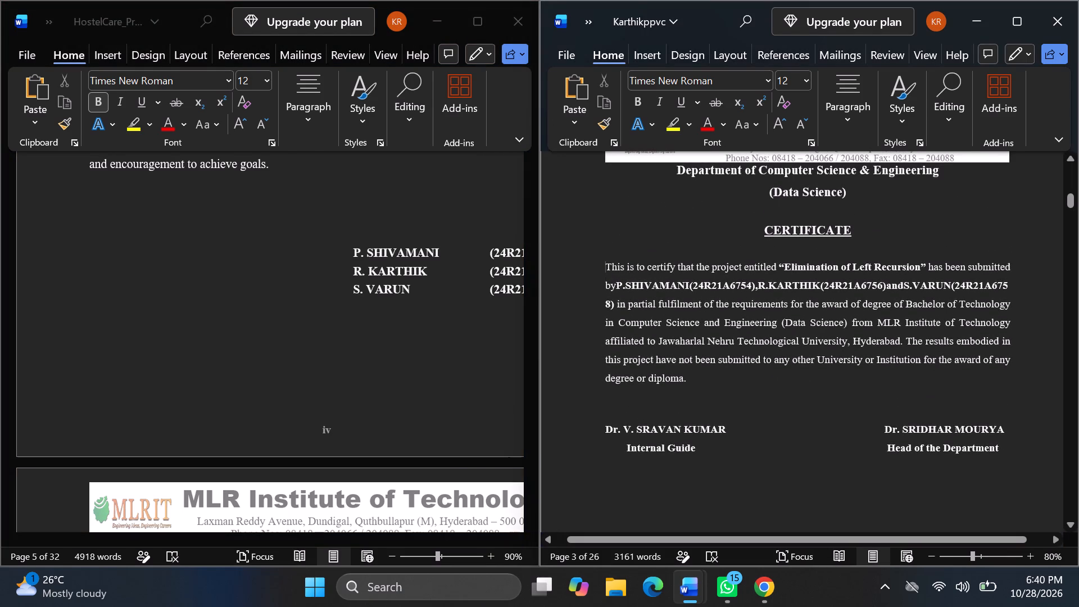
pyautogui.scroll(2, 715, 377)
pyautogui.scroll(-2, 715, 377)
pyautogui.scroll(1, 715, 377)
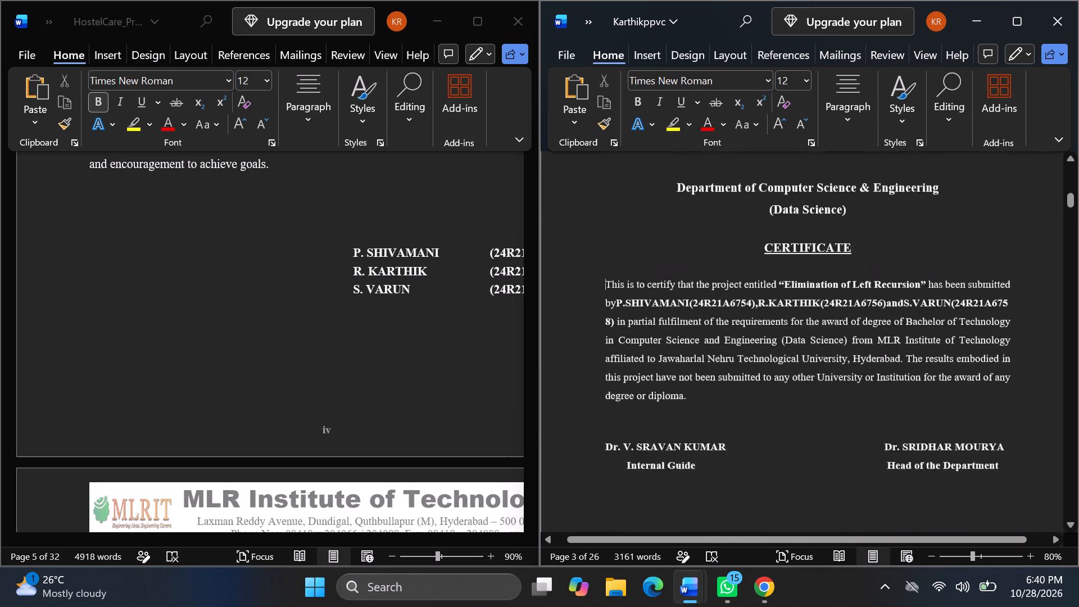
pyautogui.scroll(1, 715, 377)
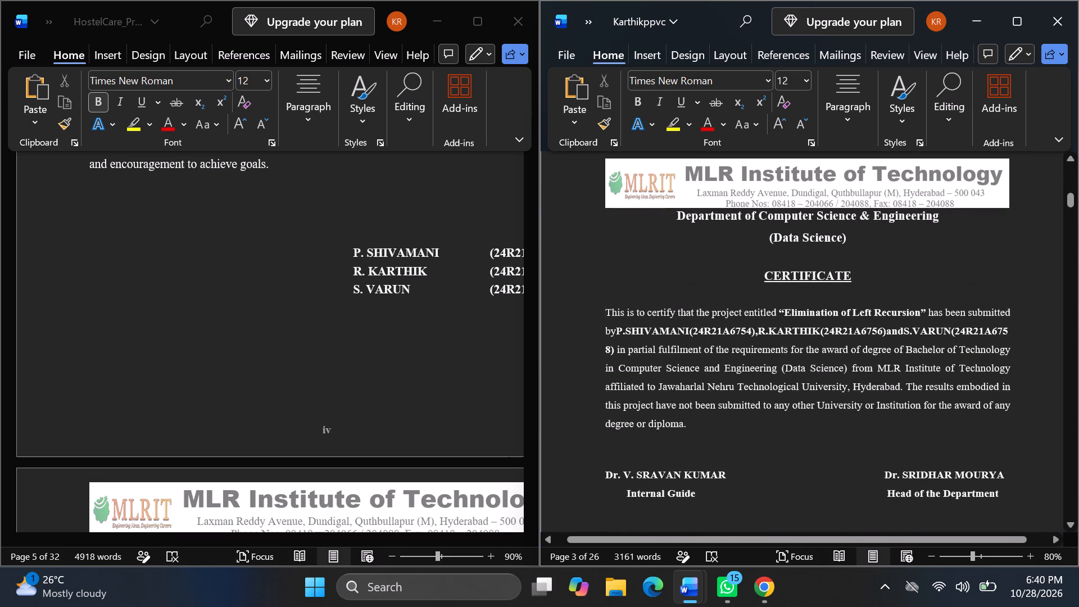
pyautogui.scroll(-2, 920, 321)
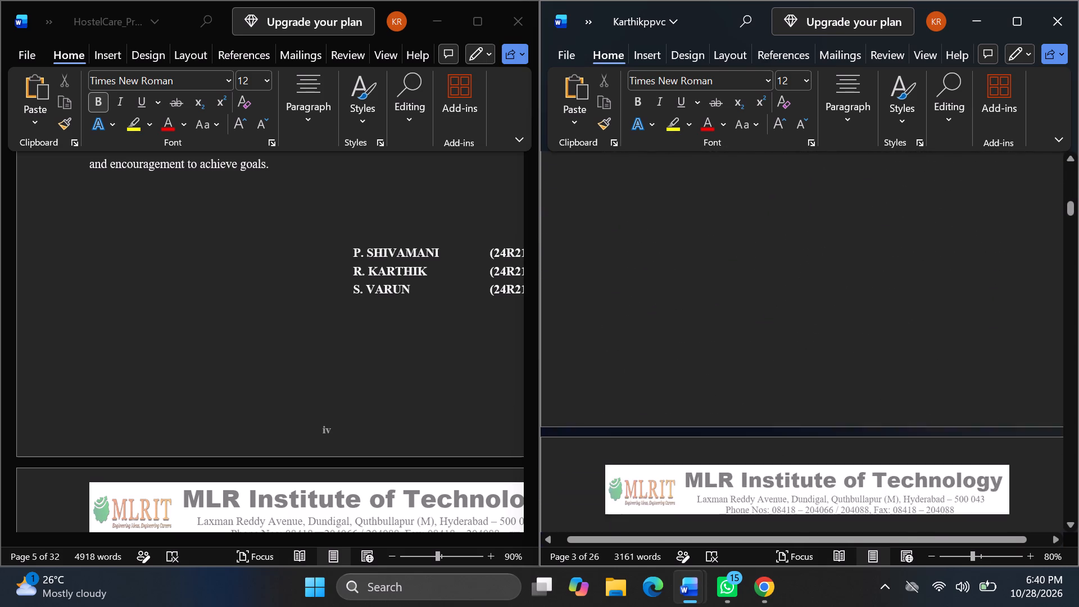
pyautogui.scroll(-1, 920, 321)
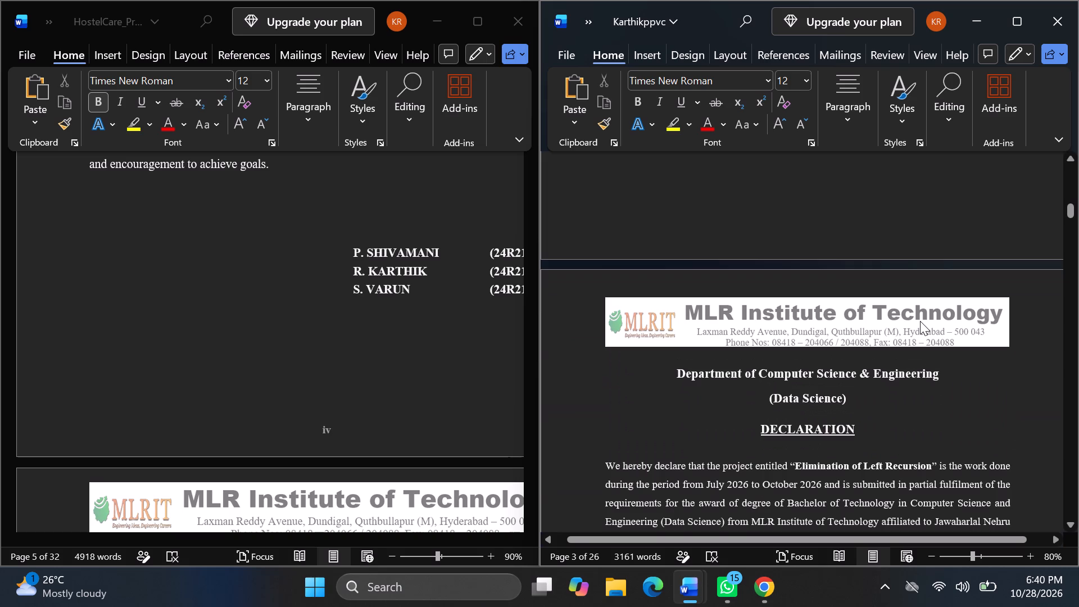
pyautogui.scroll(-2, 920, 321)
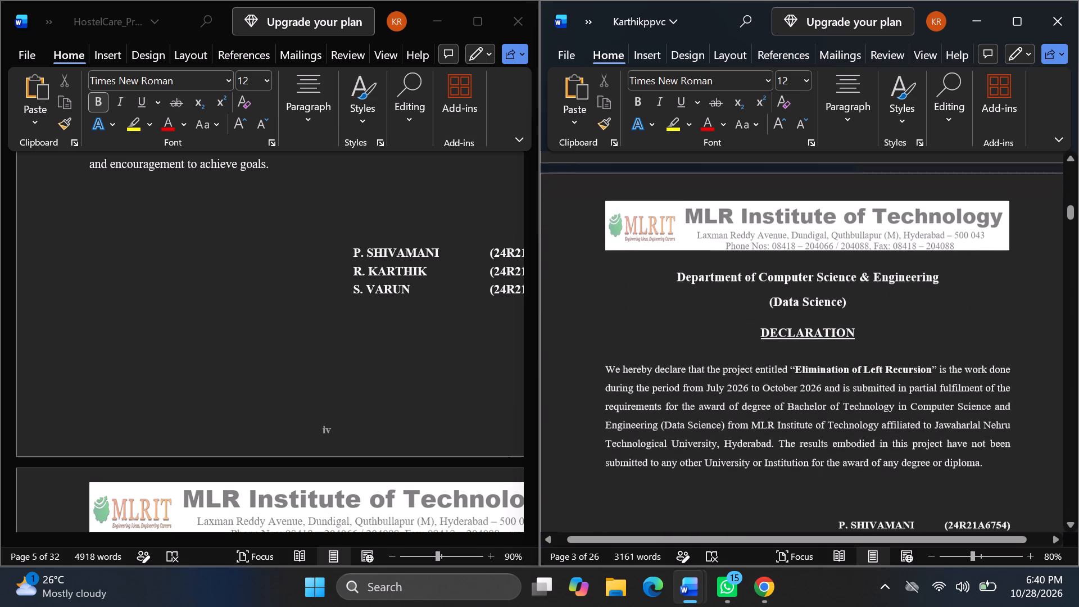
pyautogui.scroll(-1, 926, 286)
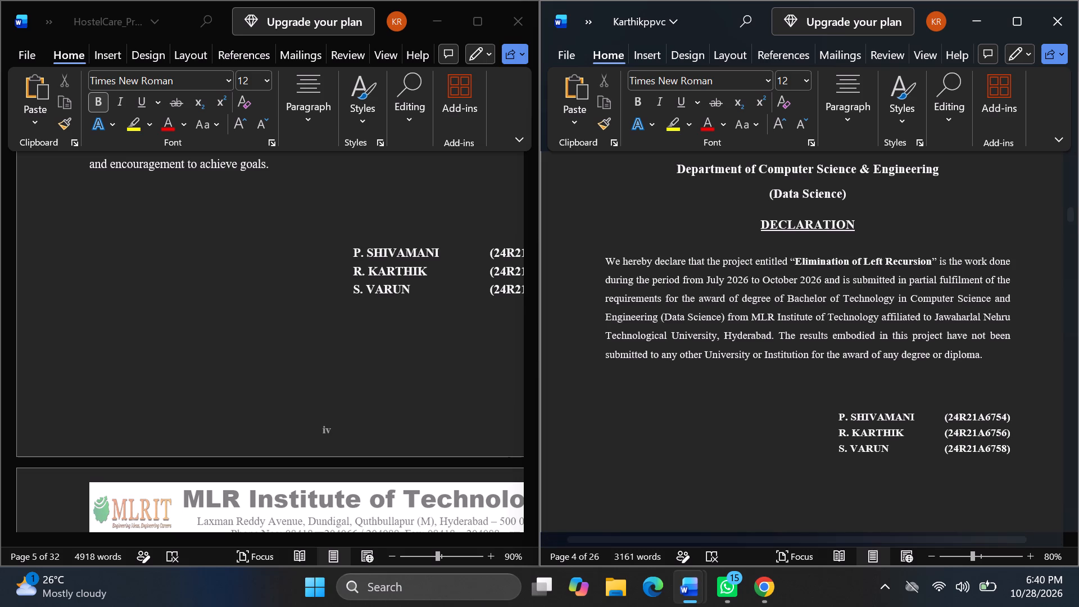
pyautogui.scroll(-1, 935, 251)
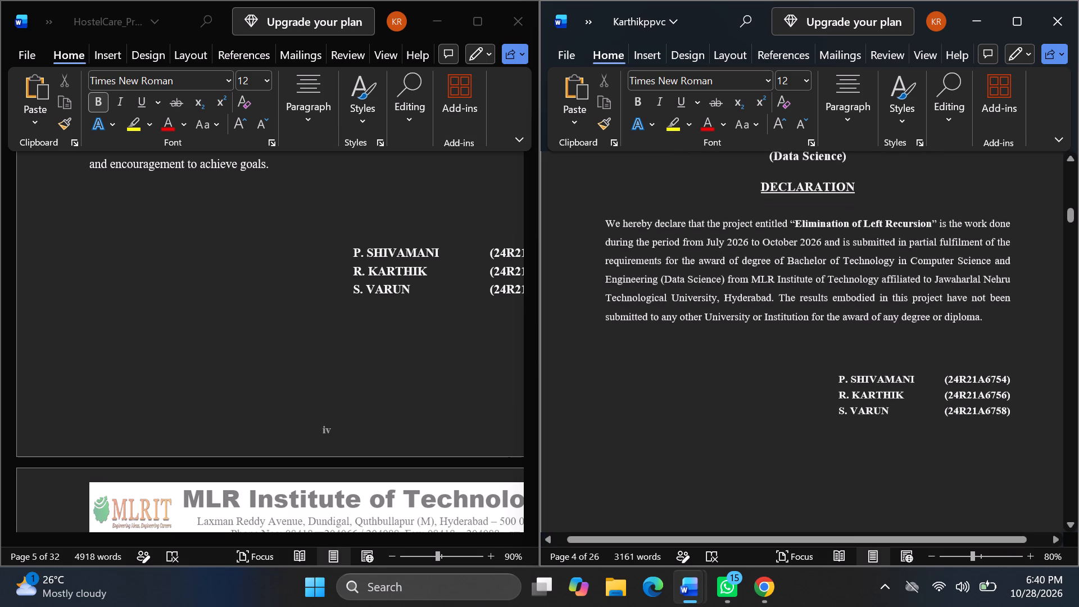
pyautogui.scroll(-1, 935, 251)
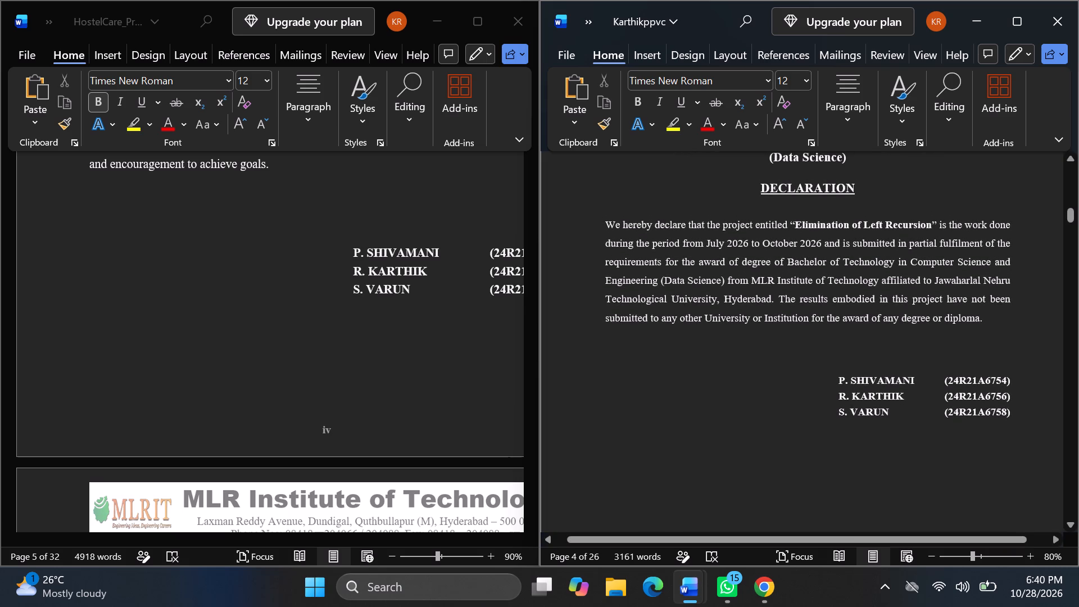
# Review the front pages of HostelCare_Project_Report, examining how the Certificate formats the title, student names and signatories.
pyautogui.scroll(1, 340, 337)
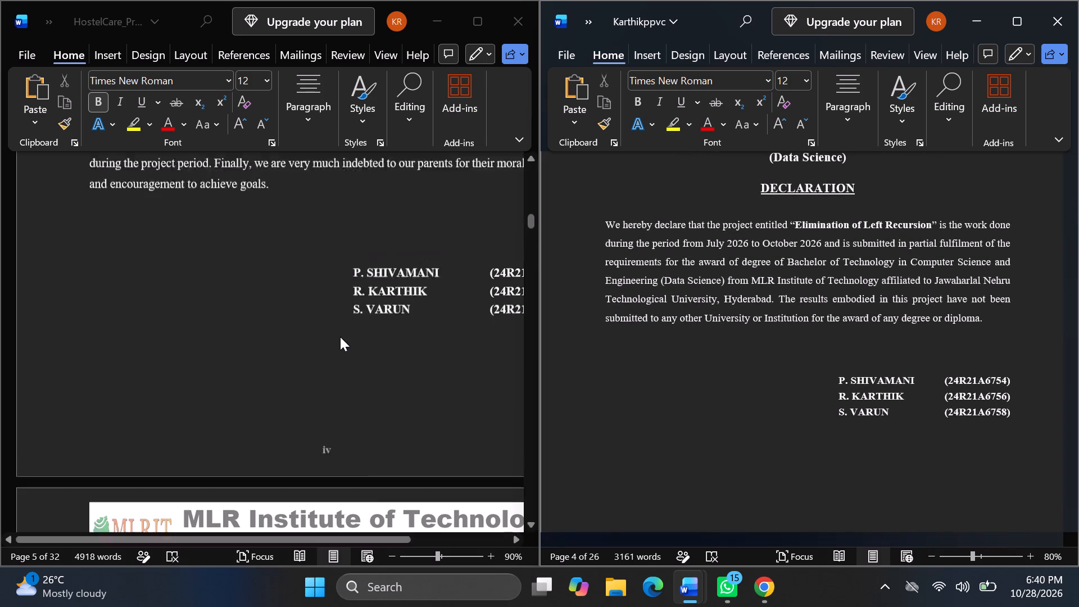
pyautogui.scroll(1, 340, 337)
pyautogui.keyDown('ctrl'); pyautogui.scroll(-3, 340, 337); pyautogui.keyUp('ctrl')
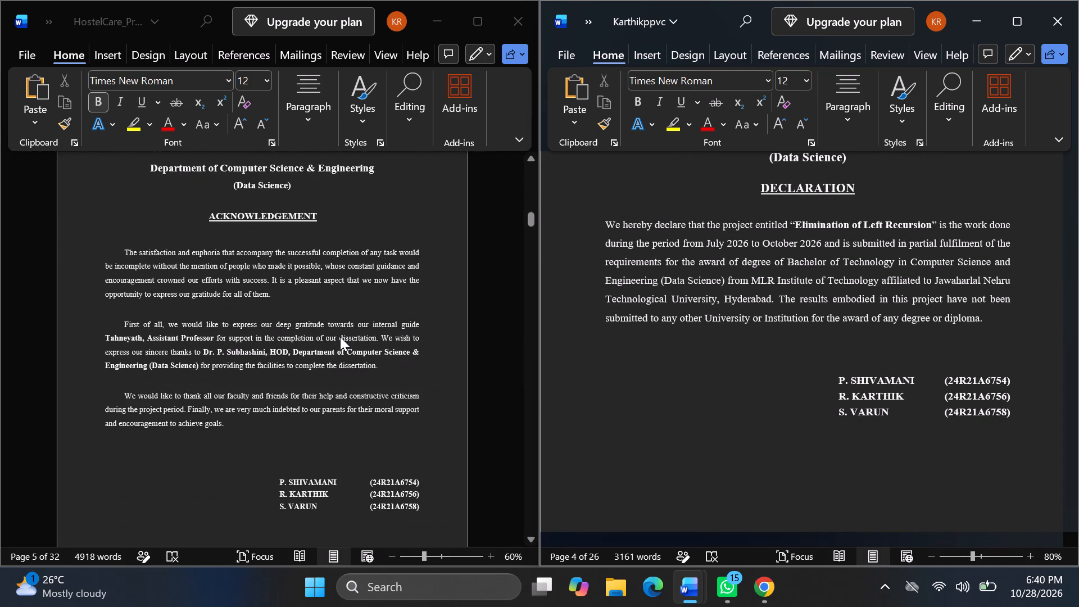
pyautogui.scroll(7, 289, 352)
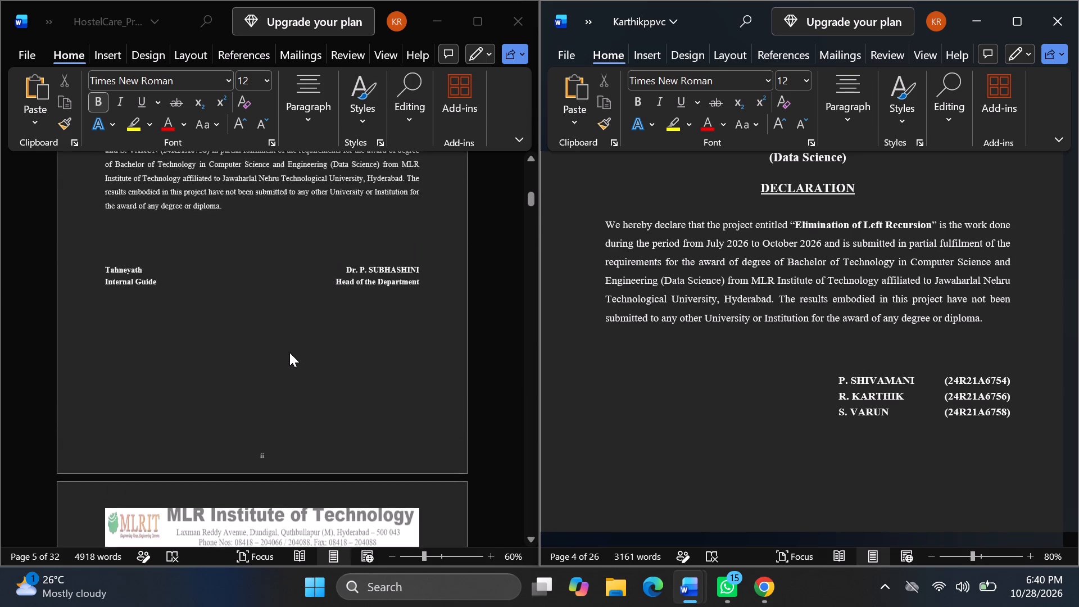
pyautogui.scroll(9, 289, 352)
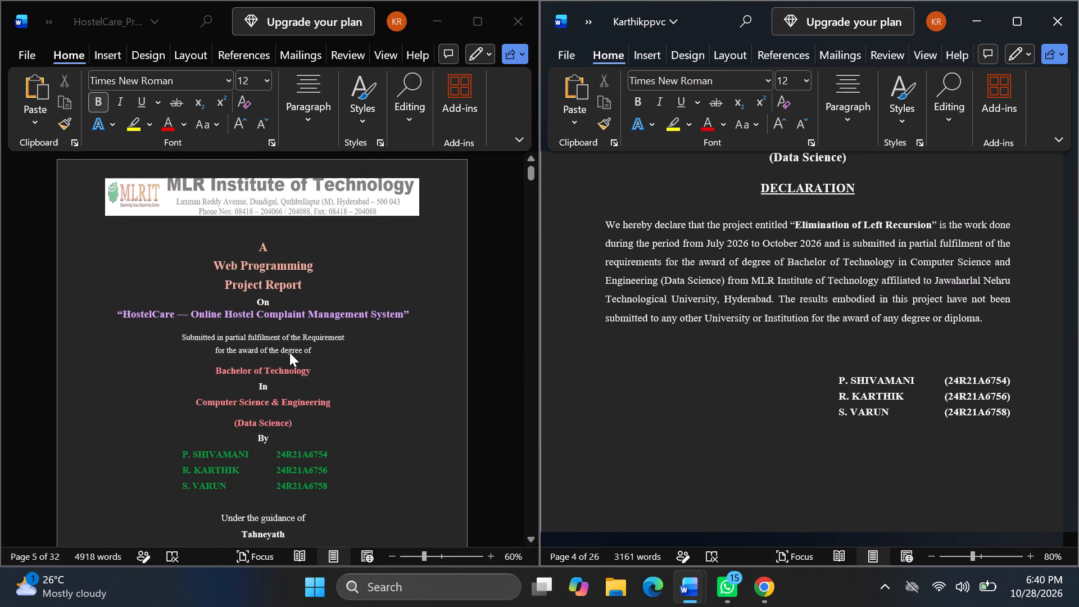
pyautogui.scroll(2, 289, 352)
pyautogui.scroll(-3, 289, 352)
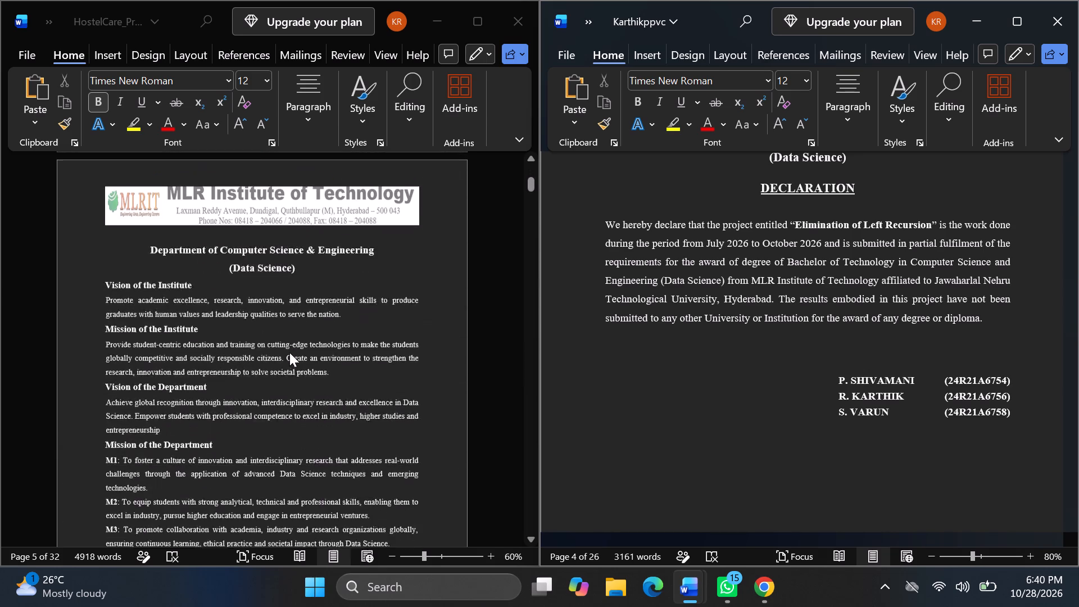
pyautogui.scroll(-3, 289, 352)
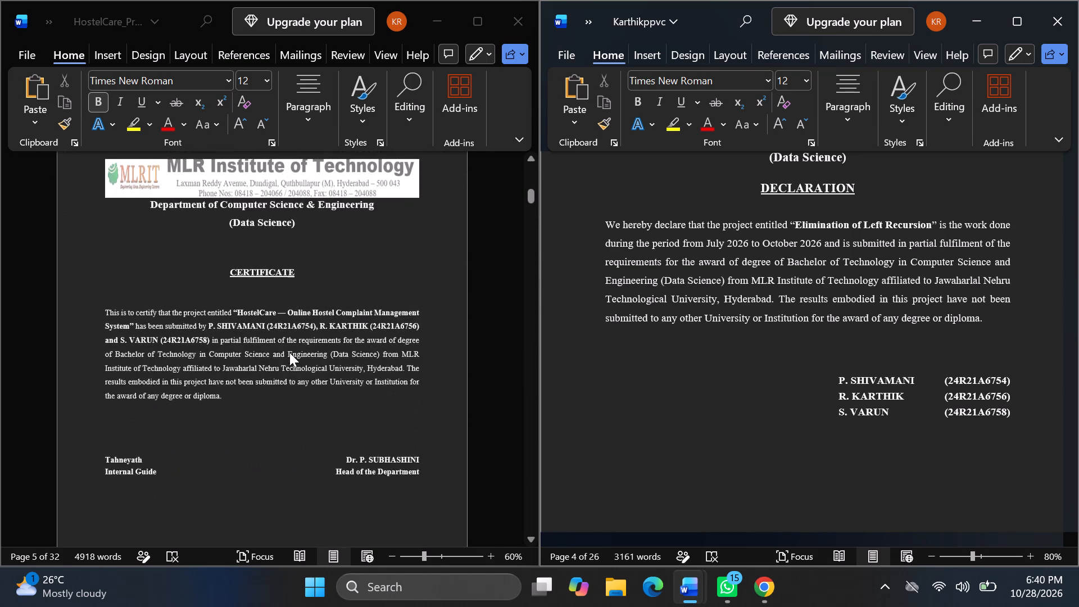
pyautogui.scroll(-1, 289, 352)
pyautogui.keyDown('ctrl'); pyautogui.scroll(3, 280, 315); pyautogui.keyUp('ctrl')
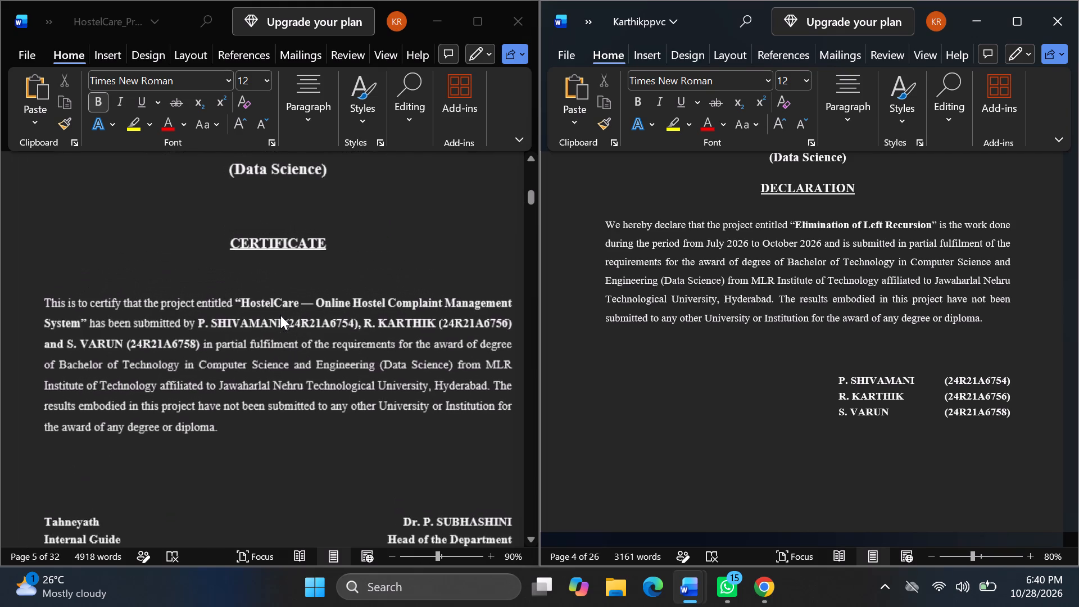
pyautogui.hscroll(-1, 364, 324)
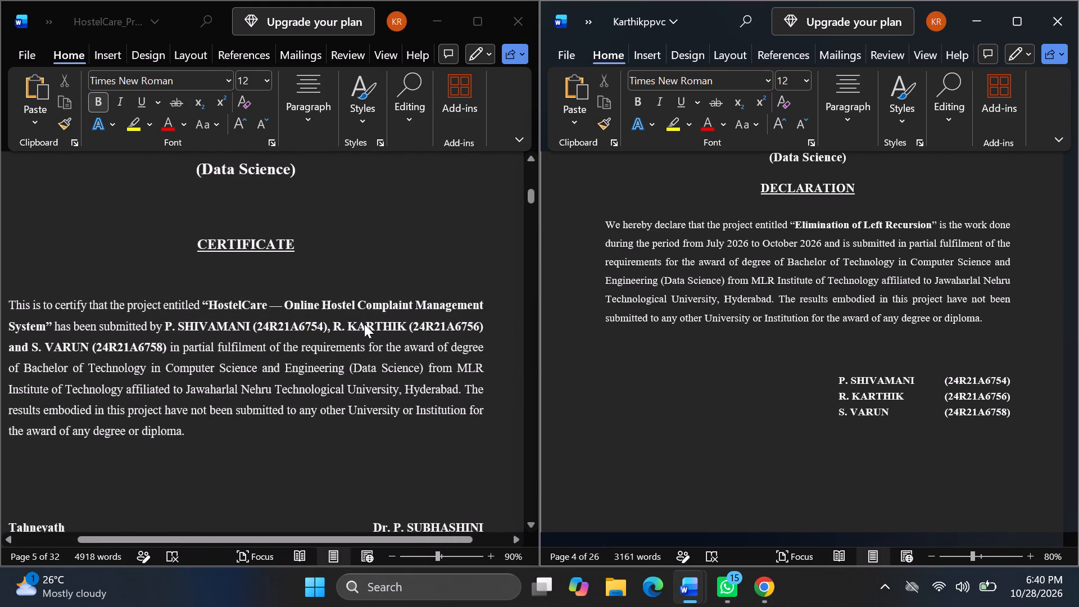
pyautogui.scroll(-2, 364, 324)
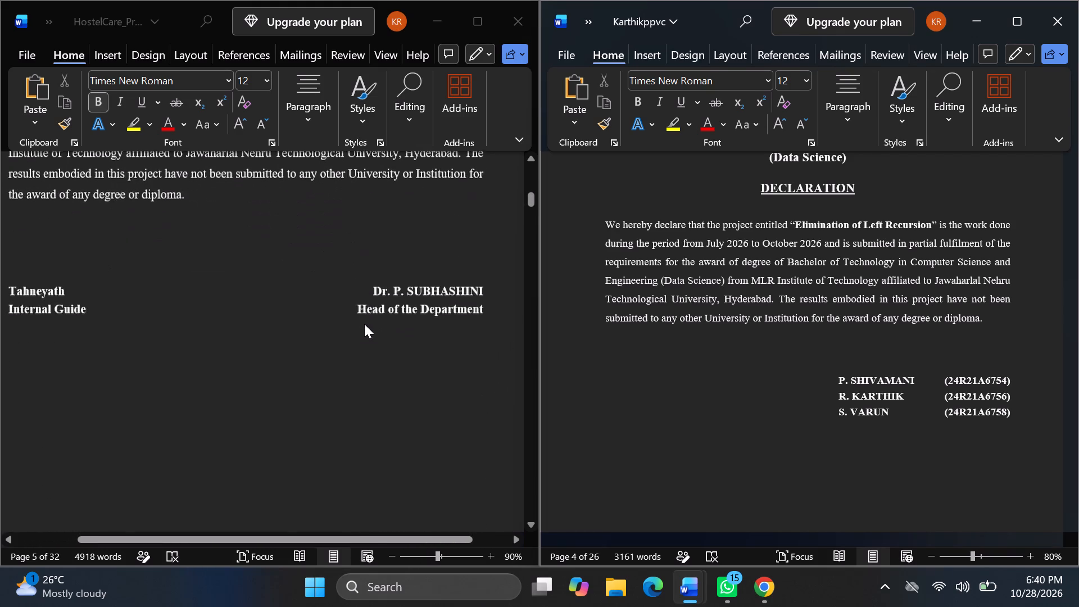
# Examine the HostelCare_Project_Report Declaration, checking the formatting of the work period "July 2026 to October 2026".
pyautogui.scroll(-3, 364, 324)
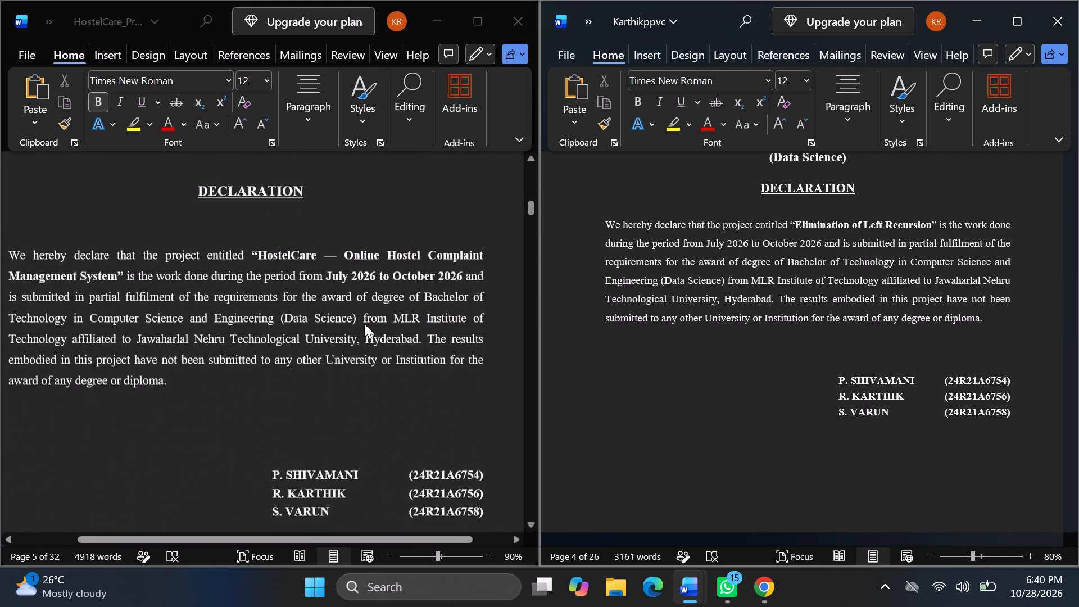
pyautogui.hscroll(1, 364, 324)
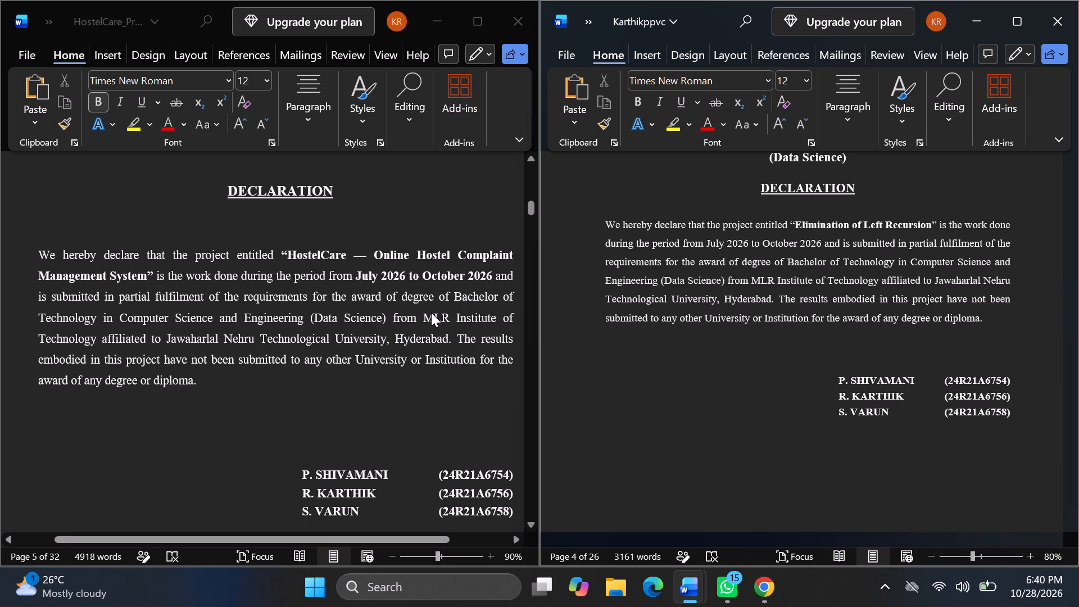
pyautogui.hscroll(-1, 431, 312)
pyautogui.click(339, 275)
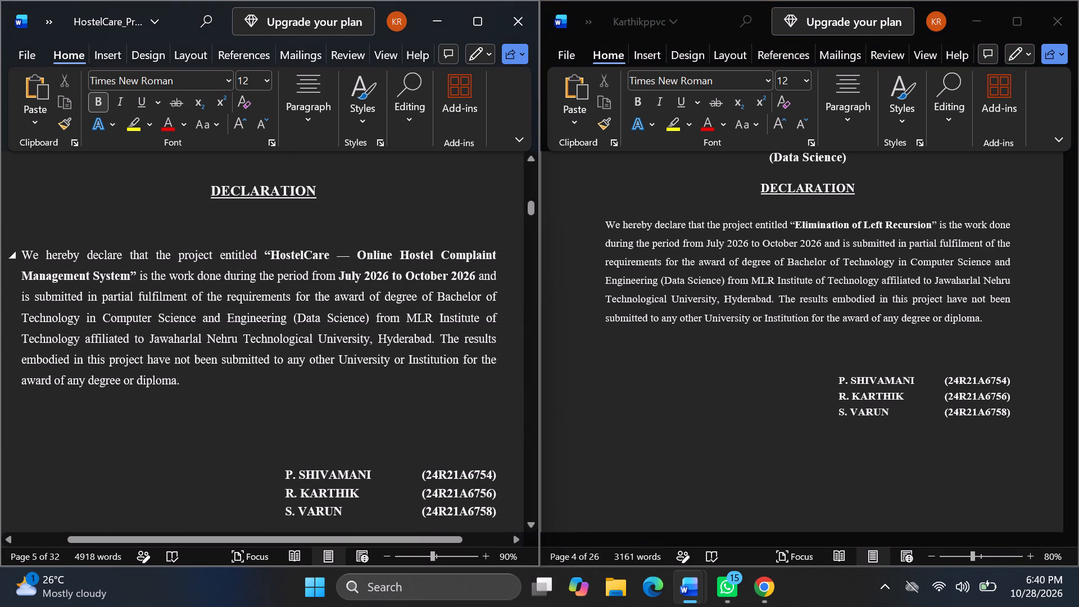
pyautogui.moveTo(336, 279); pyautogui.dragTo(496, 279)
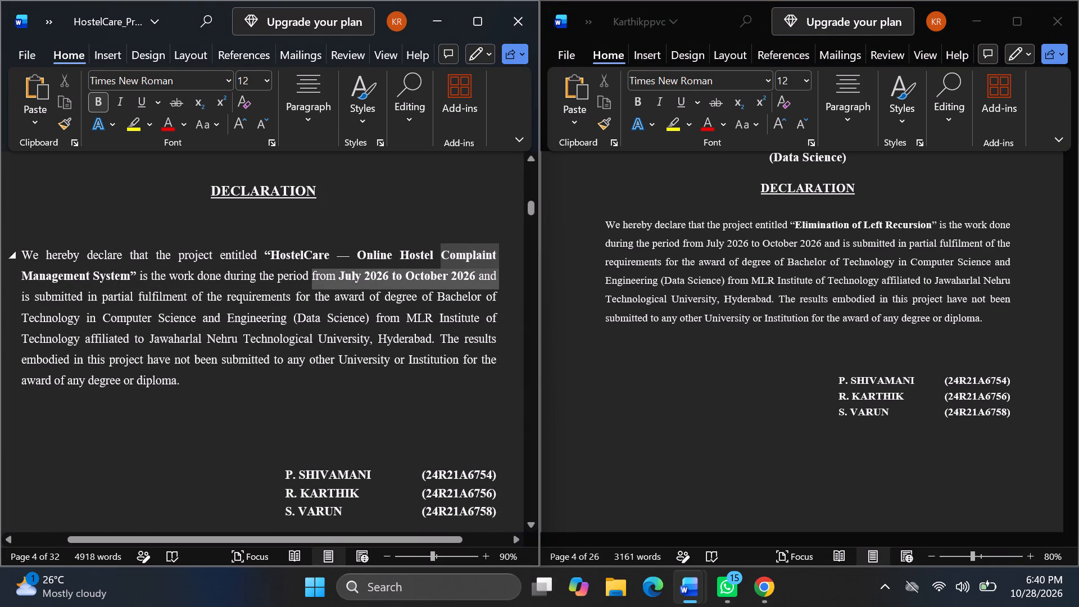
pyautogui.moveTo(496, 279); pyautogui.dragTo(474, 275)
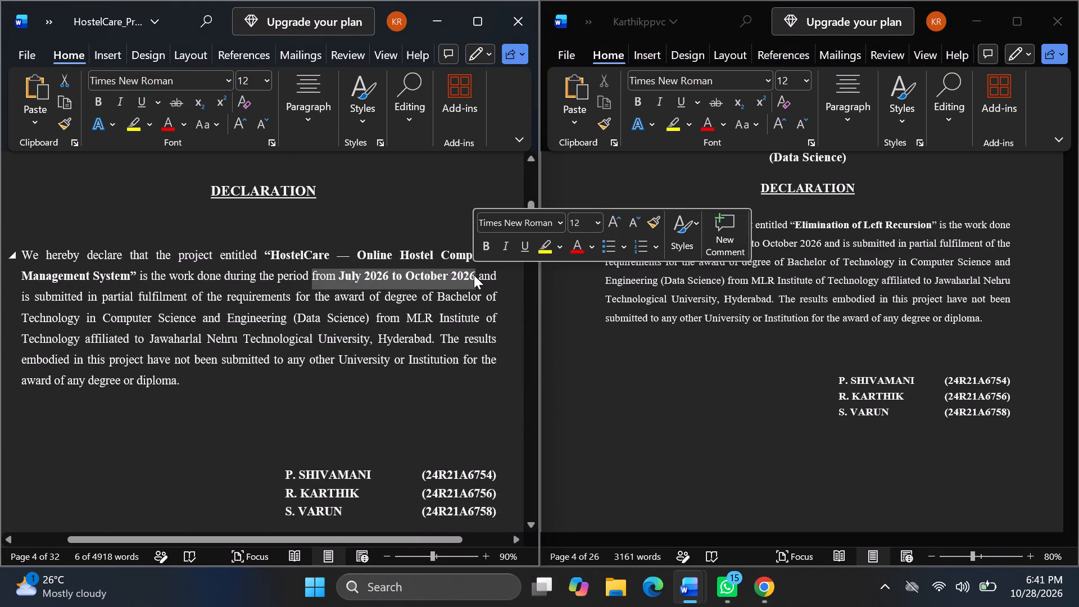
pyautogui.click(474, 275)
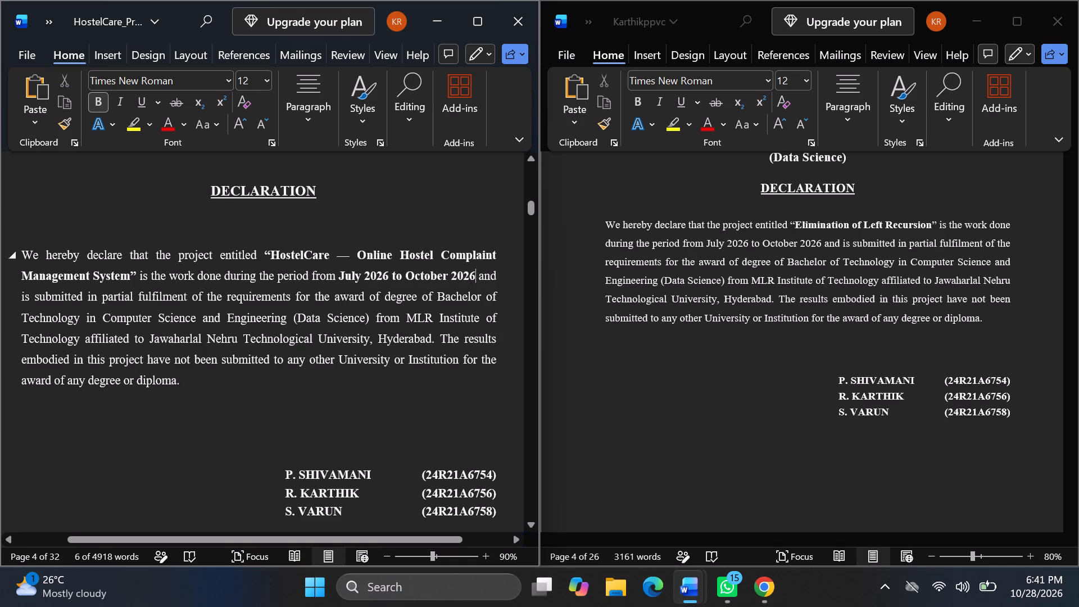
pyautogui.moveTo(338, 280); pyautogui.dragTo(451, 279)
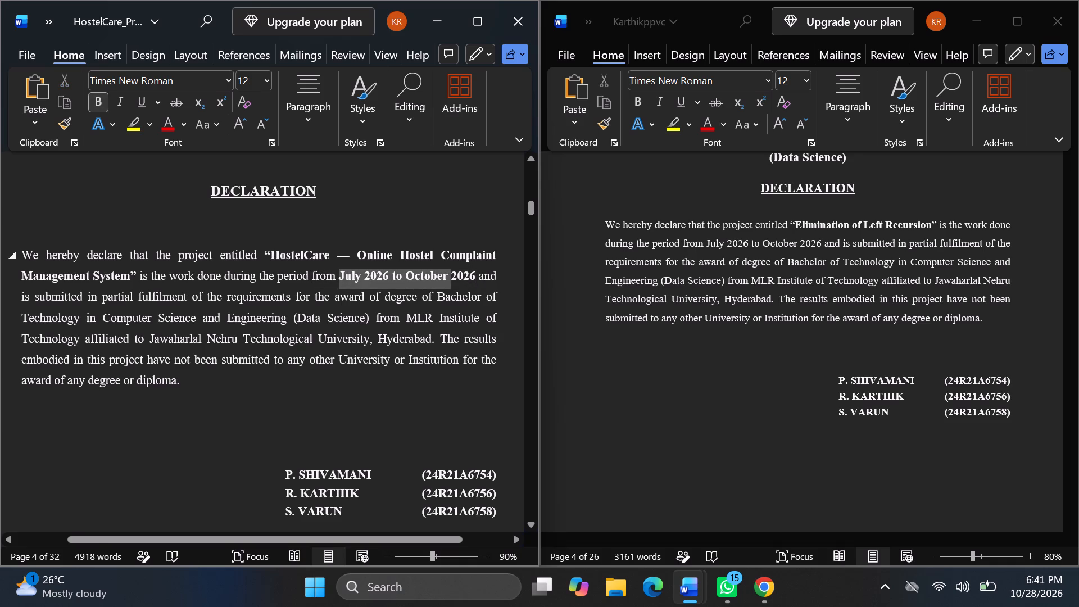
pyautogui.moveTo(451, 279); pyautogui.dragTo(468, 277)
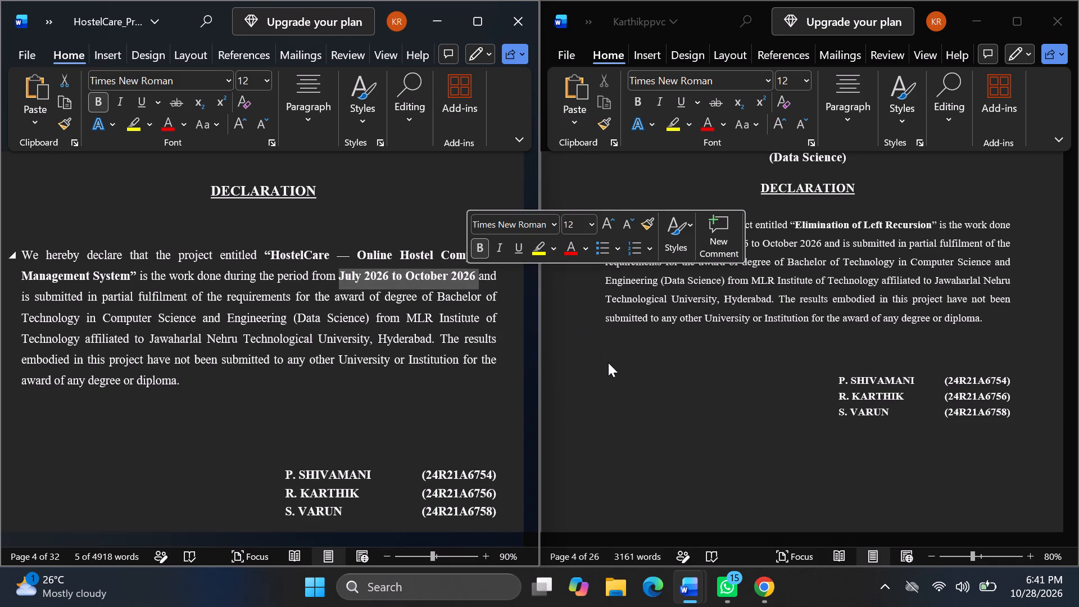
# Bold the work period "July 2026 to October 2026" in the Declaration paragraph of the Karthikppvc report.
pyautogui.click(608, 363)
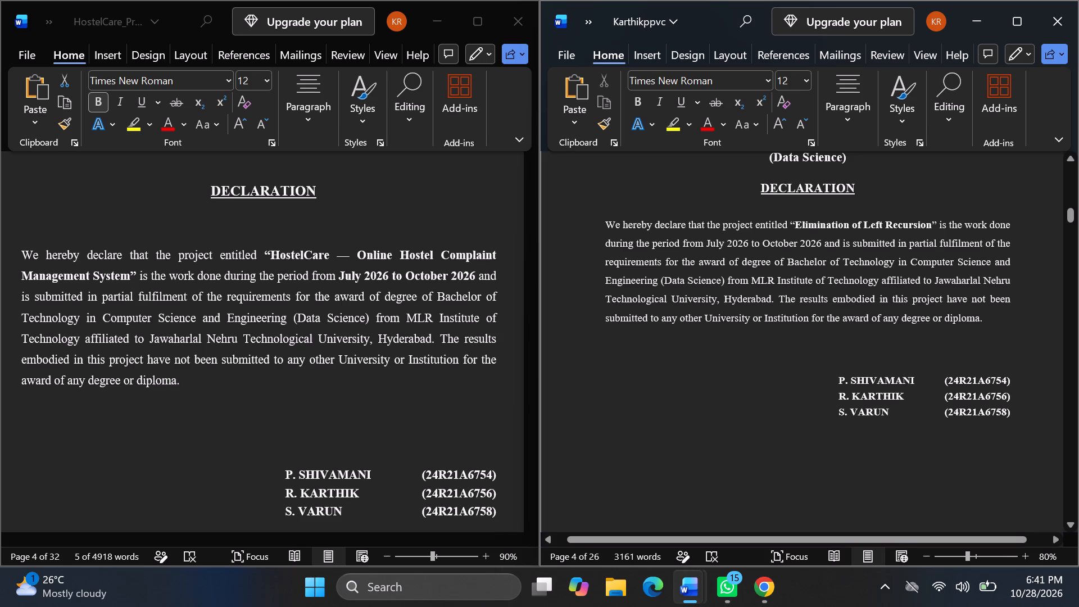
pyautogui.moveTo(706, 246); pyautogui.dragTo(819, 246)
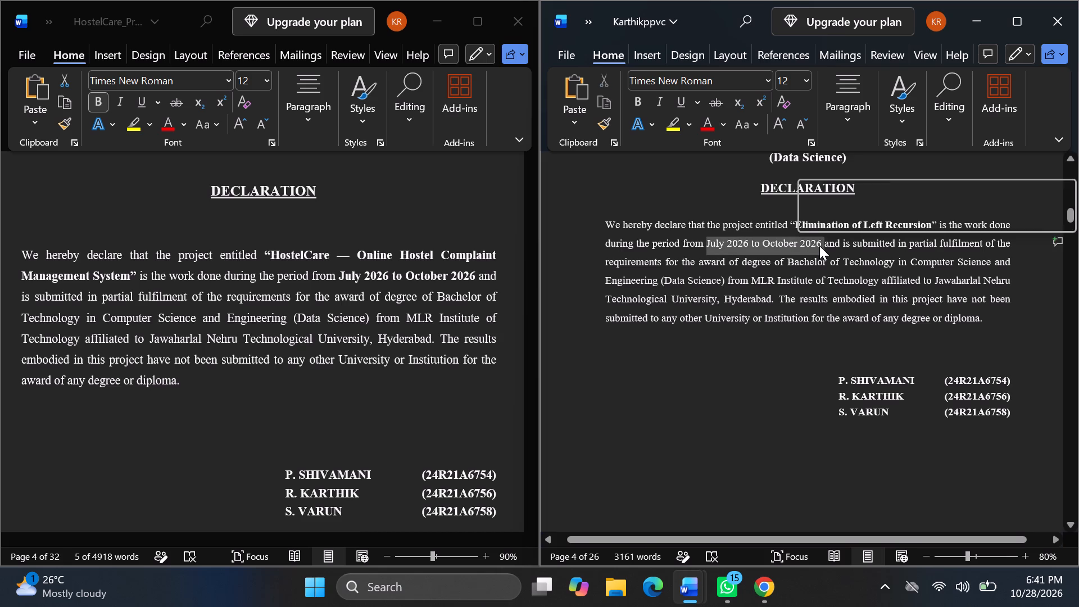
pyautogui.click(814, 219)
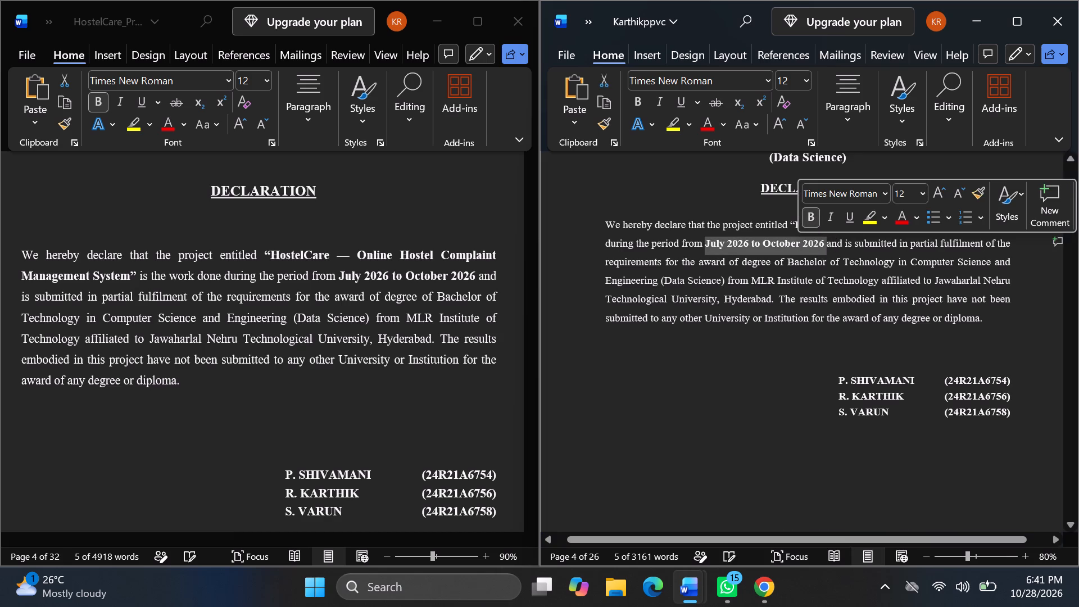
pyautogui.click(745, 405)
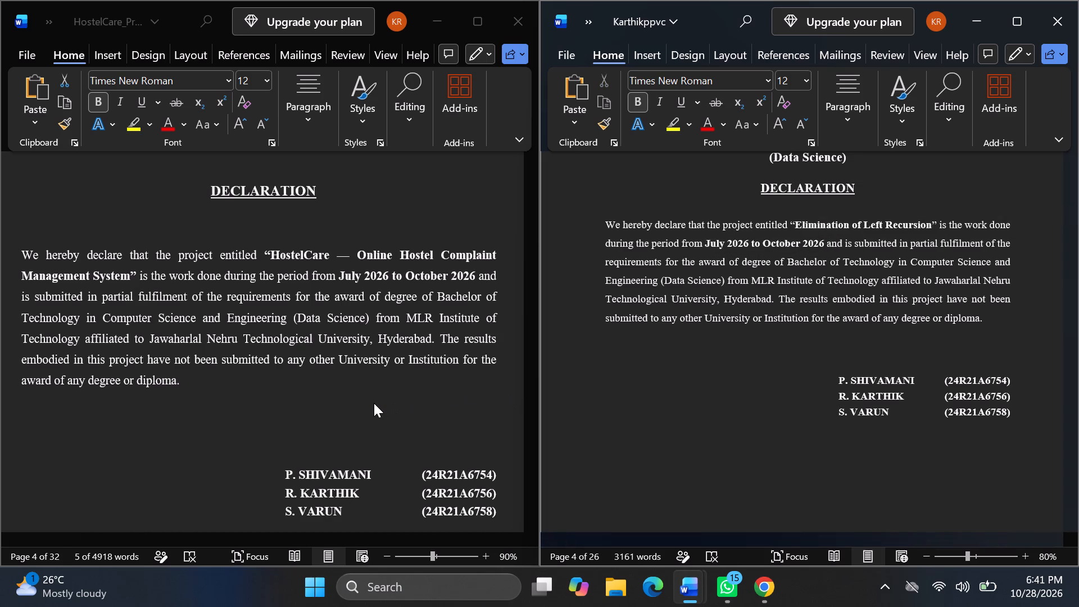
# Compare the Acknowledgement pages of HostelCare_Project_Report and the Karthikppvc report, checking paragraph breaks, indents and bold names.
pyautogui.scroll(-3, 374, 403)
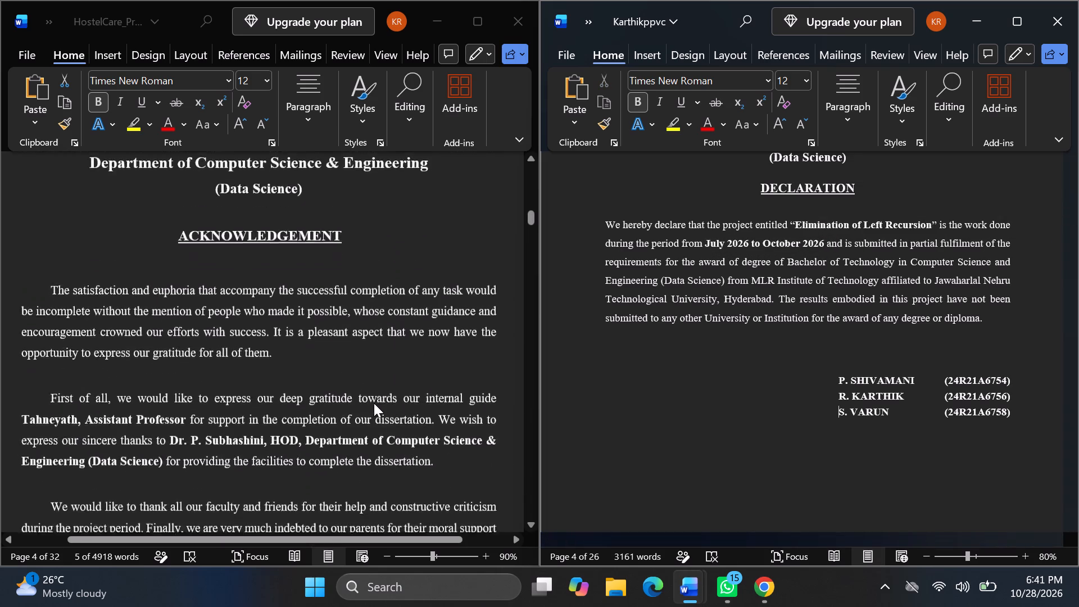
pyautogui.scroll(-3, 374, 403)
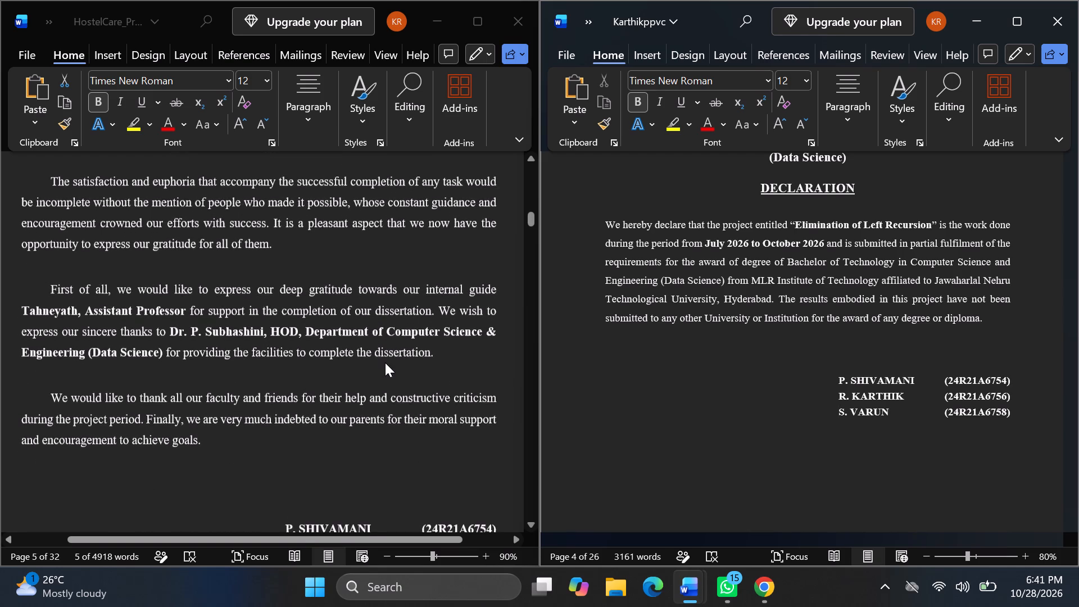
pyautogui.scroll(-1, 385, 363)
pyautogui.scroll(-1, 836, 303)
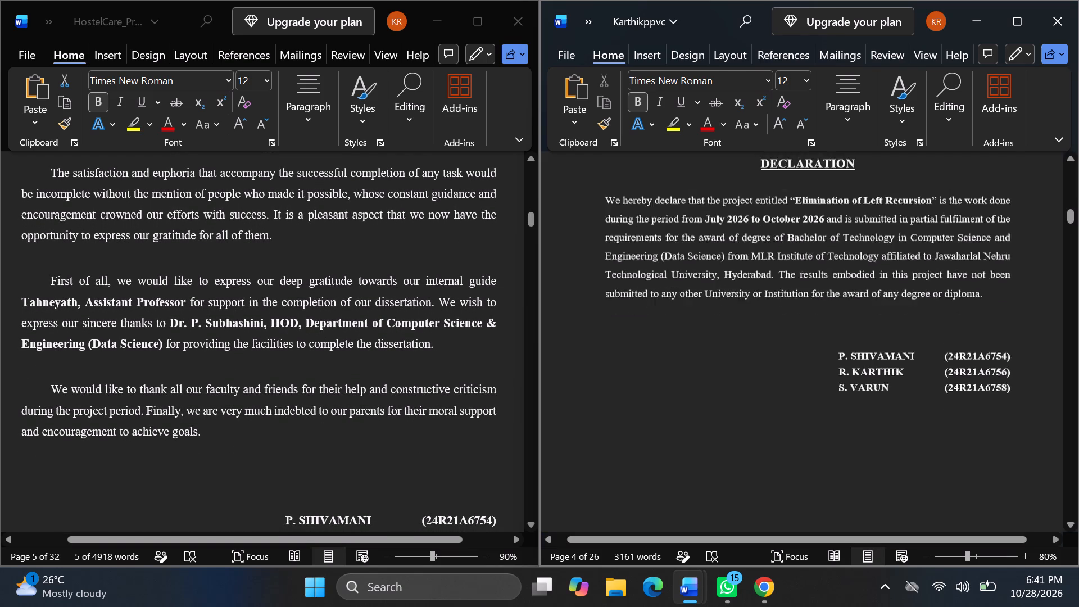
pyautogui.scroll(-3, 836, 303)
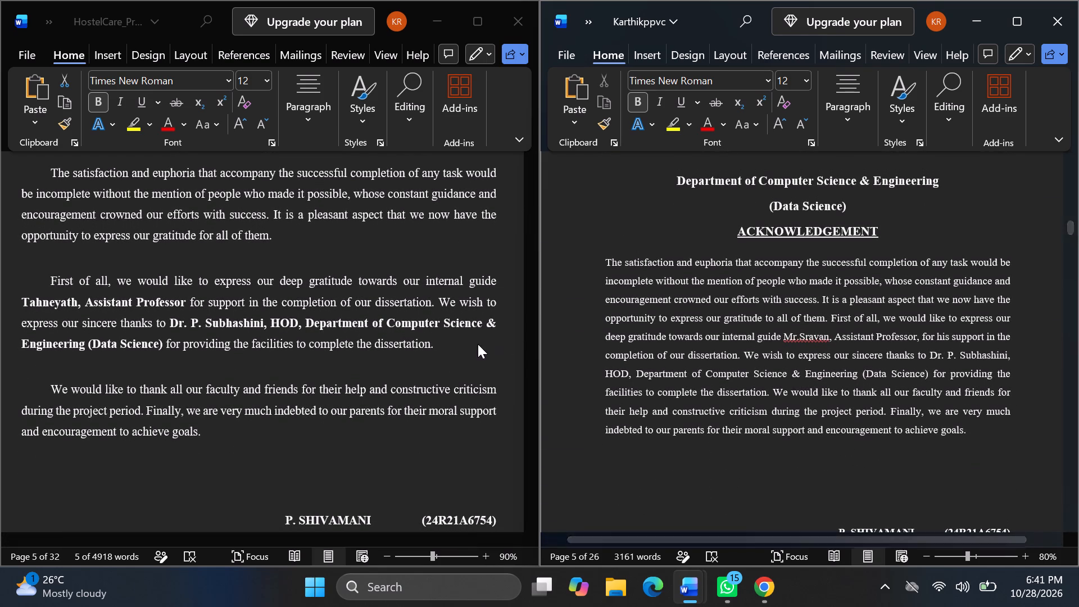
# Examine the HostelCare_Project_Report Acknowledgement from its heading to the student names, checking paragraph spacing, first-line indents and bold text.
pyautogui.scroll(1, 478, 344)
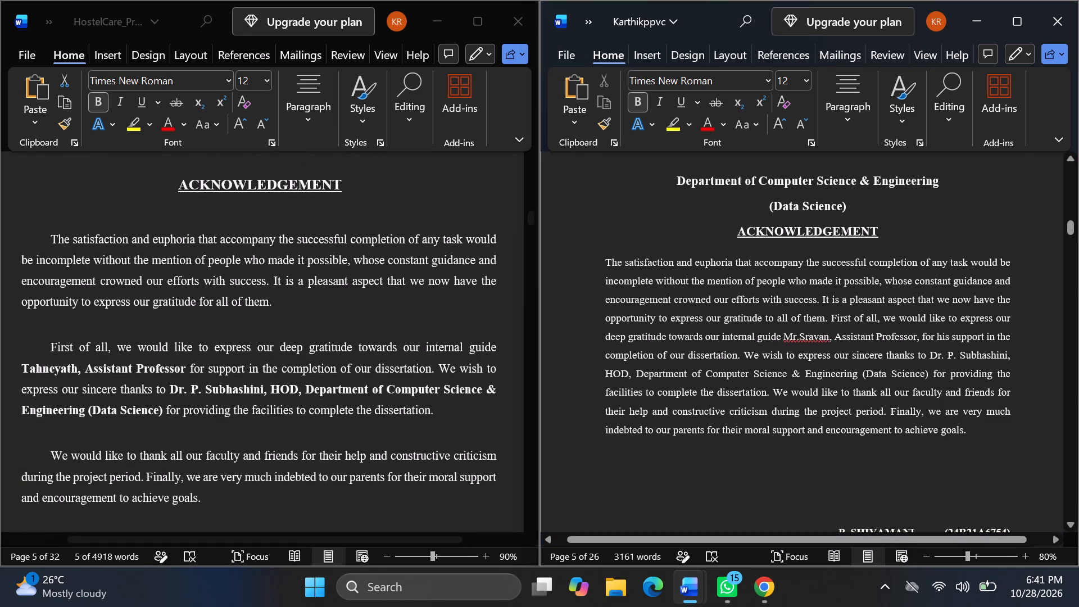
pyautogui.scroll(-1, 295, 397)
pyautogui.scroll(1, 295, 397)
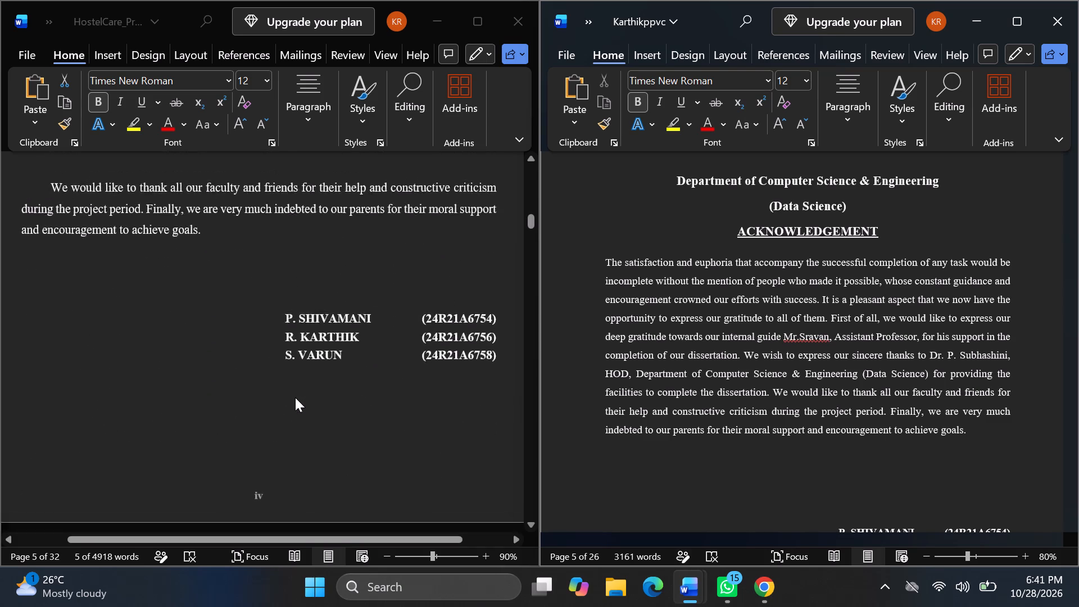
pyautogui.scroll(1, 295, 397)
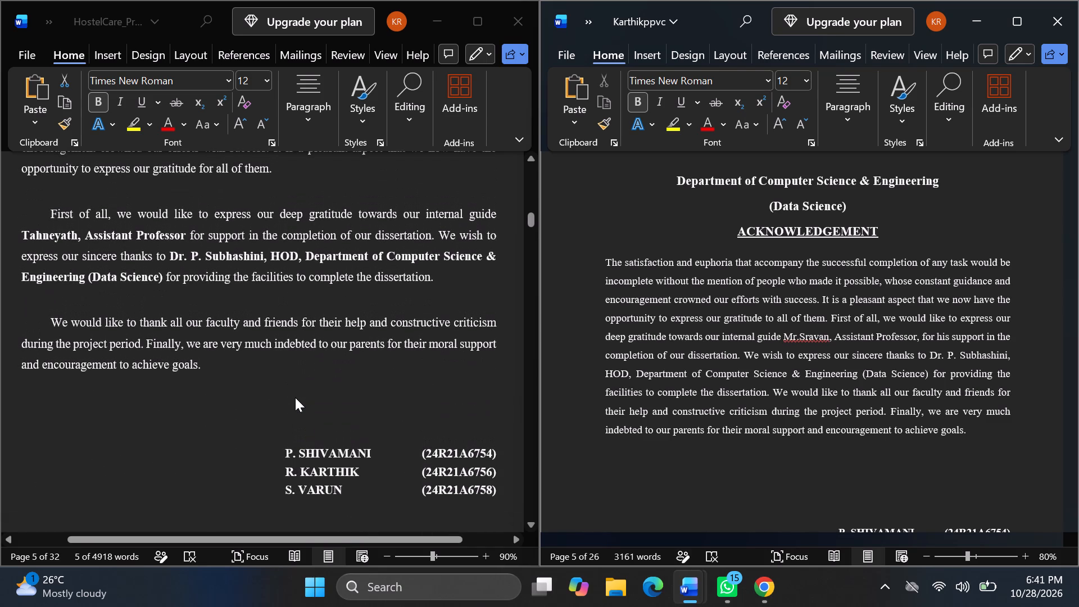
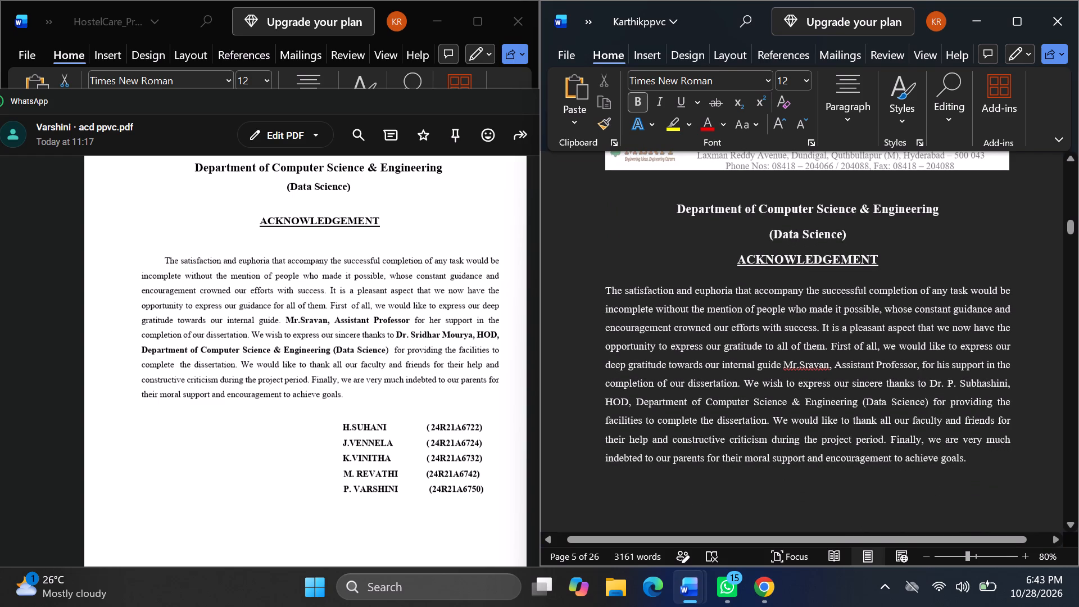
# Insert a period after "internal guide" in the Acknowledgement paragraph of the Karthikppvc report, keeping a space before the guide's name.
pyautogui.click(783, 366)
pyautogui.press('BackSpace')
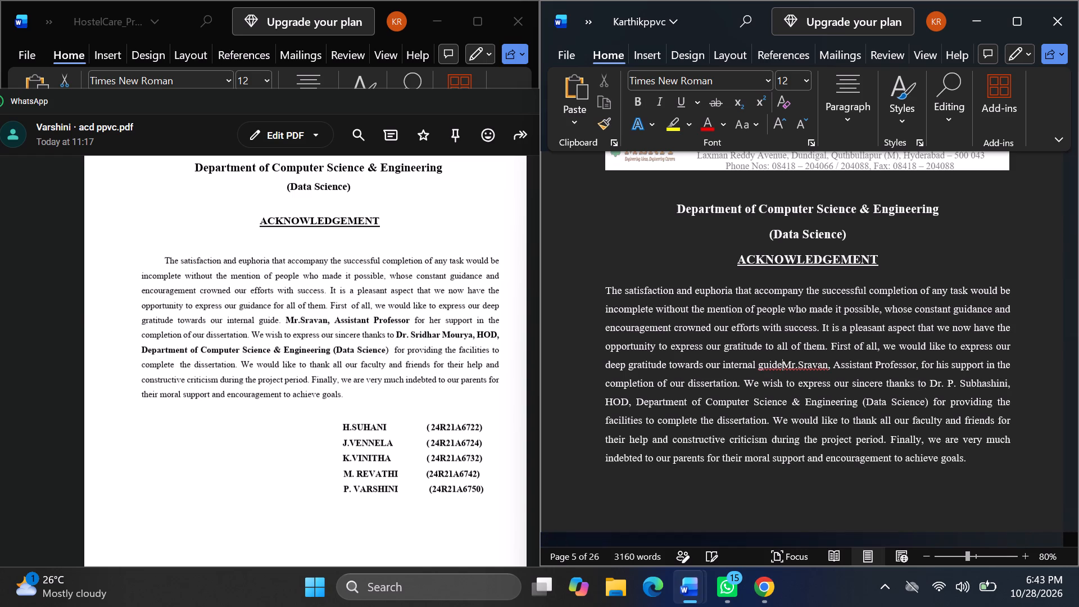
pyautogui.press('.')
pyautogui.press('space')
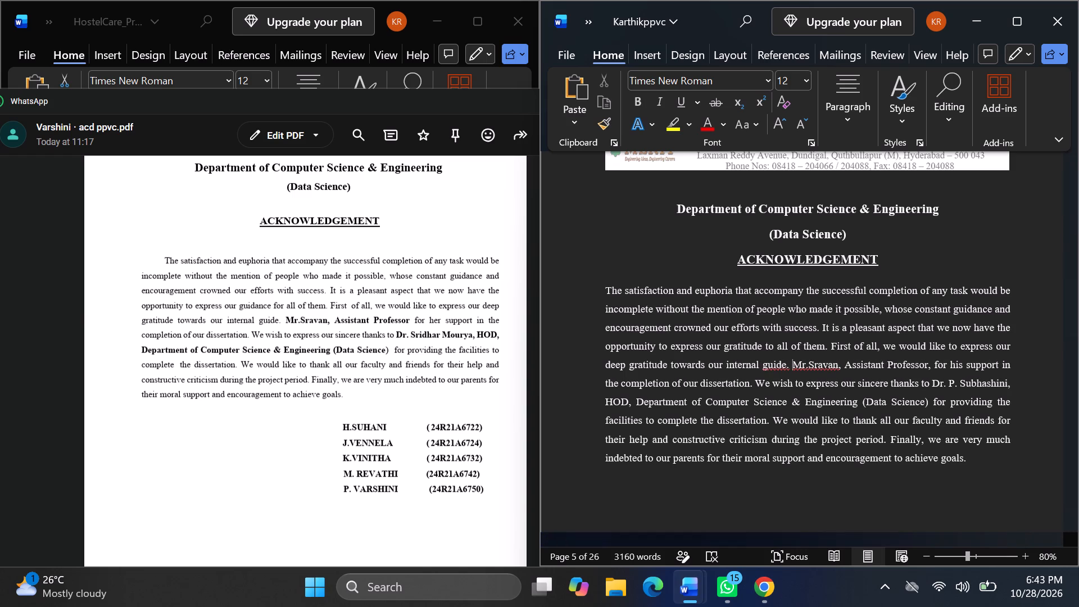
# Bold the internal guide's name together with the title "Assistant Professor" in the Acknowledgement paragraph.
pyautogui.moveTo(792, 366); pyautogui.dragTo(820, 364)
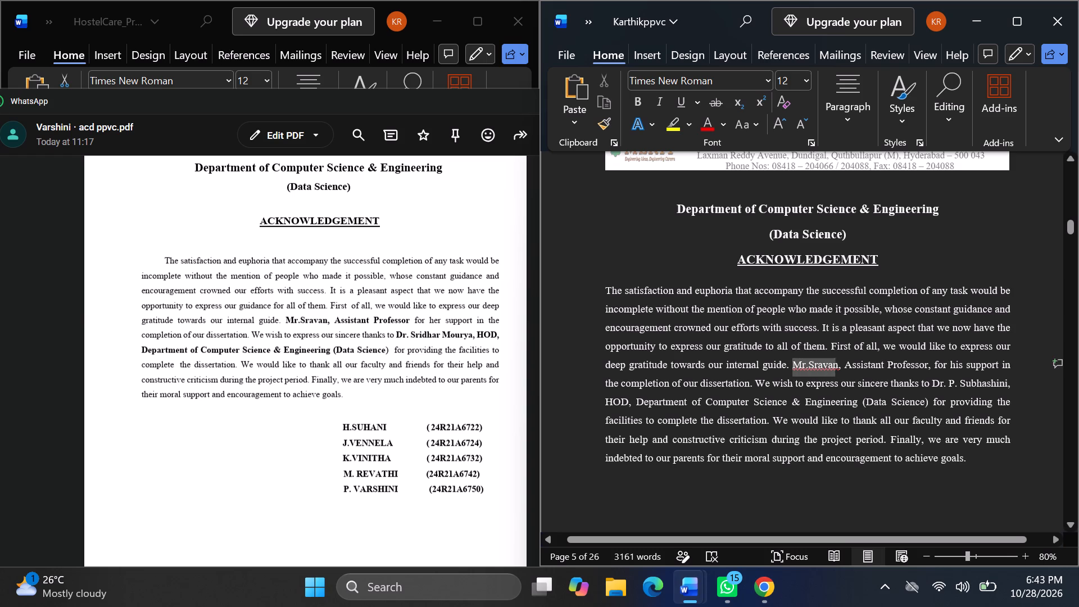
pyautogui.moveTo(820, 364); pyautogui.dragTo(914, 364)
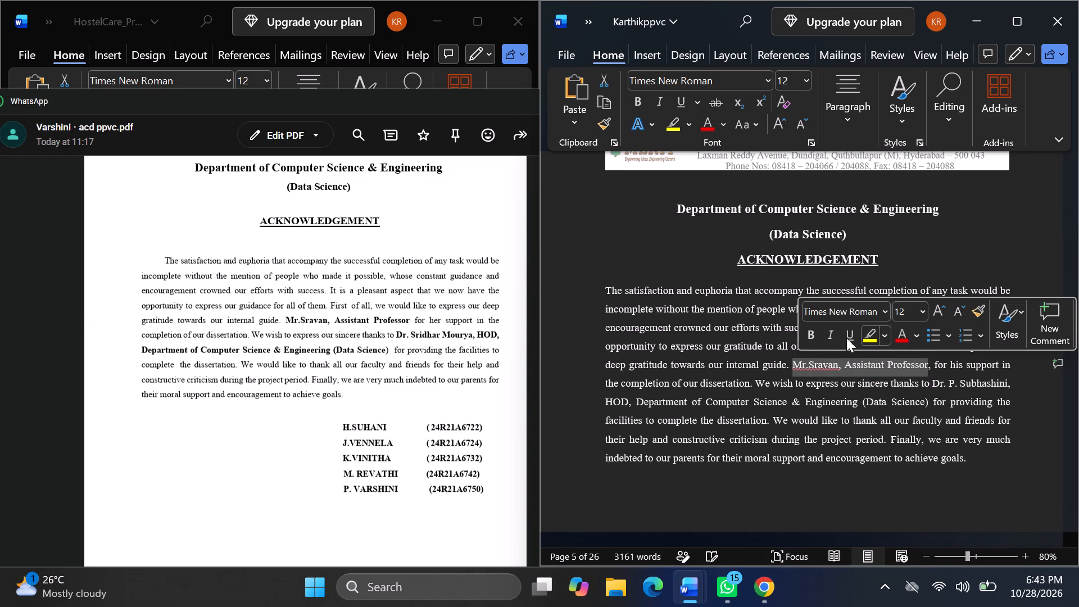
pyautogui.click(814, 336)
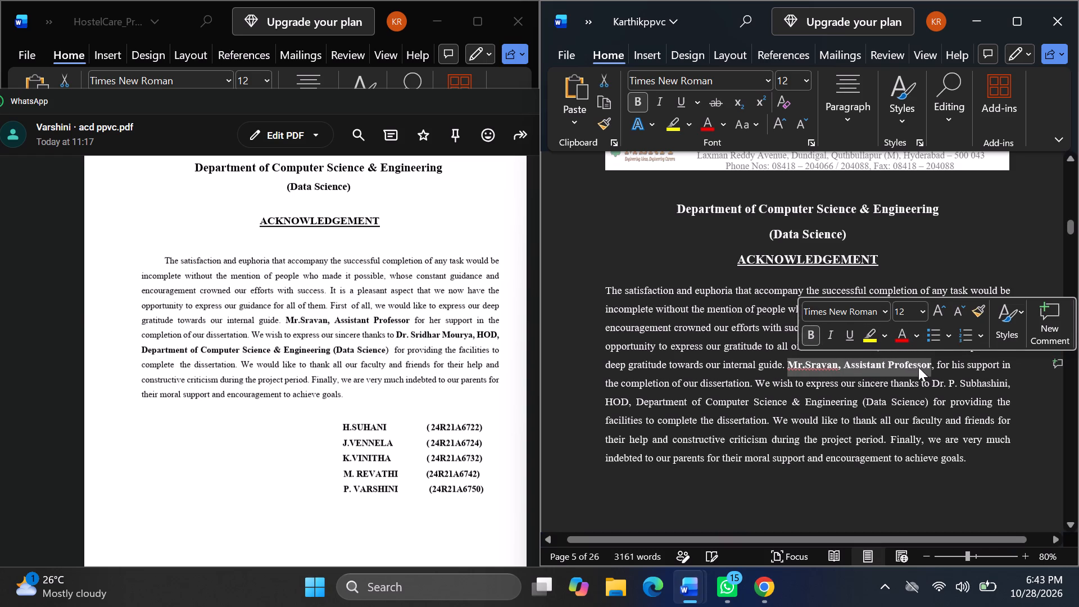
pyautogui.click(918, 367)
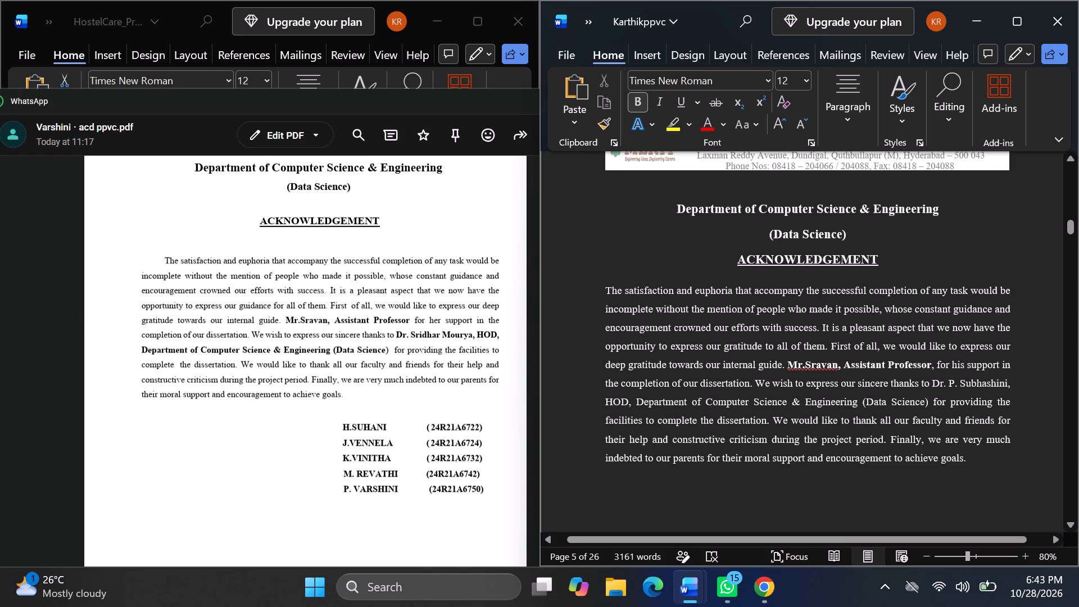
# Remove the comma after "Assistant Professor" in the Acknowledgement, leaving a space before "for his support".
pyautogui.click(934, 366)
pyautogui.press('BackSpace')
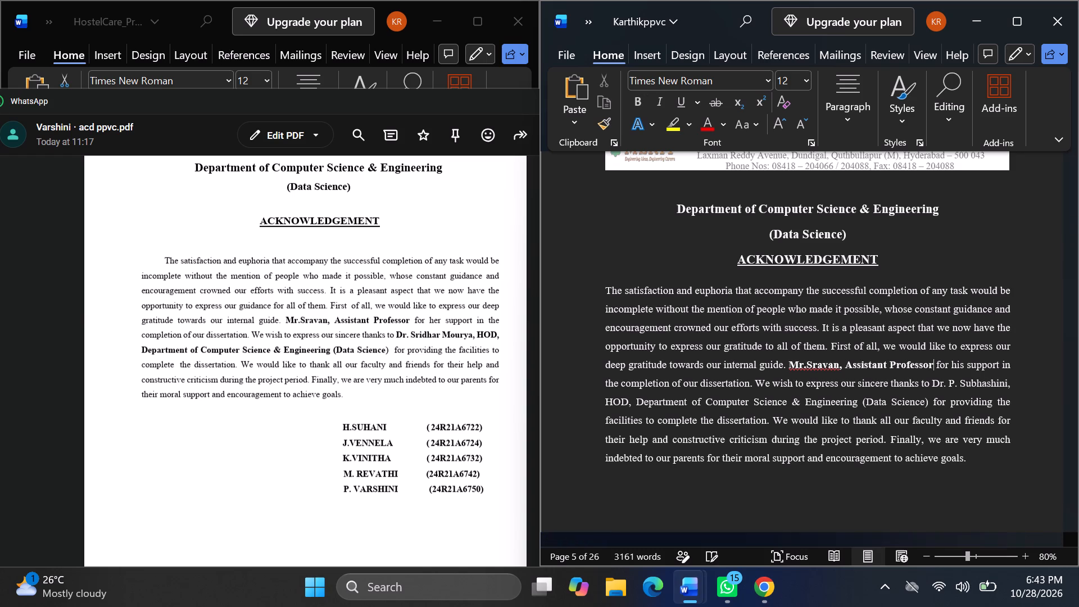
pyautogui.press('space')
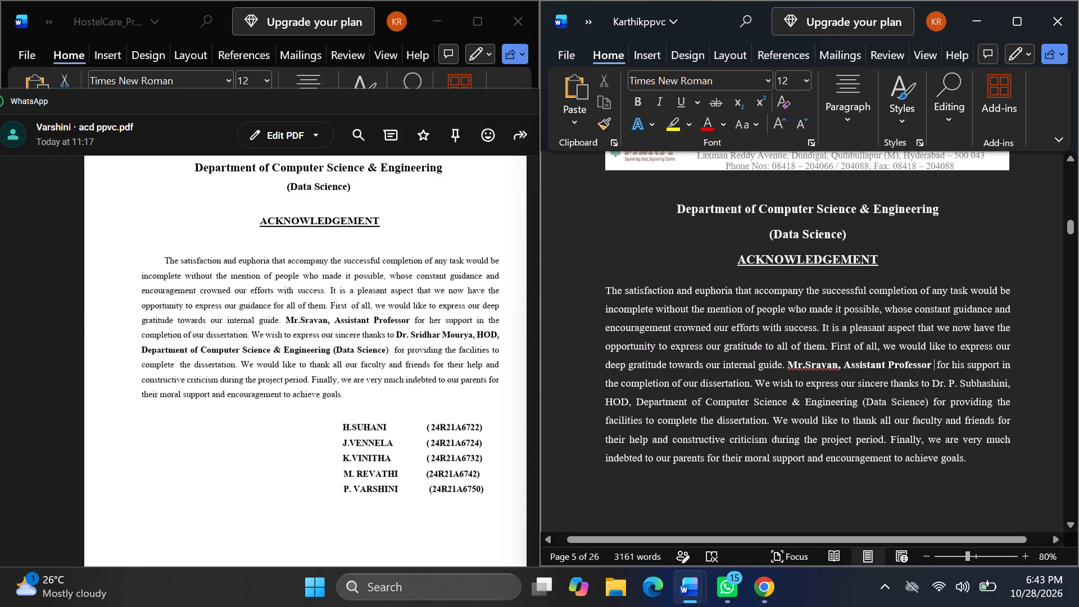
# Review the Karthikppvc report's Certificate, Declaration and Acknowledgement pages, checking the layout, student list and how the guide and Head of Department are named.
pyautogui.scroll(1, 932, 387)
pyautogui.scroll(-1, 932, 387)
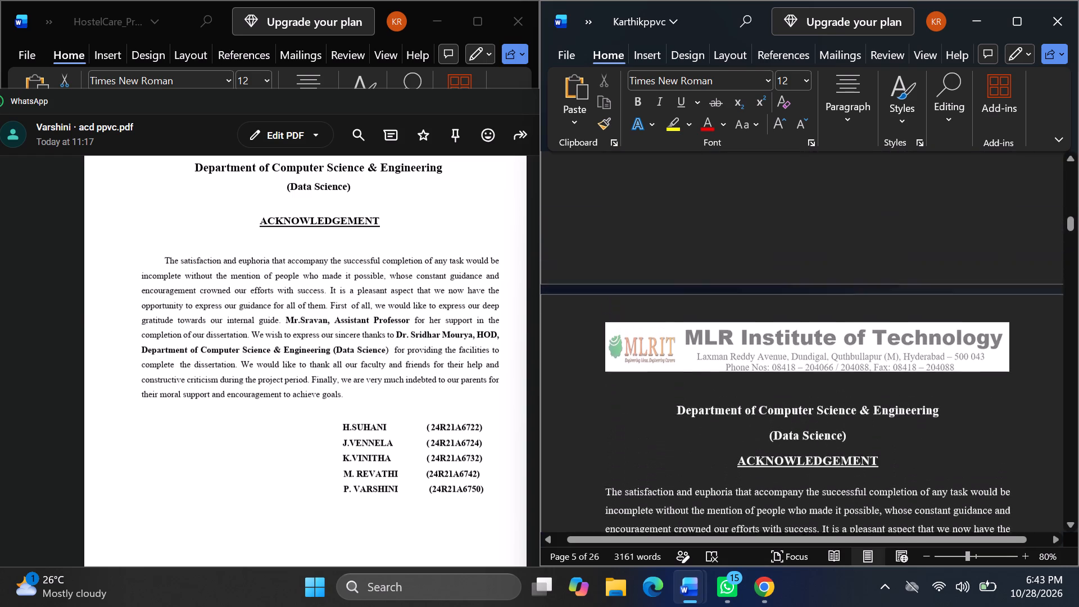
pyautogui.scroll(-1, 932, 387)
pyautogui.scroll(3, 932, 387)
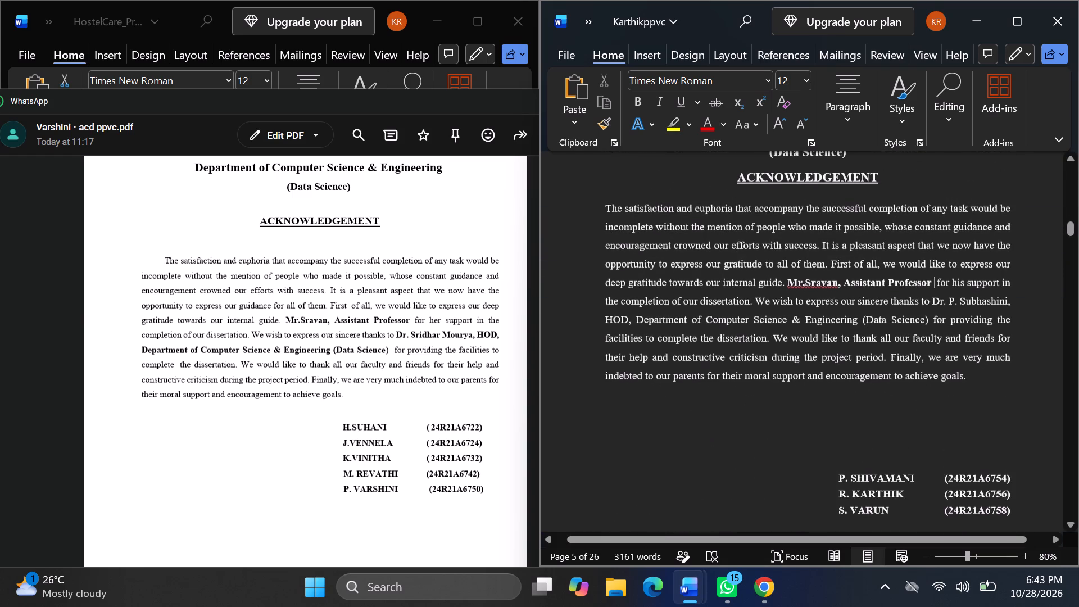
pyautogui.scroll(1, 932, 387)
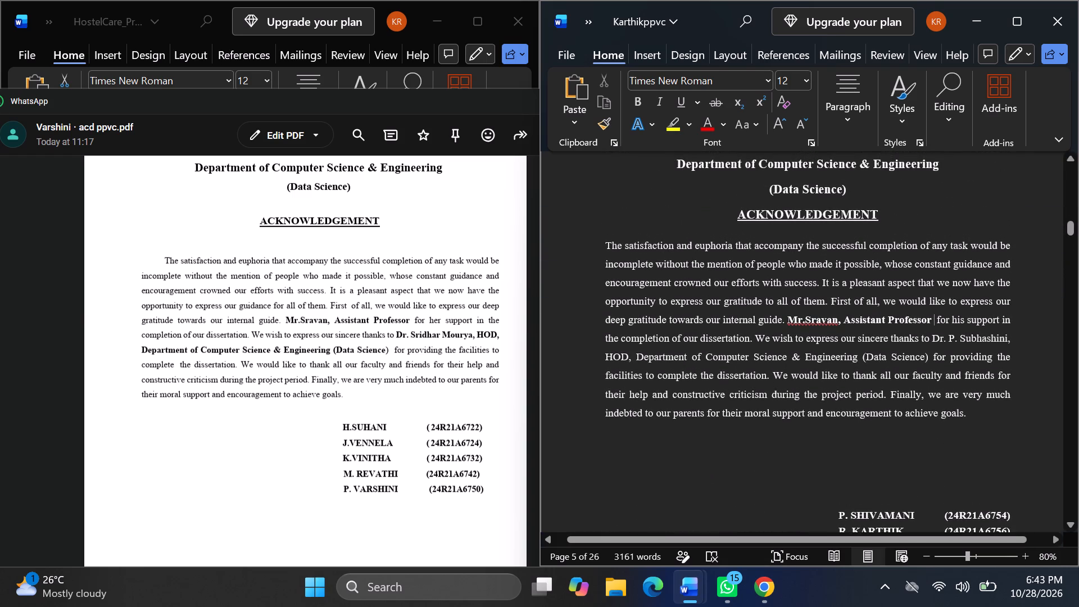
pyautogui.scroll(-2, 949, 345)
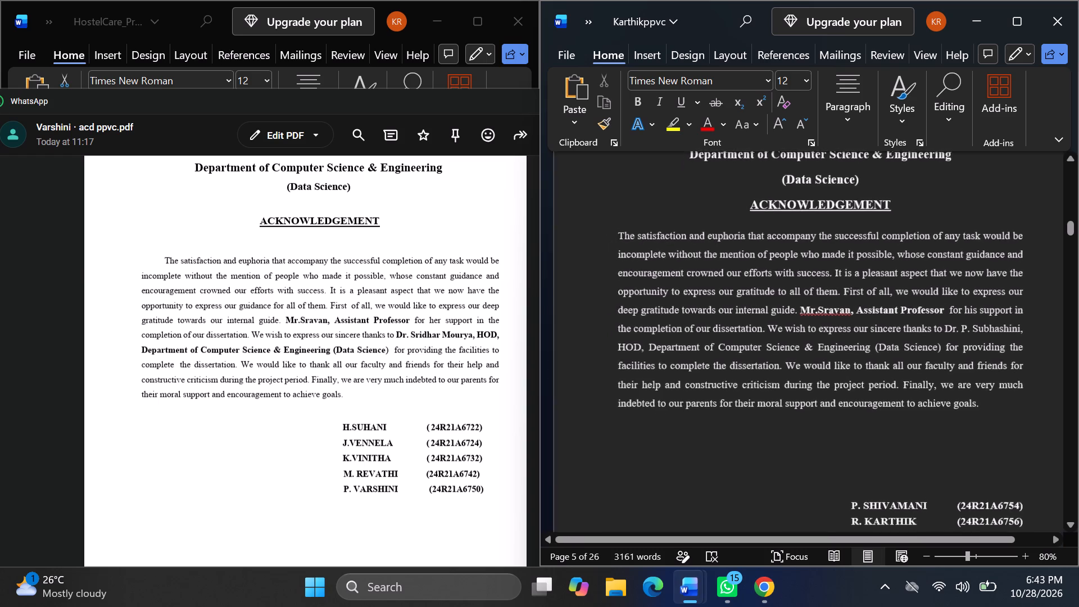
pyautogui.scroll(-2, 949, 345)
pyautogui.scroll(2, 949, 345)
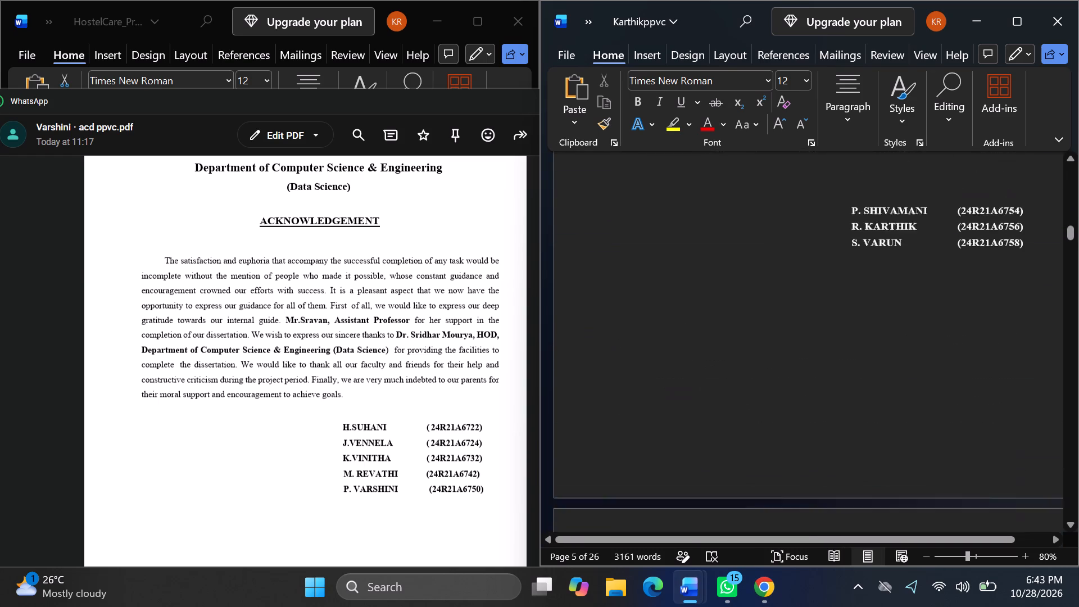
pyautogui.scroll(5, 949, 345)
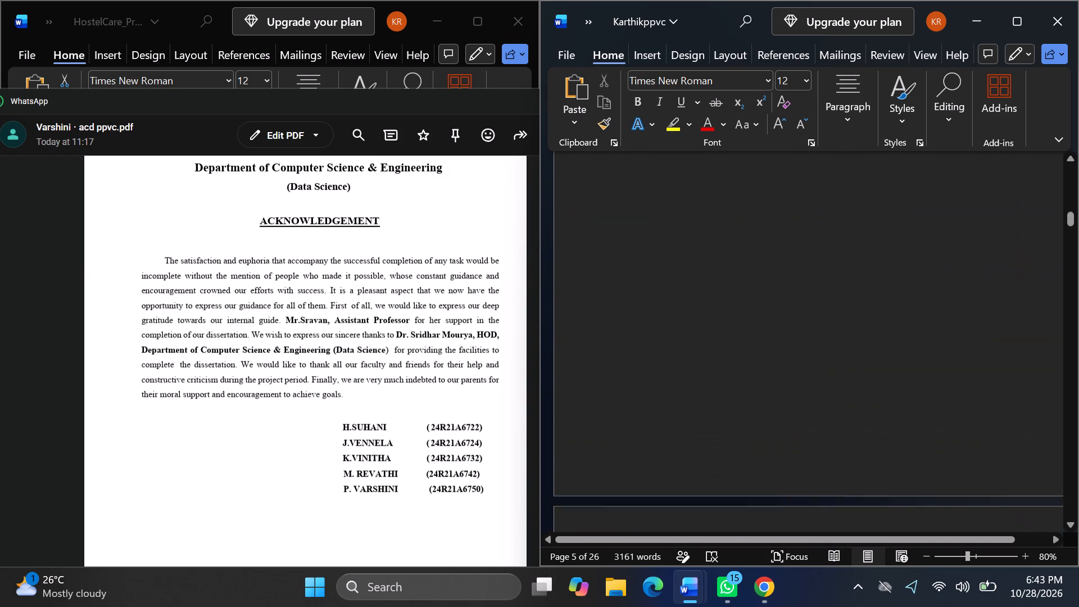
pyautogui.scroll(3, 949, 345)
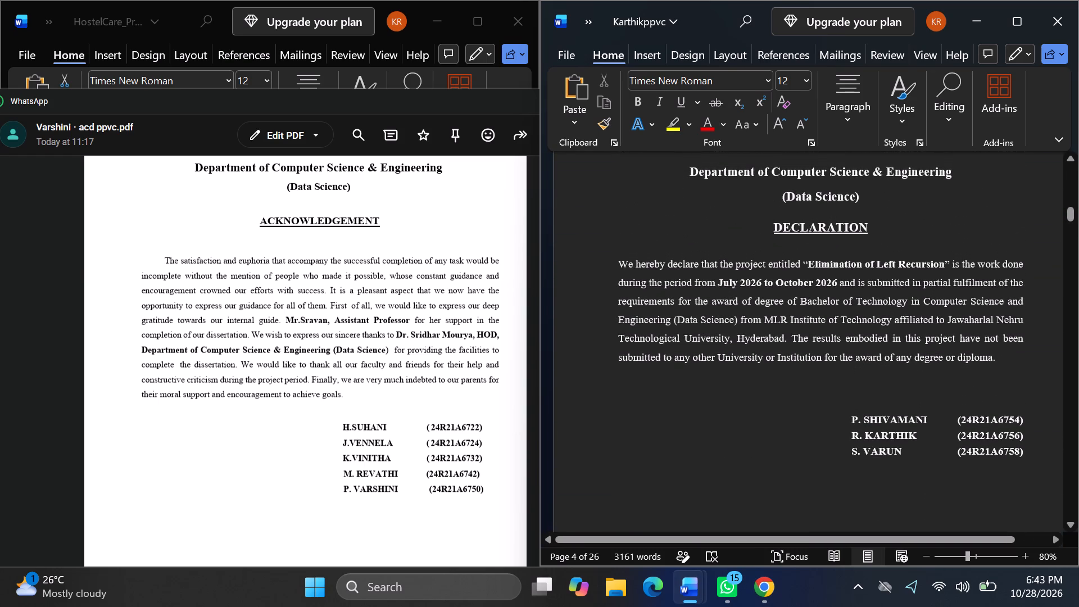
pyautogui.scroll(3, 924, 325)
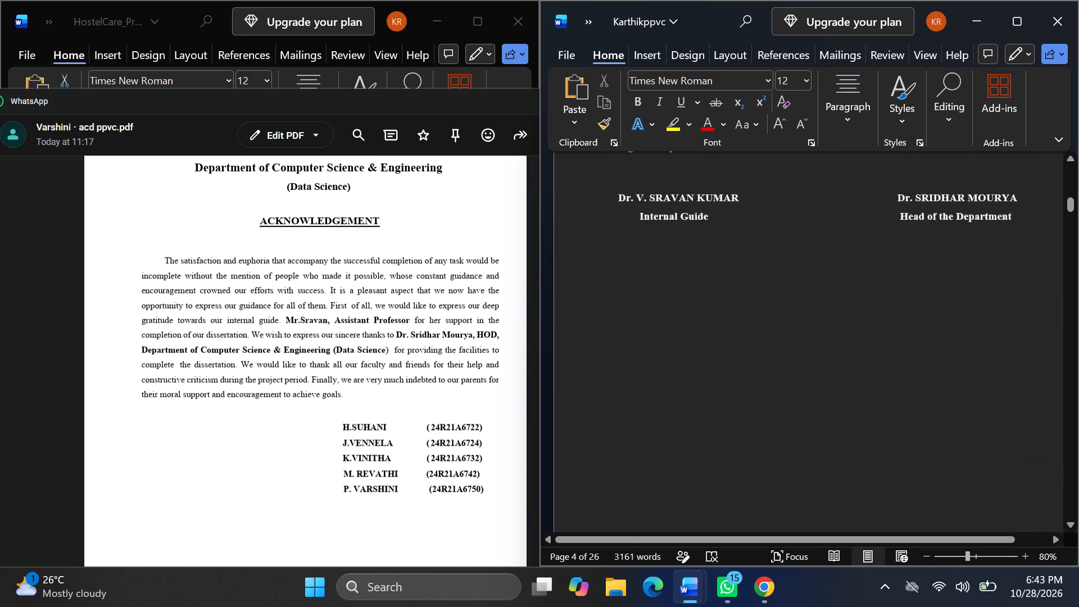
pyautogui.scroll(3, 924, 325)
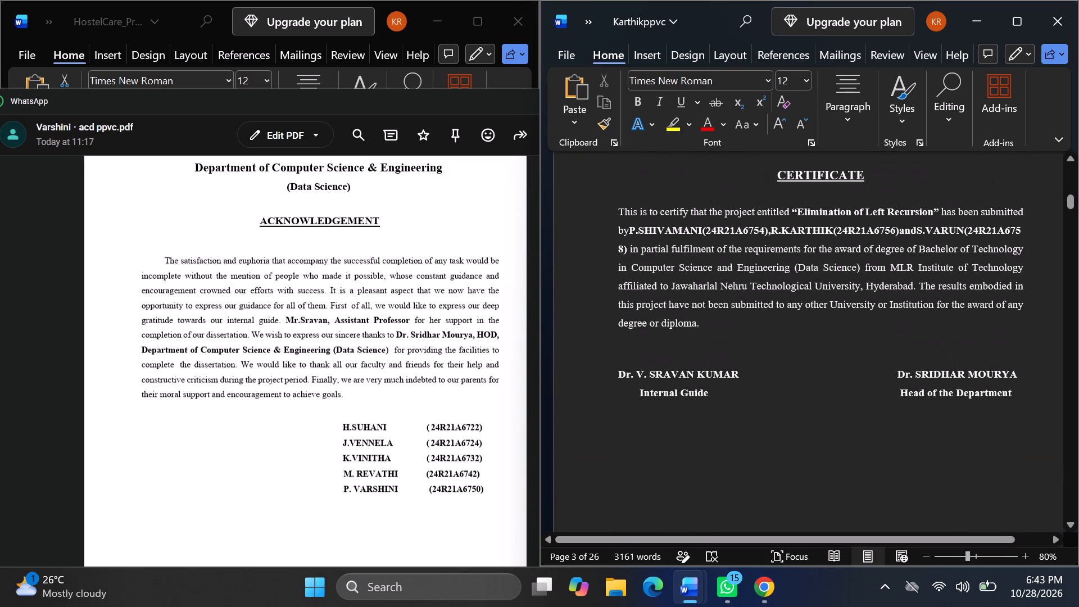
pyautogui.scroll(-2, 937, 285)
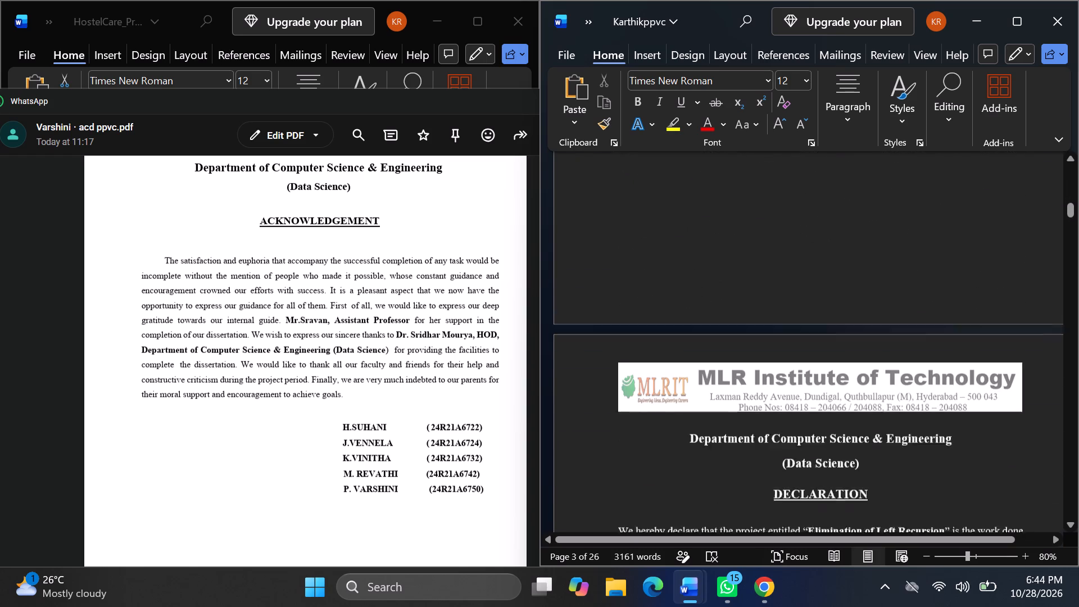
pyautogui.scroll(-2, 937, 285)
pyautogui.scroll(1, 943, 220)
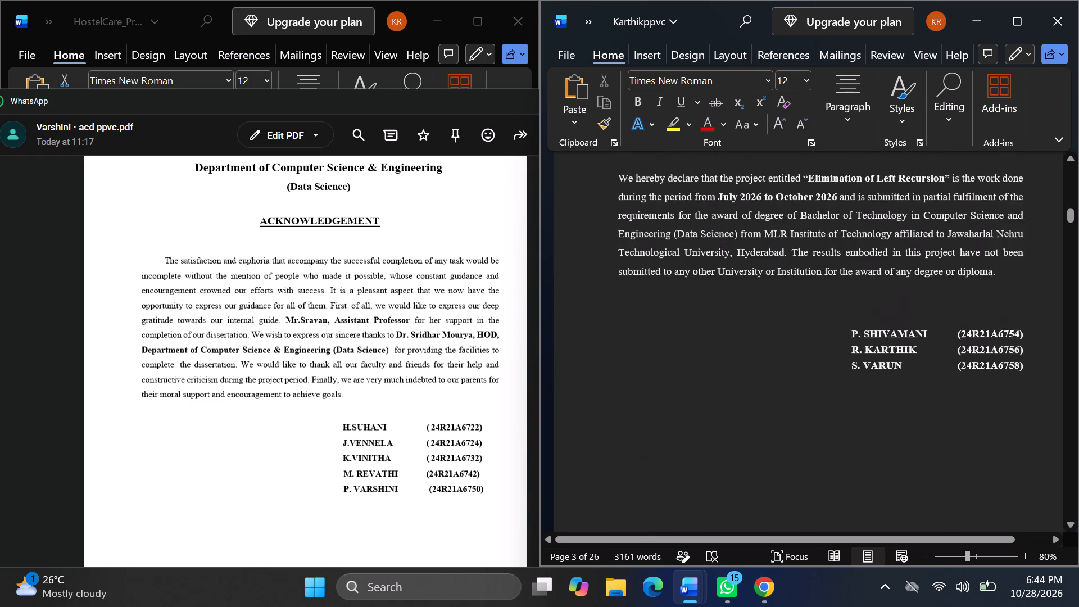
pyautogui.scroll(1, 943, 220)
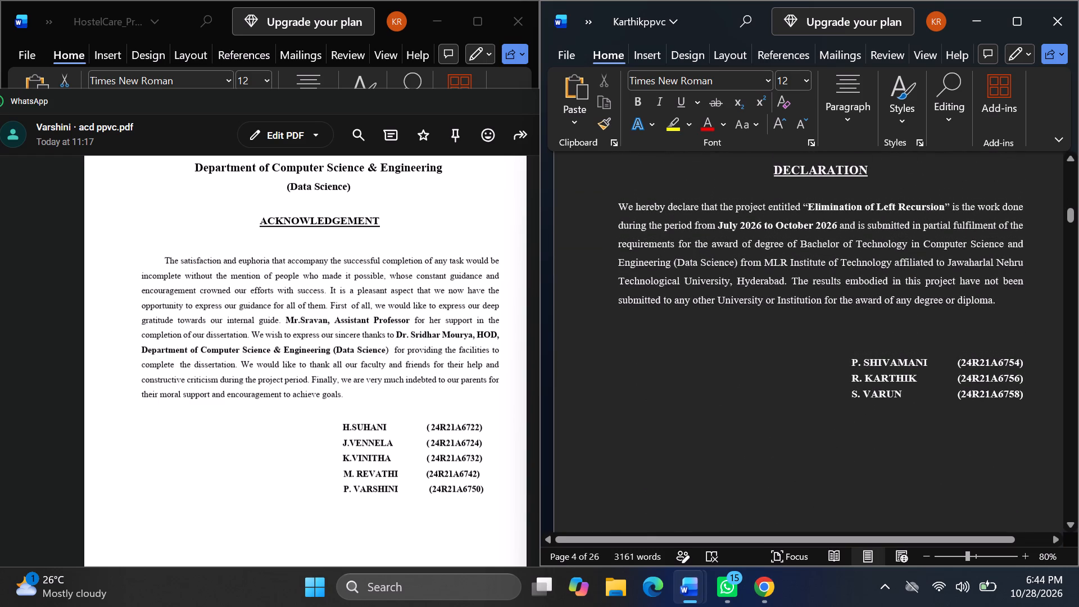
pyautogui.scroll(-1, 926, 266)
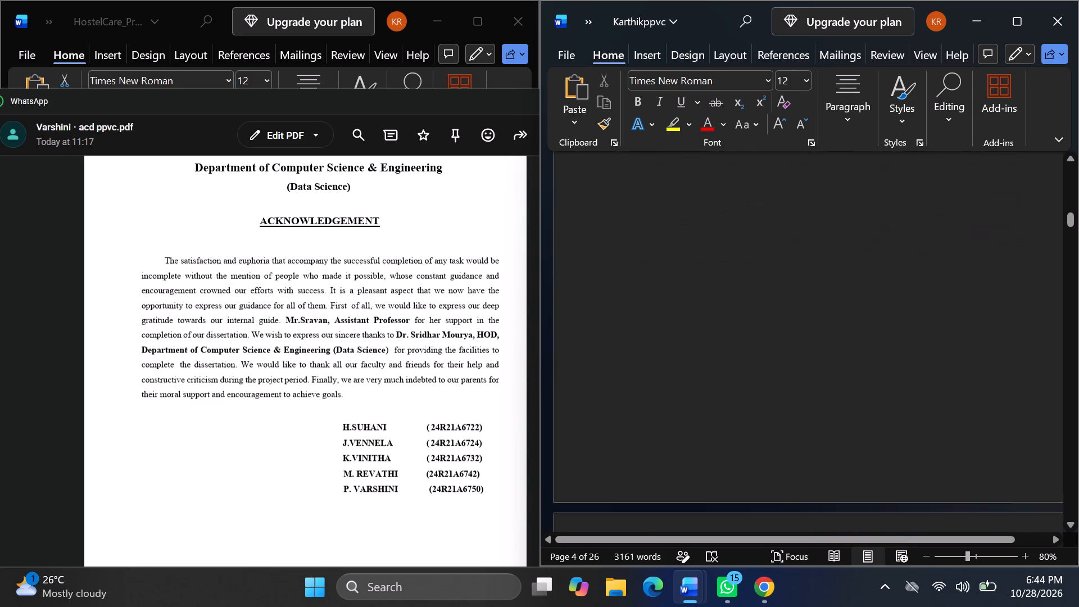
pyautogui.scroll(-2, 926, 266)
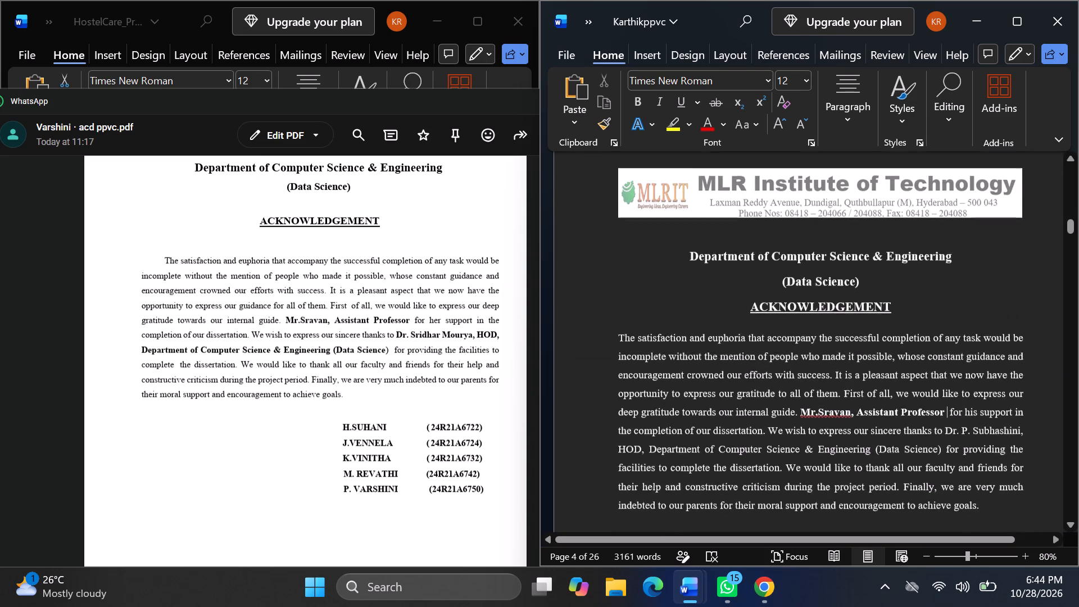
pyautogui.scroll(-3, 926, 266)
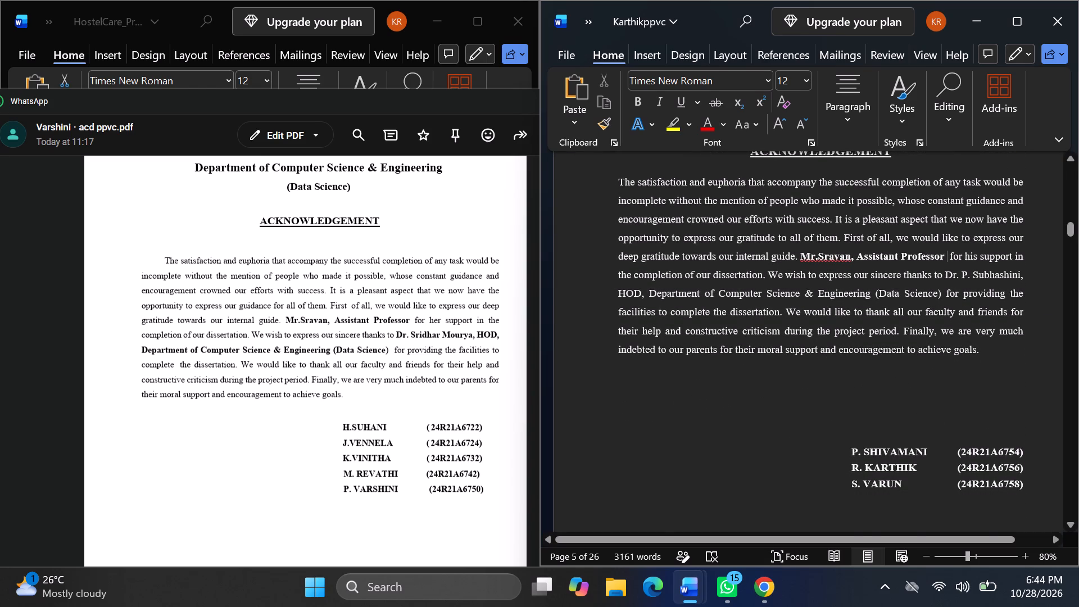
pyautogui.scroll(2, 913, 334)
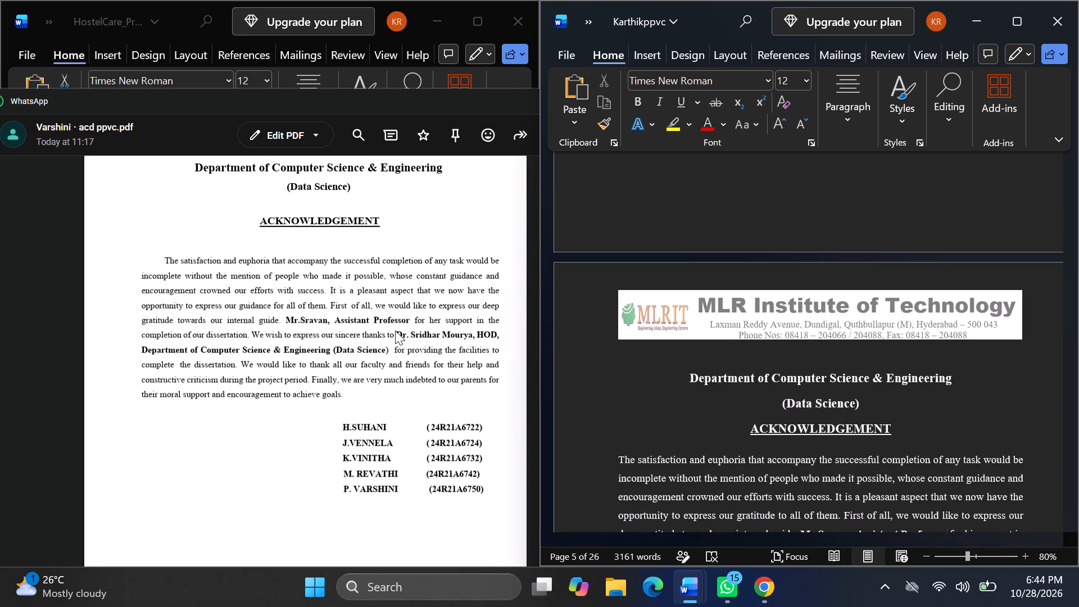
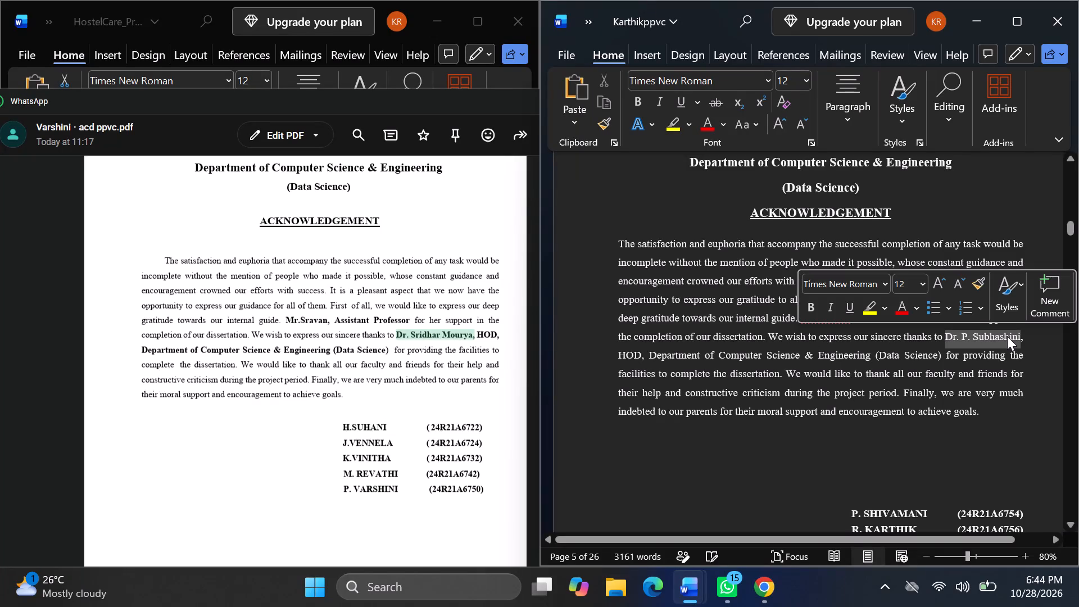
# Replace the Head of Department's name in the Acknowledgement paragraph with the one copied from the reference report, without a doubled comma.
pyautogui.hotkey('ctrl', 'v')
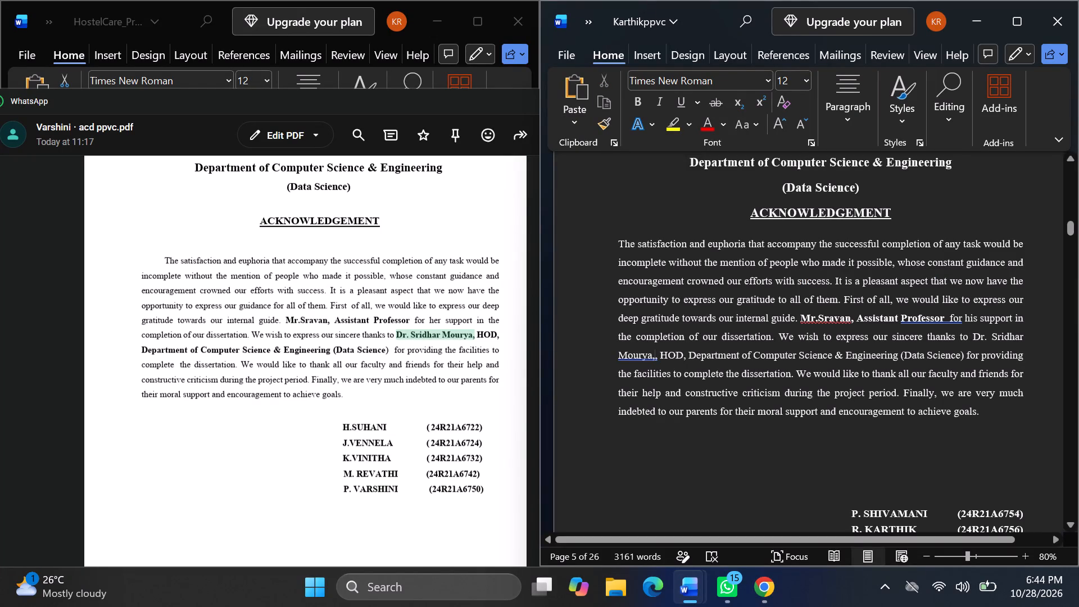
pyautogui.press('BackSpace')
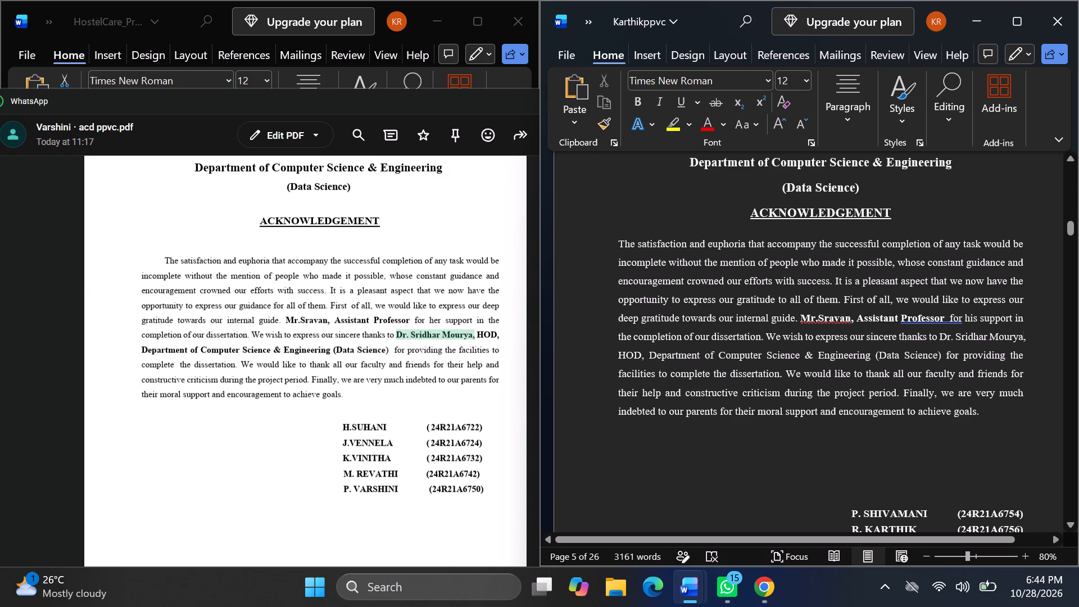
# Bold the Head of Department's name through "HOD, Department of Computer Science & Engineering (Data Science)" in the Acknowledgement paragraph.
pyautogui.moveTo(940, 337); pyautogui.dragTo(825, 352)
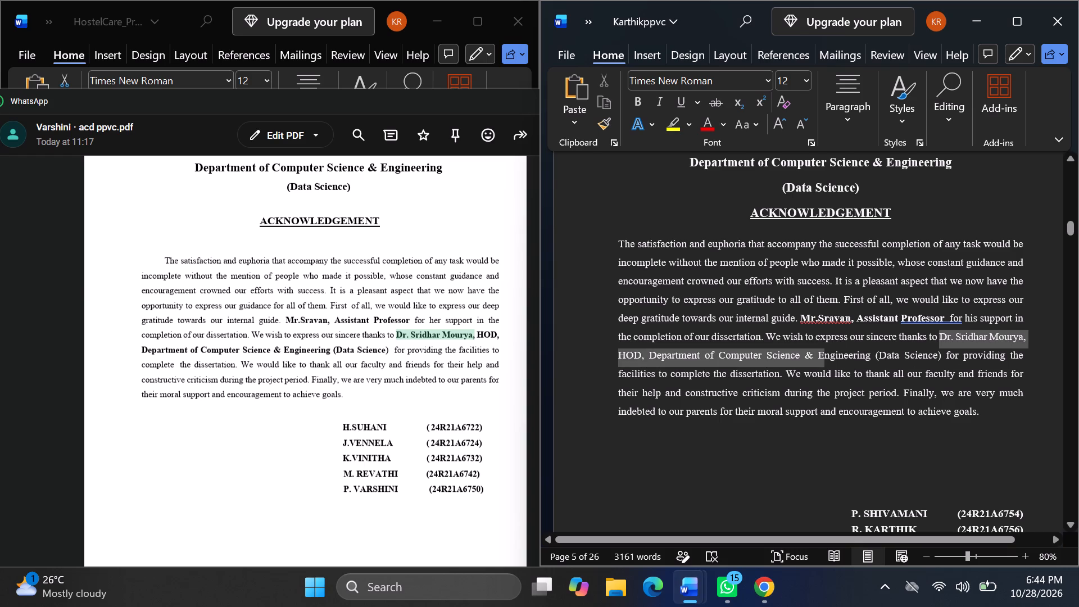
pyautogui.moveTo(825, 352); pyautogui.dragTo(937, 354)
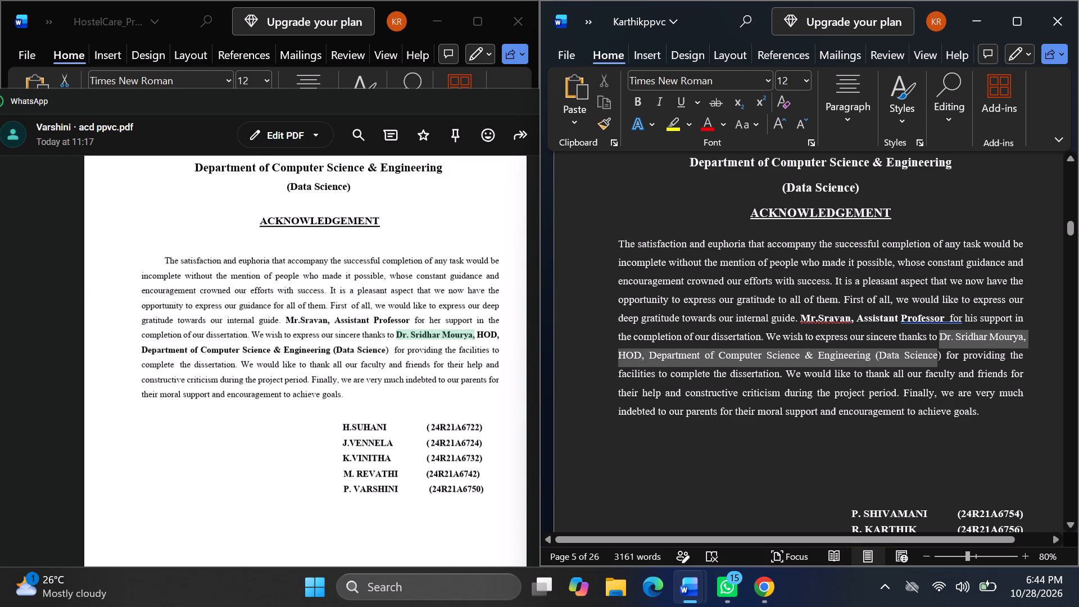
pyautogui.moveTo(937, 354); pyautogui.dragTo(940, 354)
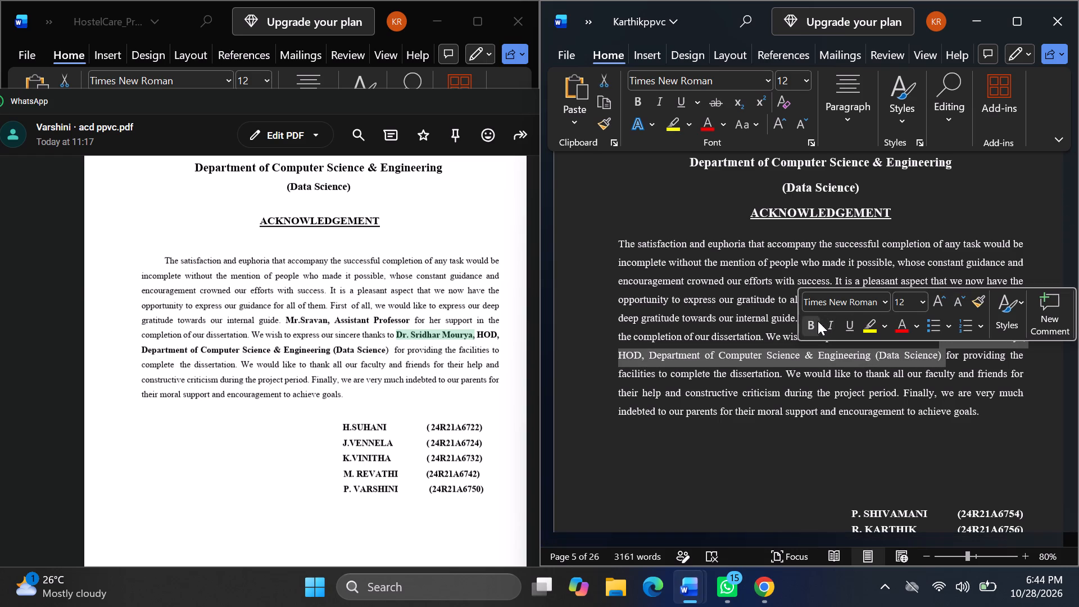
pyautogui.click(818, 321)
pyautogui.click(810, 481)
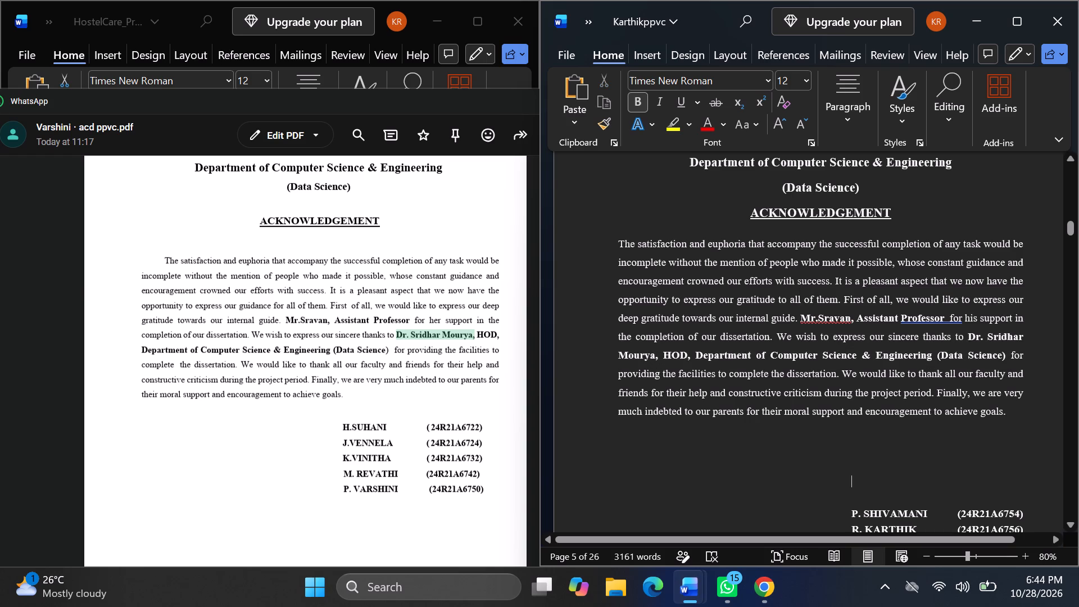
# Check the Acknowledgement and Declaration pages of the Karthikppvc report, comparing the Declaration's wording and formatting with the reference PDF.
pyautogui.scroll(-1, 655, 361)
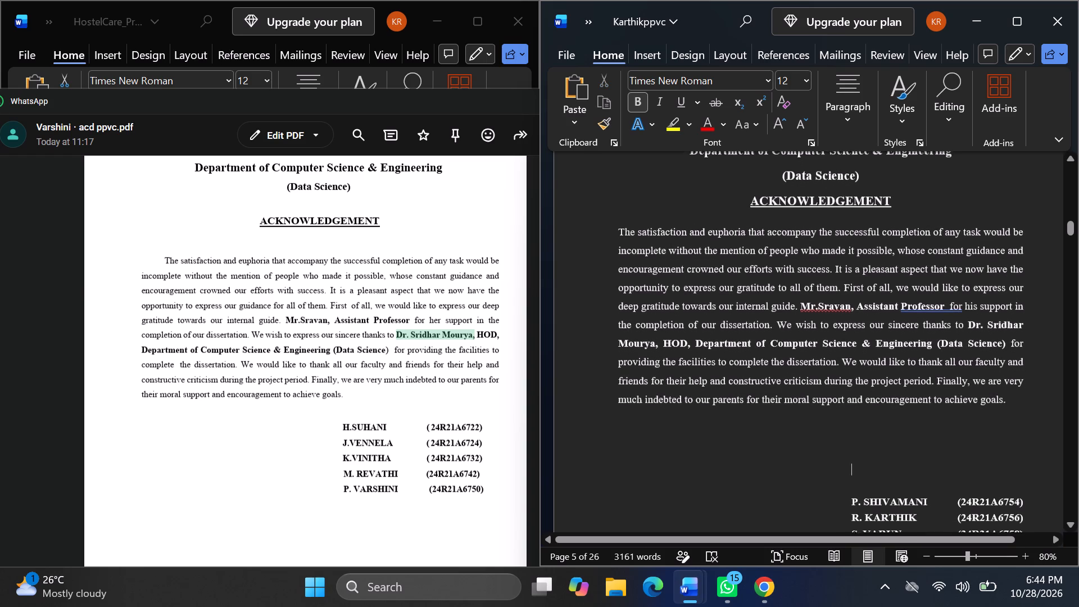
pyautogui.scroll(-3, 655, 361)
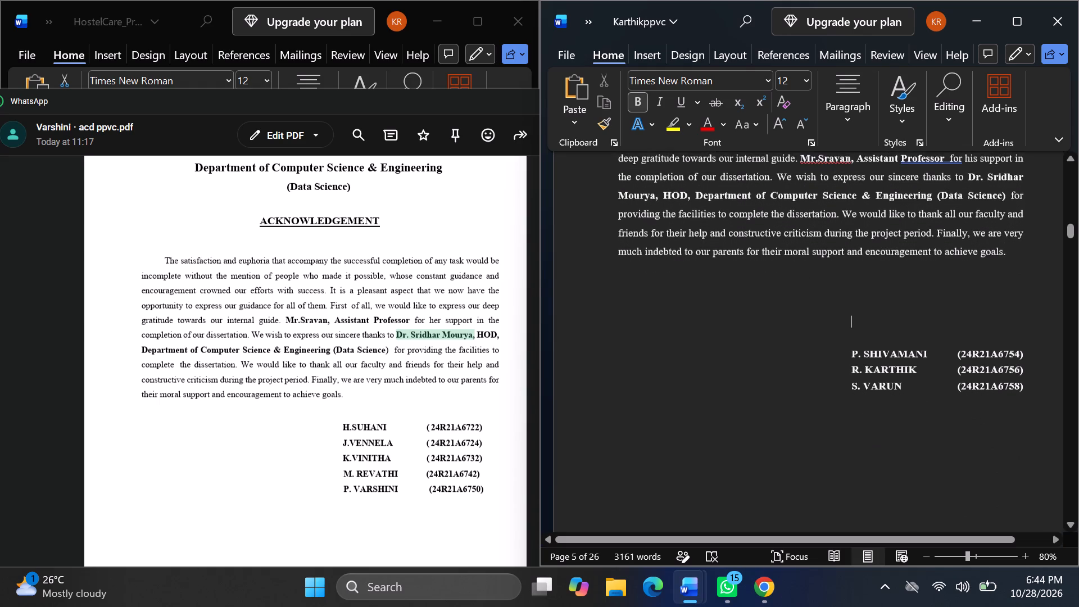
pyautogui.scroll(-1, 655, 361)
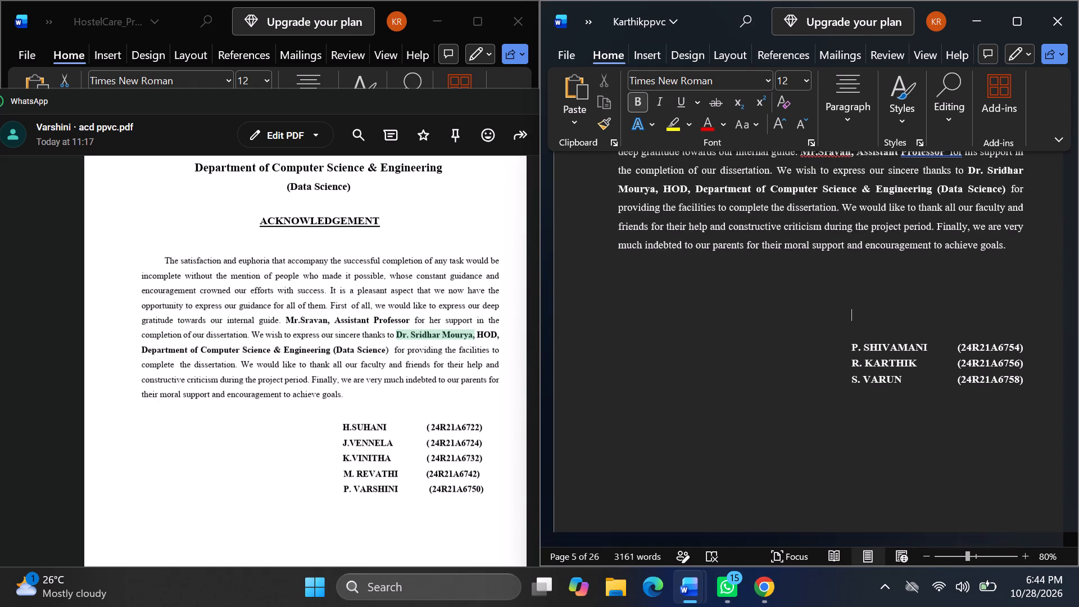
pyautogui.scroll(2, 492, 380)
pyautogui.scroll(-1, 492, 380)
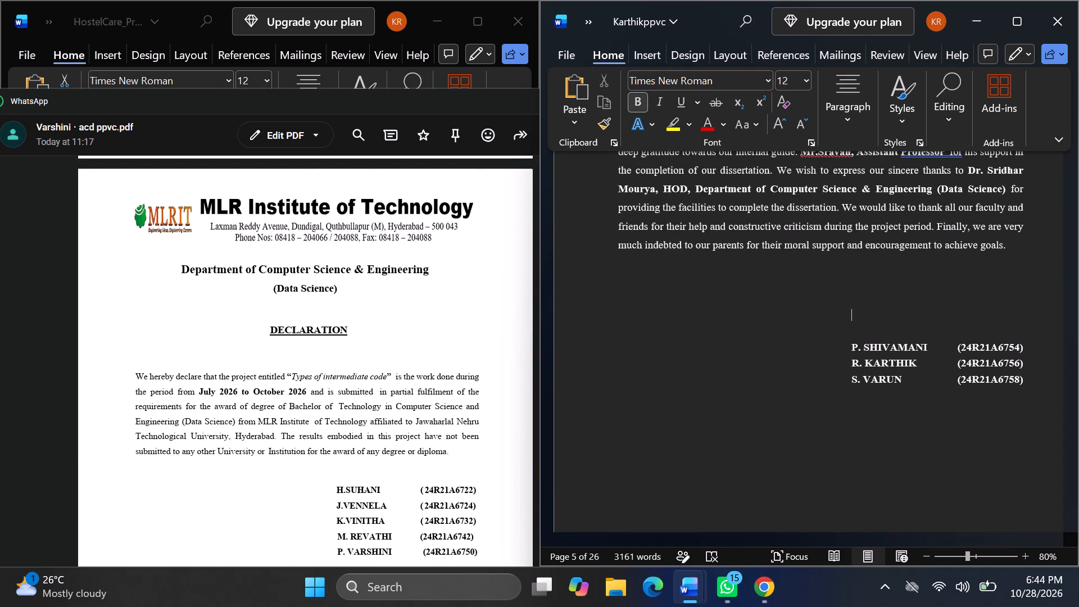
pyautogui.scroll(-1, 492, 380)
pyautogui.scroll(1, 766, 350)
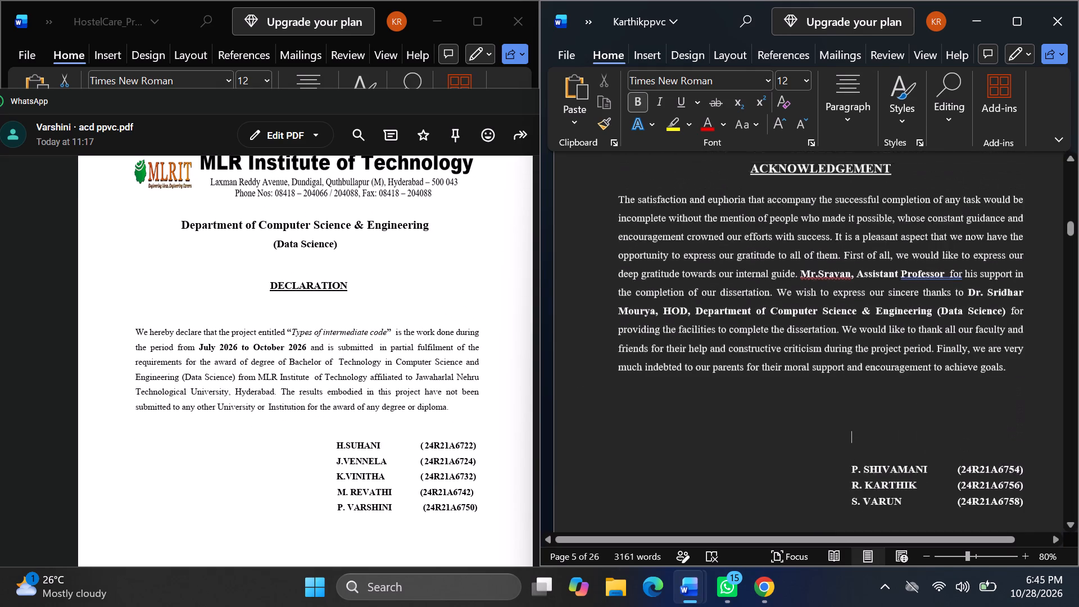
pyautogui.scroll(1, 766, 350)
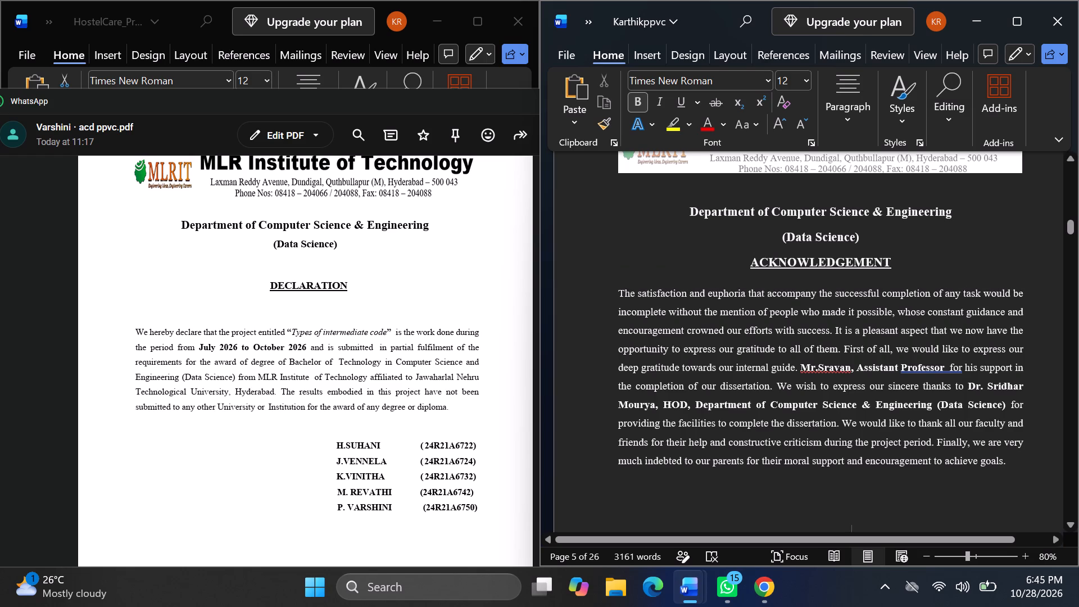
pyautogui.scroll(1, 860, 302)
pyautogui.scroll(-2, 860, 302)
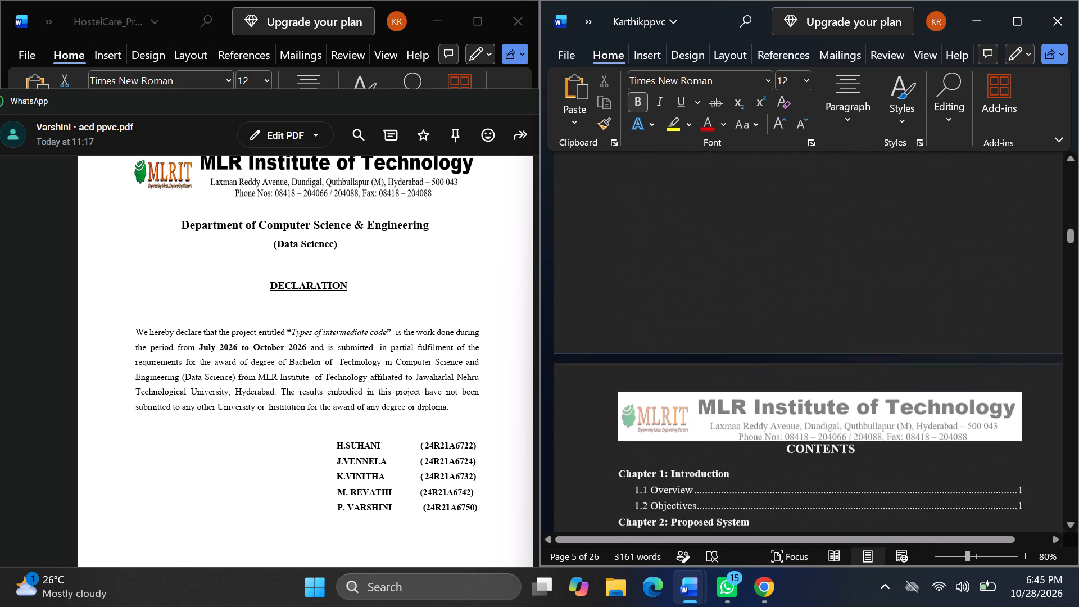
pyautogui.scroll(3, 860, 302)
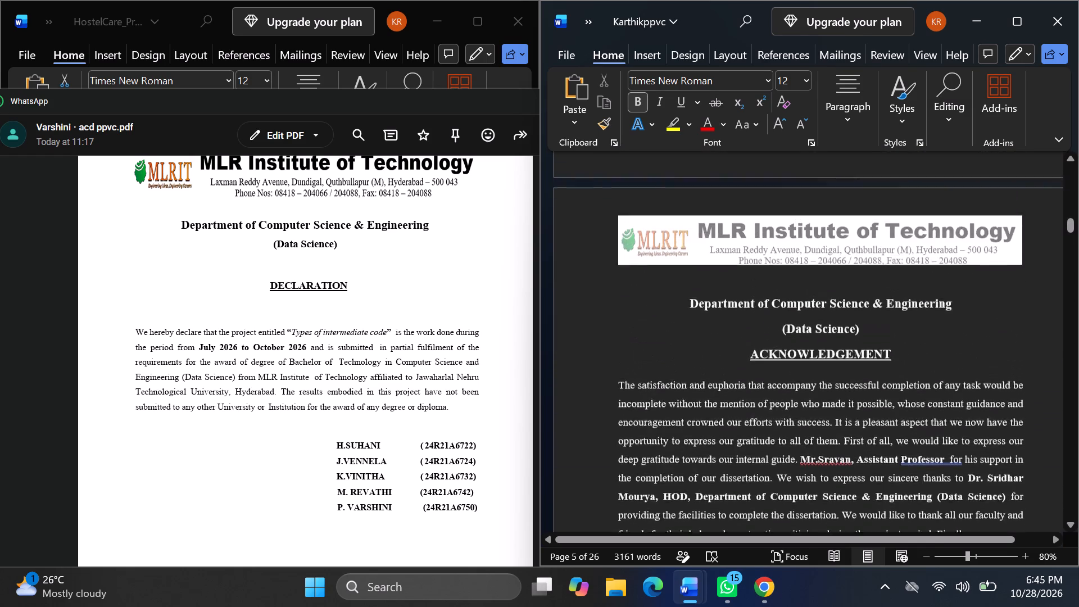
pyautogui.scroll(3, 860, 302)
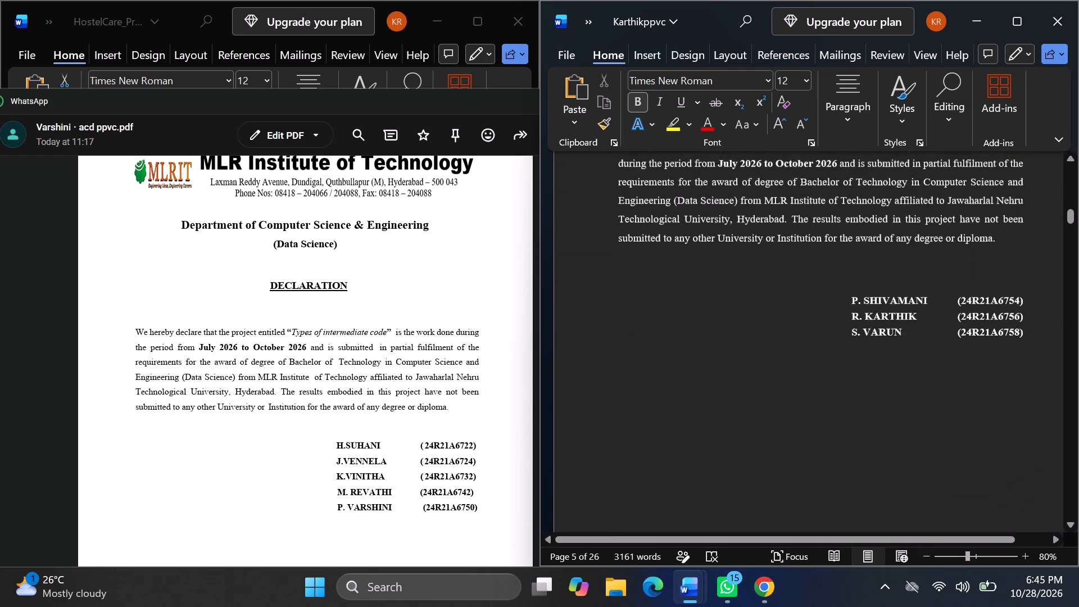
pyautogui.scroll(1, 860, 302)
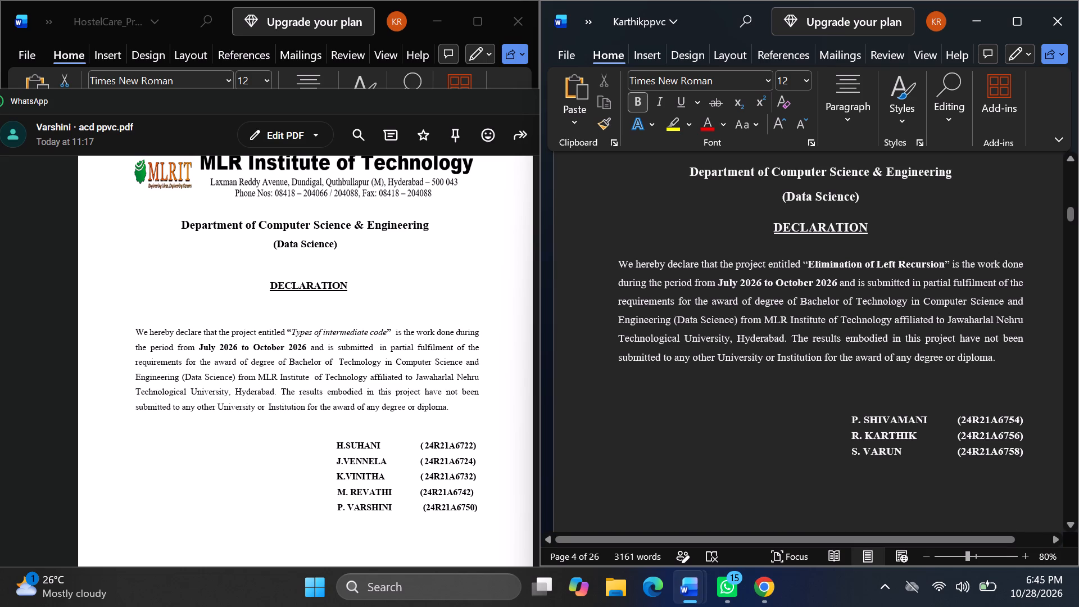
pyautogui.scroll(-1, 869, 301)
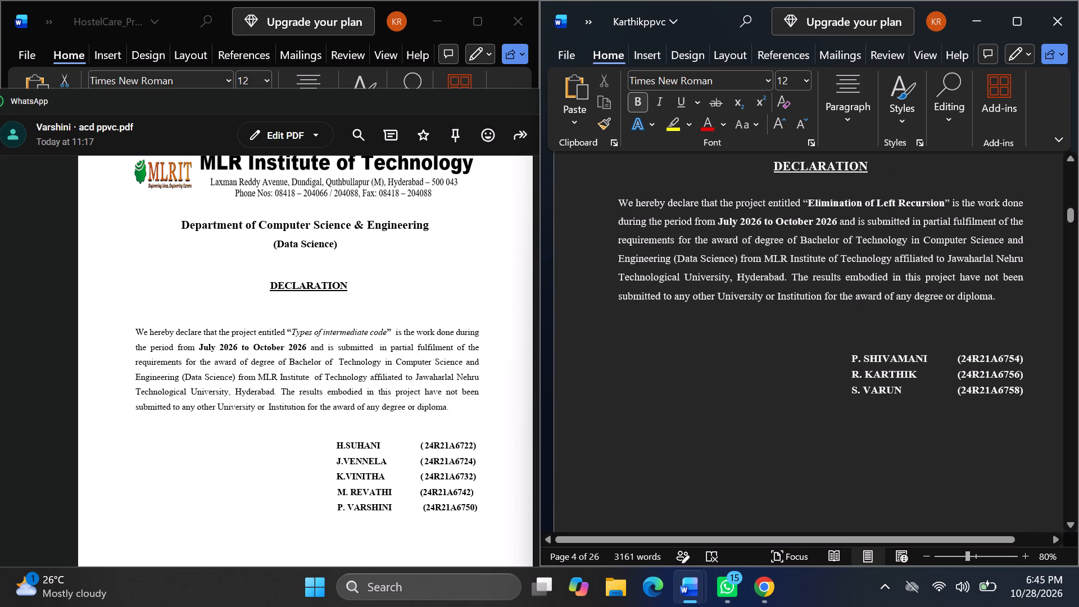
pyautogui.scroll(3, 869, 301)
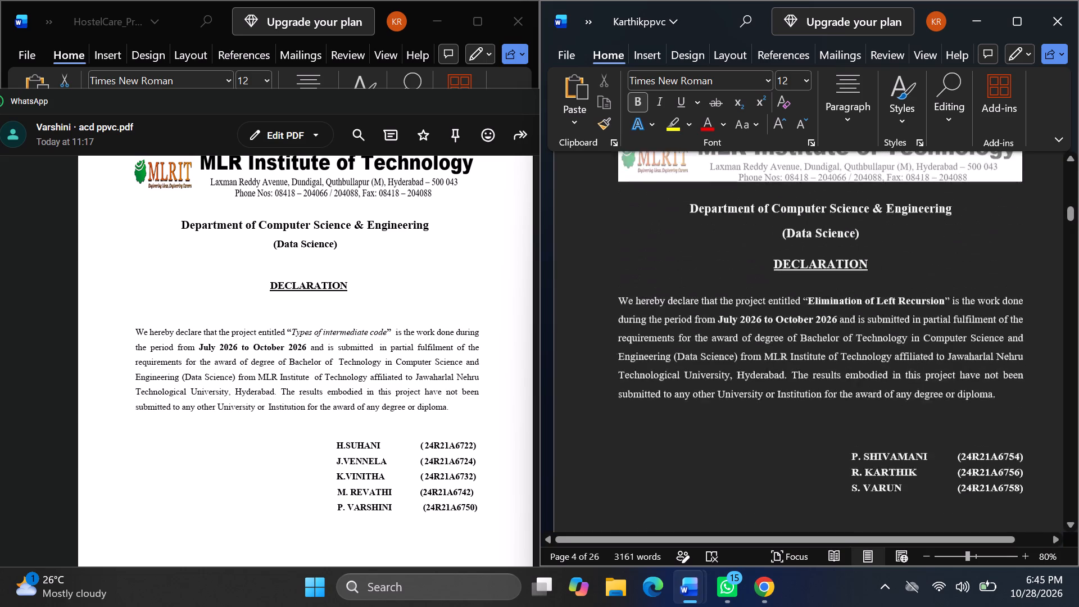
# Compare the Certificate page with the reference PDF's Certificate, checking the title, student list, and guide and Head of Department names.
pyautogui.scroll(2, 869, 301)
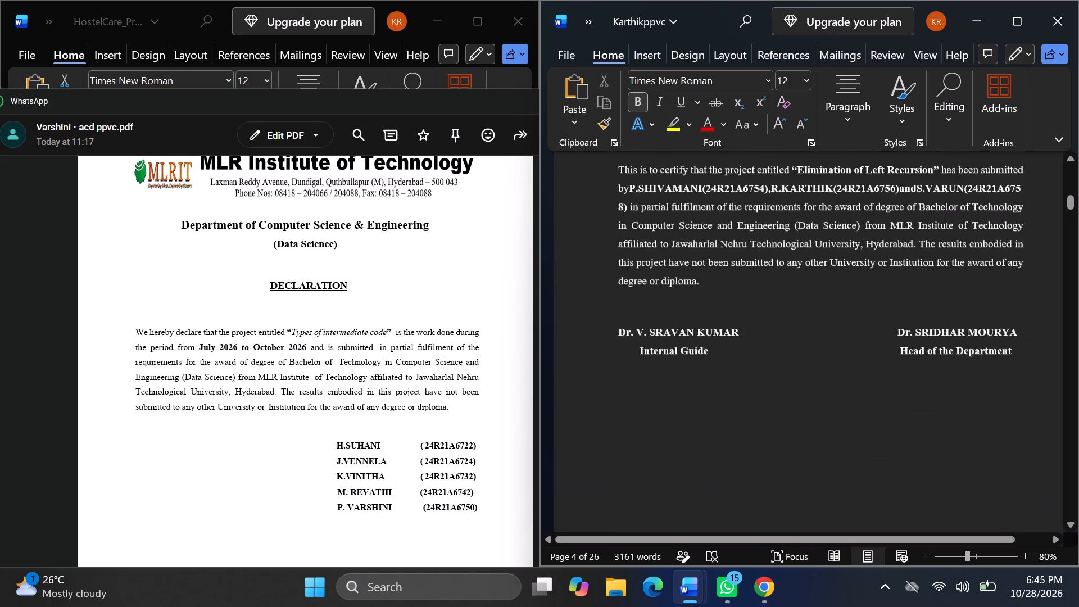
pyautogui.scroll(1, 869, 301)
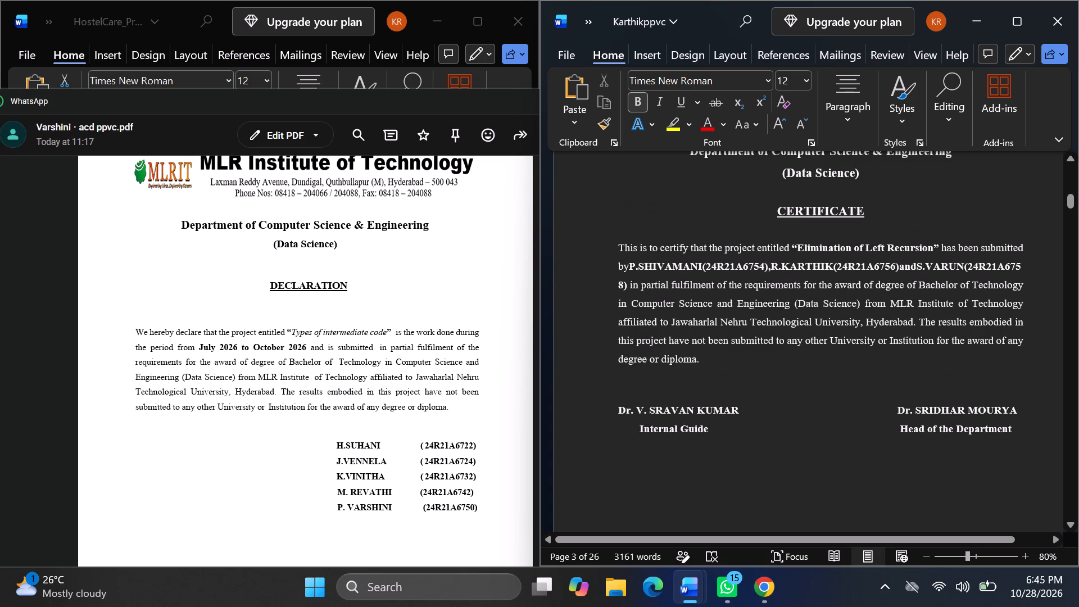
pyautogui.scroll(1, 452, 354)
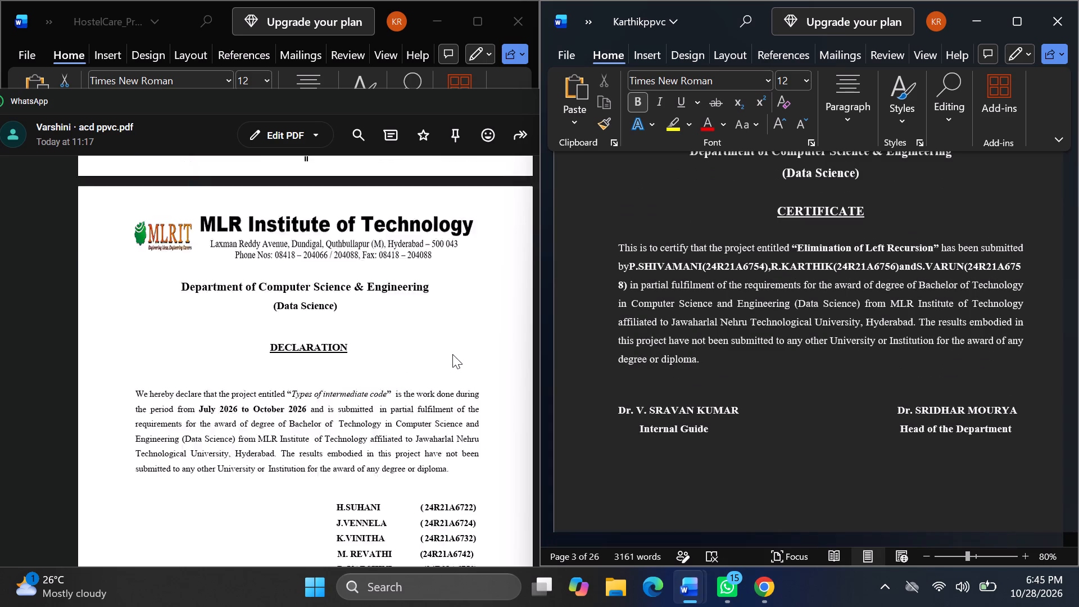
pyautogui.scroll(3, 452, 354)
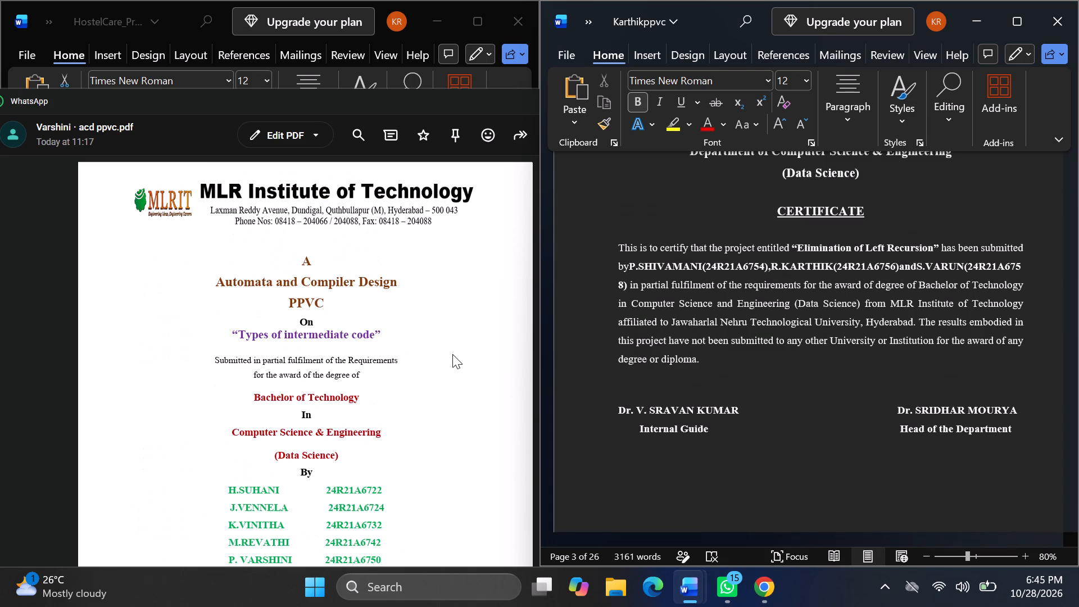
pyautogui.scroll(1, 452, 354)
pyautogui.scroll(-2, 452, 354)
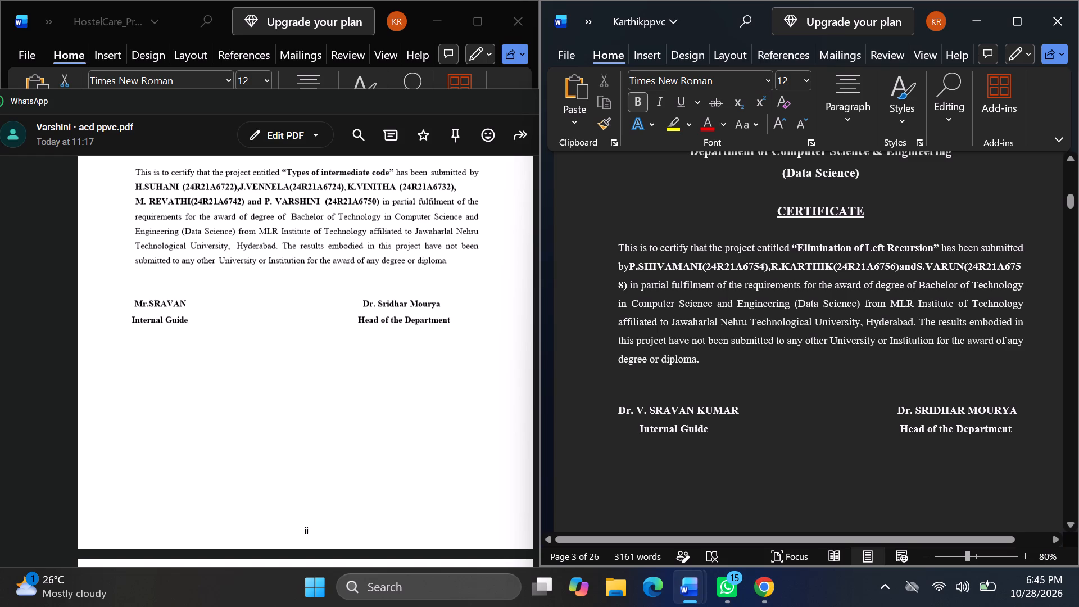
pyautogui.scroll(-1, 802, 478)
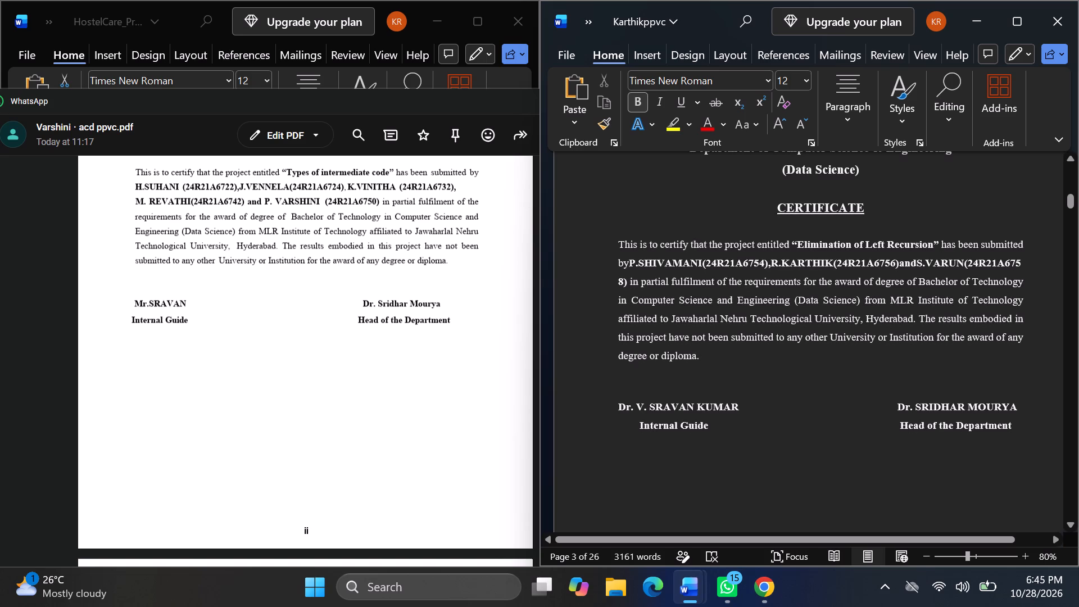
pyautogui.scroll(1, 931, 417)
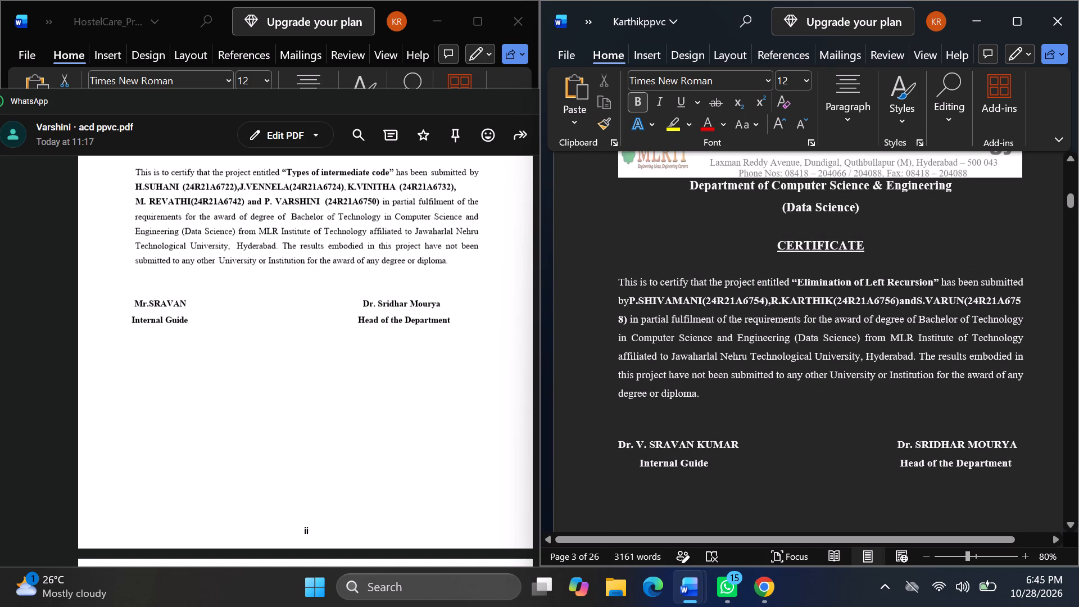
pyautogui.scroll(1, 472, 315)
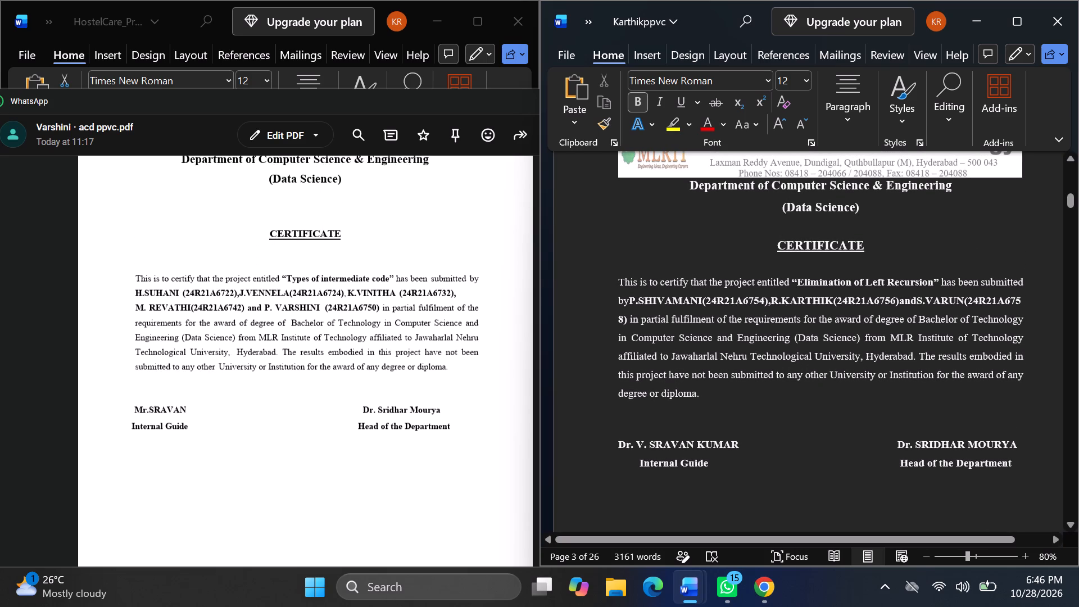
# Remove the bold formatting from the project title "Elimination of Left Recursion" and its quotation marks in the Certificate paragraph.
pyautogui.moveTo(940, 282); pyautogui.dragTo(785, 264)
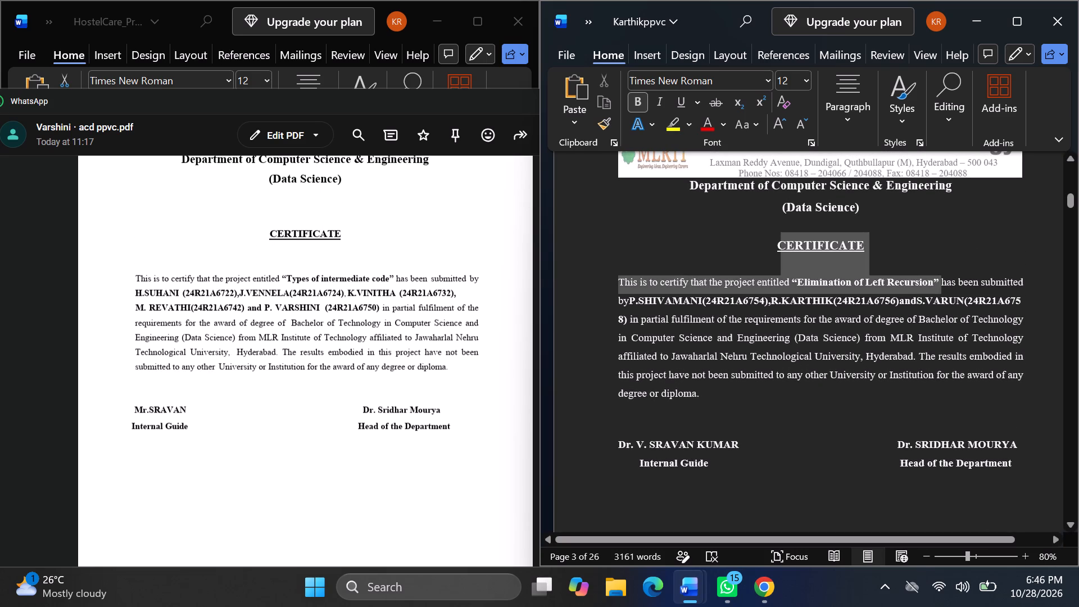
pyautogui.moveTo(785, 264); pyautogui.dragTo(790, 283)
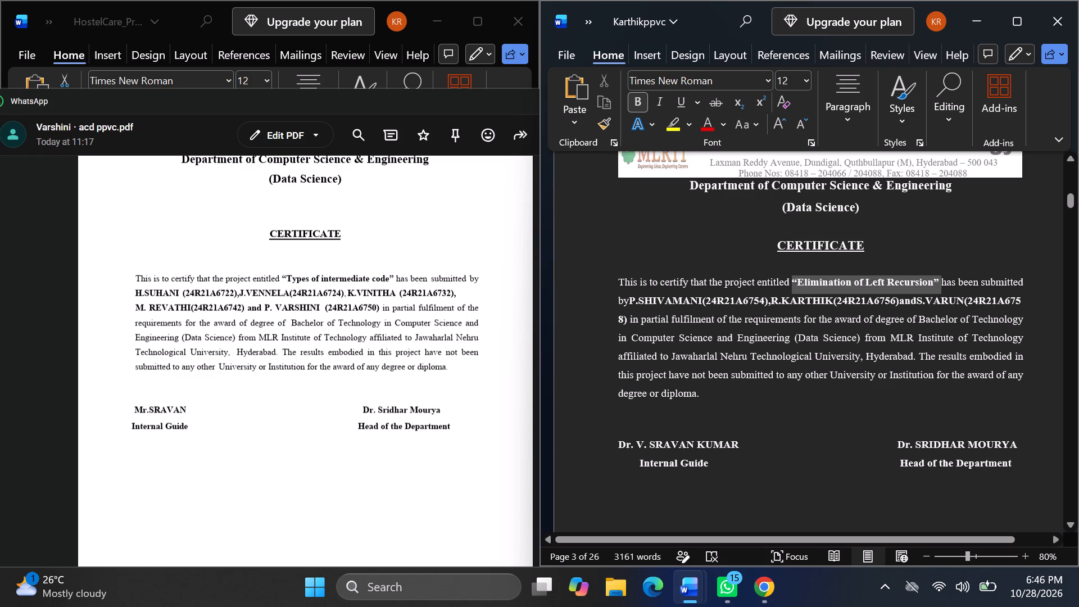
pyautogui.moveTo(790, 283); pyautogui.dragTo(792, 280)
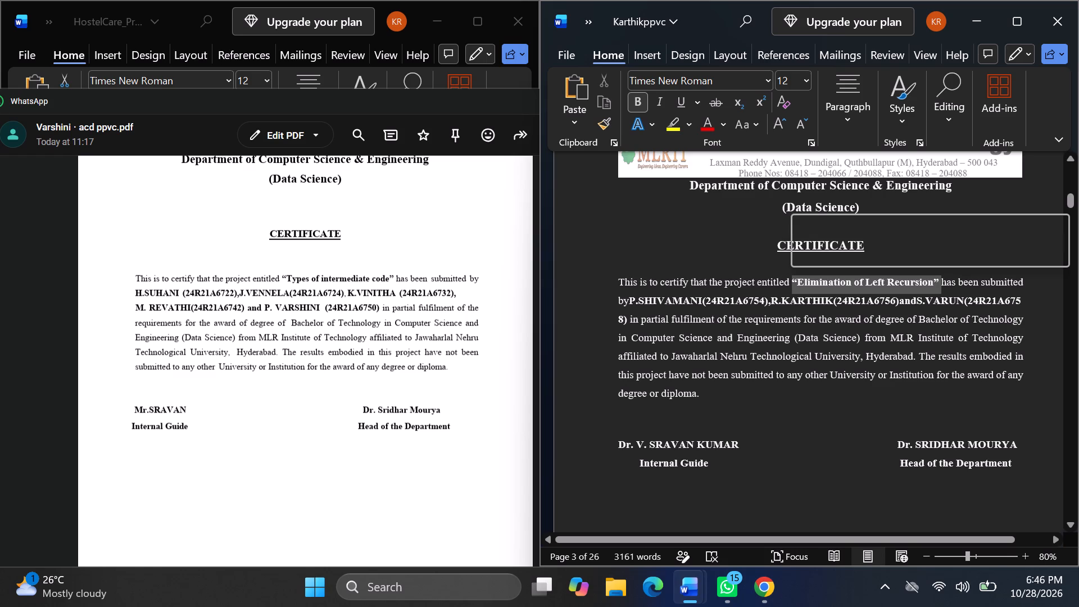
pyautogui.click(809, 253)
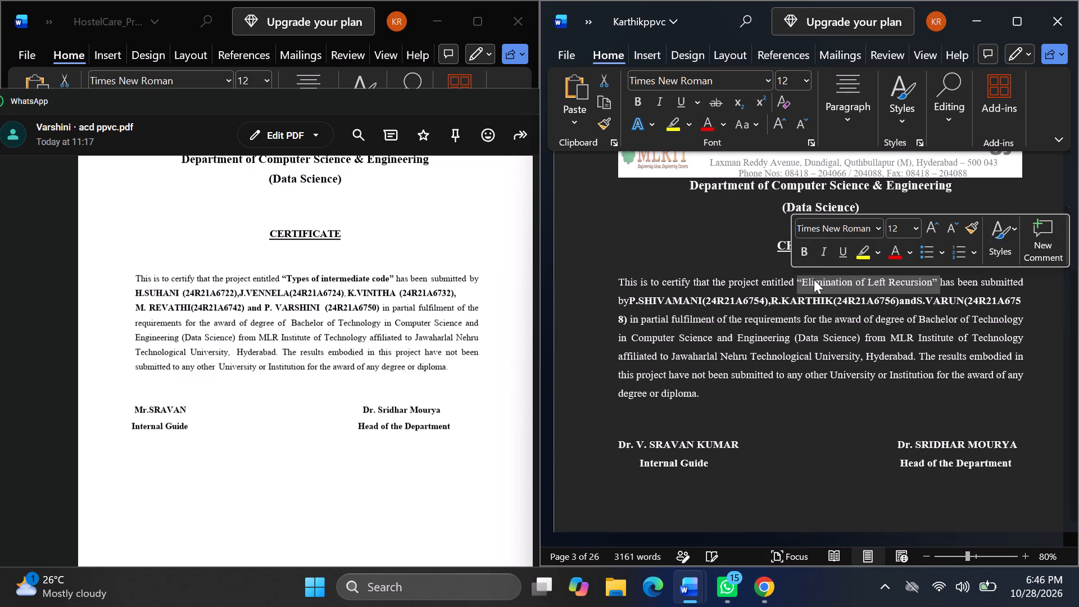
pyautogui.click(814, 307)
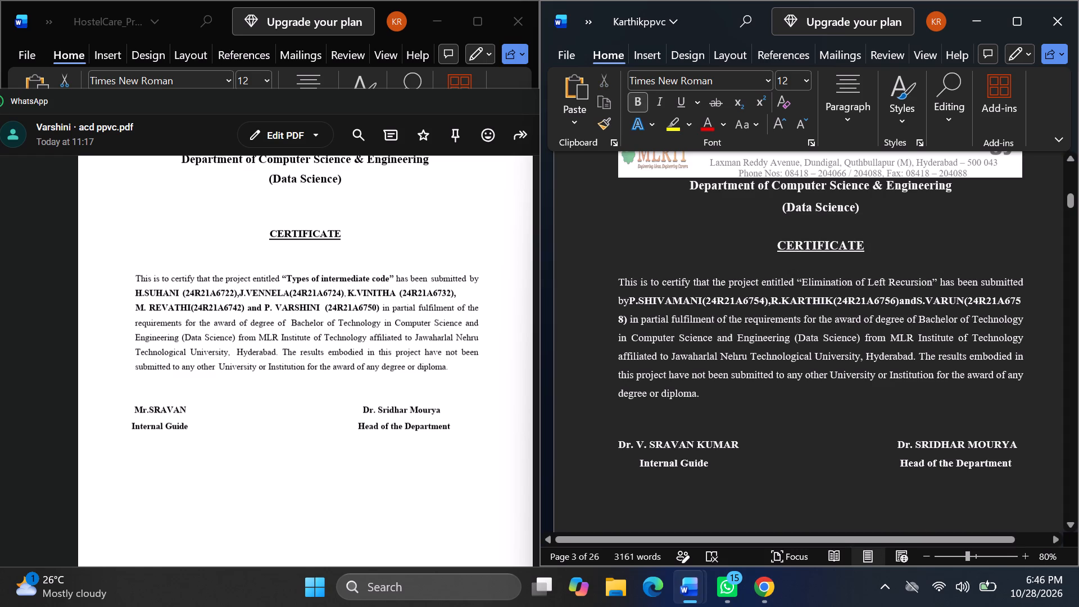
# Remove the bold formatting from the three students' names and roll numbers in the Certificate paragraph.
pyautogui.click(630, 305)
pyautogui.moveTo(630, 305); pyautogui.dragTo(630, 305)
pyautogui.moveTo(630, 305); pyautogui.dragTo(629, 312)
pyautogui.moveTo(629, 312); pyautogui.dragTo(629, 323)
pyautogui.click(641, 300)
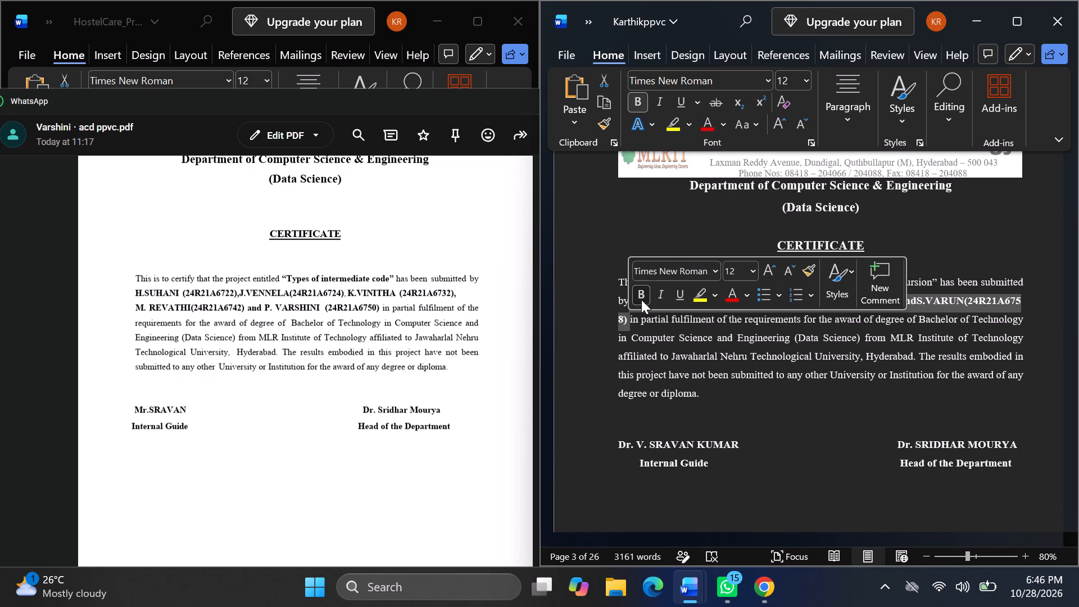
pyautogui.click(700, 363)
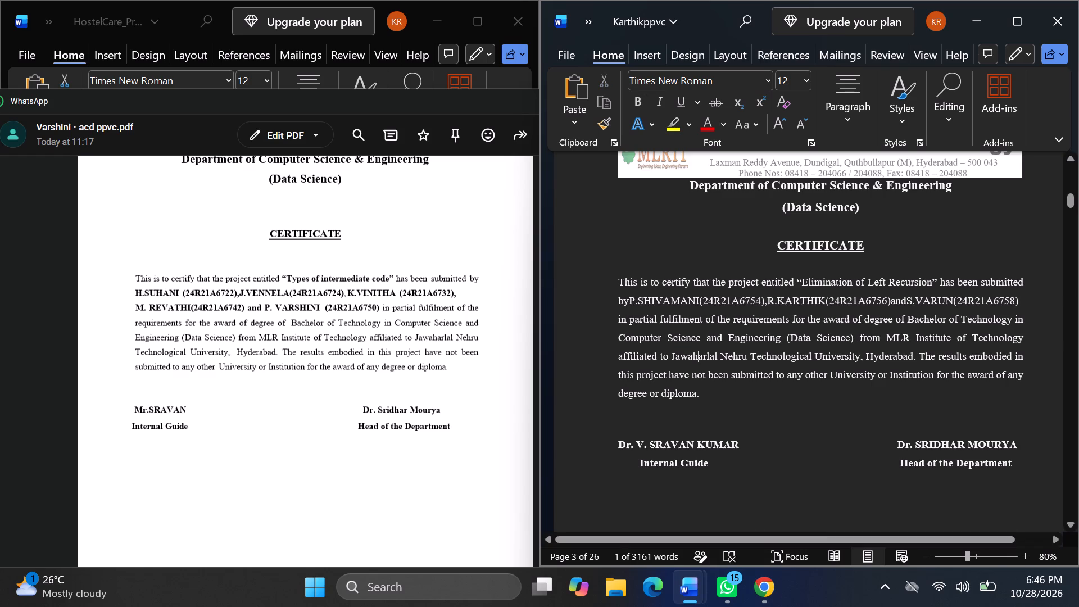
# Insert a space between "by" and the first student's name in the Certificate paragraph.
pyautogui.click(627, 304)
pyautogui.press('space')
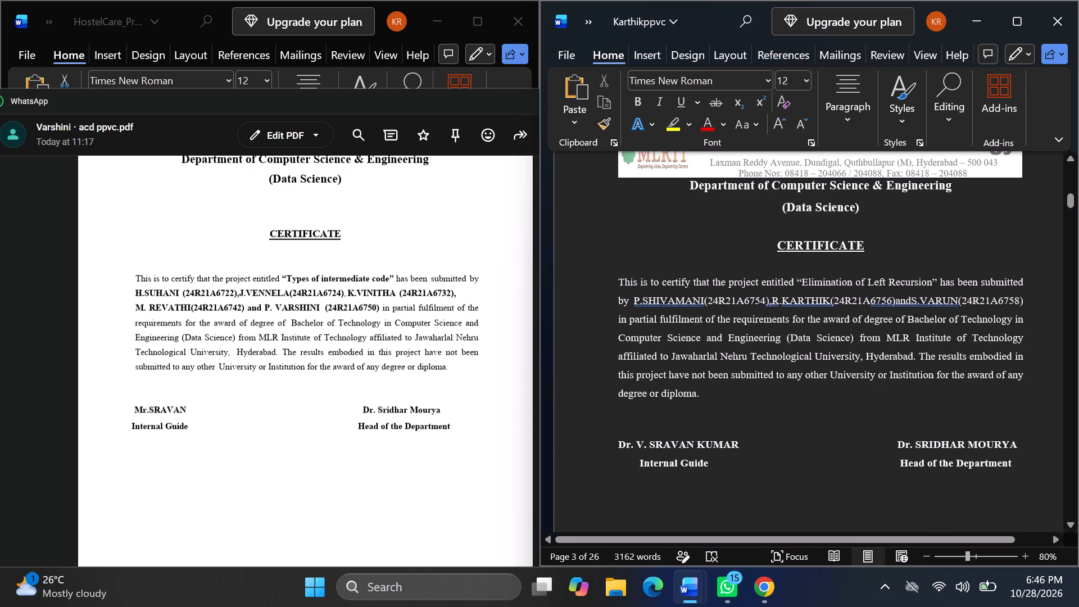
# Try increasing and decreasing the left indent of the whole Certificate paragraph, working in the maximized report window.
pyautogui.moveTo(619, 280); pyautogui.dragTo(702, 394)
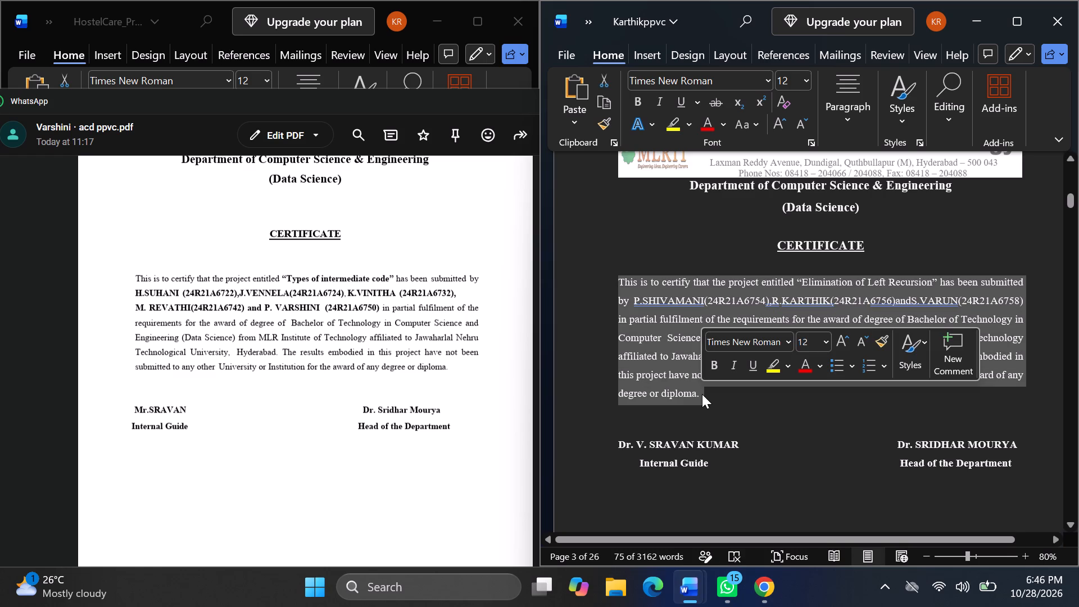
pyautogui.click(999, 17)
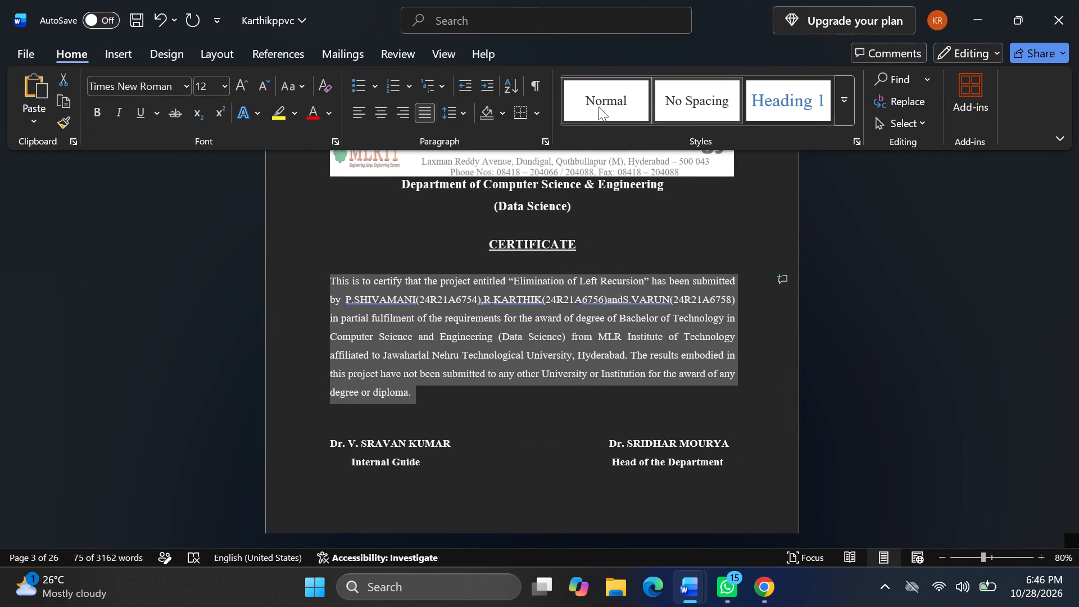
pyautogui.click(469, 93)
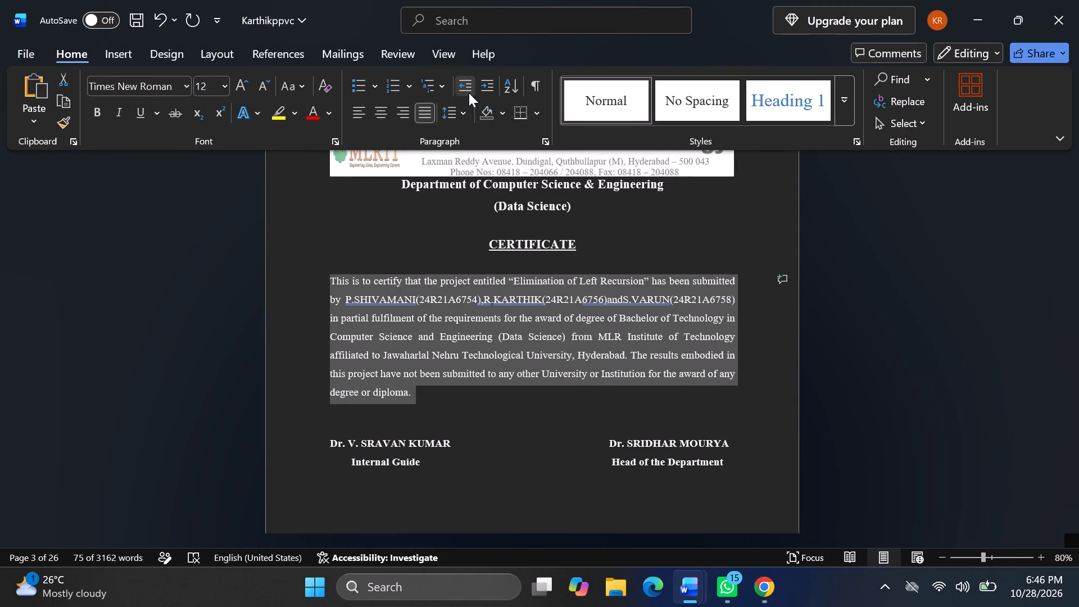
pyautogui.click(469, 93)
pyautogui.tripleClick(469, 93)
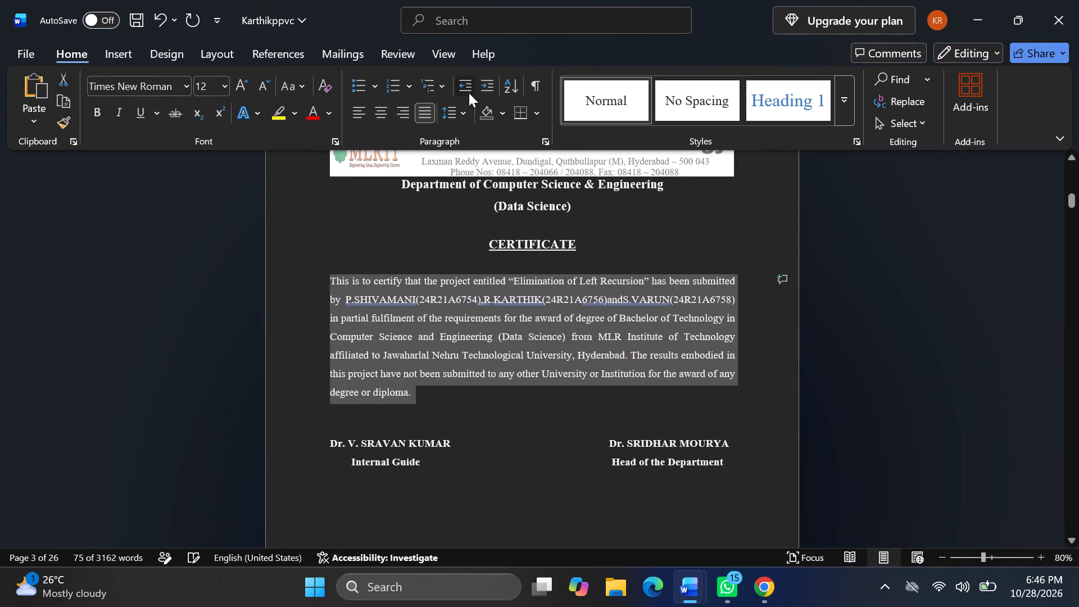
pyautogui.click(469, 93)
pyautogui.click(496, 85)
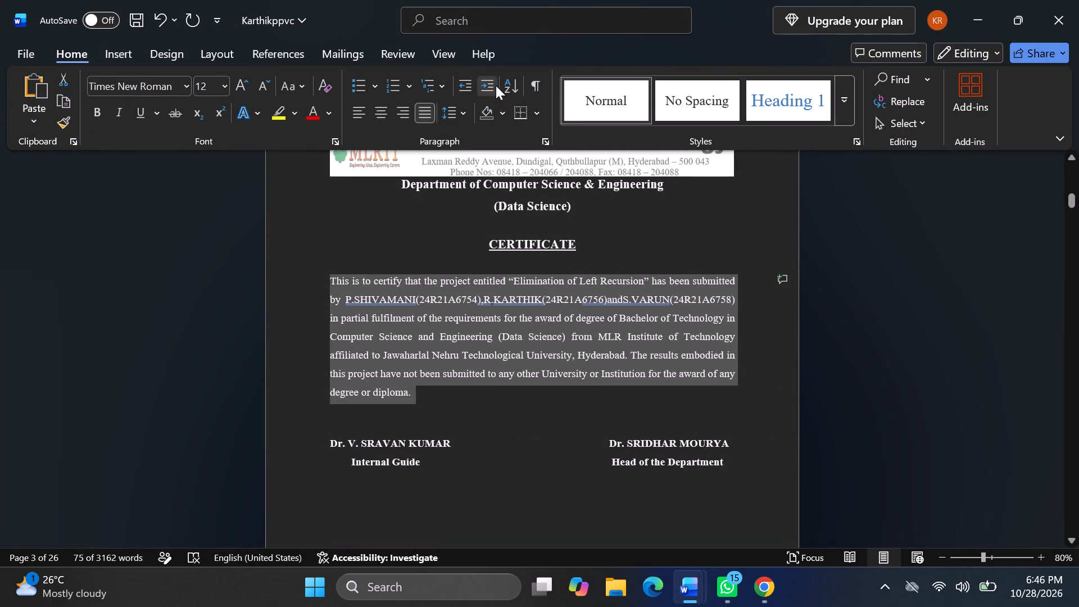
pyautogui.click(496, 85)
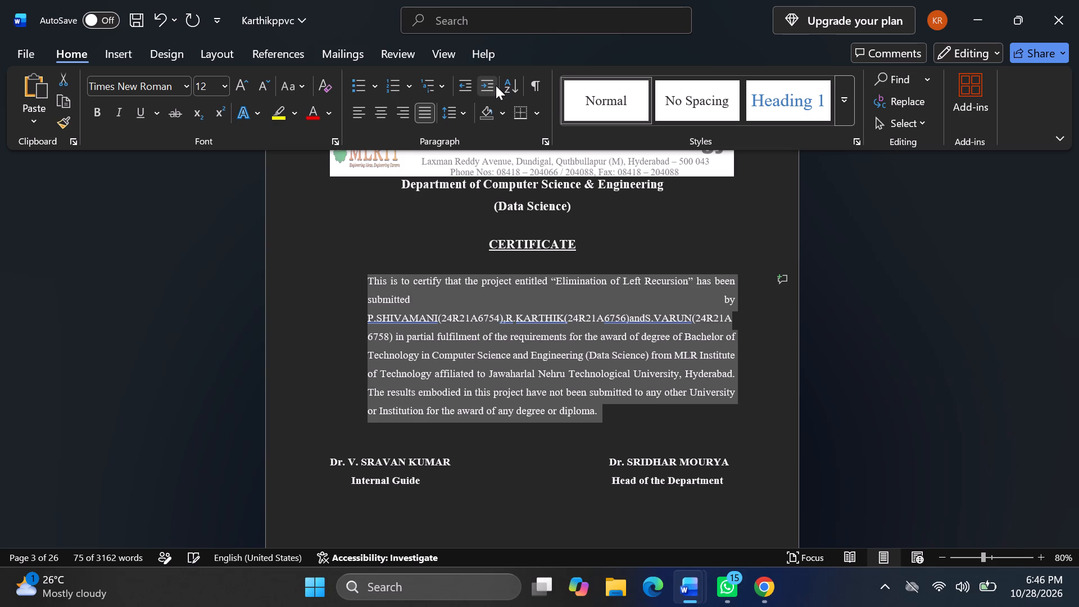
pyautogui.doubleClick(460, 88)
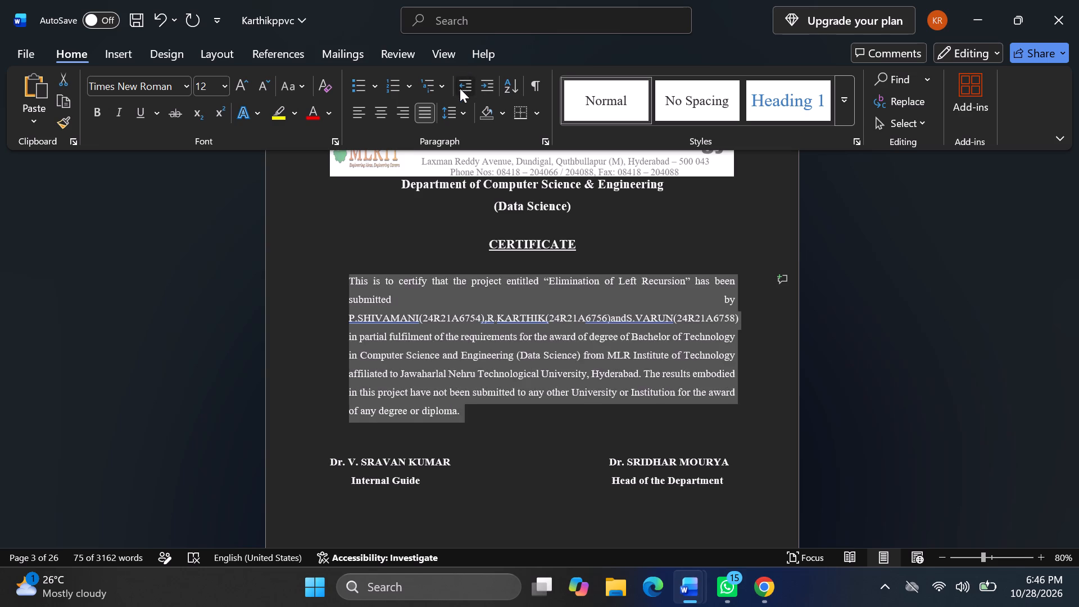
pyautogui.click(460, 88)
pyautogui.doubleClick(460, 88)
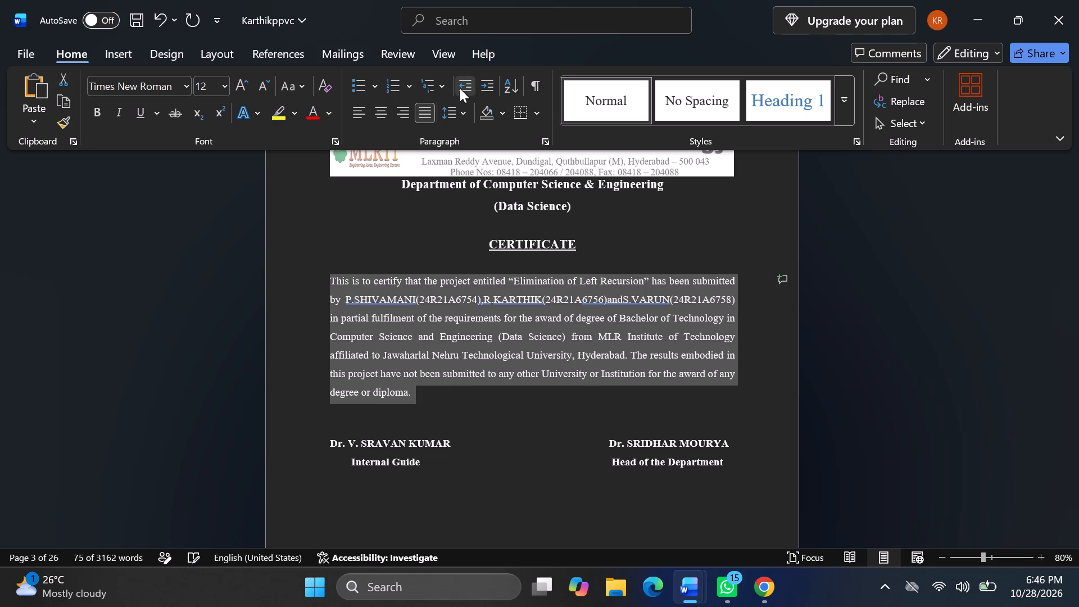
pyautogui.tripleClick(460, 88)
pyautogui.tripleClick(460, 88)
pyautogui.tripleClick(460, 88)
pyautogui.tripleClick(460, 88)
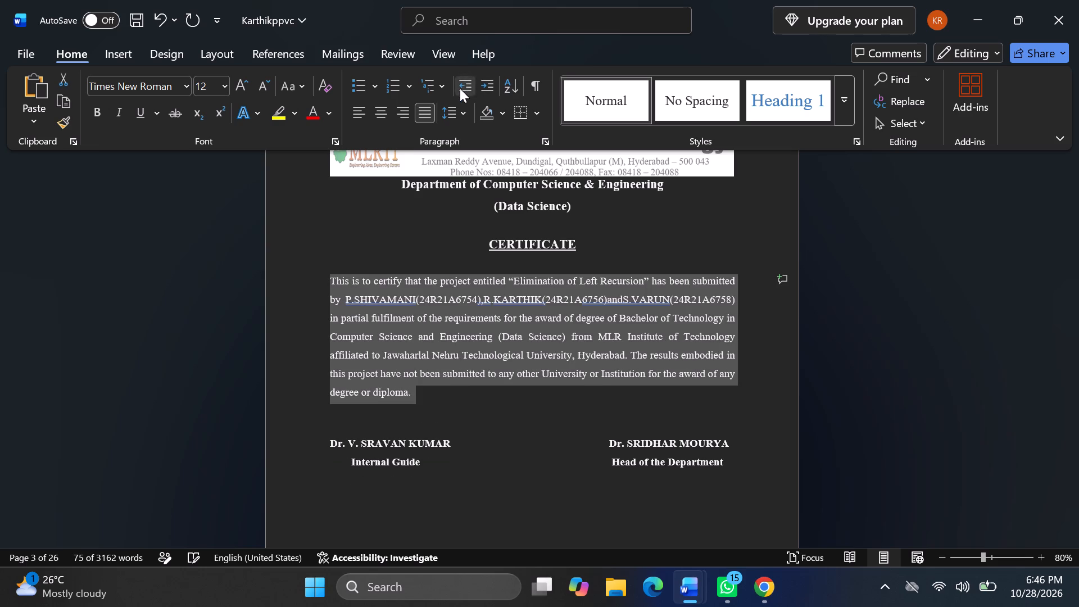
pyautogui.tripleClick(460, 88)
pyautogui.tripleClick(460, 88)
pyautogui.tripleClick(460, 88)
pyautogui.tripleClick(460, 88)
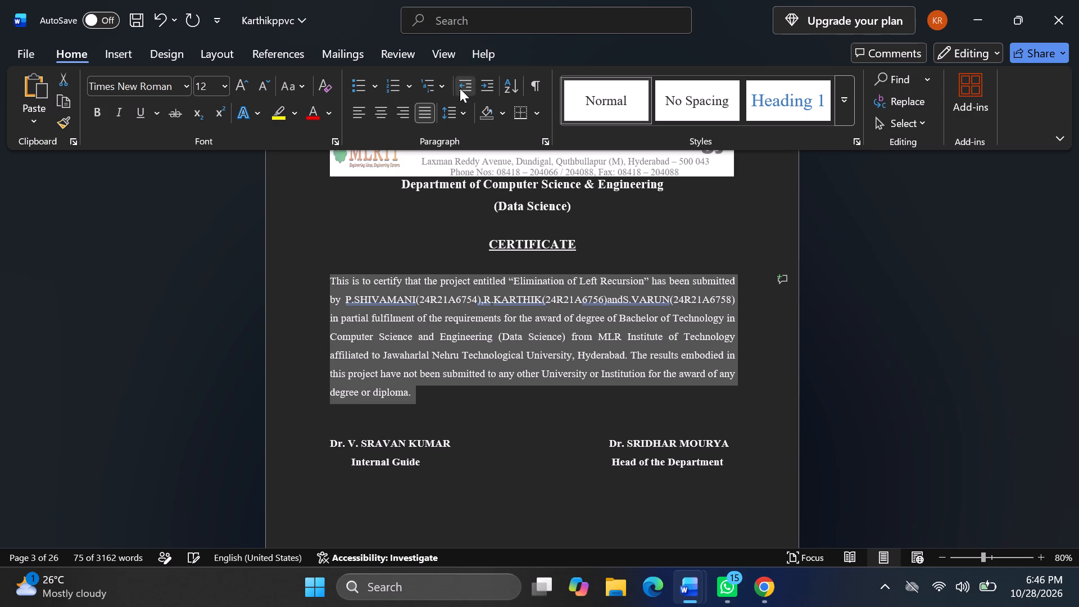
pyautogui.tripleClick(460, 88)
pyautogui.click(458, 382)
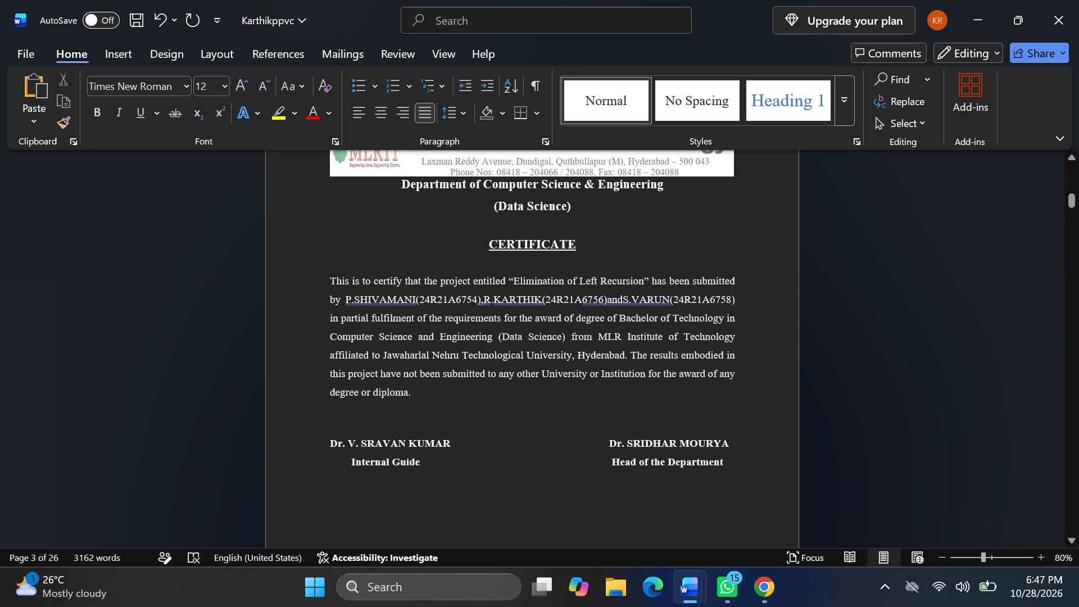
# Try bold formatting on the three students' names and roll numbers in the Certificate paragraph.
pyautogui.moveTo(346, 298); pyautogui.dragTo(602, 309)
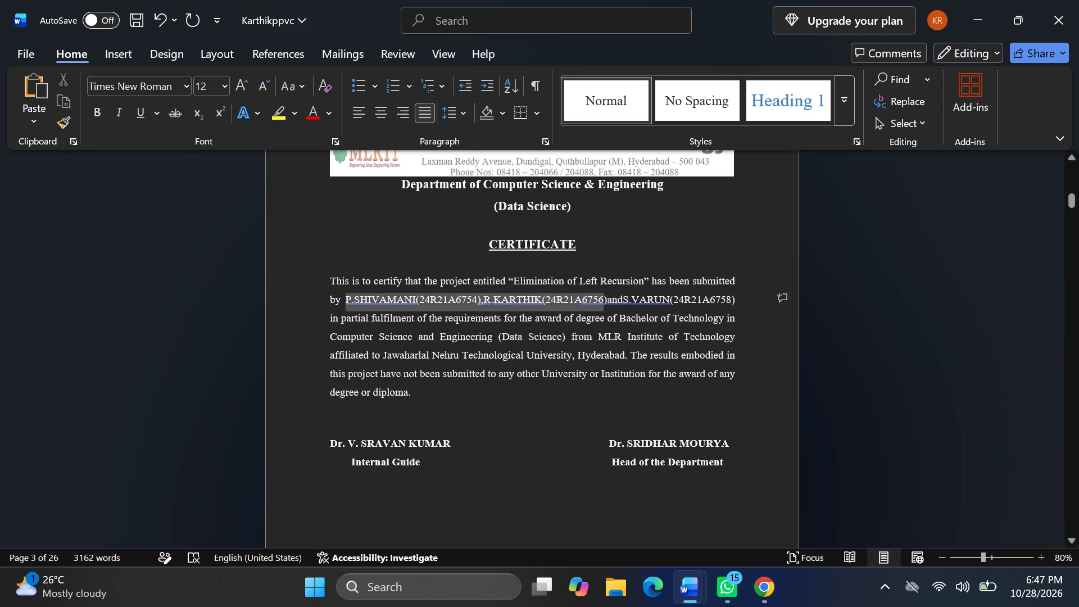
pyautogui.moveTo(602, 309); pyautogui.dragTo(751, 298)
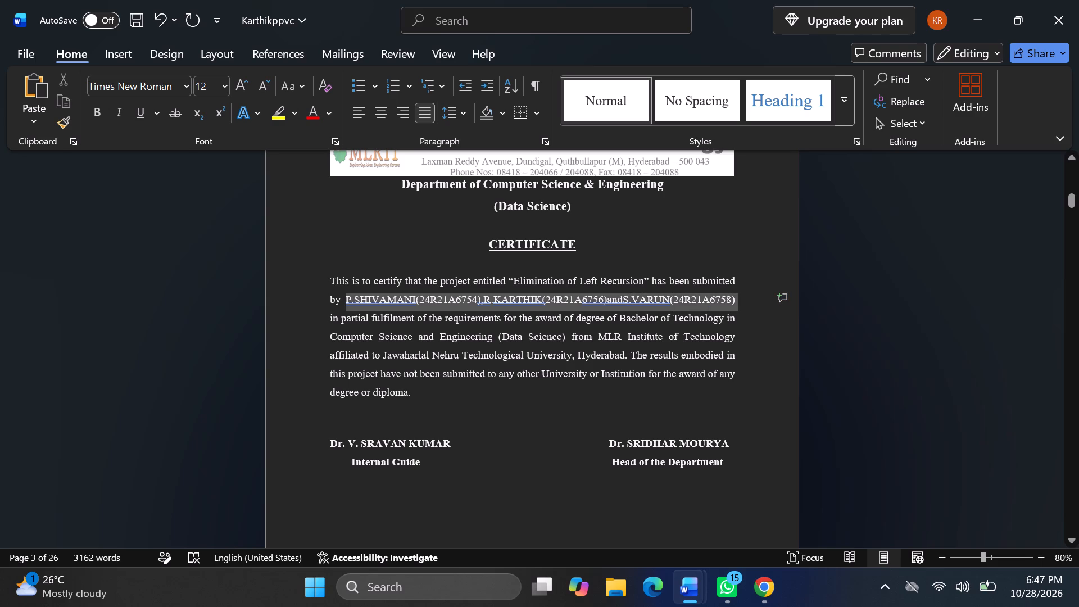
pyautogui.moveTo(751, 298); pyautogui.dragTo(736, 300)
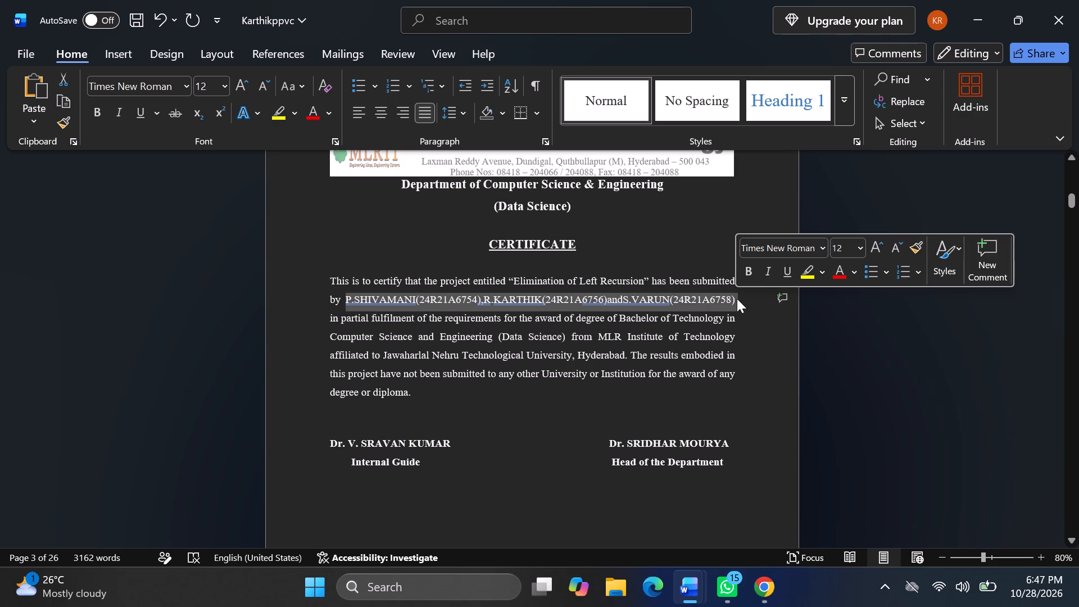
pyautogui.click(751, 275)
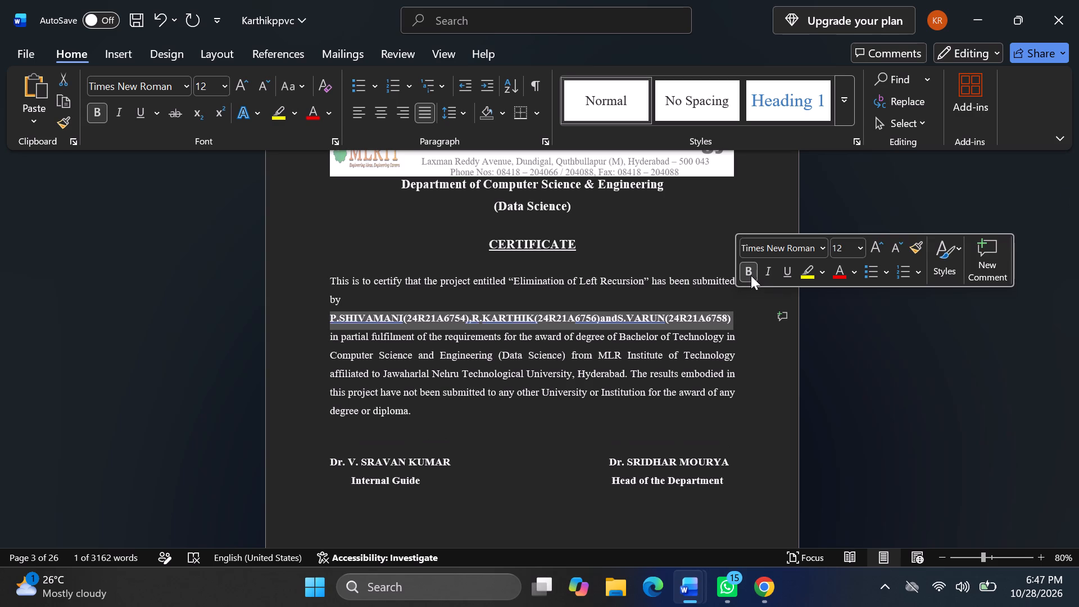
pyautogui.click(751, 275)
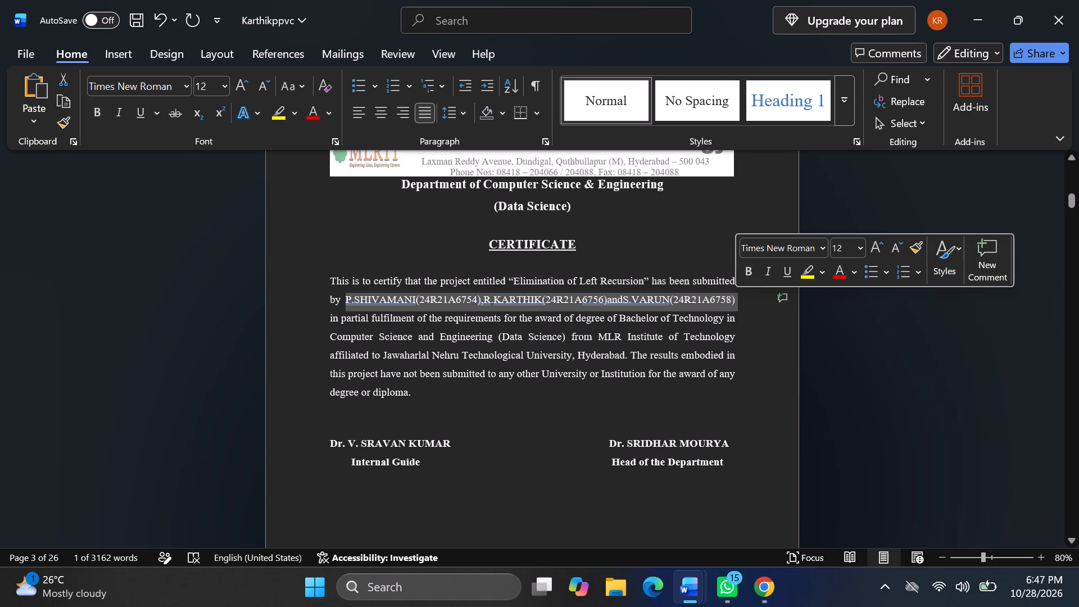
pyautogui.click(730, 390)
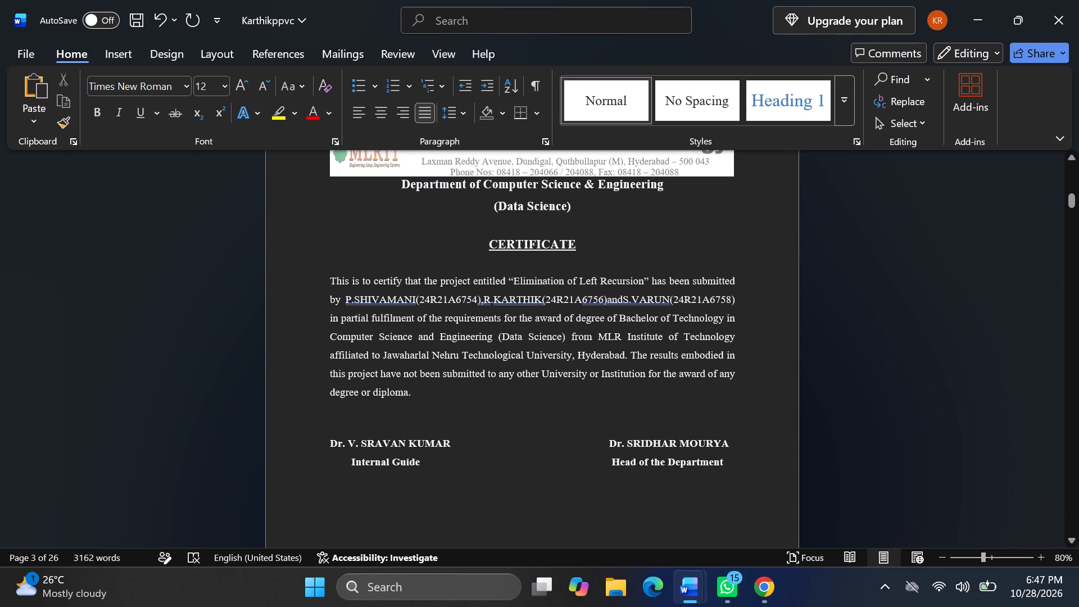
# Bold the project title "Elimination of Left Recursion" in the Certificate paragraph.
pyautogui.moveTo(513, 280); pyautogui.dragTo(637, 280)
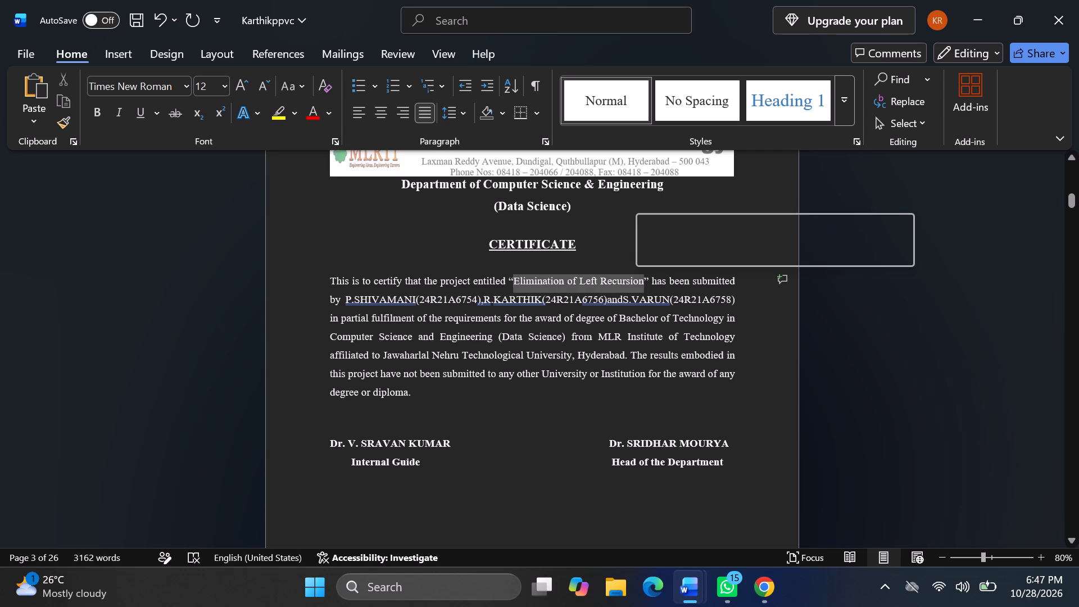
pyautogui.click(651, 255)
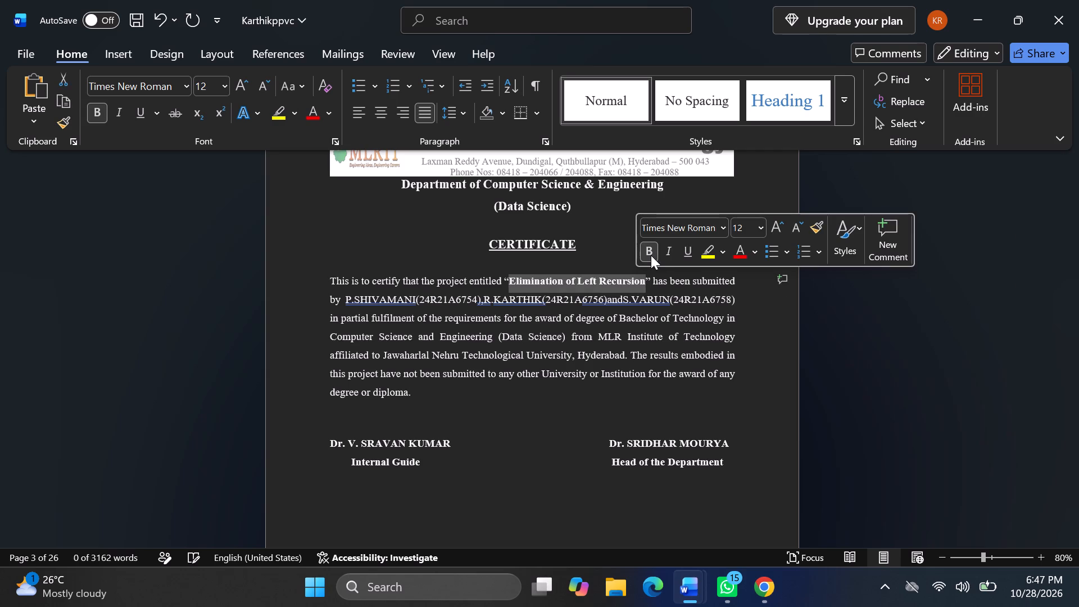
pyautogui.click(585, 253)
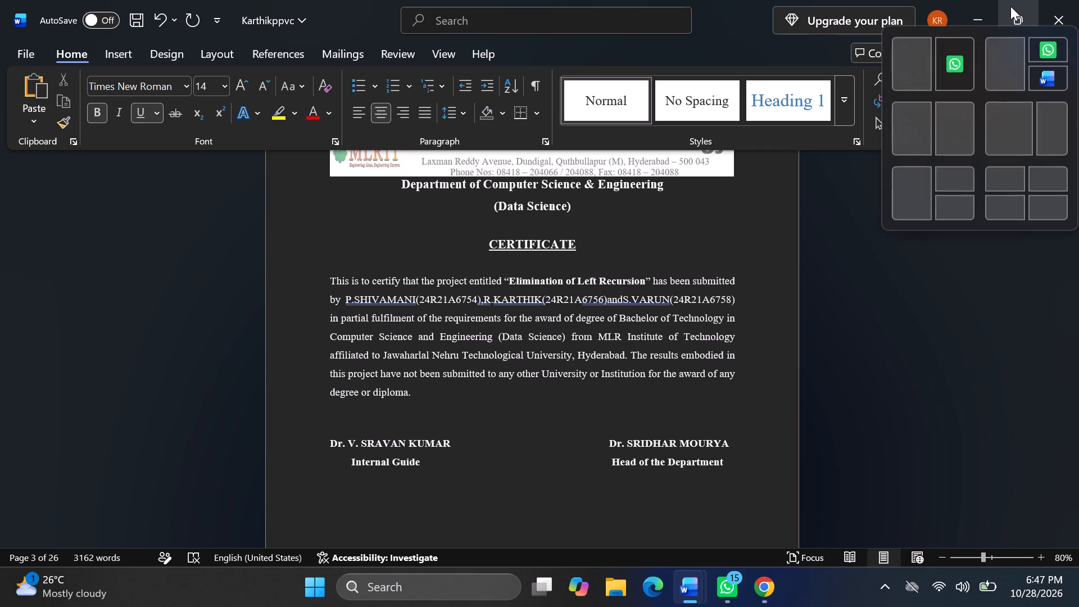
# Place the report side by side with the reference PDF in WhatsApp to compare their Certificate pages.
pyautogui.click(890, 61)
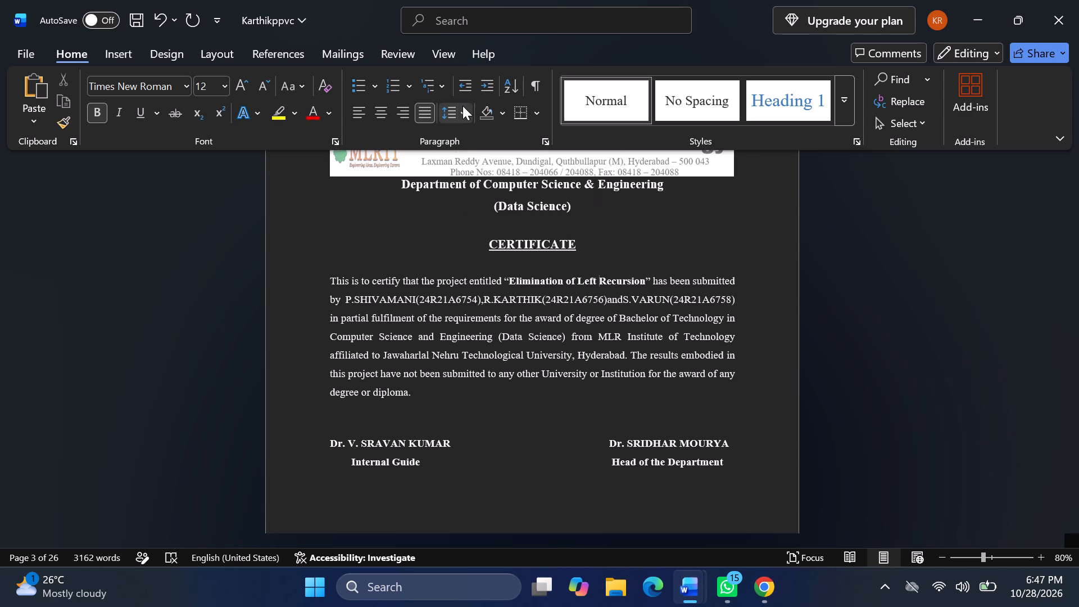
pyautogui.click(406, 229)
pyautogui.moveTo(345, 303); pyautogui.dragTo(748, 303)
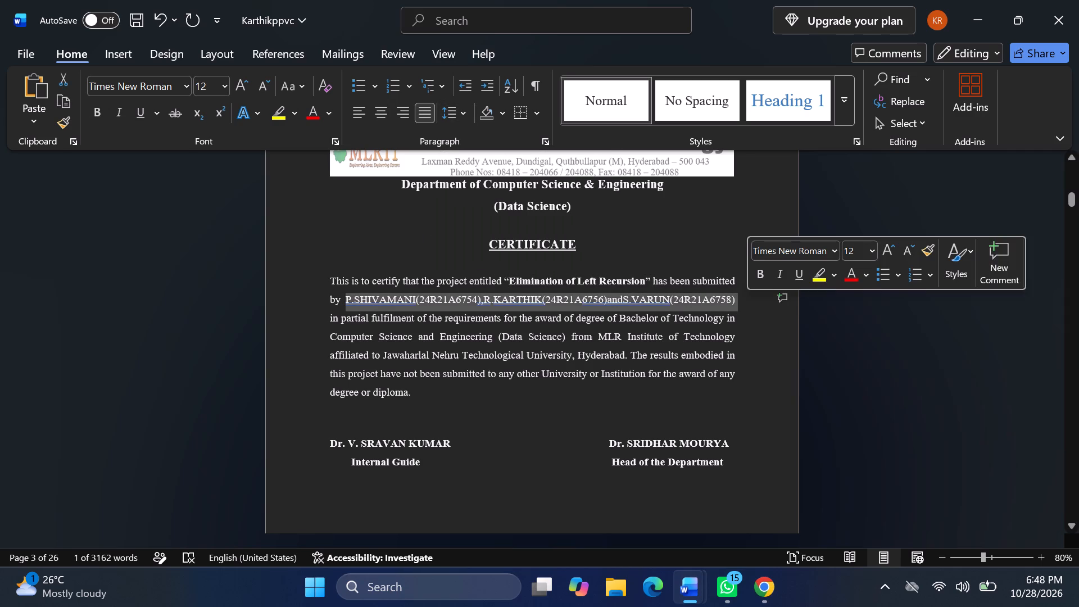
pyautogui.click(764, 276)
pyautogui.click(873, 256)
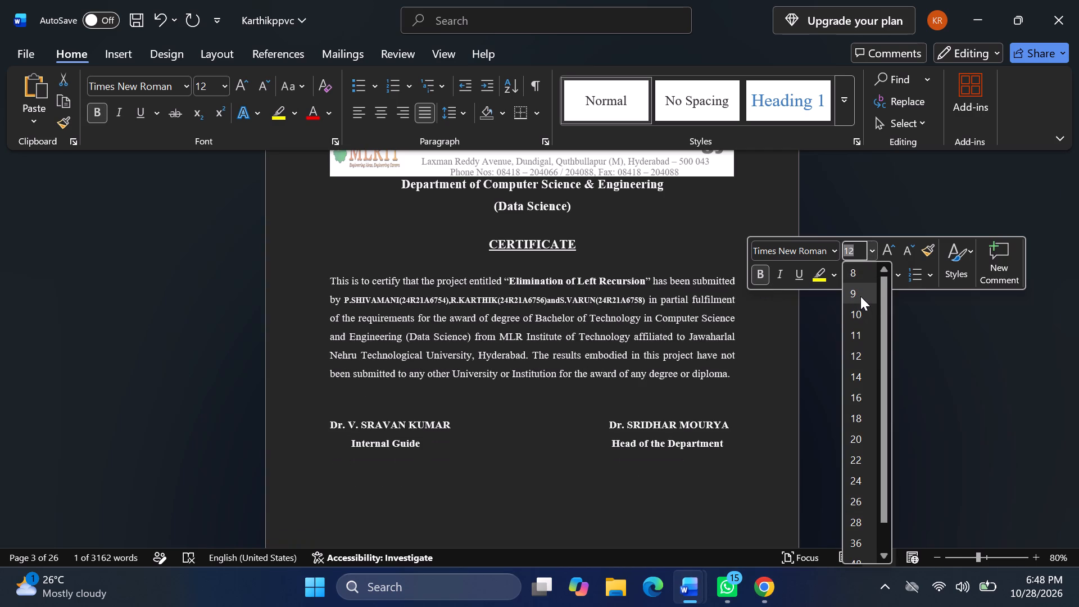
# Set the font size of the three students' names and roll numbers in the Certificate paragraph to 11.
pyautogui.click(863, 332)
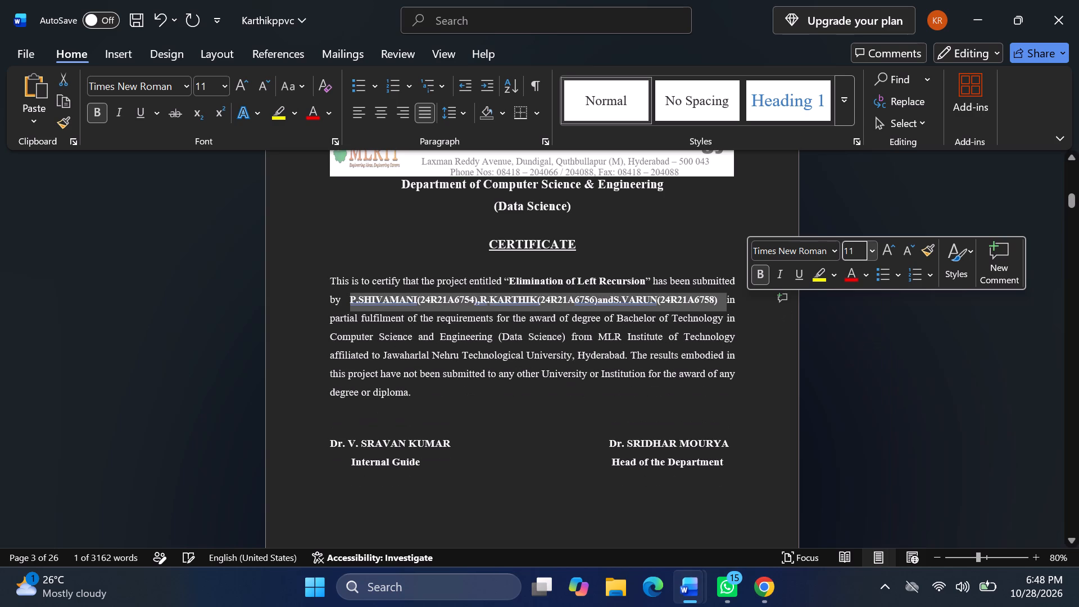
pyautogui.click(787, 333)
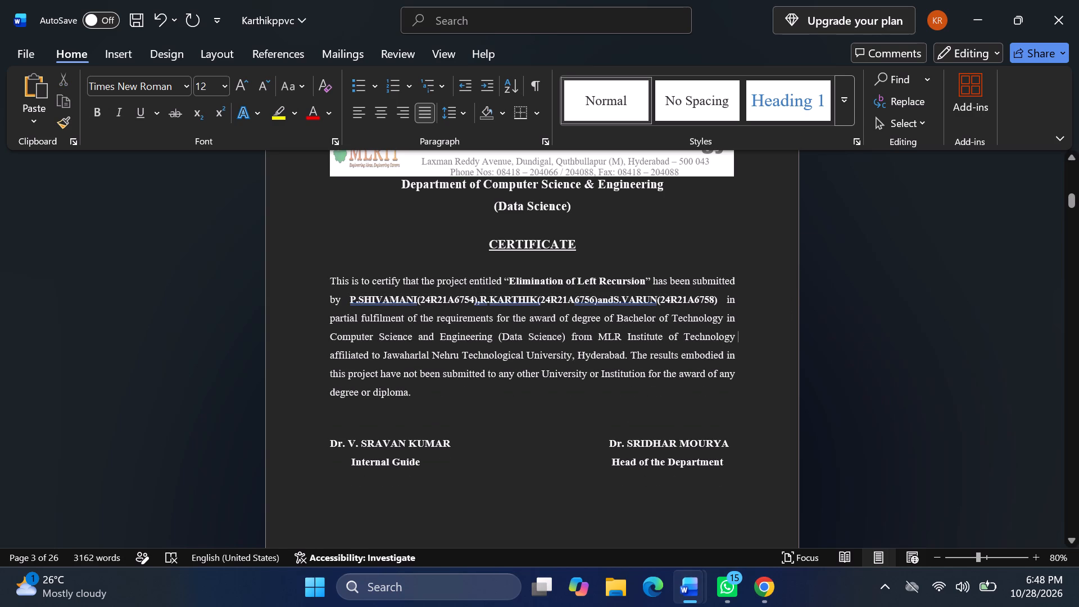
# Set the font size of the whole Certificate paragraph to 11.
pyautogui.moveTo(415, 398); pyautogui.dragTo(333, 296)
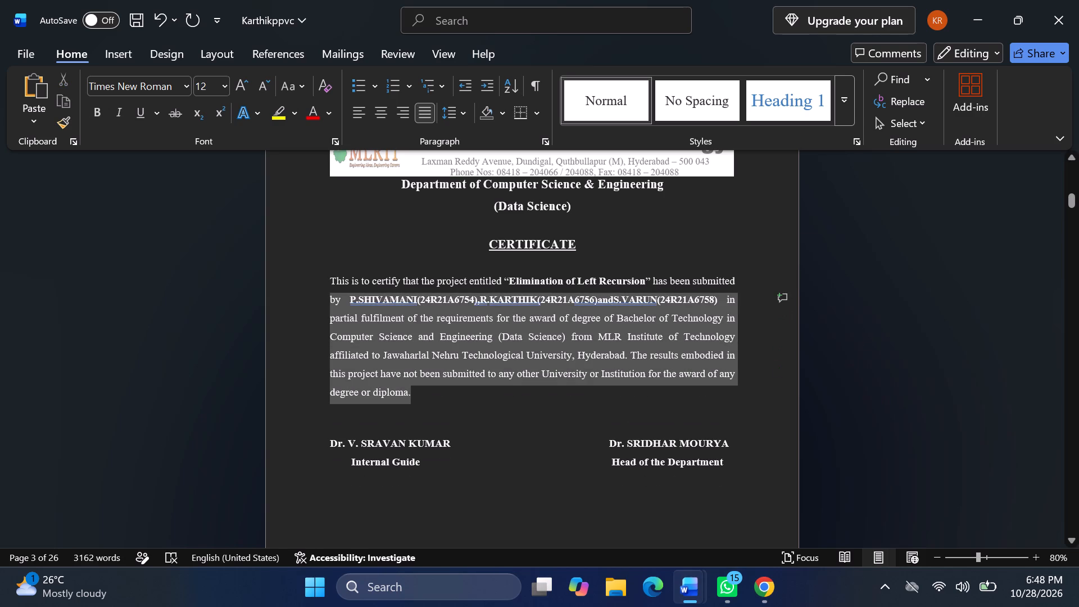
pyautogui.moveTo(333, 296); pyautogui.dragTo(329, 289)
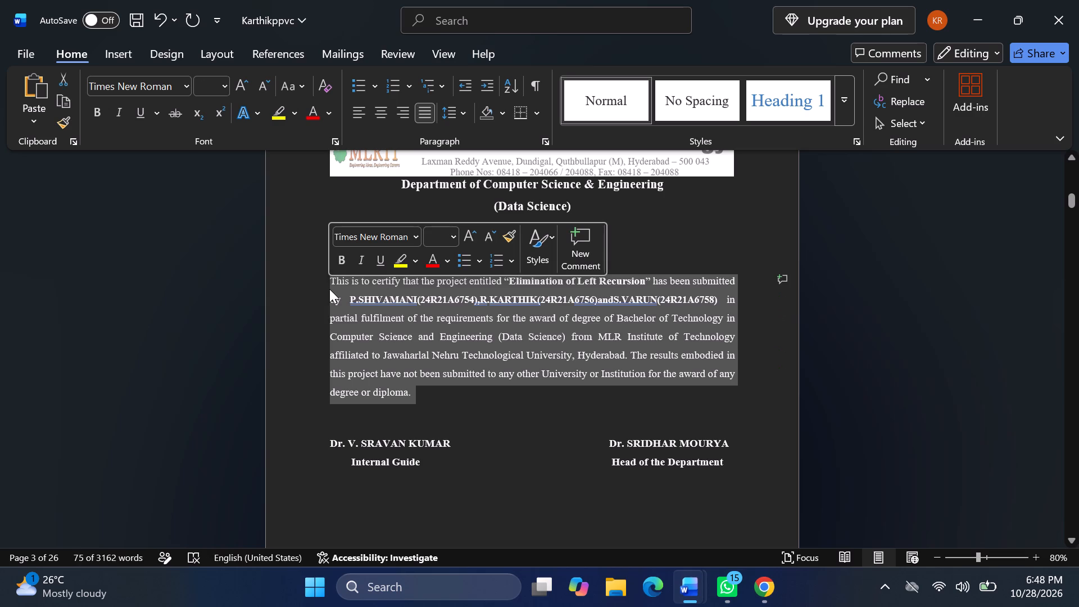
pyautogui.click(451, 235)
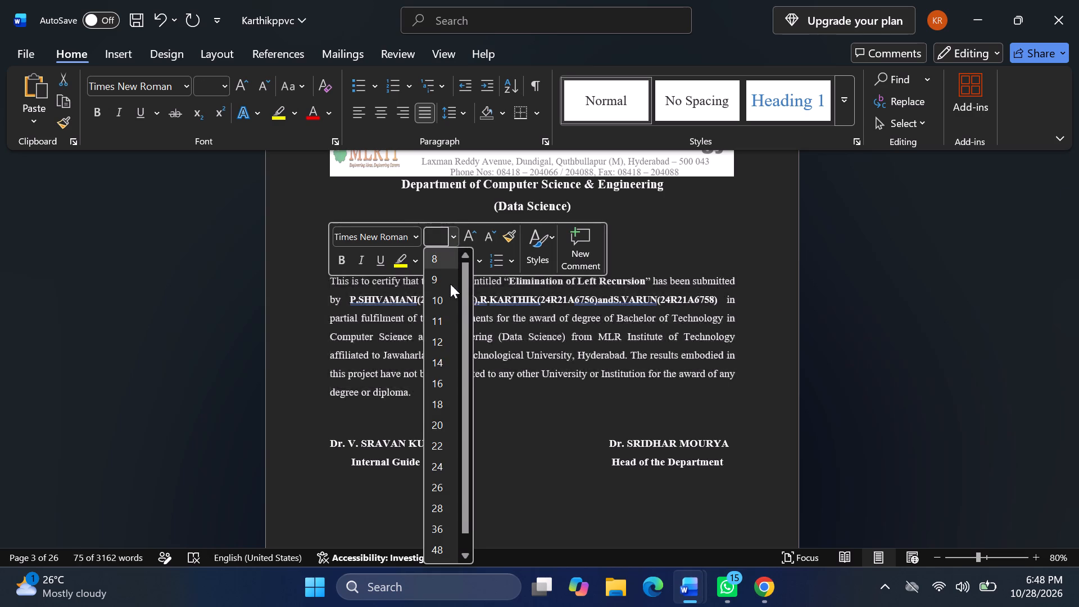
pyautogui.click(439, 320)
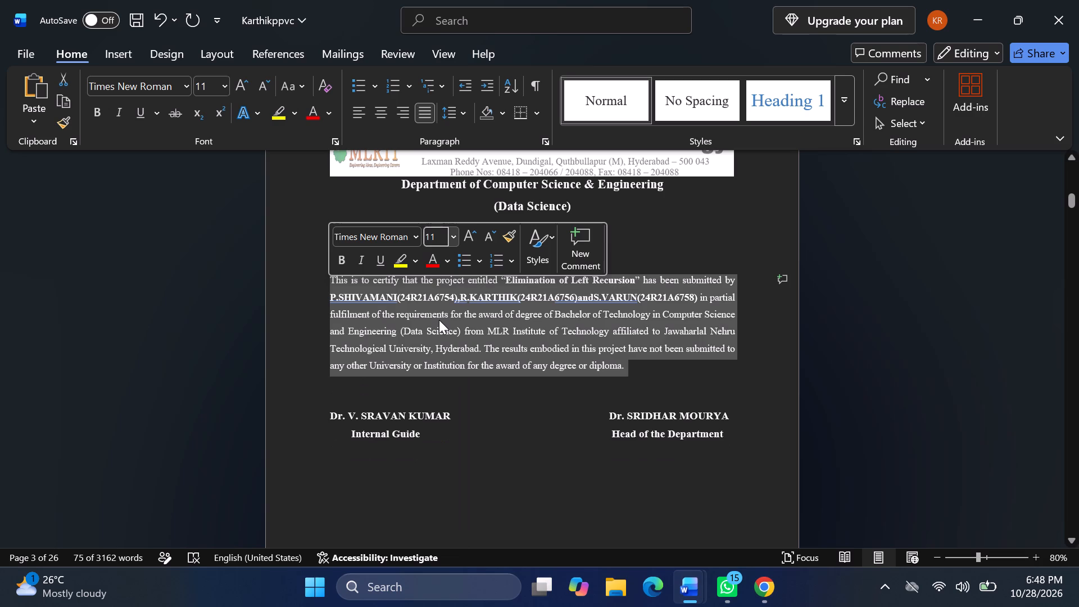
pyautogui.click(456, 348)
# Set the font size of the whole Certificate paragraph, from "This is to certify" to "diploma", to 11.5.
pyautogui.moveTo(629, 367); pyautogui.dragTo(322, 281)
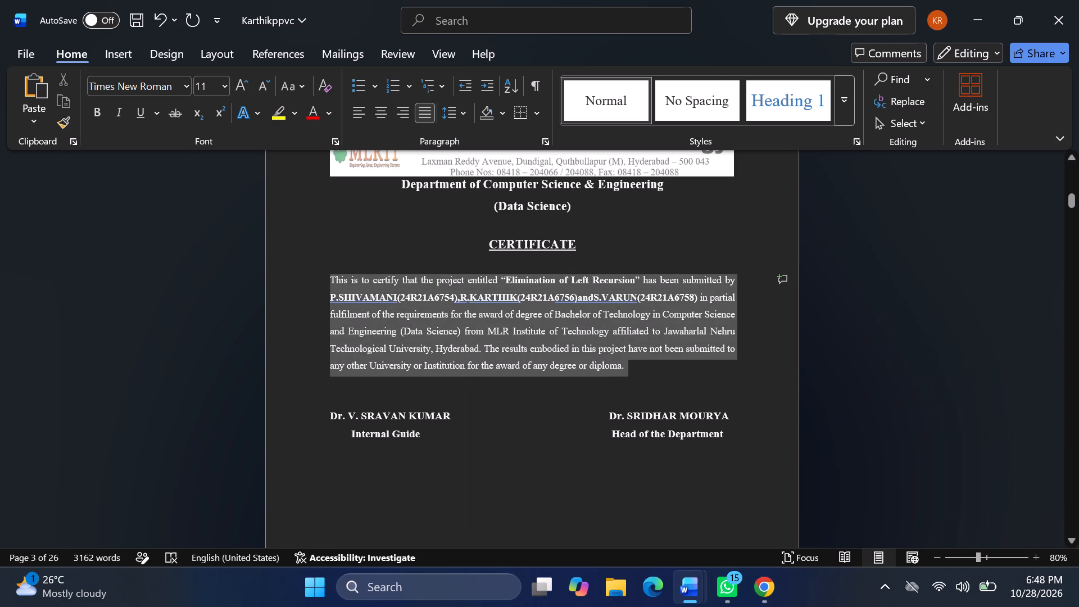
pyautogui.moveTo(322, 281); pyautogui.dragTo(321, 281)
pyautogui.click(443, 229)
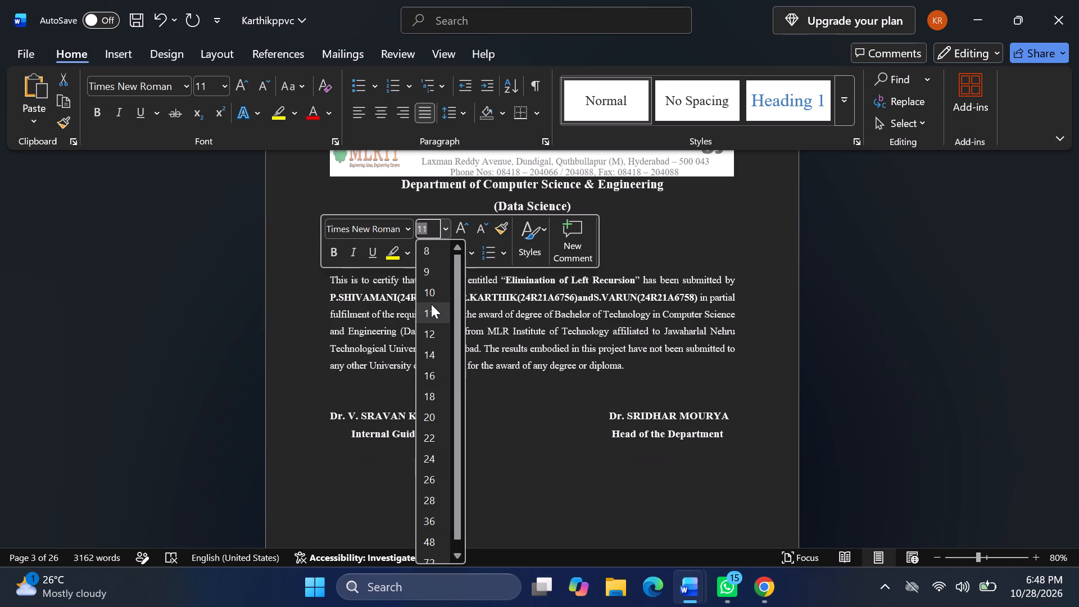
pyautogui.click(429, 229)
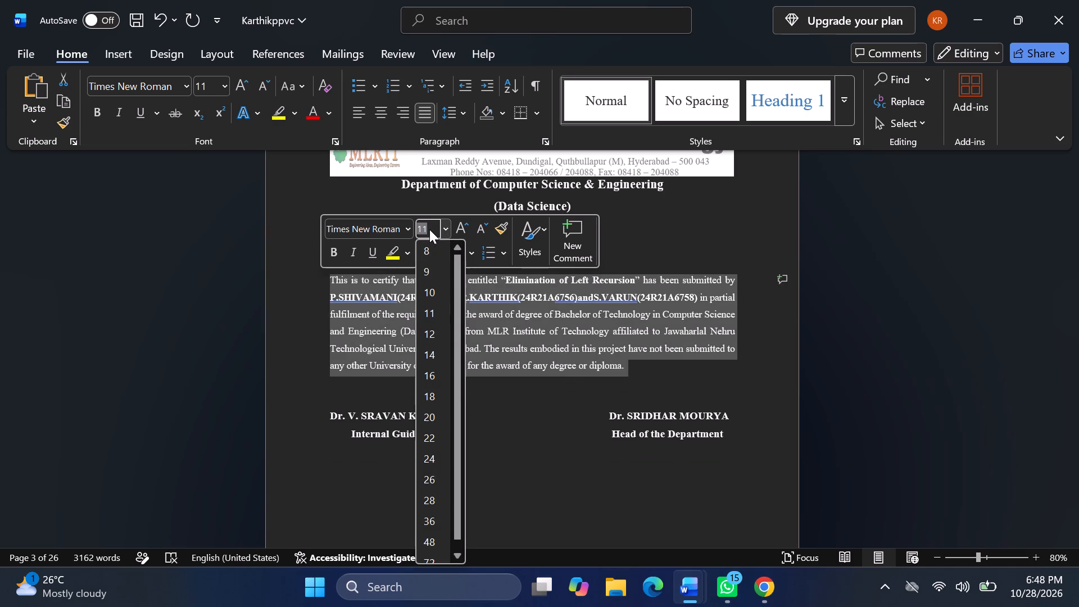
pyautogui.press('.')
pyautogui.press('5')
pyautogui.press('Return')
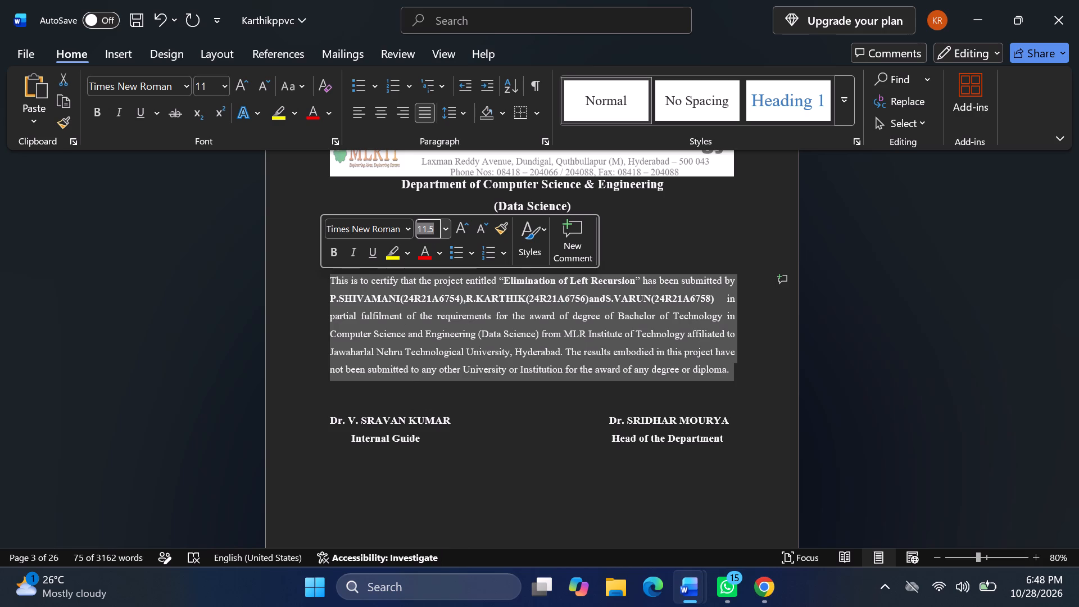
pyautogui.click(434, 340)
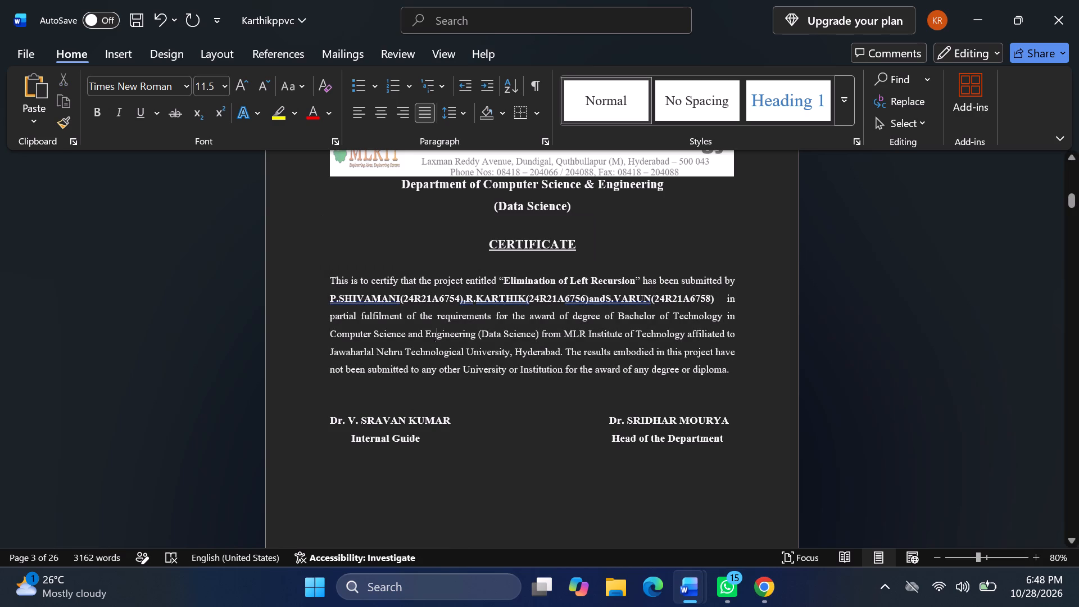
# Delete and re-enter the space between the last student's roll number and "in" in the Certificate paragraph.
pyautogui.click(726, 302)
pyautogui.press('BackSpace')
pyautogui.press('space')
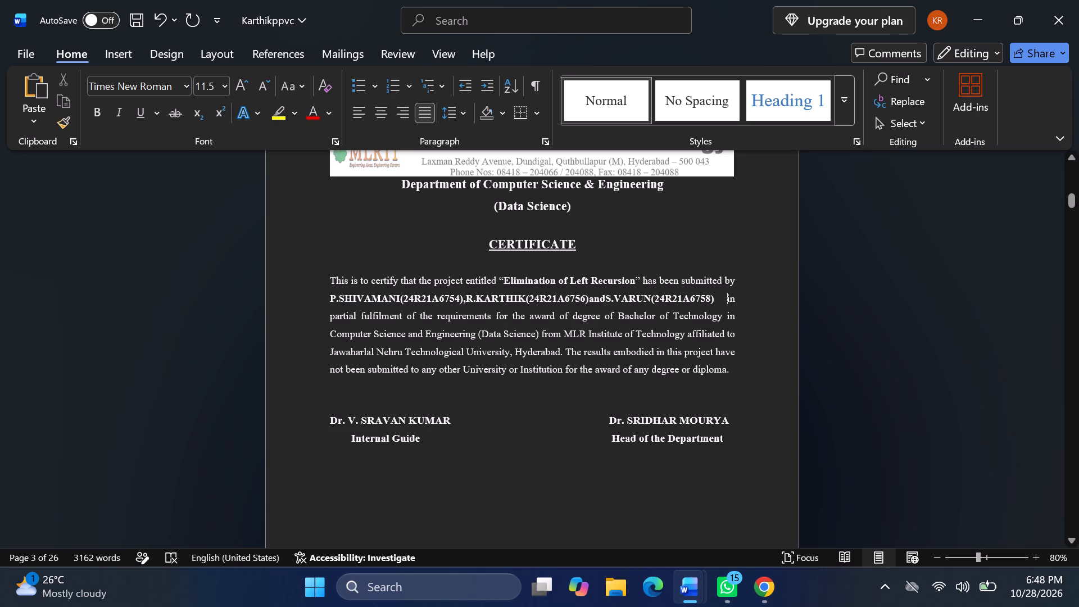
# Insert a space within the first student's entry in the Certificate paragraph's student list.
pyautogui.click(373, 303)
pyautogui.press('space')
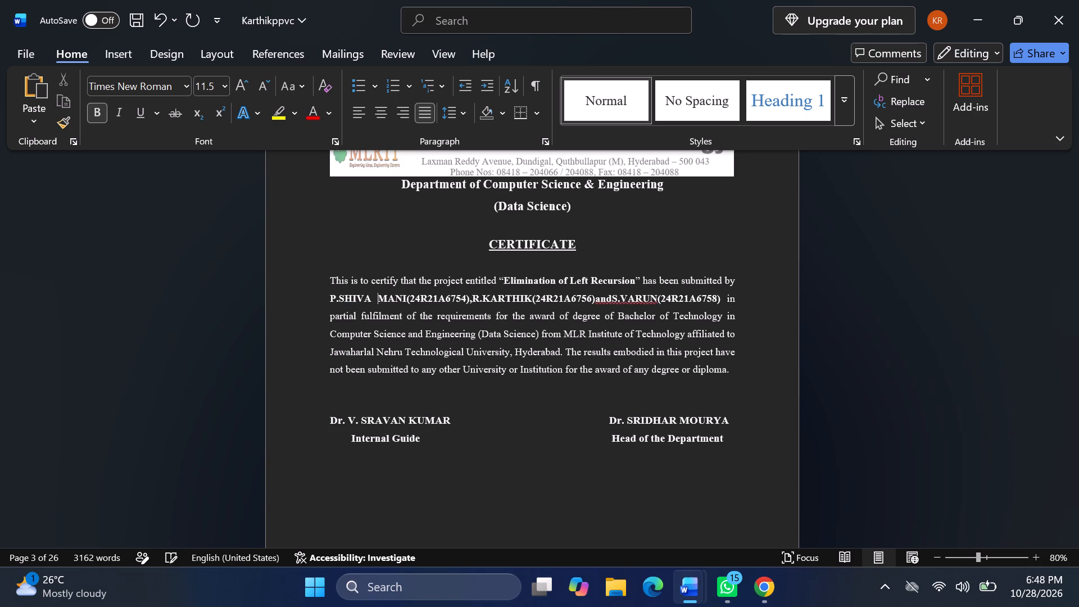
# Delete the space within the first student's entry in the Certificate paragraph's student list.
pyautogui.press('BackSpace')
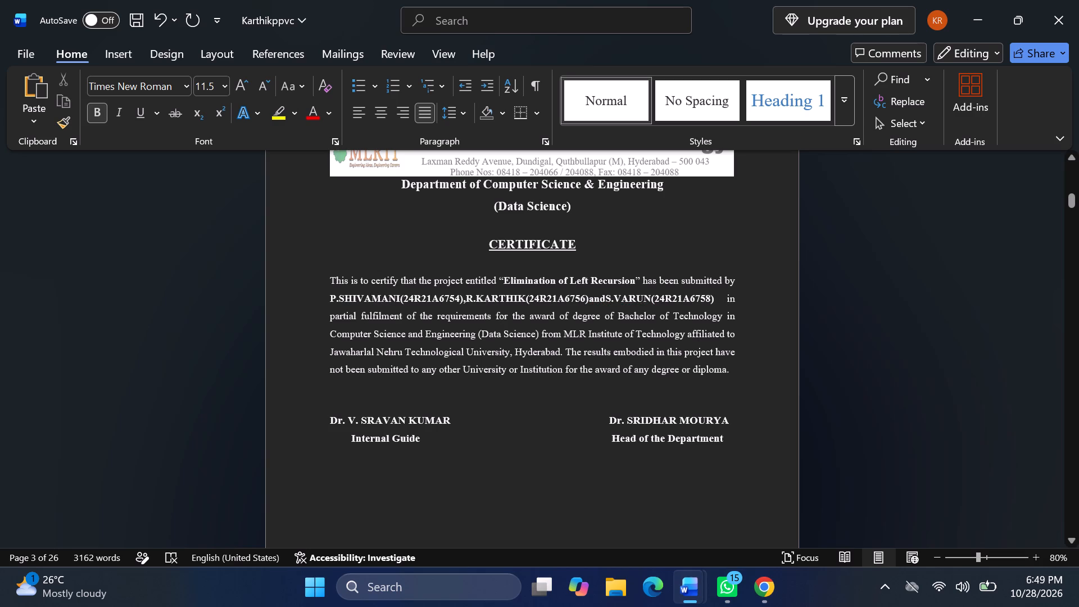
# Insert a space before and after "and" in the Certificate paragraph's student list.
pyautogui.click(591, 301)
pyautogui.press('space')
pyautogui.click(612, 302)
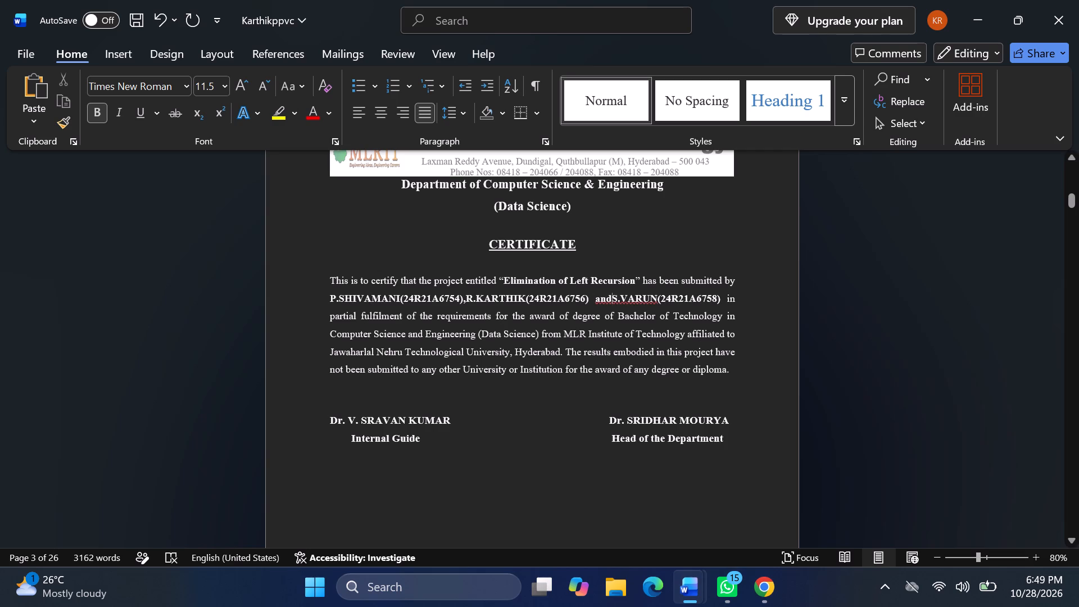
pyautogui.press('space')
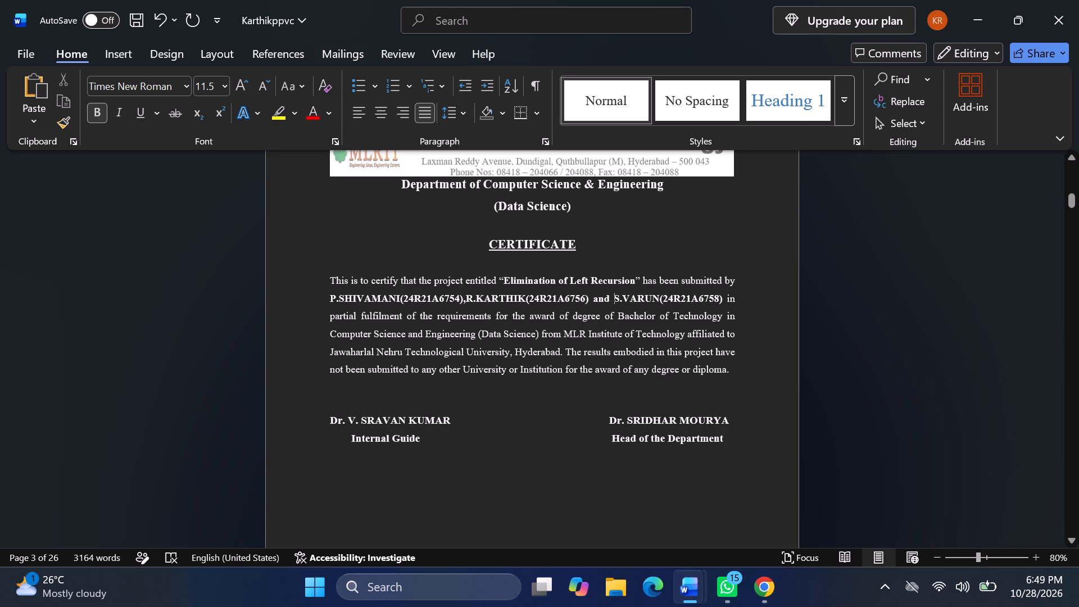
# Compare the report's Certificate page side by side with the Certificate page of the reference report.
pyautogui.scroll(2, 464, 301)
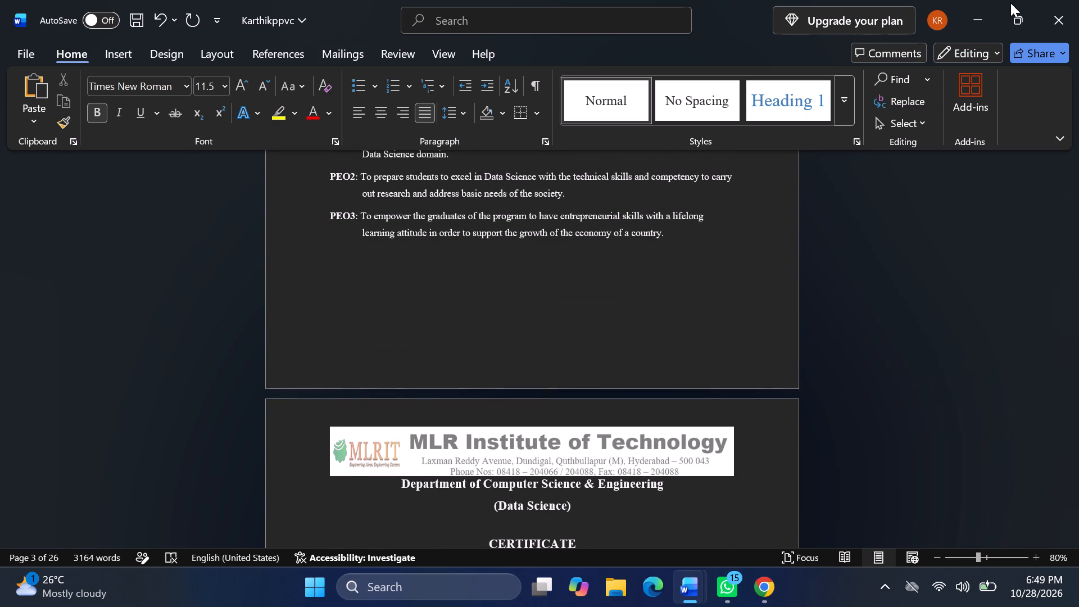
pyautogui.click(913, 52)
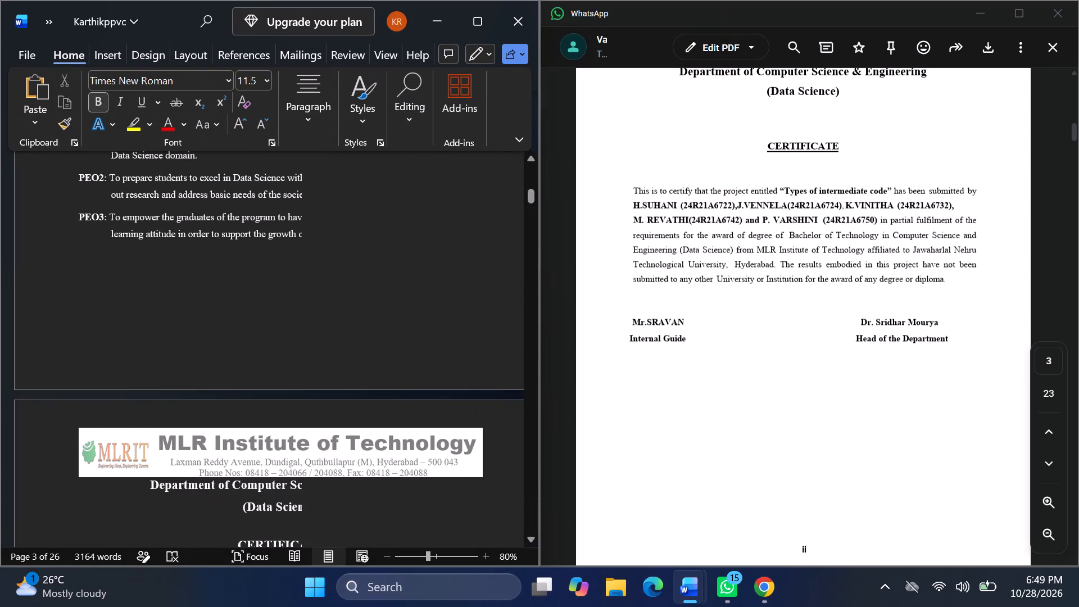
pyautogui.scroll(1, 728, 192)
pyautogui.scroll(-1, 791, 198)
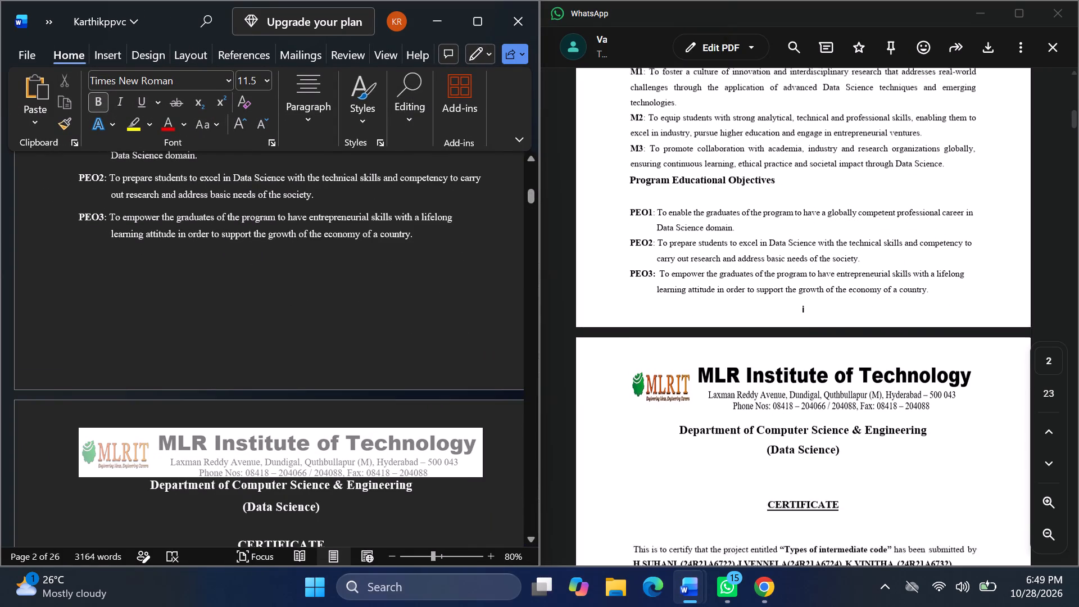
pyautogui.scroll(-1, 791, 198)
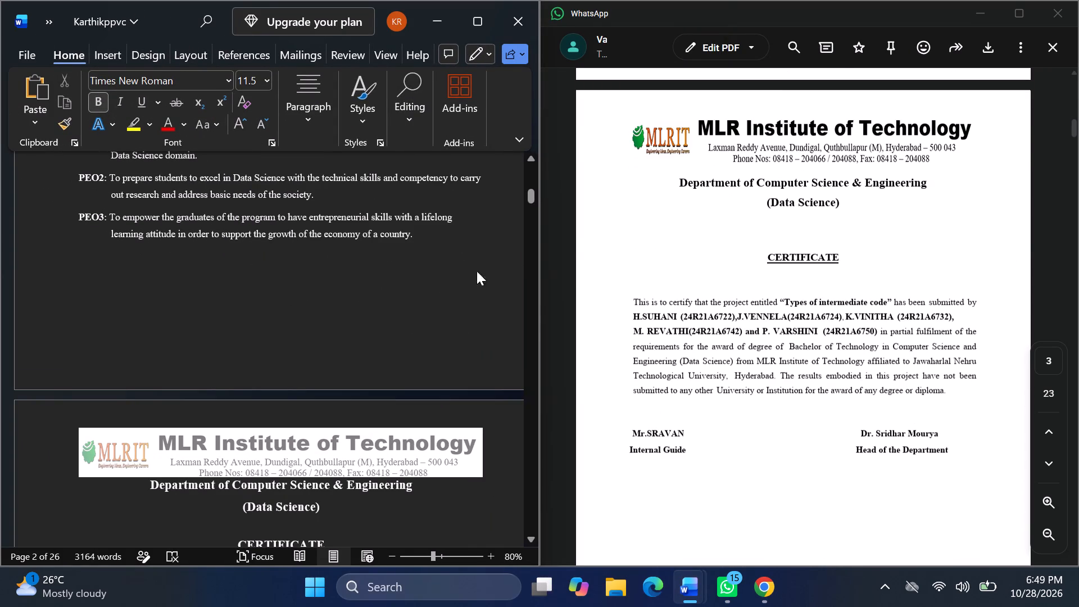
pyautogui.scroll(-2, 433, 277)
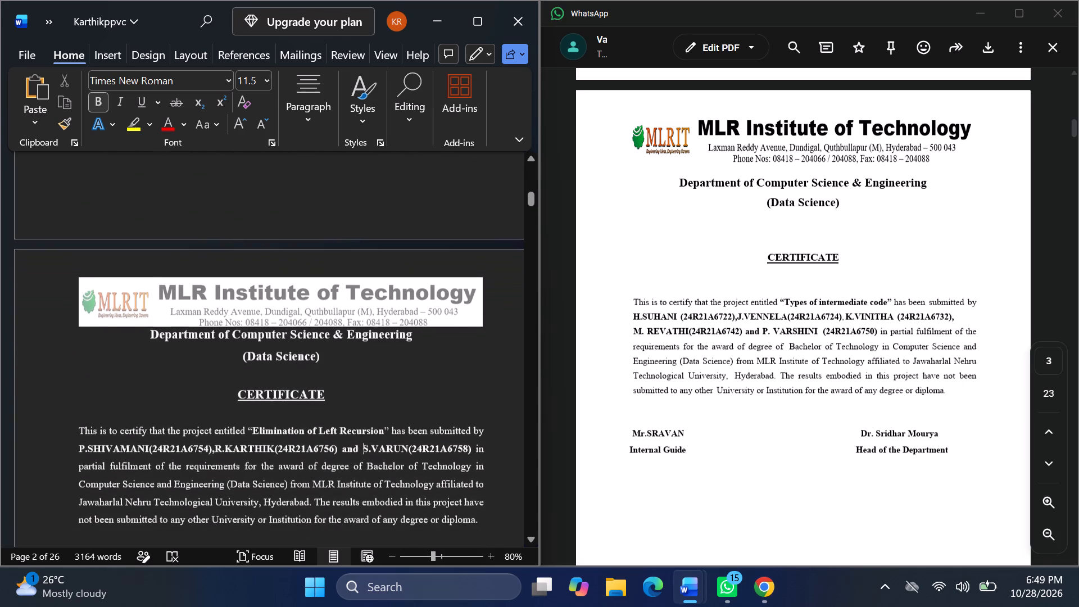
pyautogui.scroll(-1, 433, 277)
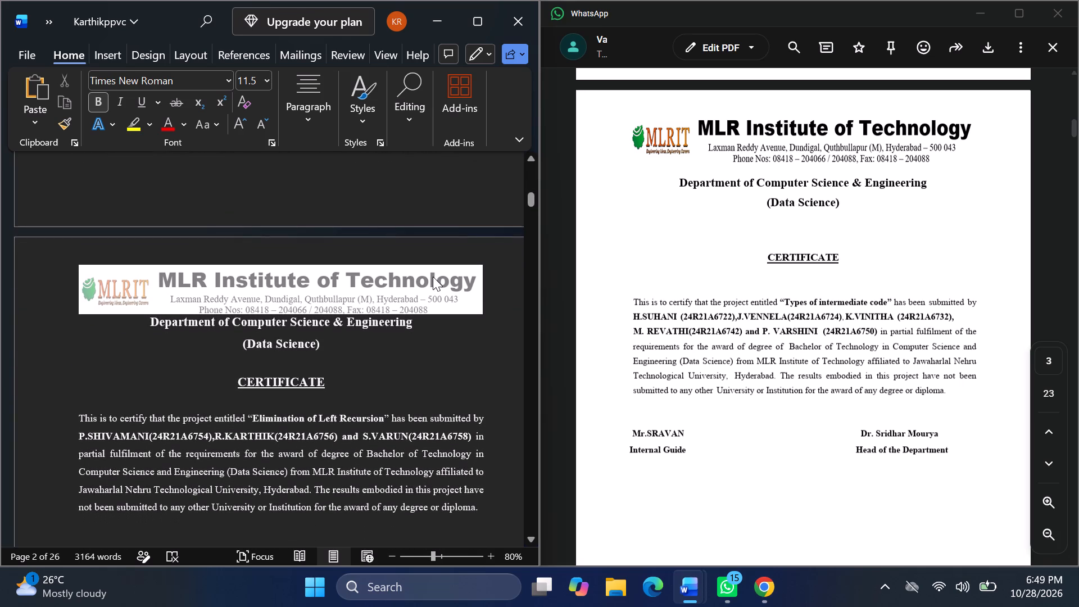
pyautogui.scroll(-1, 321, 369)
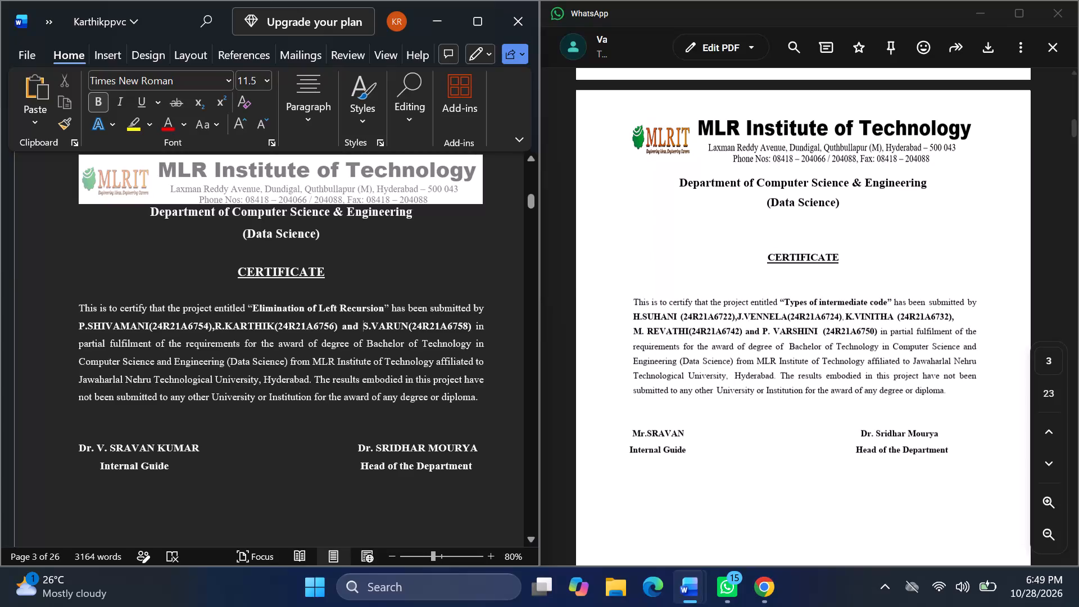
pyautogui.press('Home')
# Compare the Vision and Mission page, including its page bottom, with the same page of the reference report.
pyautogui.scroll(1, 800, 479)
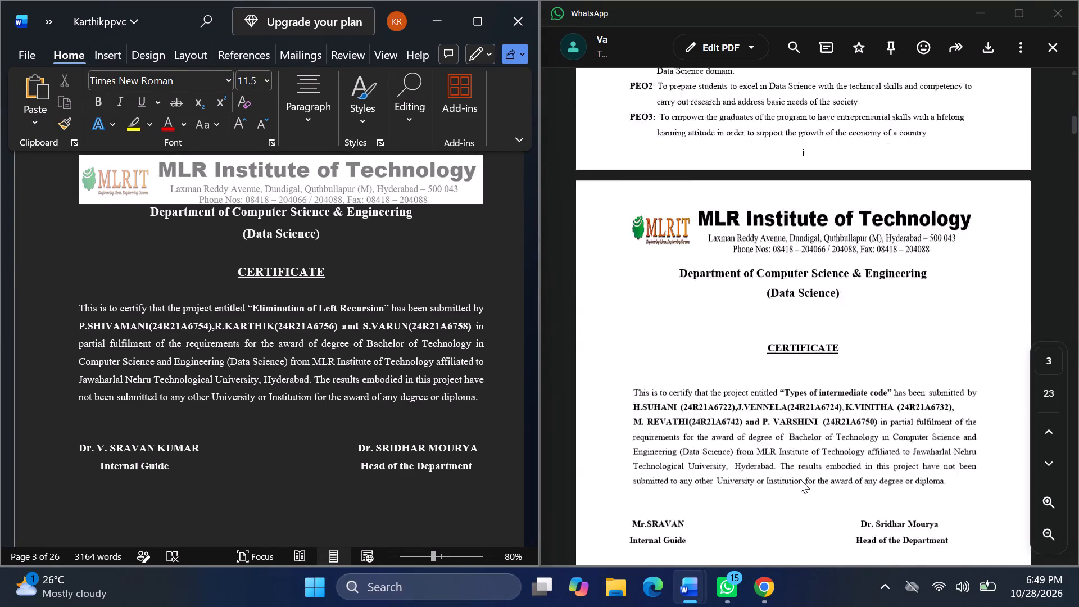
pyautogui.scroll(2, 800, 479)
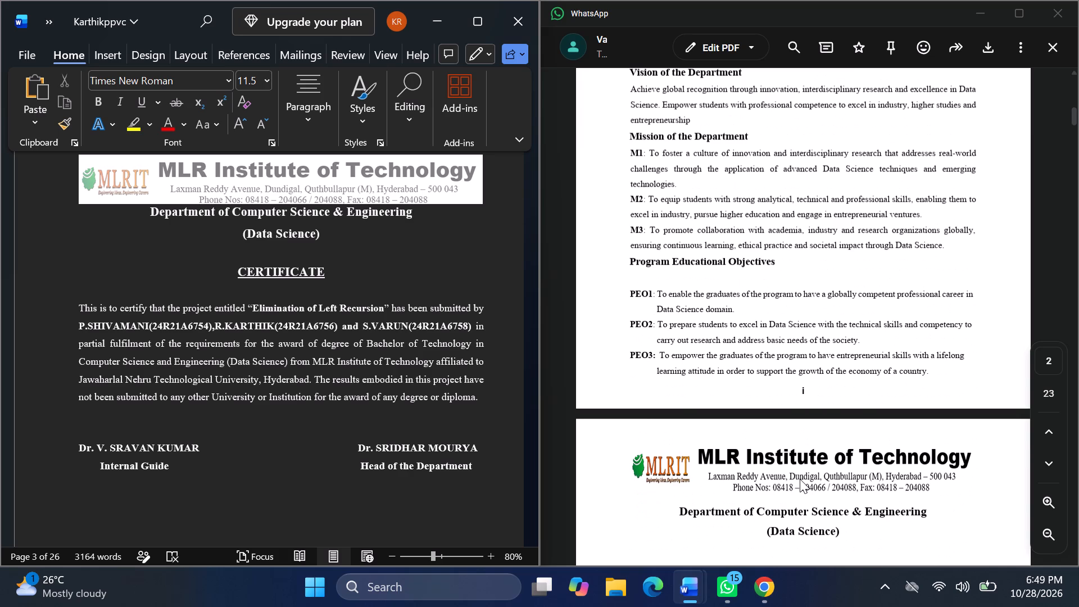
pyautogui.scroll(2, 800, 479)
pyautogui.scroll(-1, 930, 445)
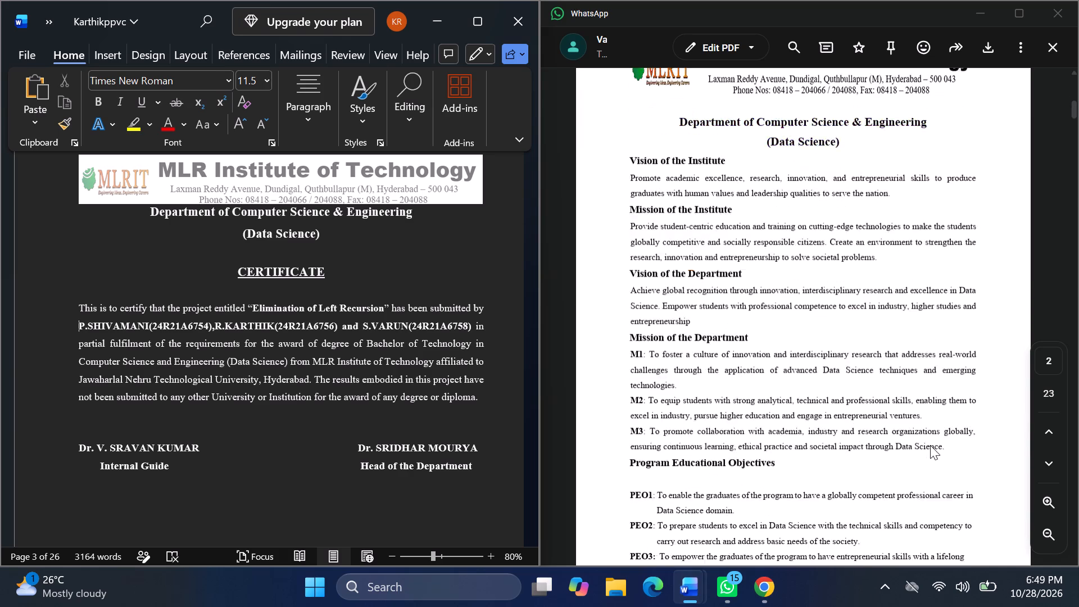
pyautogui.scroll(-1, 930, 445)
pyautogui.scroll(2, 402, 446)
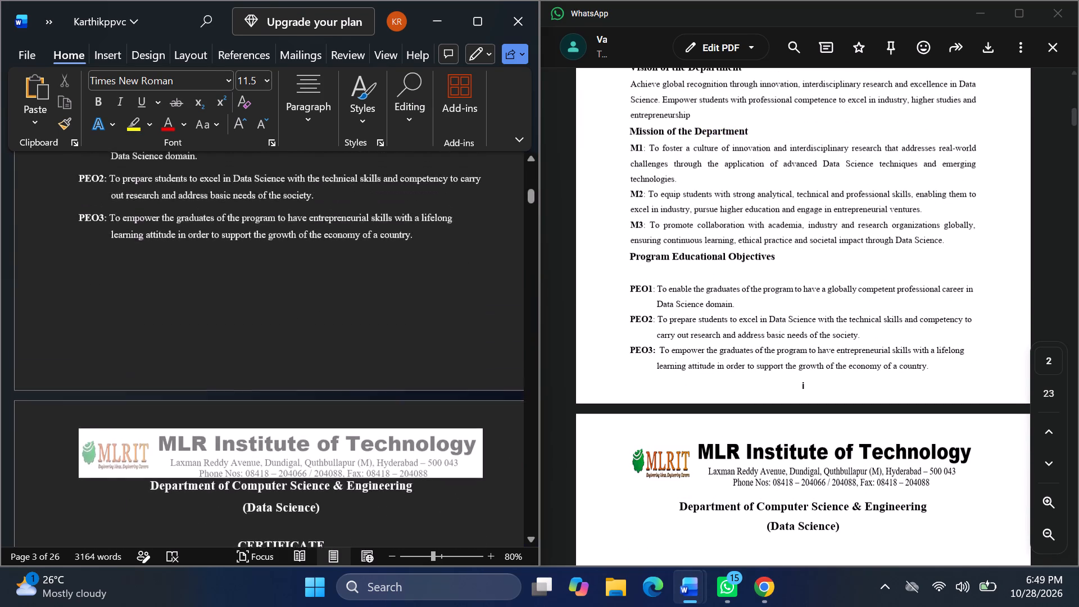
pyautogui.scroll(3, 402, 446)
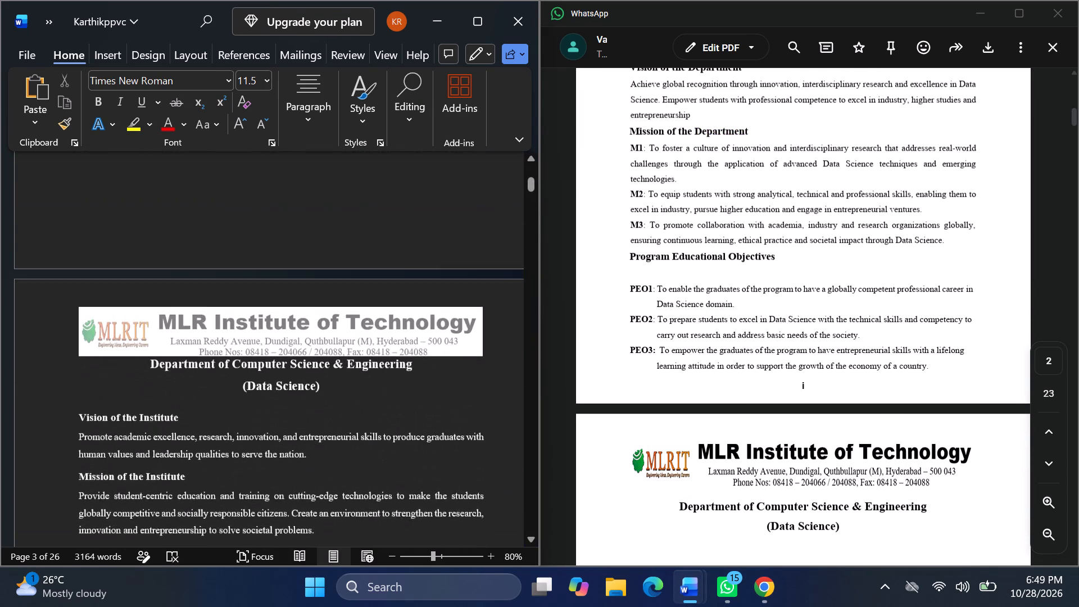
pyautogui.scroll(1, 402, 446)
pyautogui.scroll(-1, 402, 446)
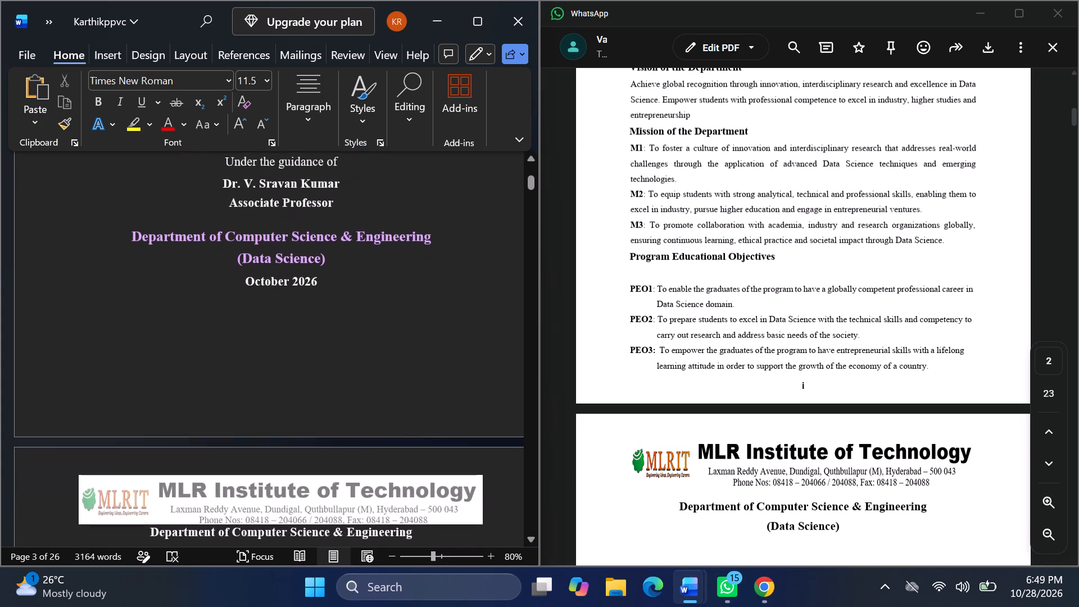
pyautogui.scroll(-1, 402, 446)
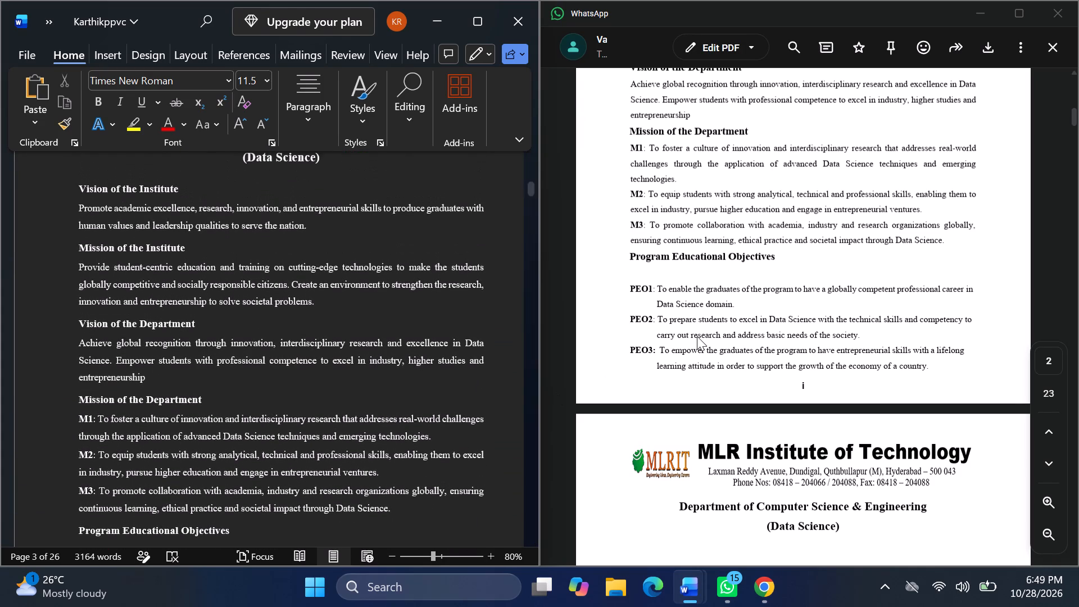
pyautogui.scroll(1, 697, 336)
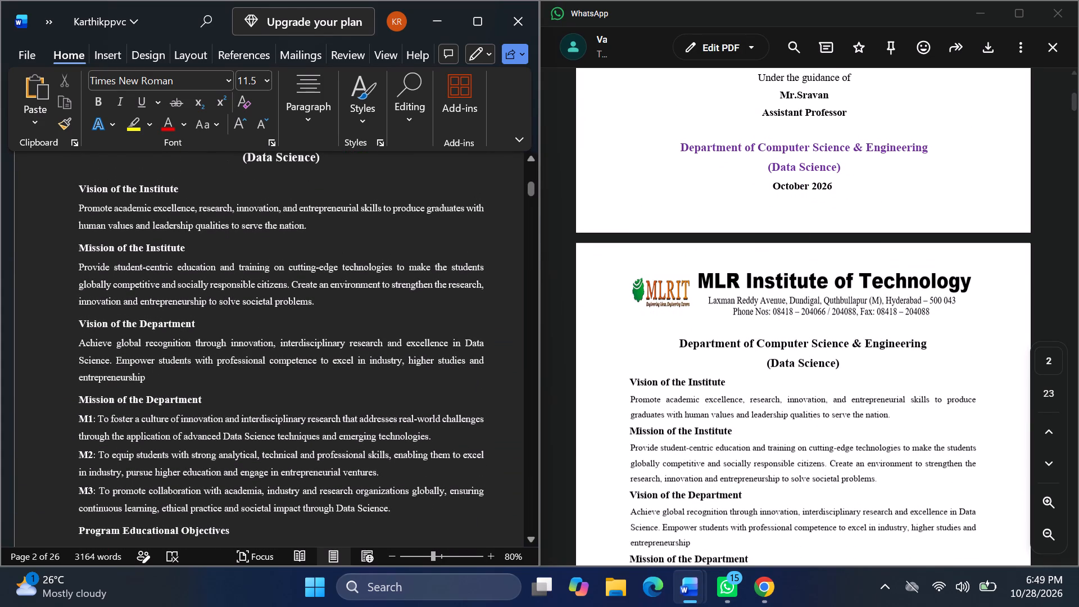
# Open the footer below the Program Educational Objectives on page 2 and insert a page number at the bottom of the page.
pyautogui.scroll(-2, 327, 402)
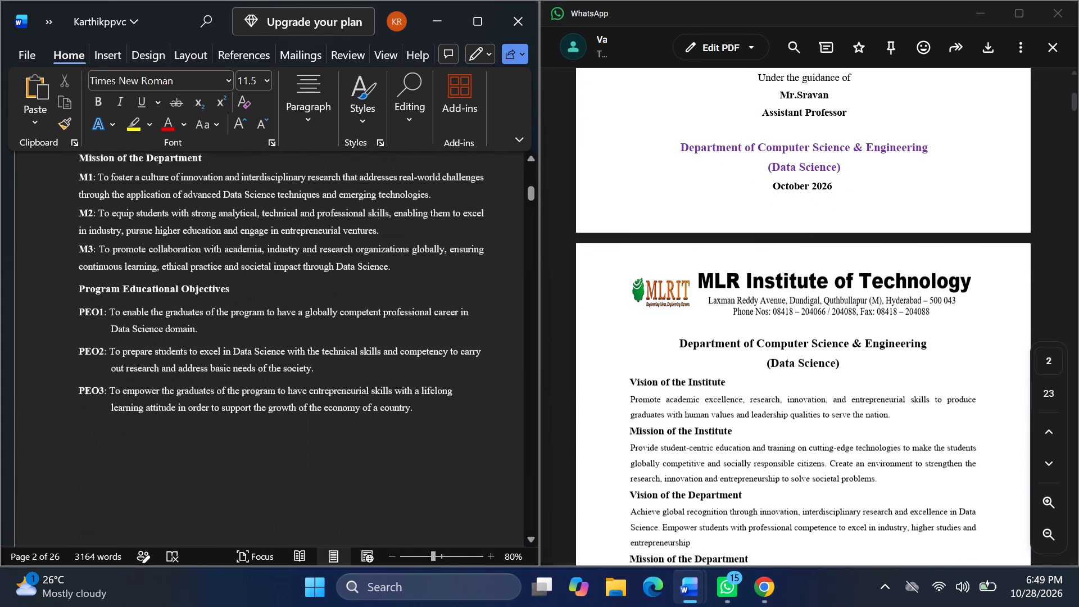
pyautogui.scroll(-1, 327, 402)
pyautogui.click(285, 455)
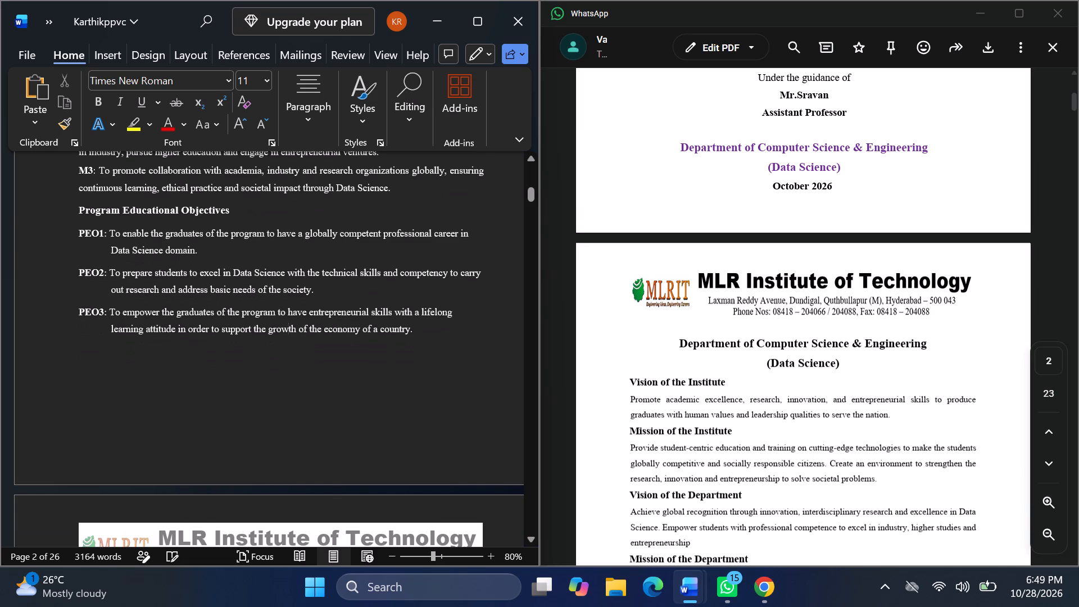
pyautogui.doubleClick(285, 455)
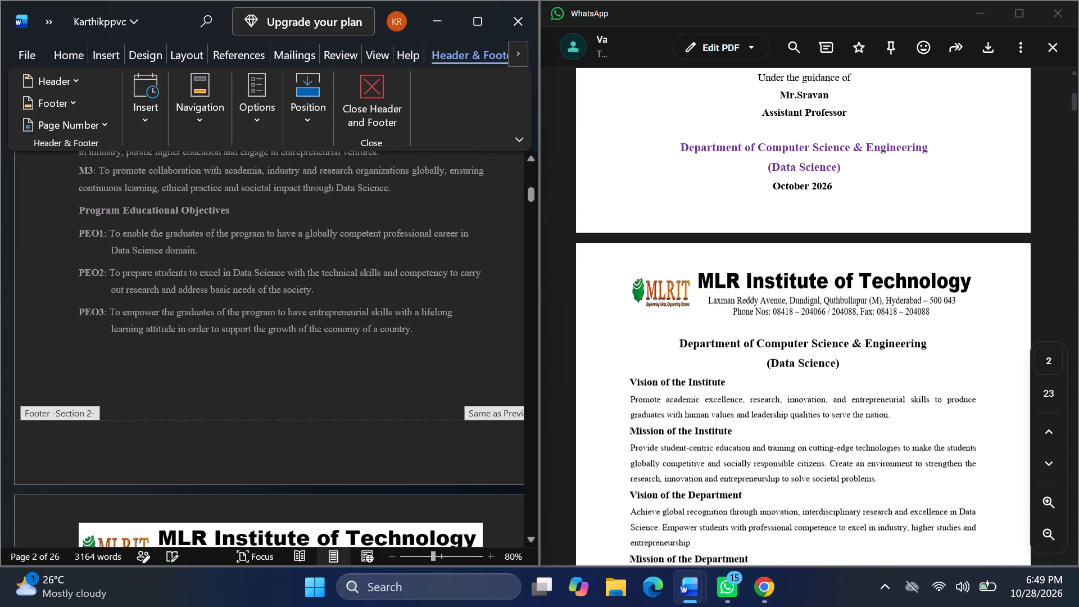
pyautogui.click(488, 29)
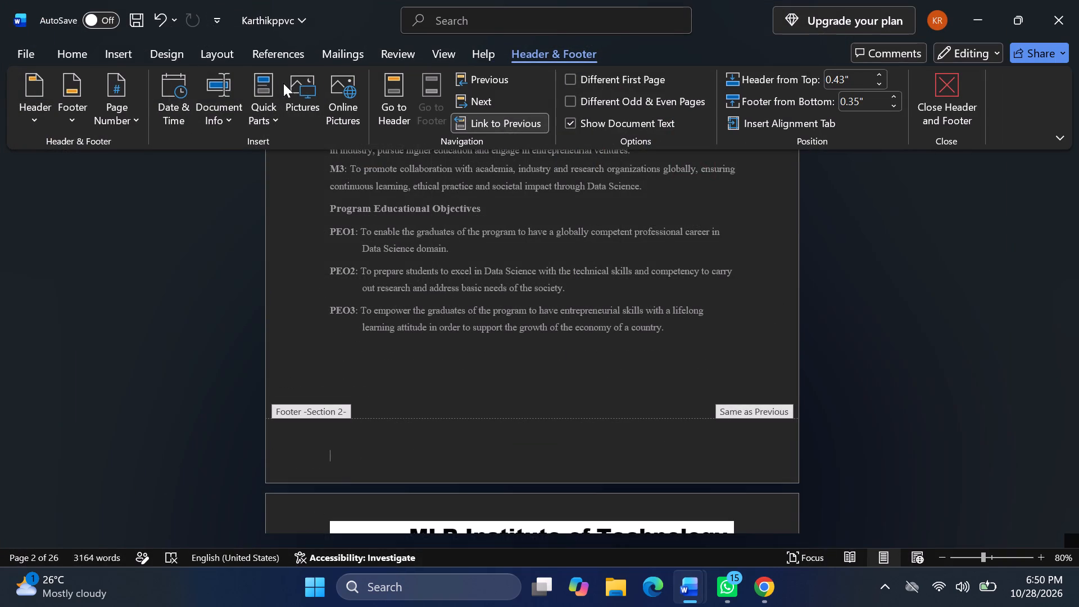
pyautogui.click(131, 114)
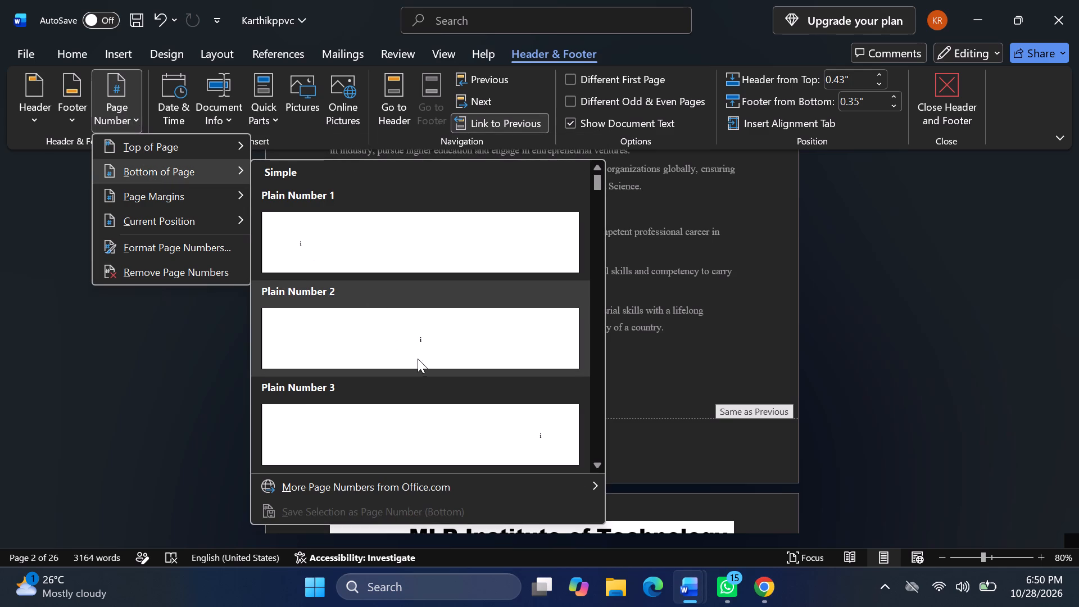
# Insert a Plain Number 2 page number at the bottom of the page in the Section 2 footer.
pyautogui.click(418, 359)
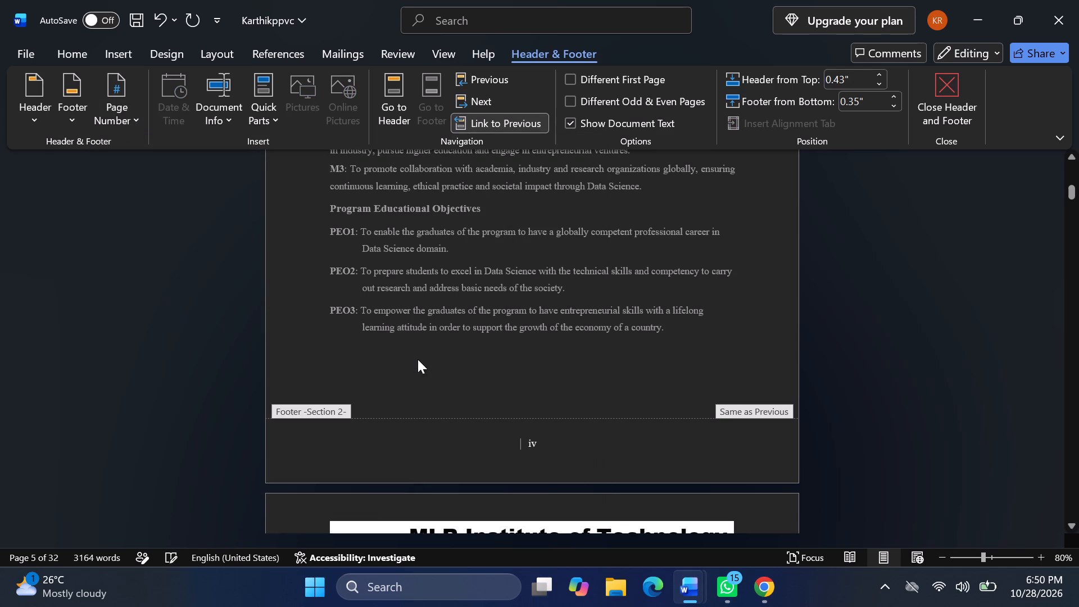
# Delete the page number from the Section 1 footer on the cover page.
pyautogui.scroll(2, 532, 438)
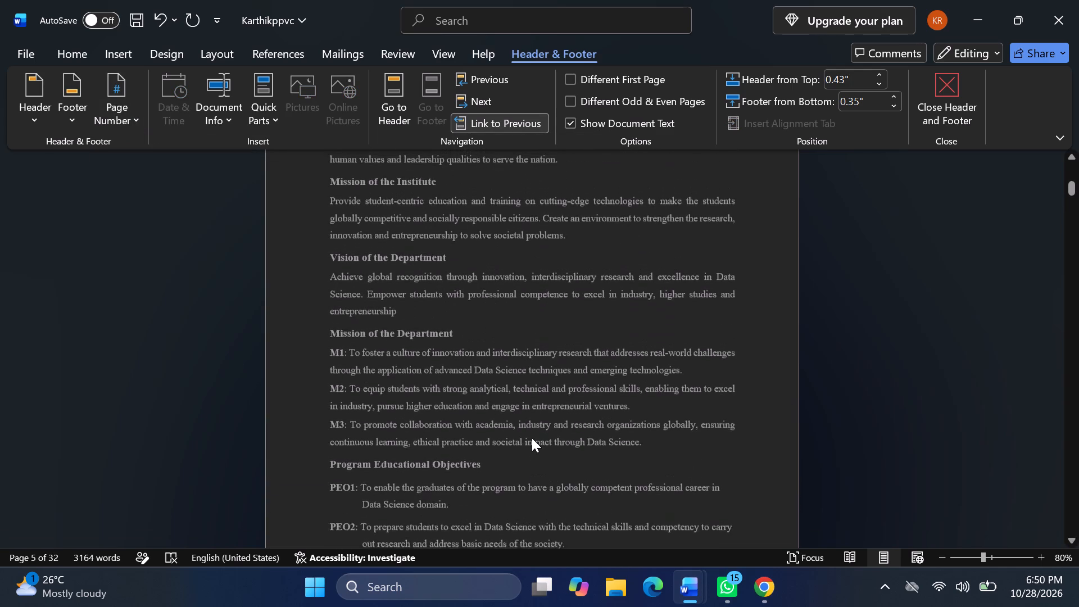
pyautogui.scroll(2, 532, 438)
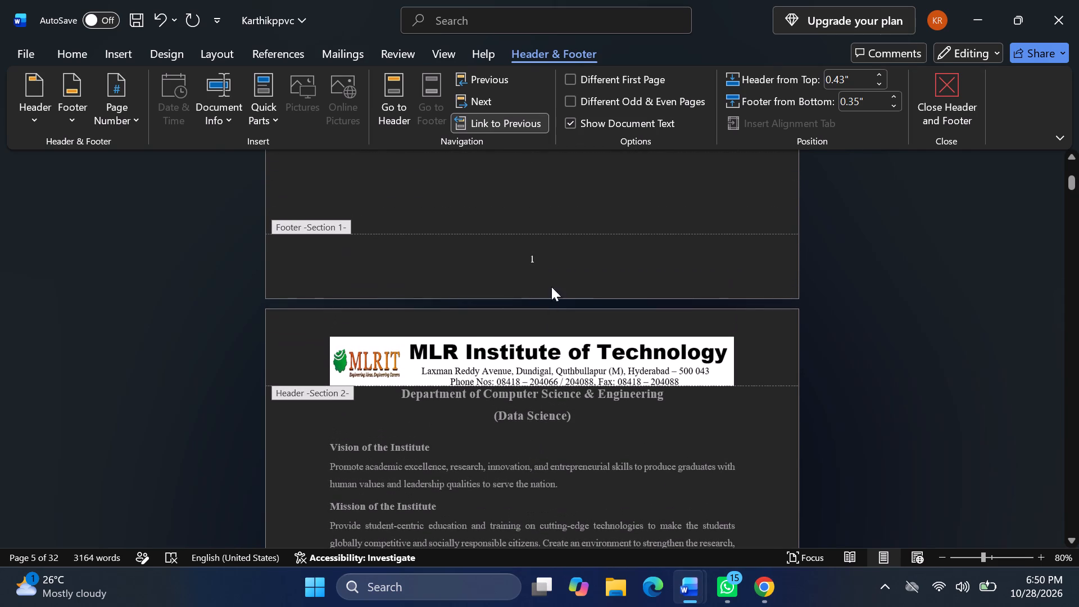
pyautogui.click(551, 269)
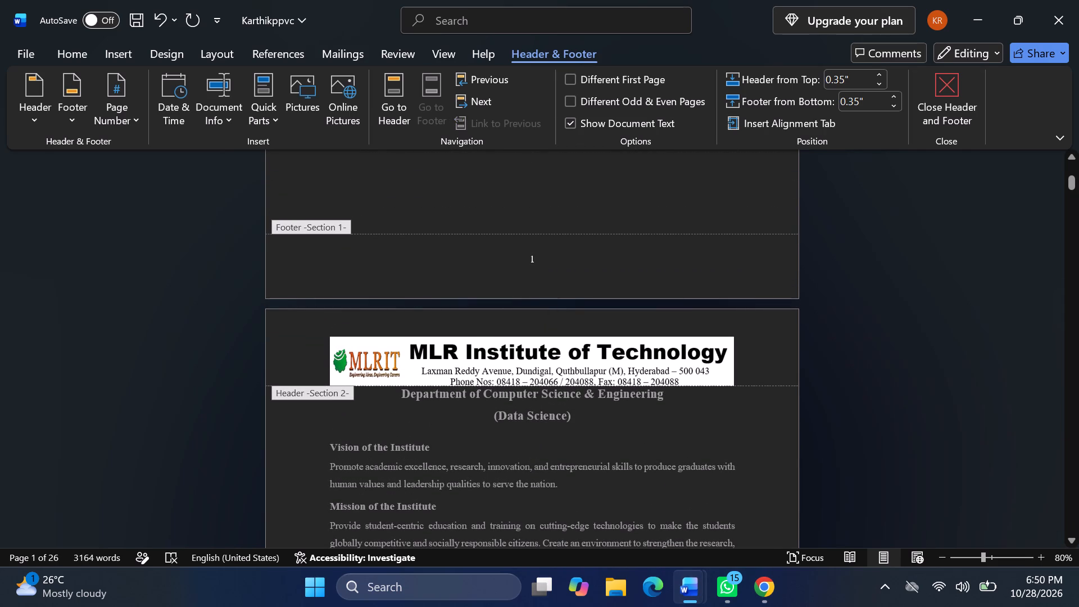
pyautogui.click(537, 259)
pyautogui.press('BackSpace')
pyautogui.press('BackSpace')
# Enter "i" as the page number in the Section 2 footer of the Vision and Mission page.
pyautogui.scroll(3, 537, 259)
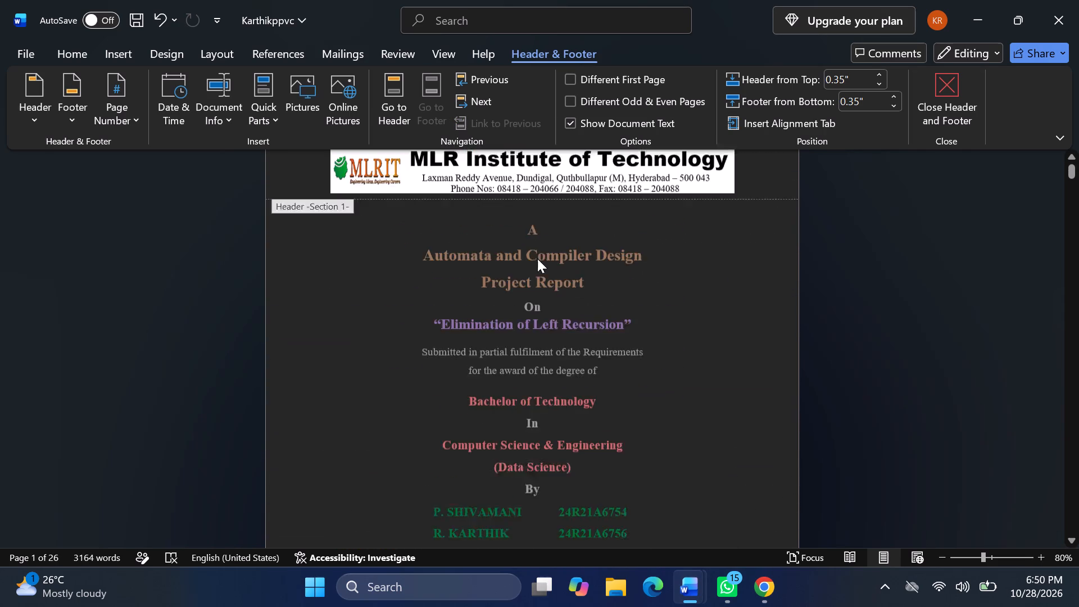
pyautogui.scroll(1, 537, 259)
pyautogui.scroll(-1, 537, 259)
pyautogui.scroll(3, 537, 259)
pyautogui.scroll(-2, 537, 259)
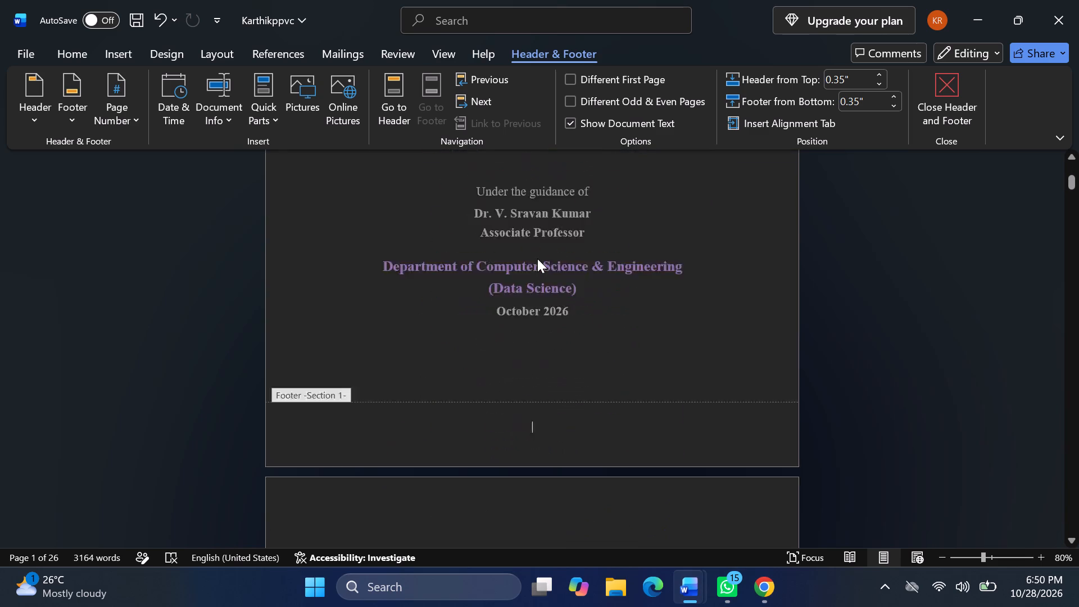
pyautogui.scroll(-4, 537, 259)
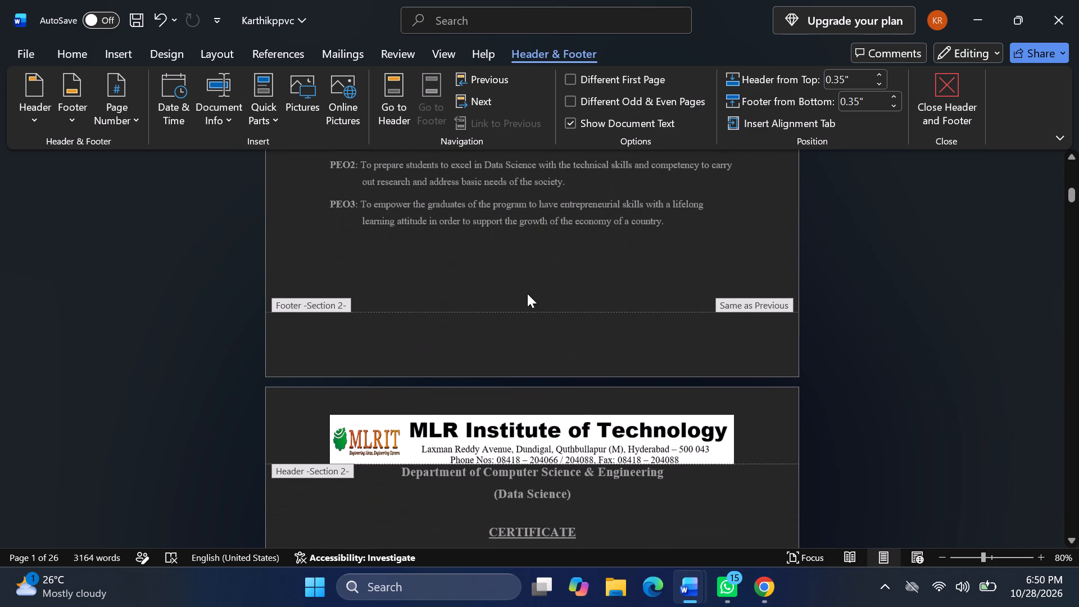
pyautogui.click(525, 329)
pyautogui.click(527, 338)
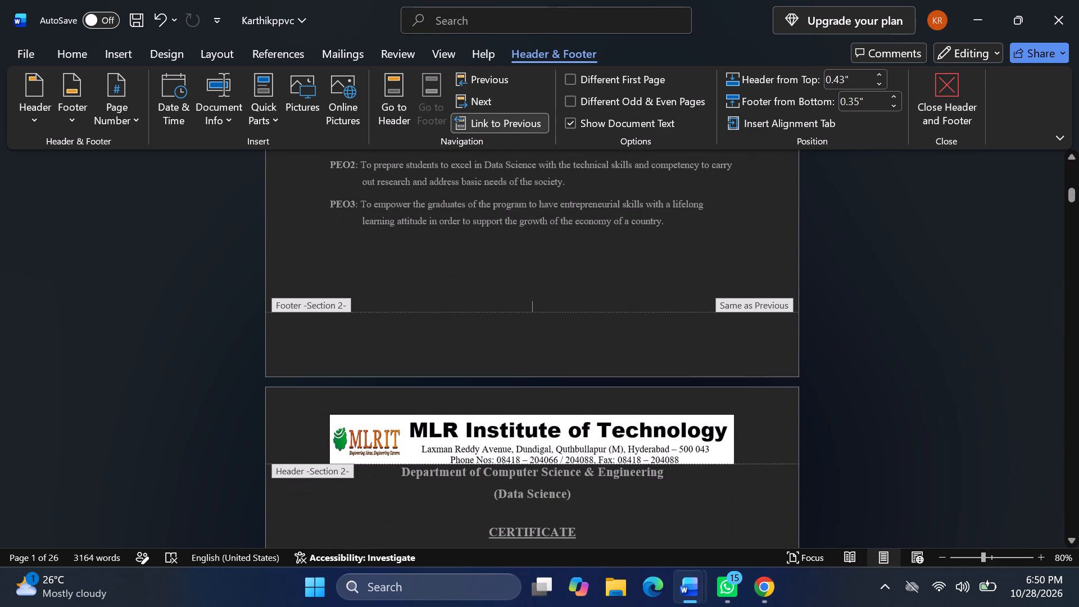
pyautogui.press('i')
pyautogui.scroll(3, 663, 353)
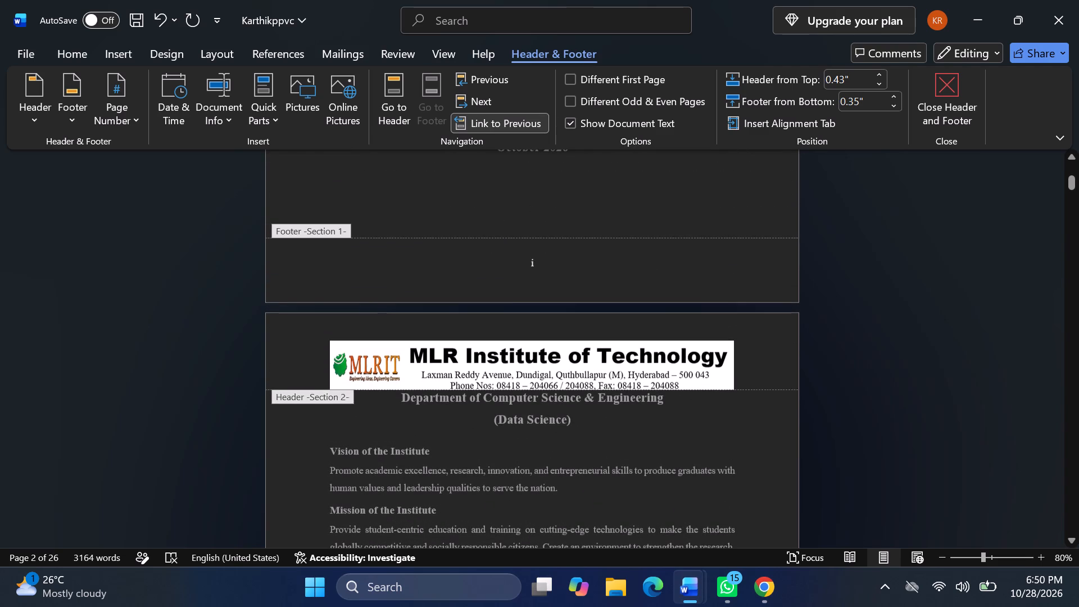
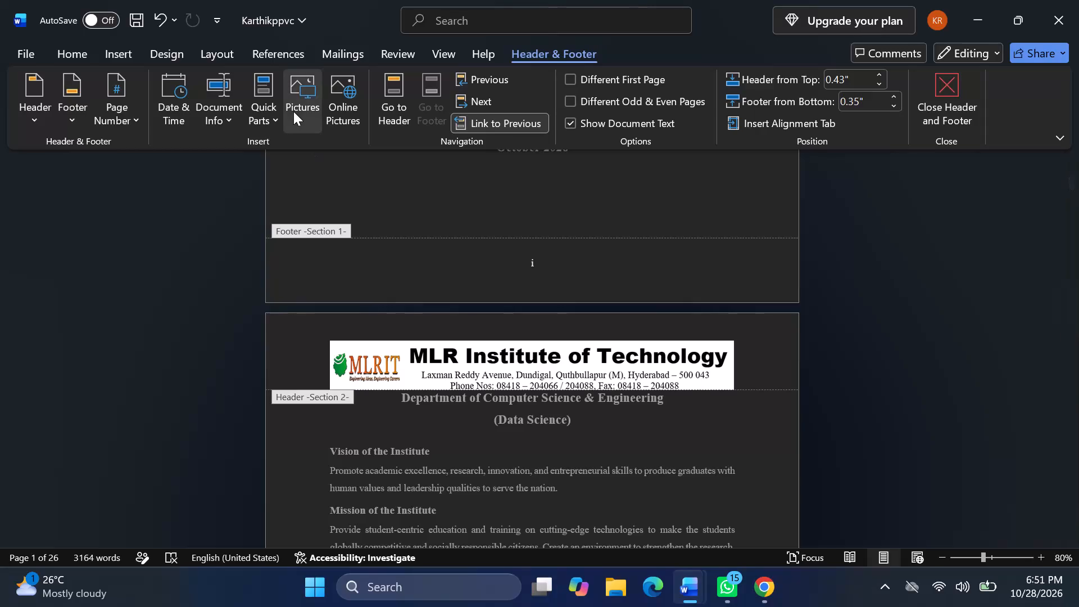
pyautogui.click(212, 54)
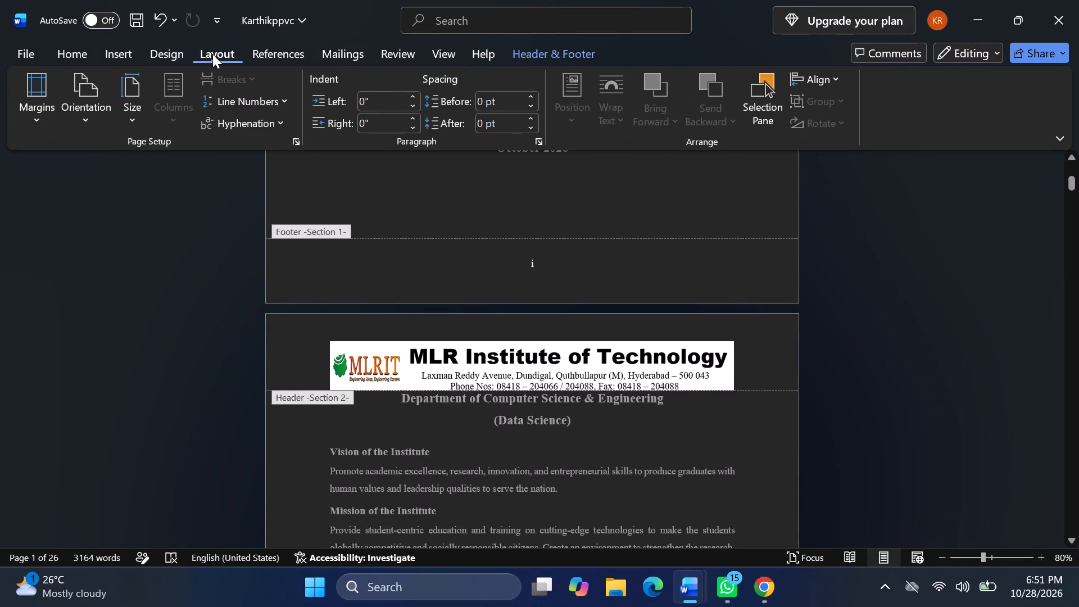
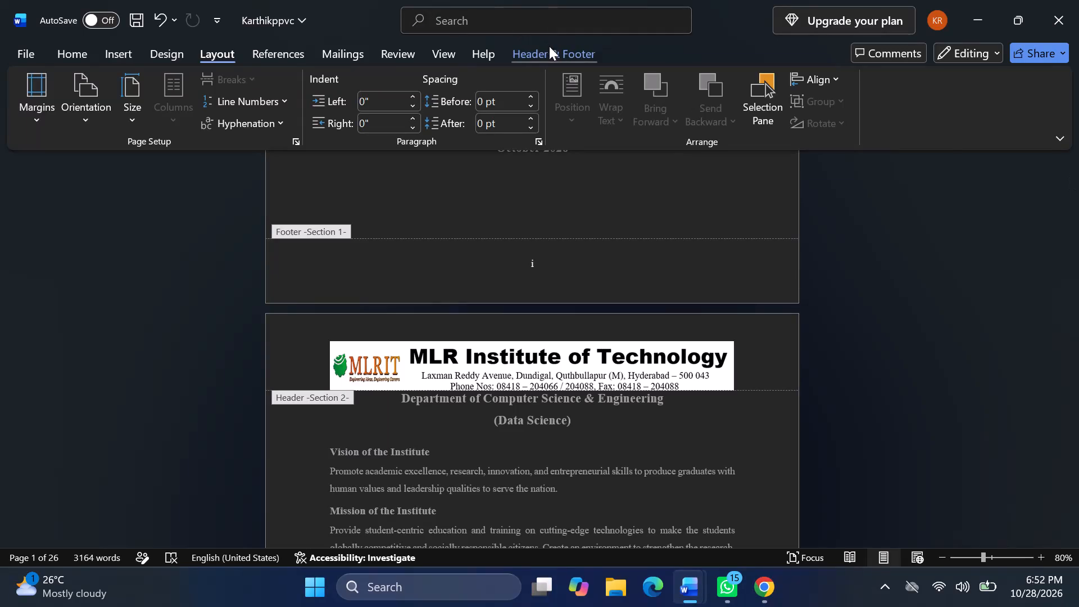
# Unlink the Section 2 footer from the previous section's footer.
pyautogui.click(552, 52)
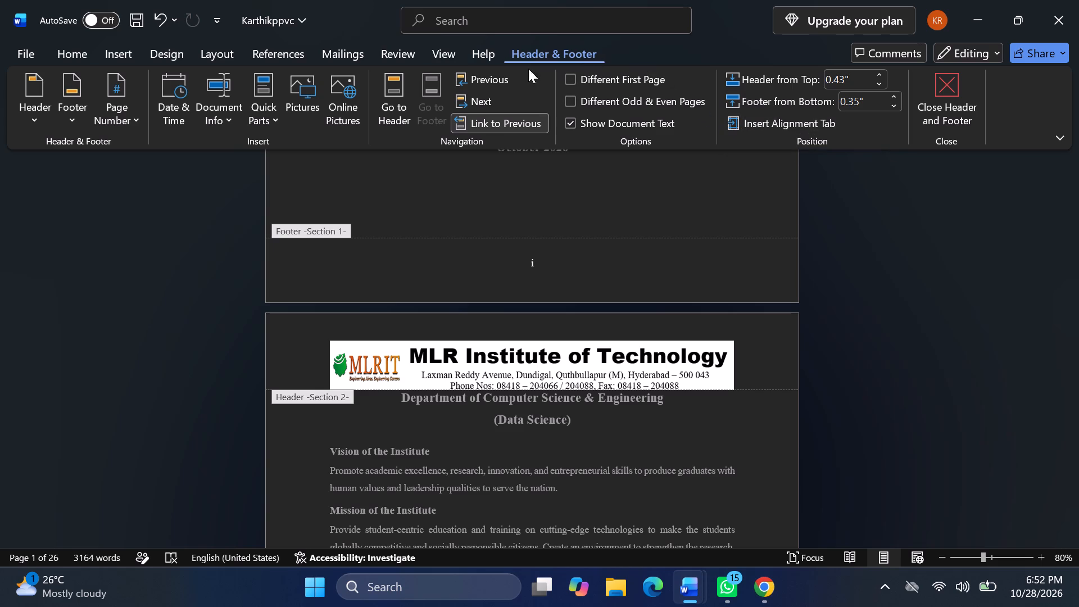
pyautogui.click(509, 120)
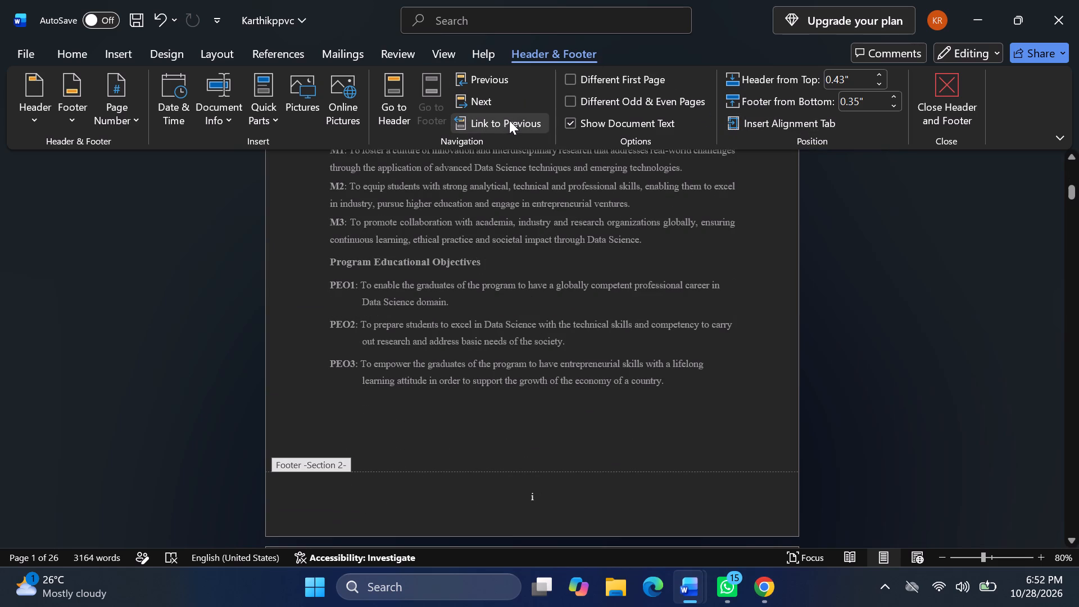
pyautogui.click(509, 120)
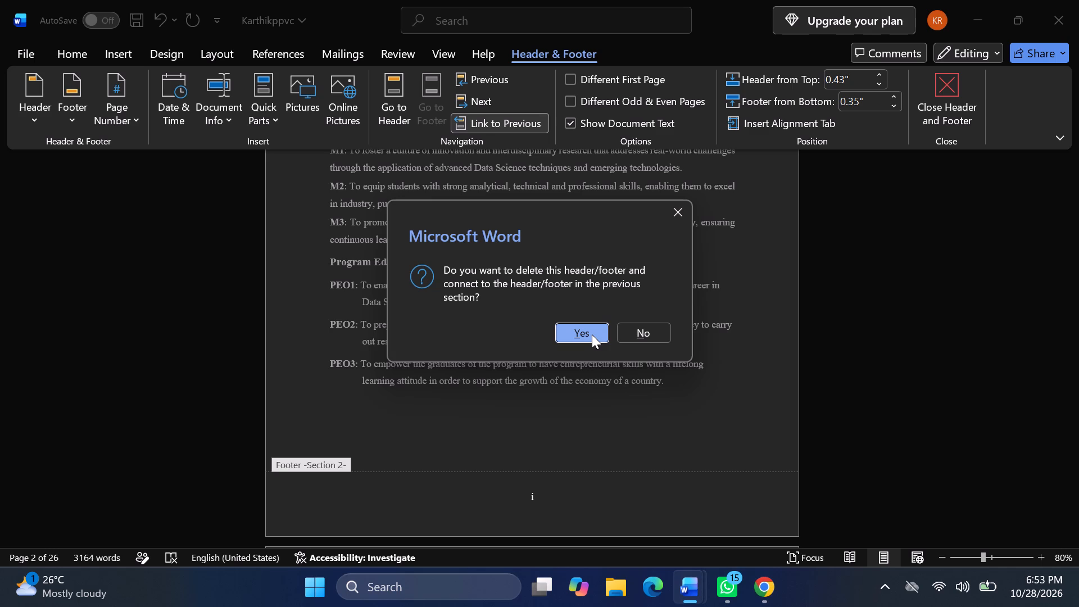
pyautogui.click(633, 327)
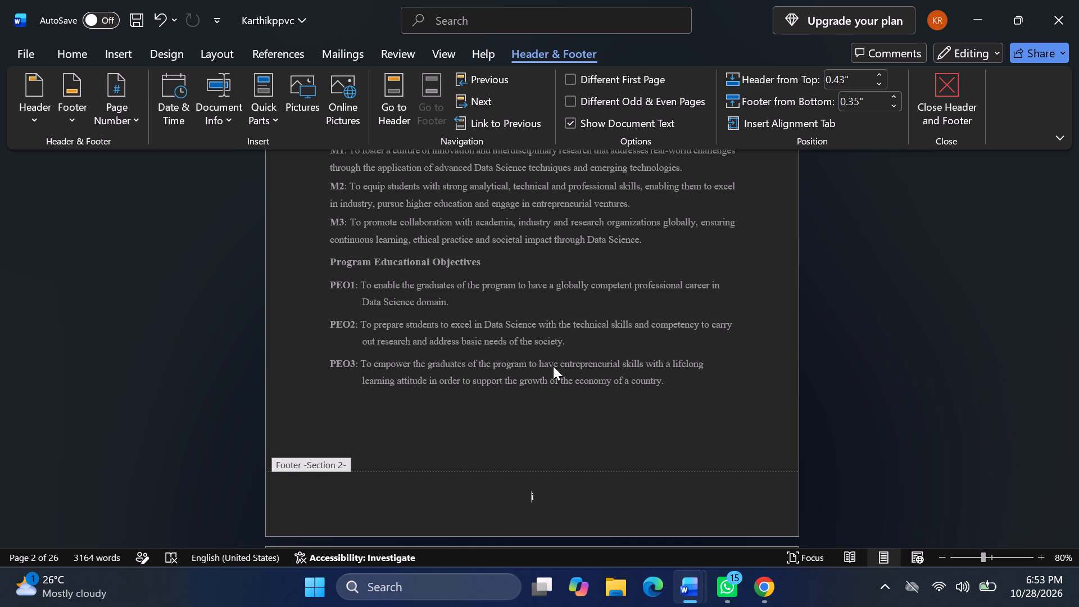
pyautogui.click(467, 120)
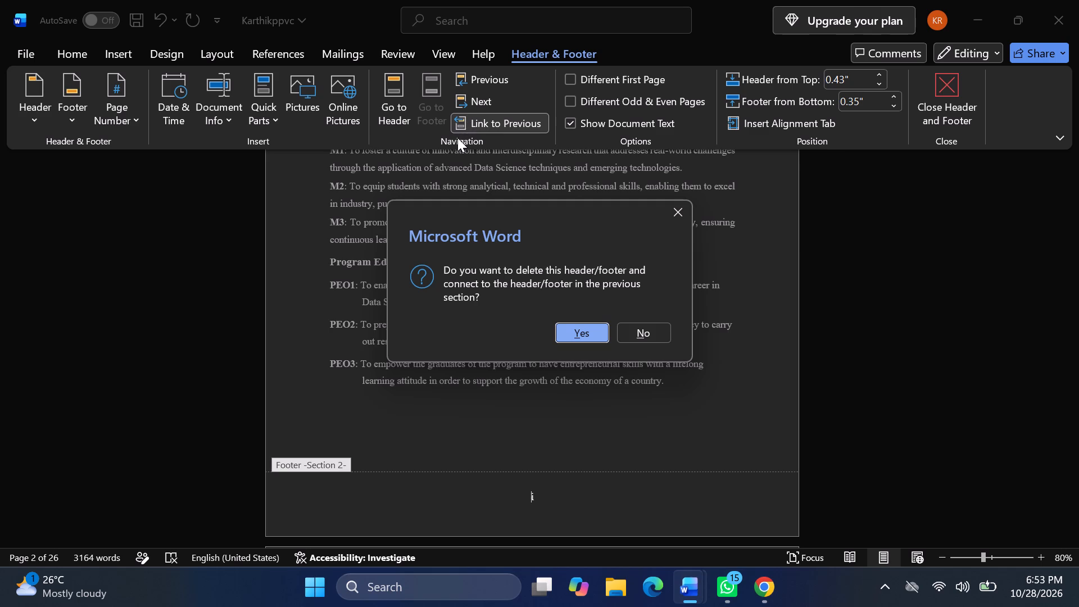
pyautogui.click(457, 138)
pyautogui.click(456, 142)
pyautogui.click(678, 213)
# Start relinking the Section 2 footer to the previous section's footer.
pyautogui.click(474, 138)
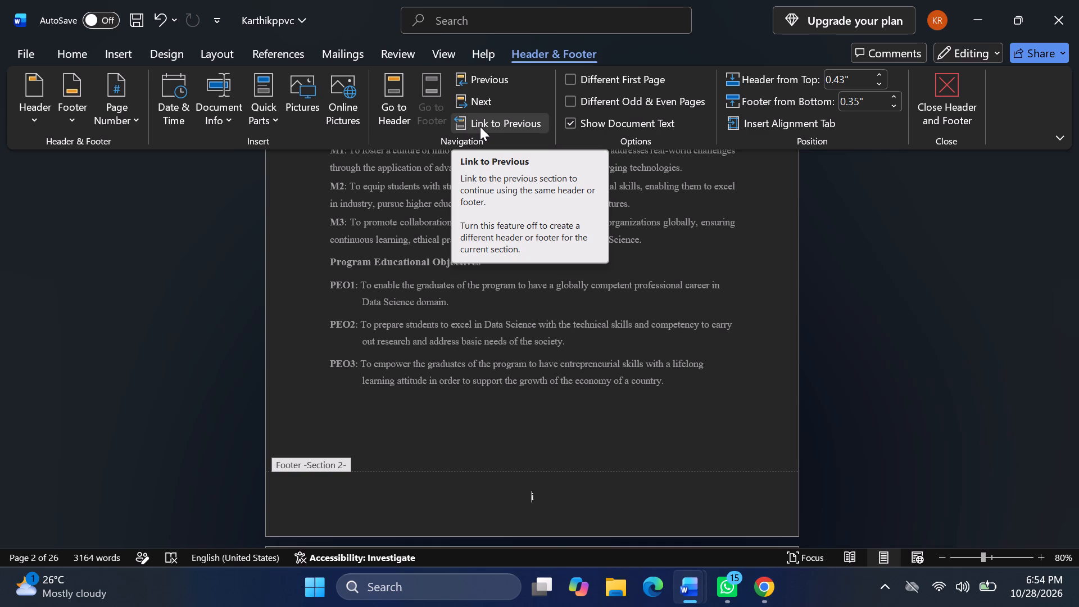
pyautogui.click(480, 126)
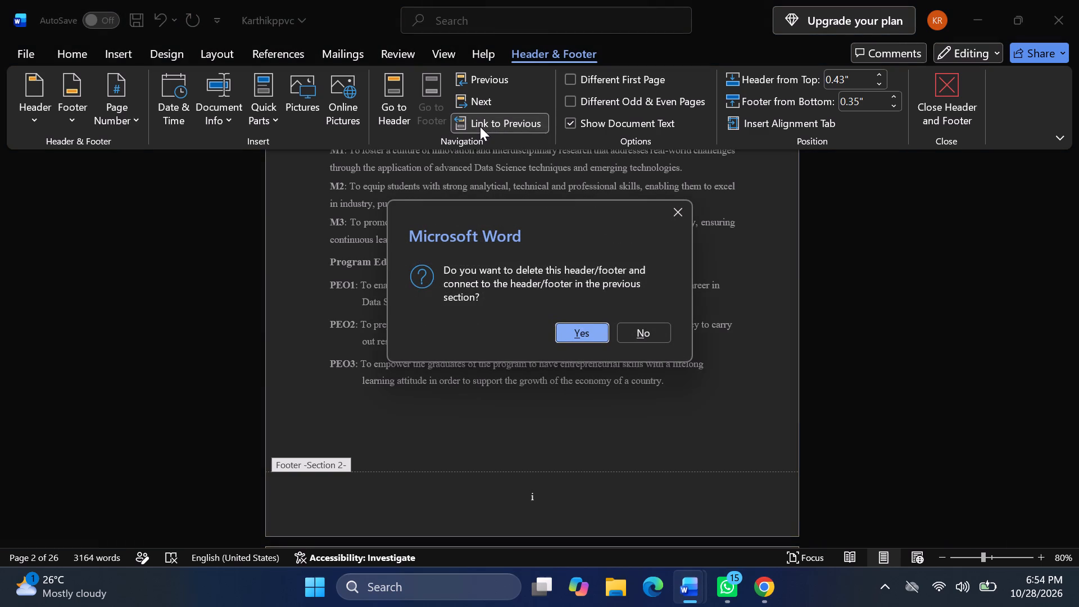
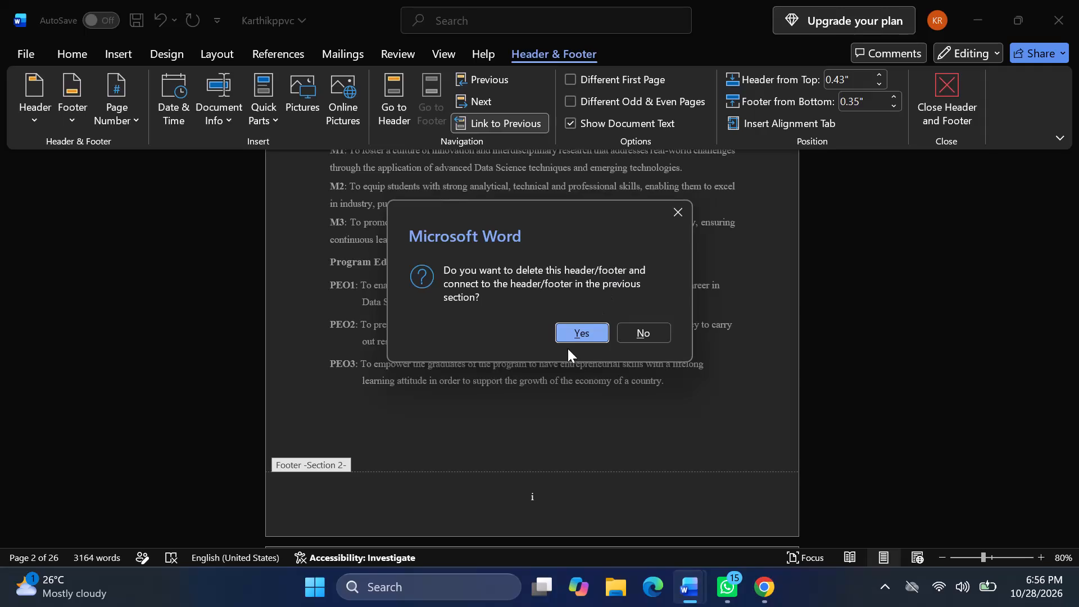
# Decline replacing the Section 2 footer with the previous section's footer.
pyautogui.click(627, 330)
# Browse the built-in footer designs and footer options available for the Section 2 footer.
pyautogui.scroll(1, 624, 336)
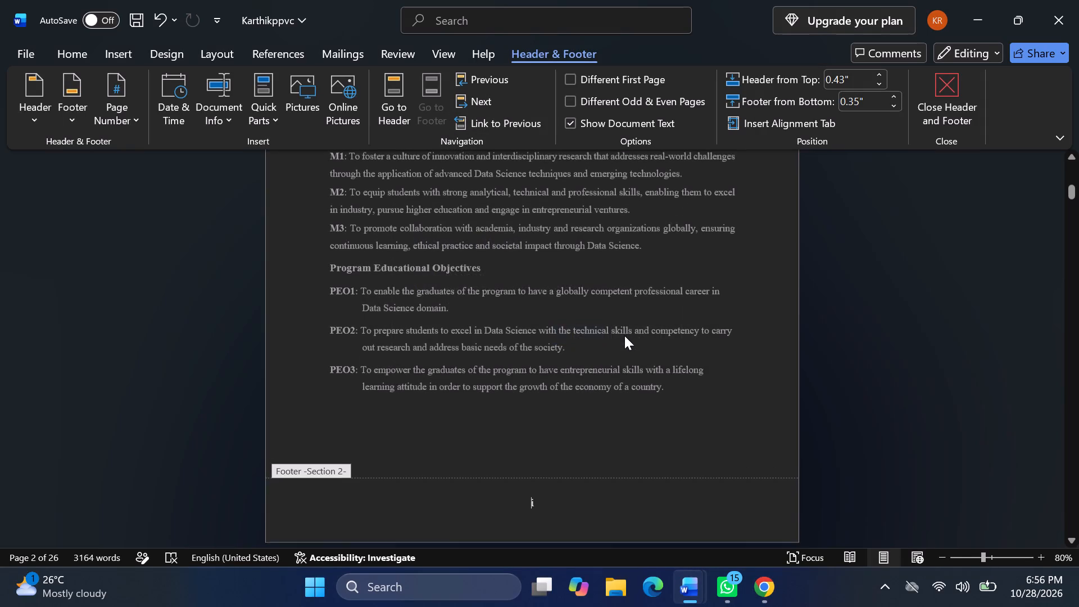
pyautogui.scroll(1, 624, 336)
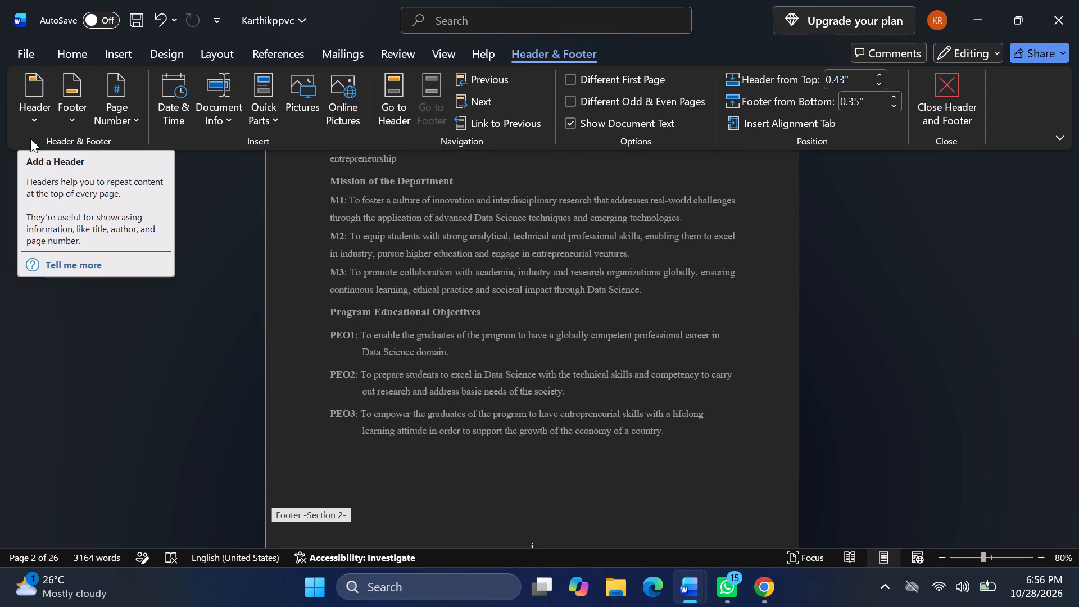
pyautogui.click(67, 124)
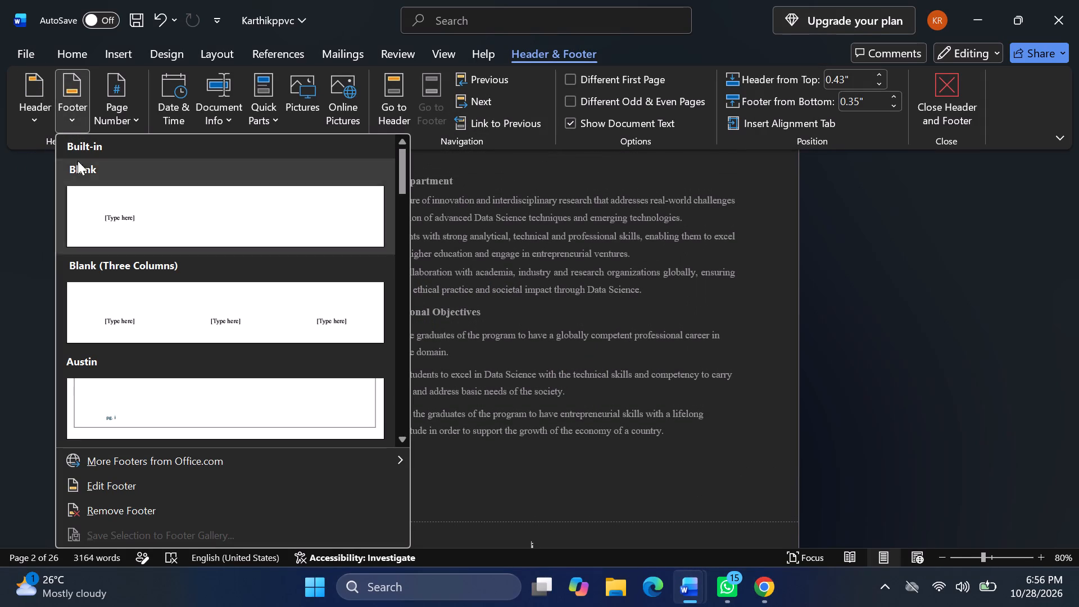
pyautogui.scroll(-1, 129, 211)
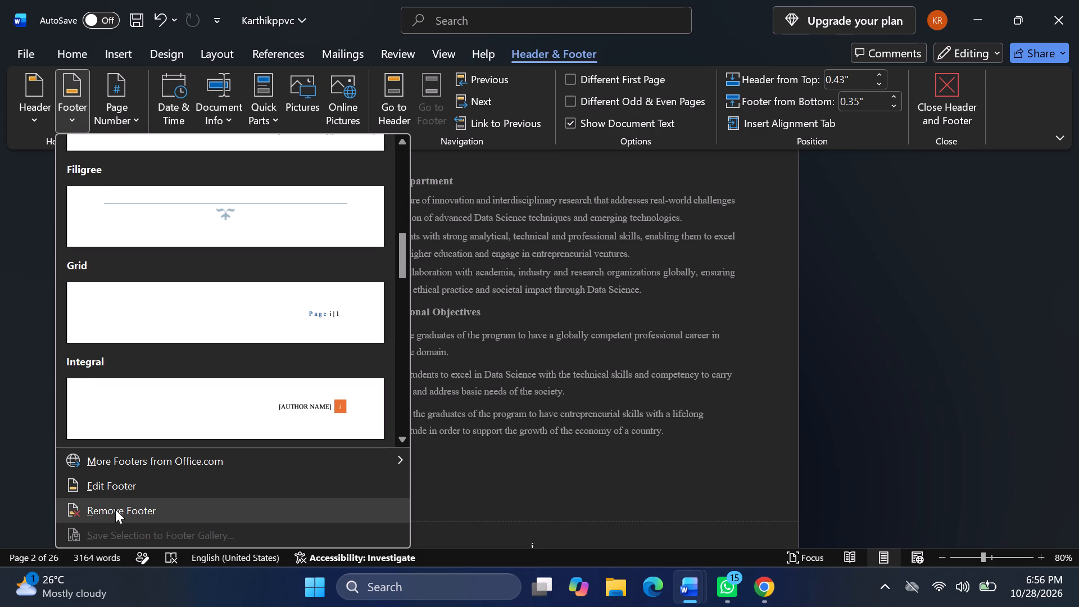
pyautogui.scroll(1, 196, 365)
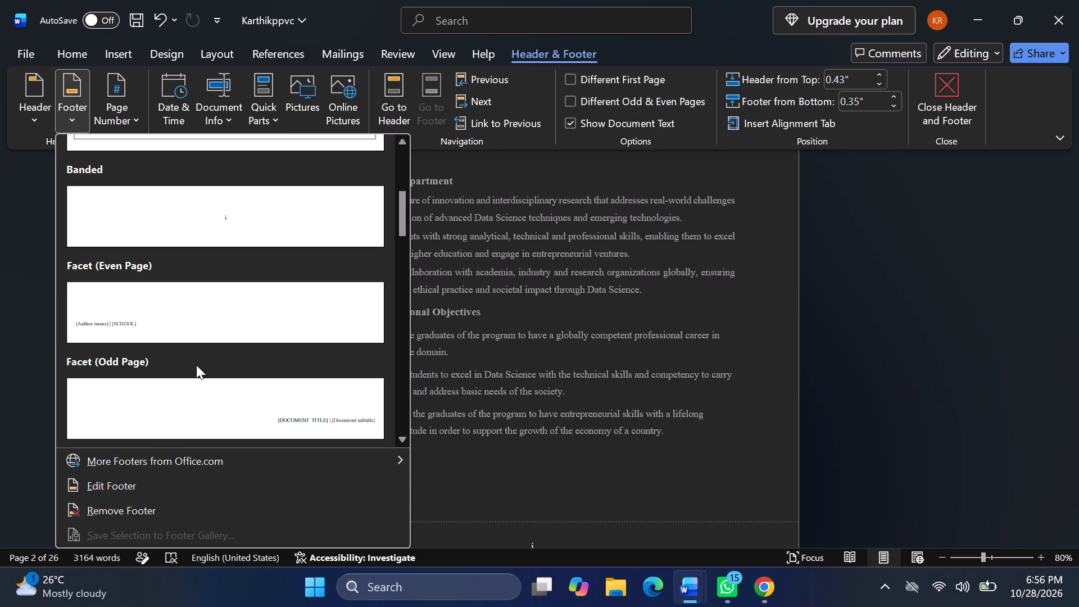
pyautogui.scroll(1, 196, 365)
pyautogui.scroll(-3, 196, 365)
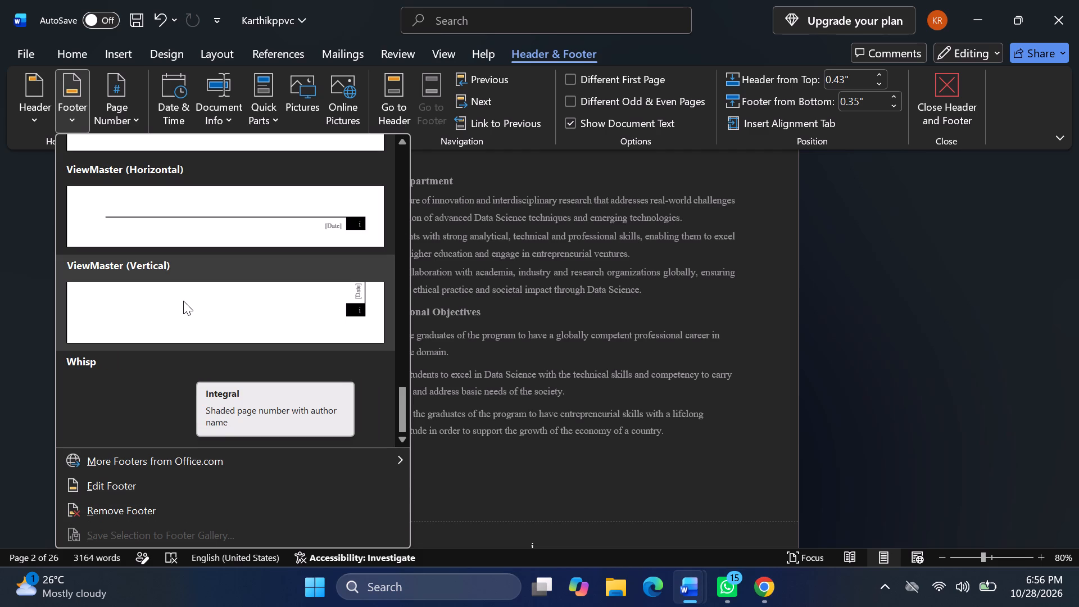
pyautogui.scroll(-1, 183, 301)
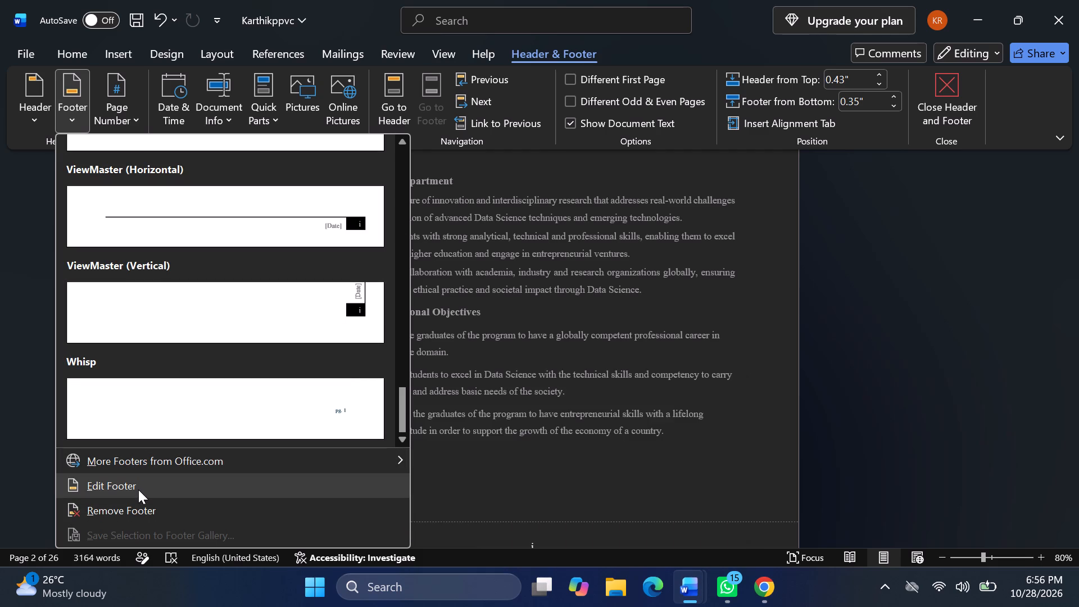
pyautogui.scroll(-1, 138, 490)
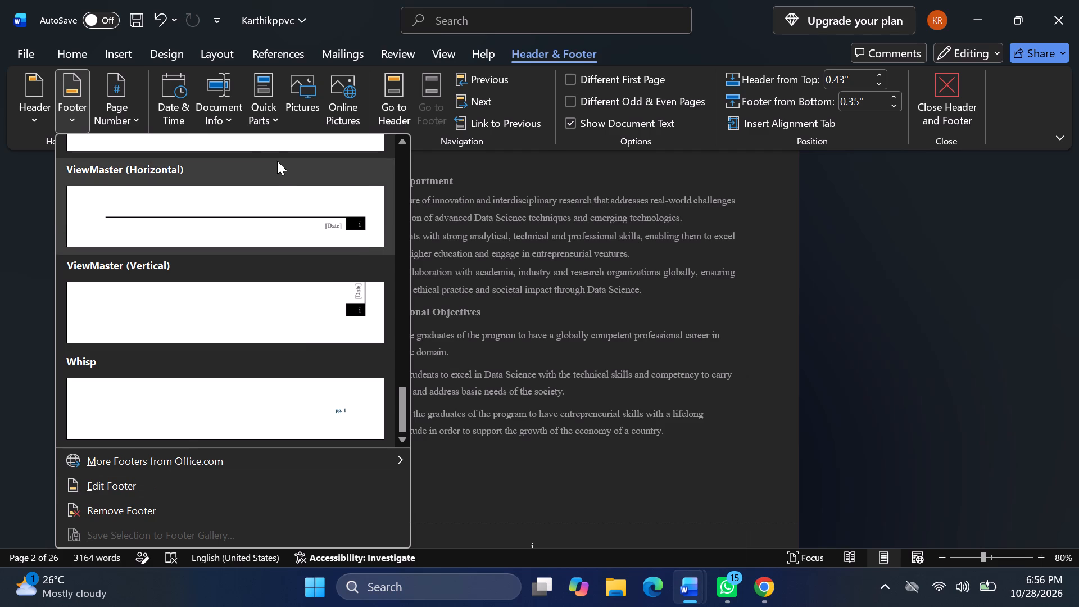
# Check the page numbering options and examine the cover page's Section 1 footer against the start of Section 2.
pyautogui.click(133, 116)
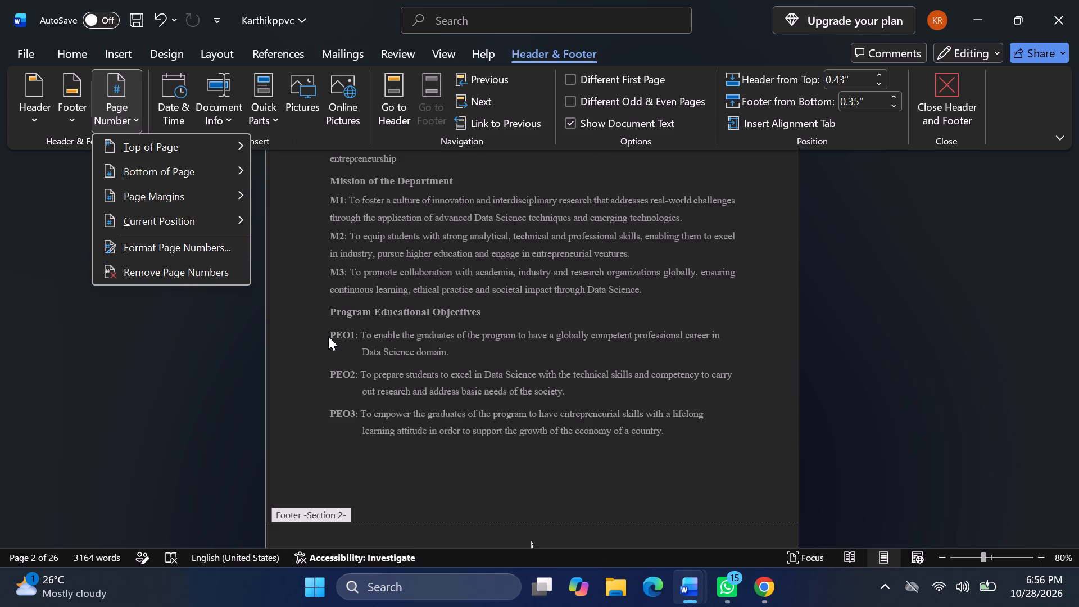
pyautogui.scroll(14, 328, 336)
pyautogui.scroll(-2, 328, 336)
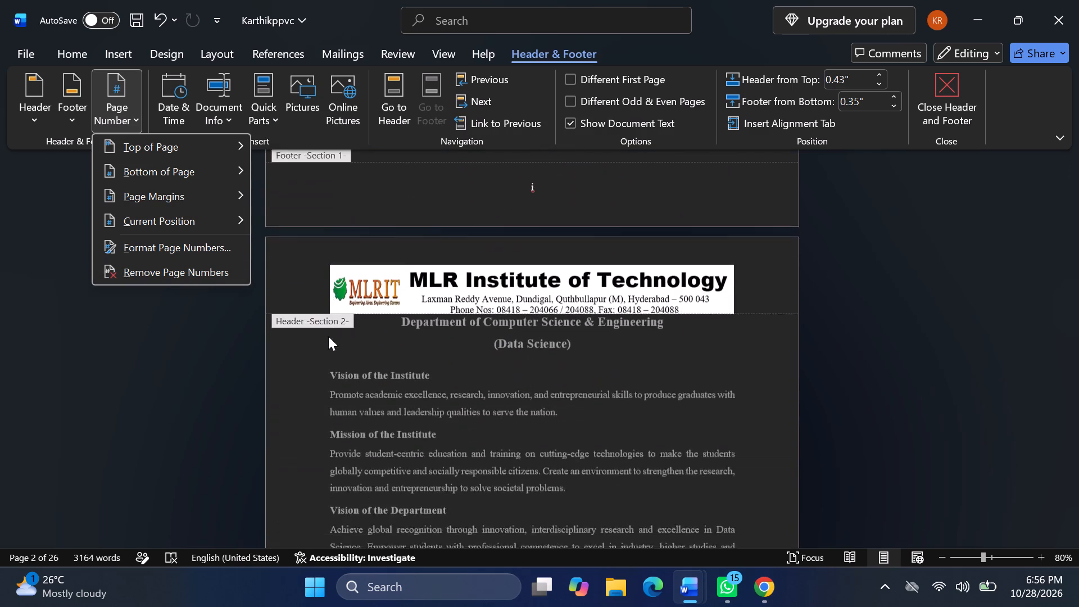
pyautogui.scroll(-1, 328, 336)
pyautogui.scroll(4, 328, 336)
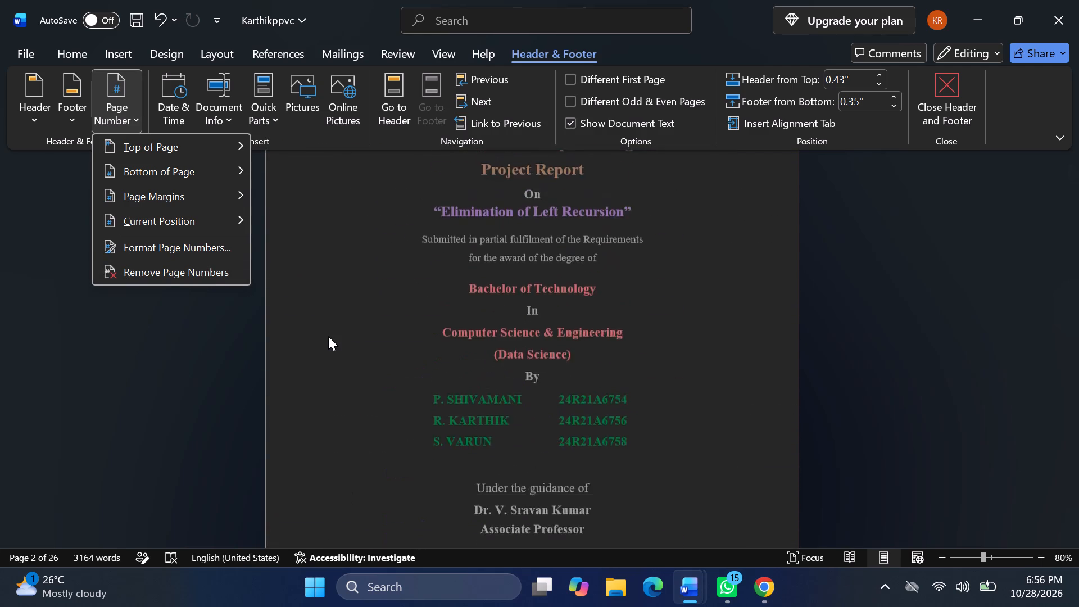
pyautogui.scroll(-2, 328, 336)
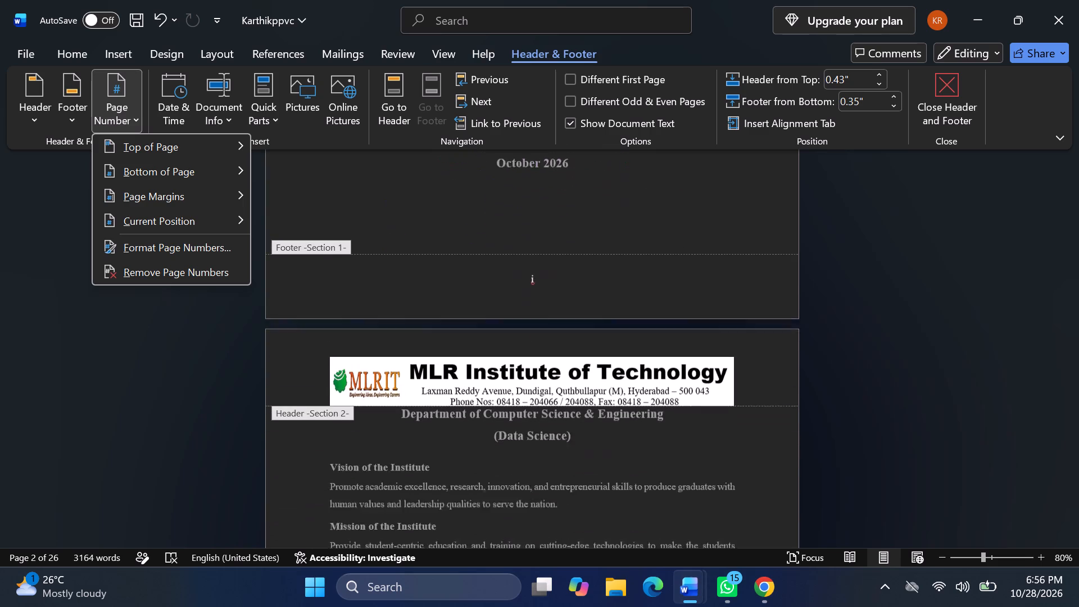
pyautogui.scroll(-1, 328, 336)
pyautogui.scroll(1, 328, 336)
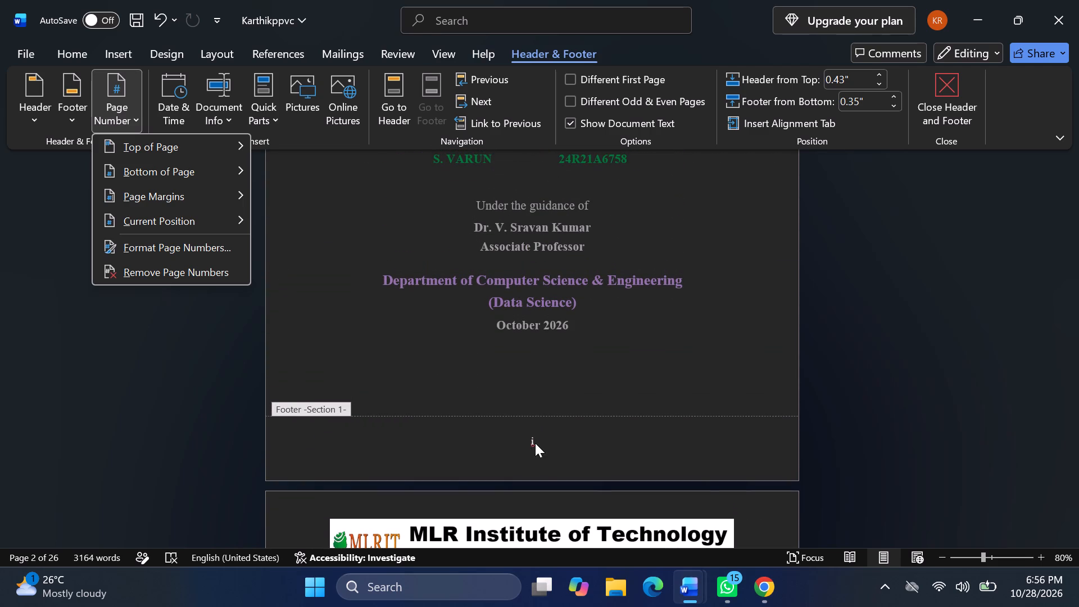
# Delete the page number i from the Section 1 footer on the cover page.
pyautogui.click(542, 440)
pyautogui.click(542, 440)
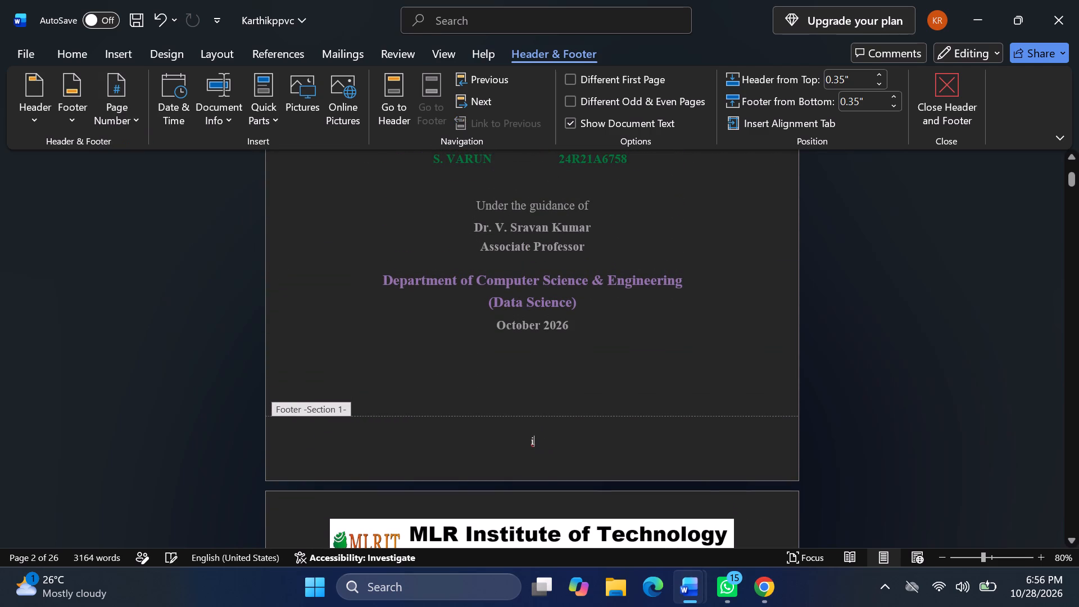
pyautogui.press('BackSpace')
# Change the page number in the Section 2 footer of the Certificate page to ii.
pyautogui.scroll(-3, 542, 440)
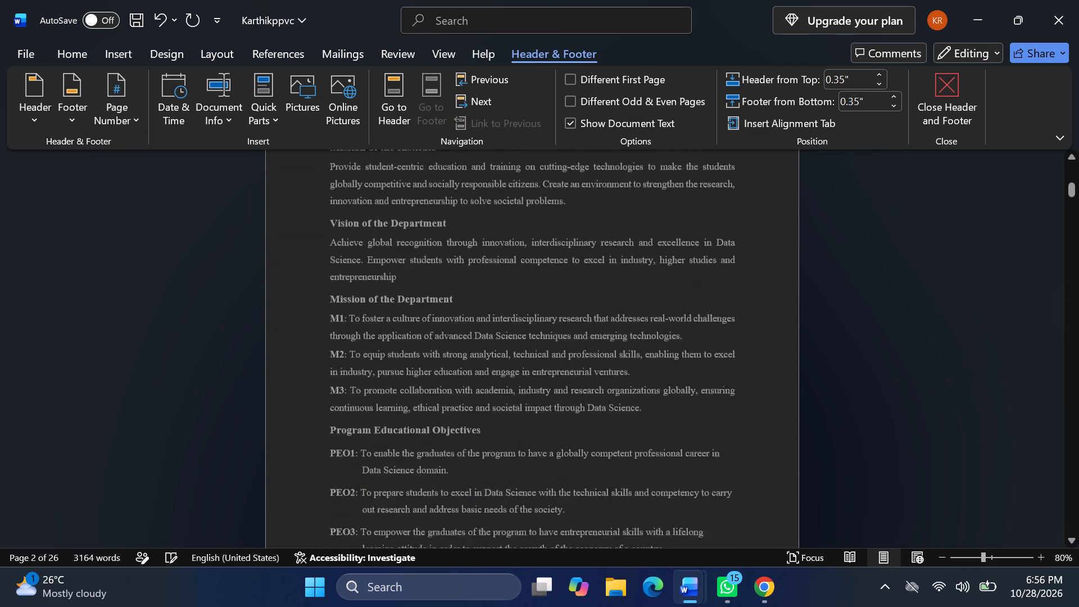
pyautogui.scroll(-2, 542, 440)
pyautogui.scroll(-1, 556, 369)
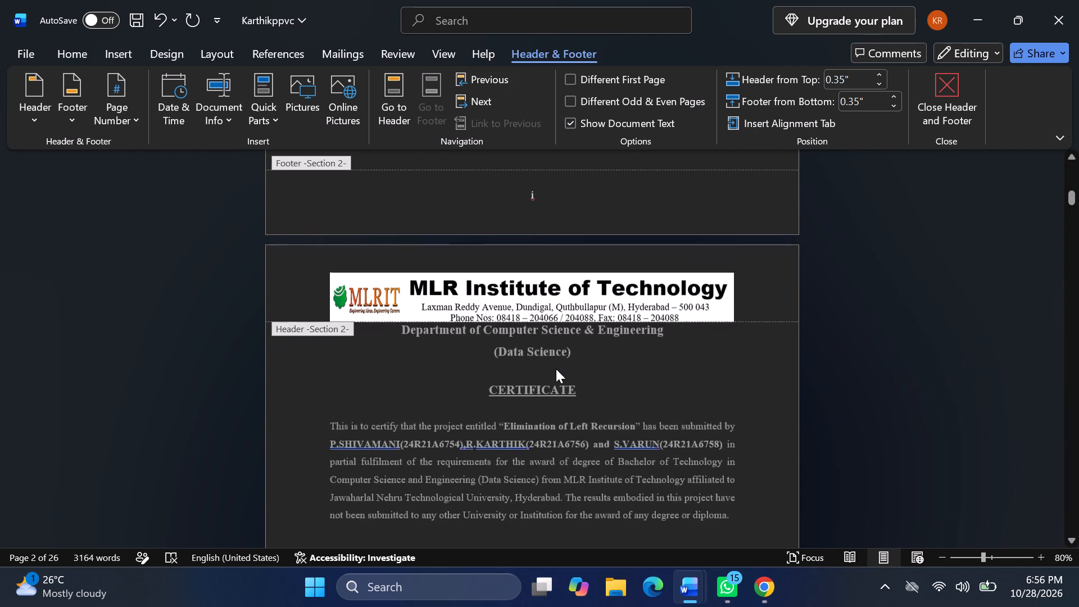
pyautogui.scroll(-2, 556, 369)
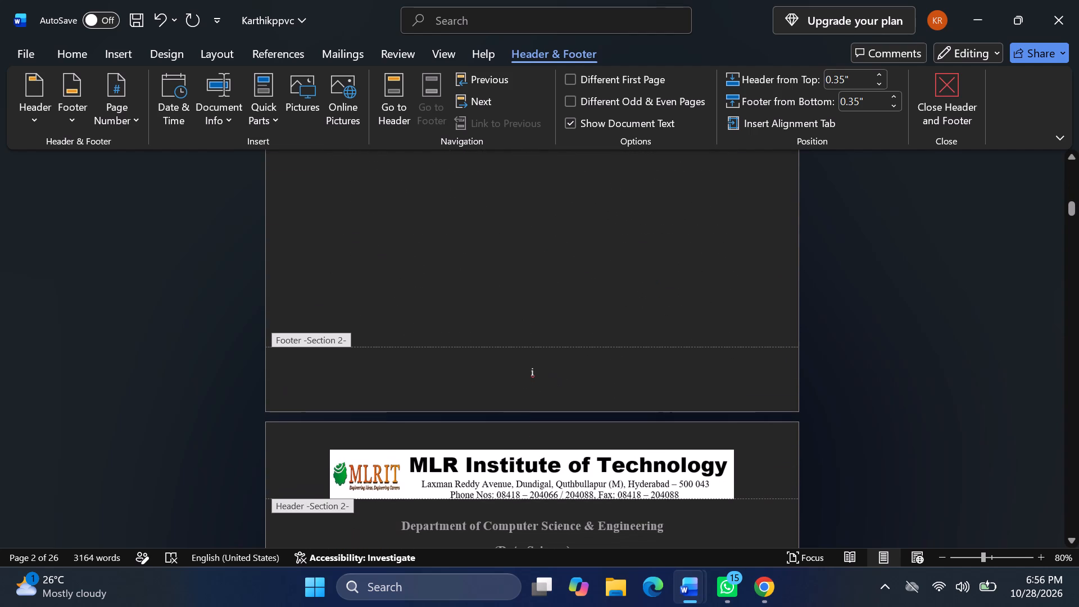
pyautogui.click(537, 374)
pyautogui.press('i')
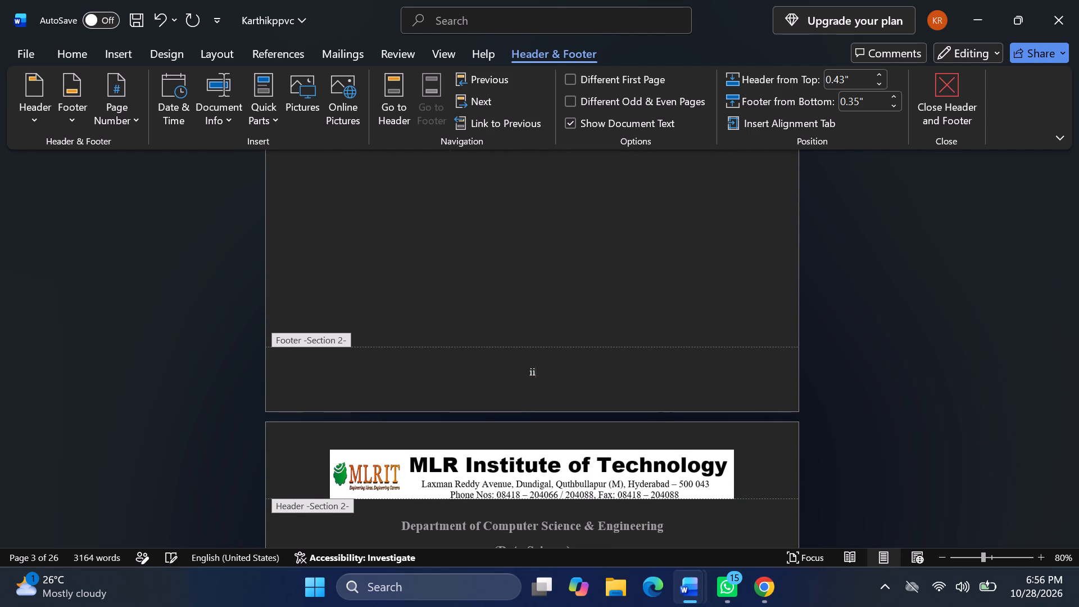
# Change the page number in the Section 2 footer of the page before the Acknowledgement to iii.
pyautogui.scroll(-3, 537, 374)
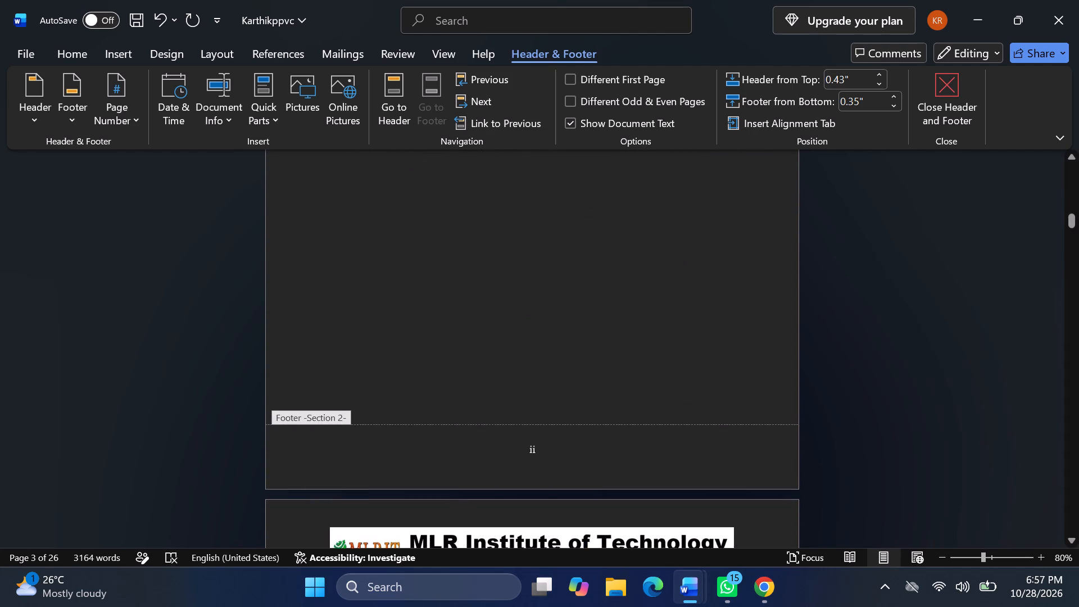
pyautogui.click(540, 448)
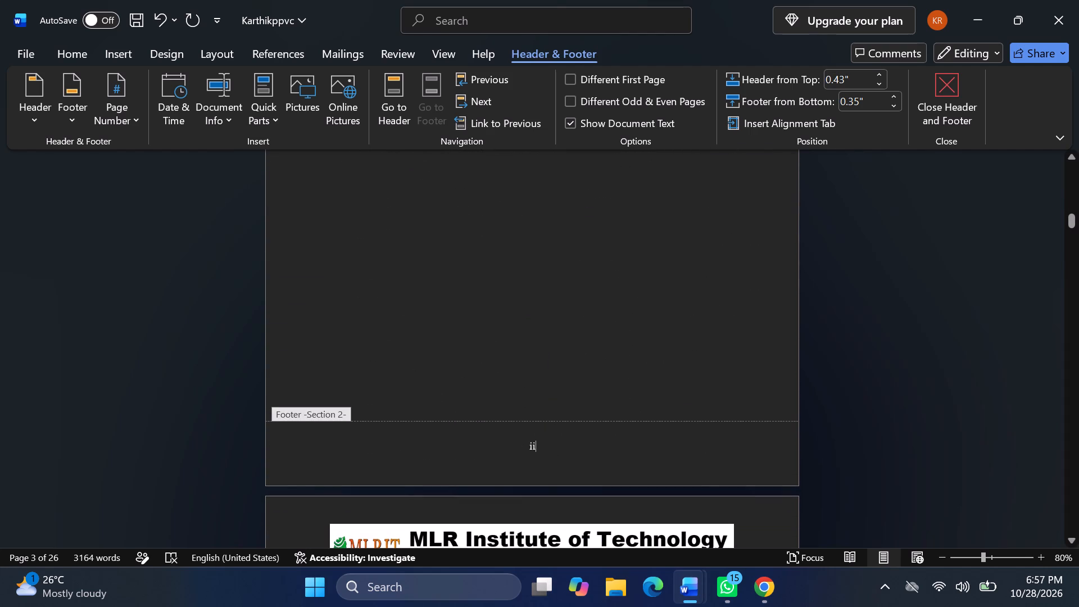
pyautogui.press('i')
# Change the page number in the Section 2 footer of the Acknowledgement page to iv.
pyautogui.scroll(-2, 540, 448)
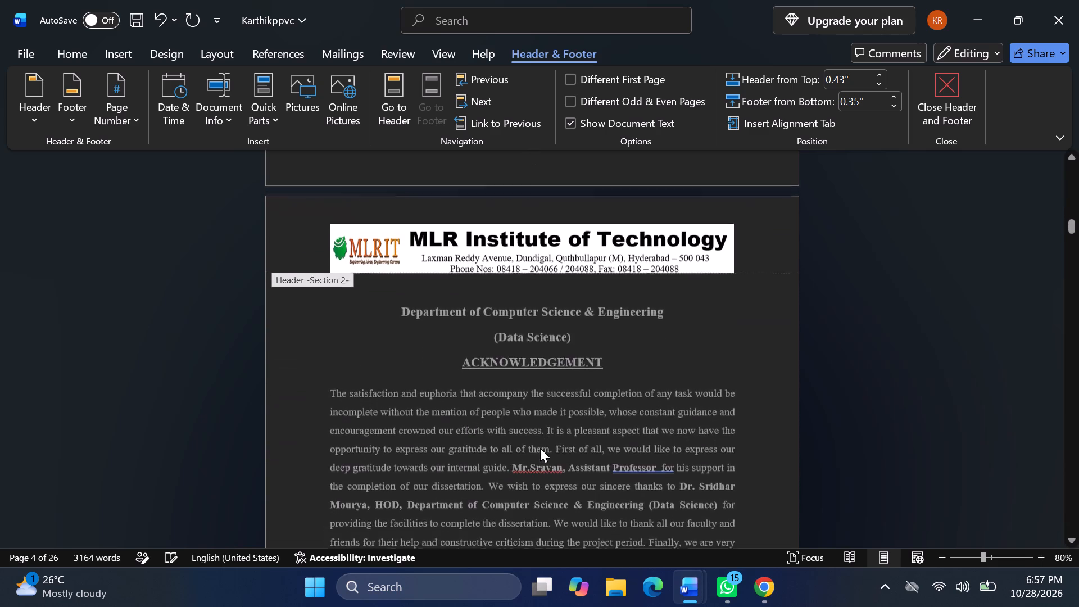
pyautogui.scroll(-2, 540, 448)
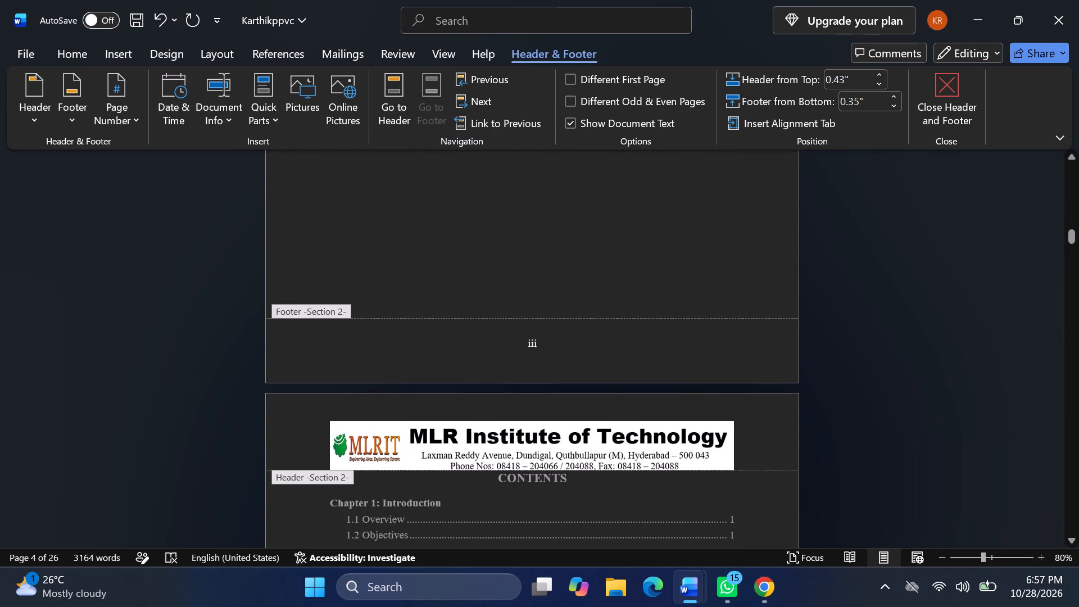
pyautogui.click(545, 345)
pyautogui.press('BackSpace')
pyautogui.press('BackSpace')
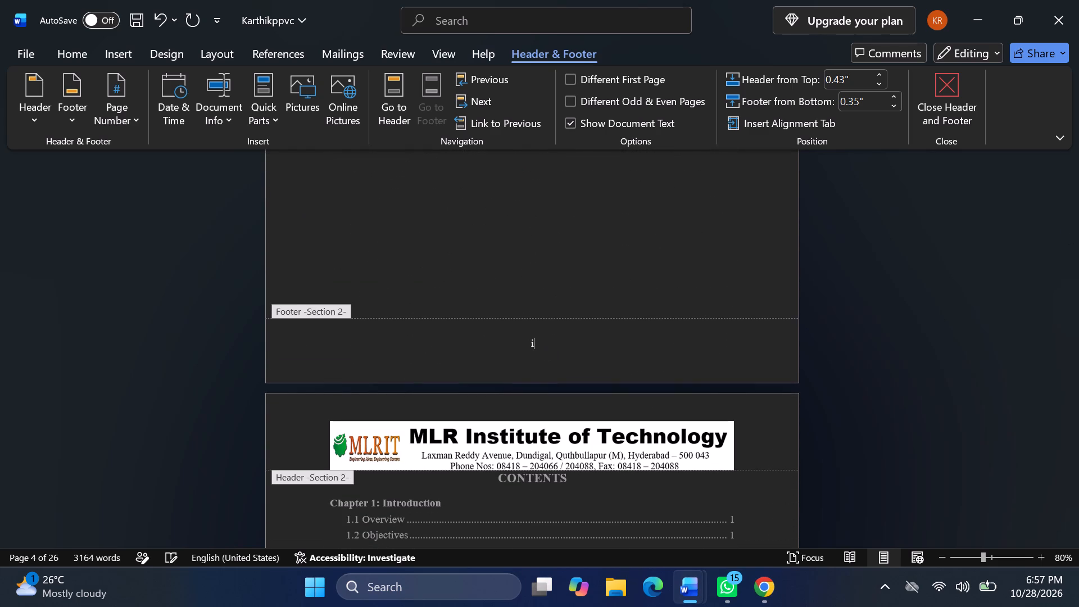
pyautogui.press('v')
# Check the page number in the Section 2 footer of the Contents page.
pyautogui.scroll(-2, 545, 345)
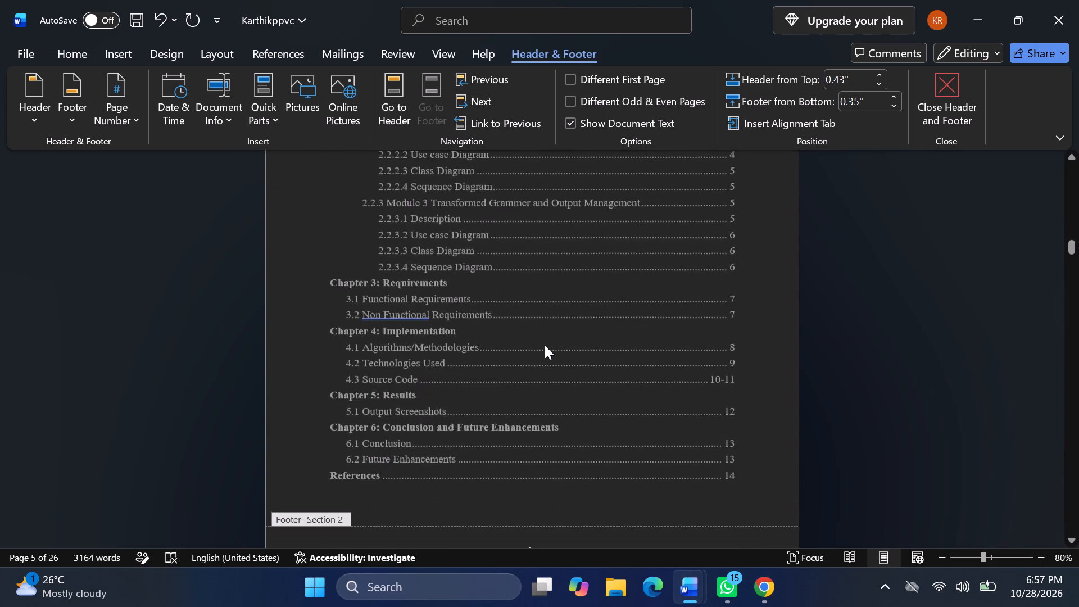
pyautogui.scroll(-1, 545, 345)
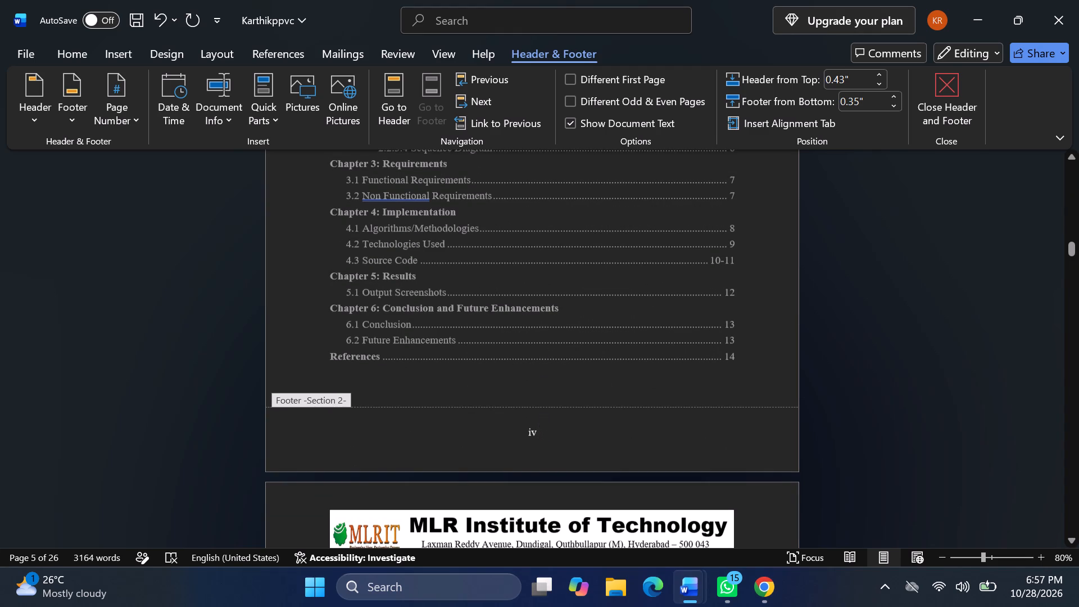
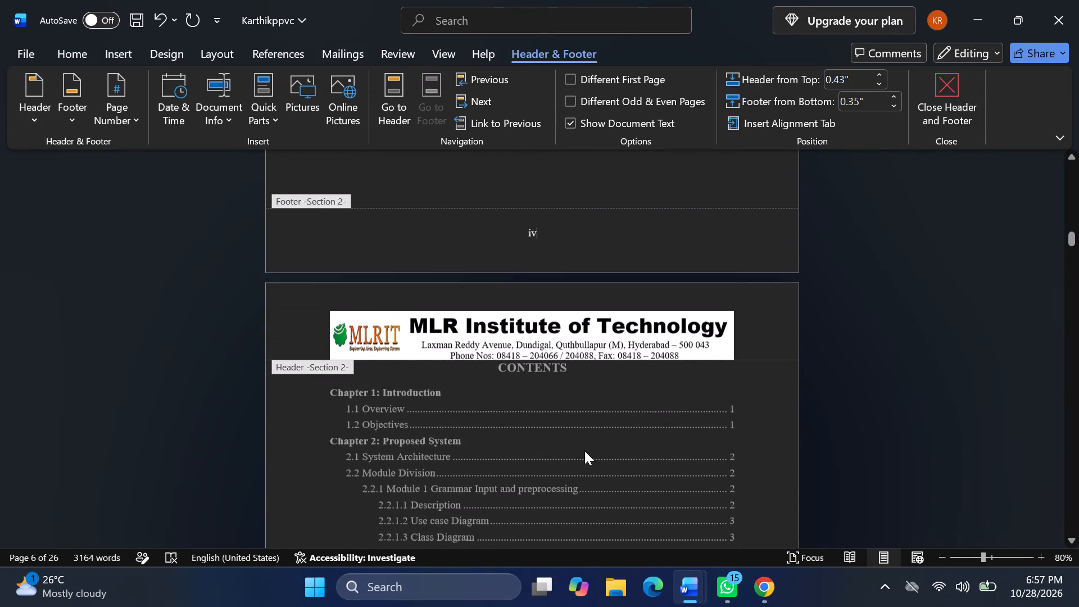
# Replace the footer page number on the page ending the Contents list with the Roman numeral v.
pyautogui.scroll(-2, 584, 451)
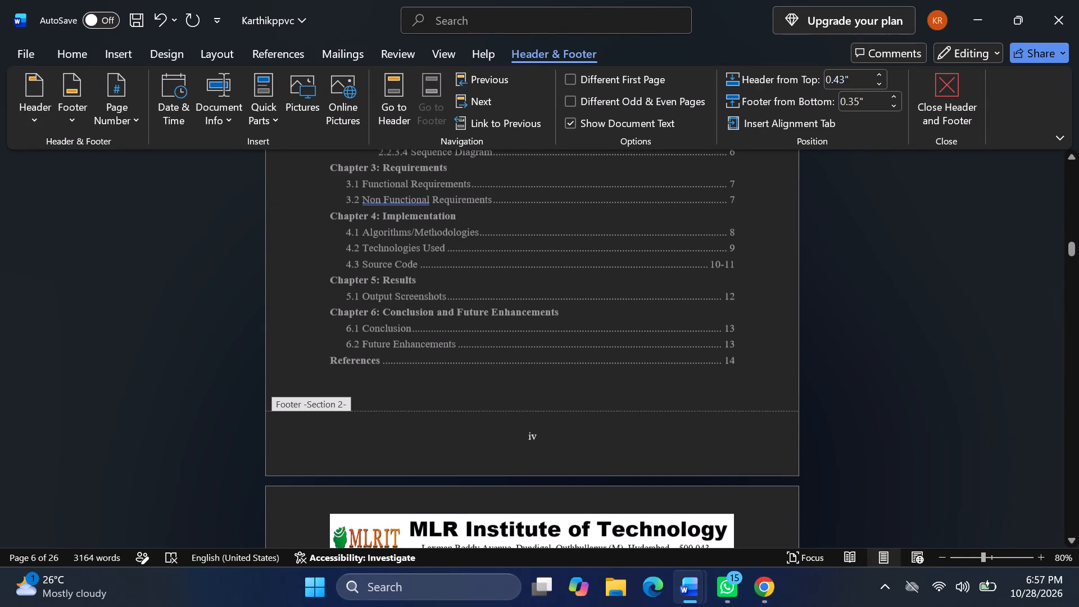
pyautogui.click(546, 449)
pyautogui.moveTo(552, 419); pyautogui.dragTo(542, 436)
pyautogui.click(542, 436)
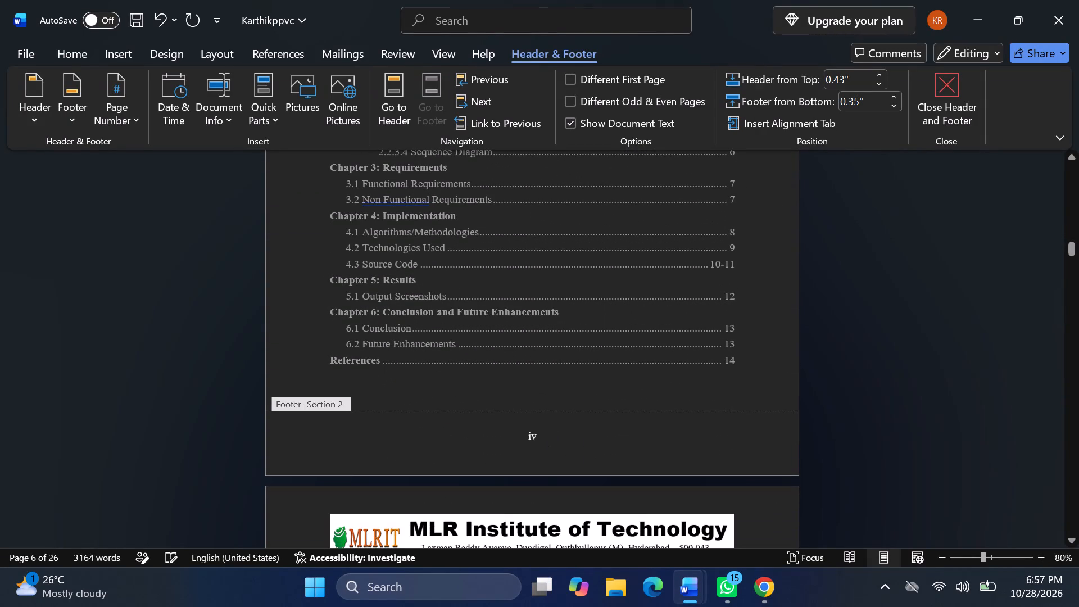
pyautogui.press('BackSpace')
pyautogui.press('BackSpace')
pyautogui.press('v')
# Change the footer page number on the page with the List of tables to the Roman numeral vi.
pyautogui.scroll(-3, 542, 436)
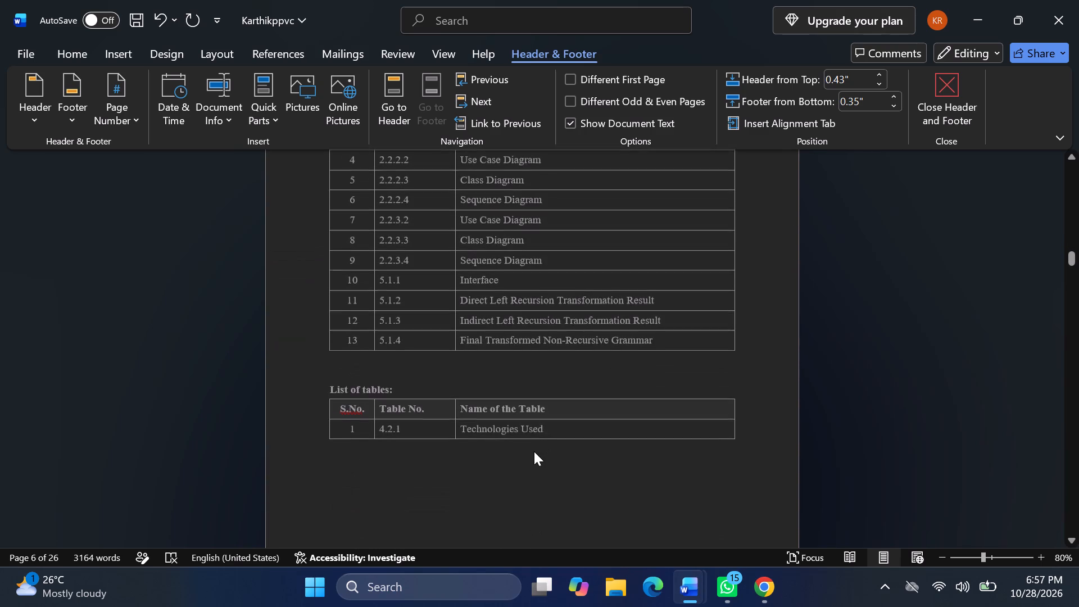
pyautogui.scroll(-2, 534, 451)
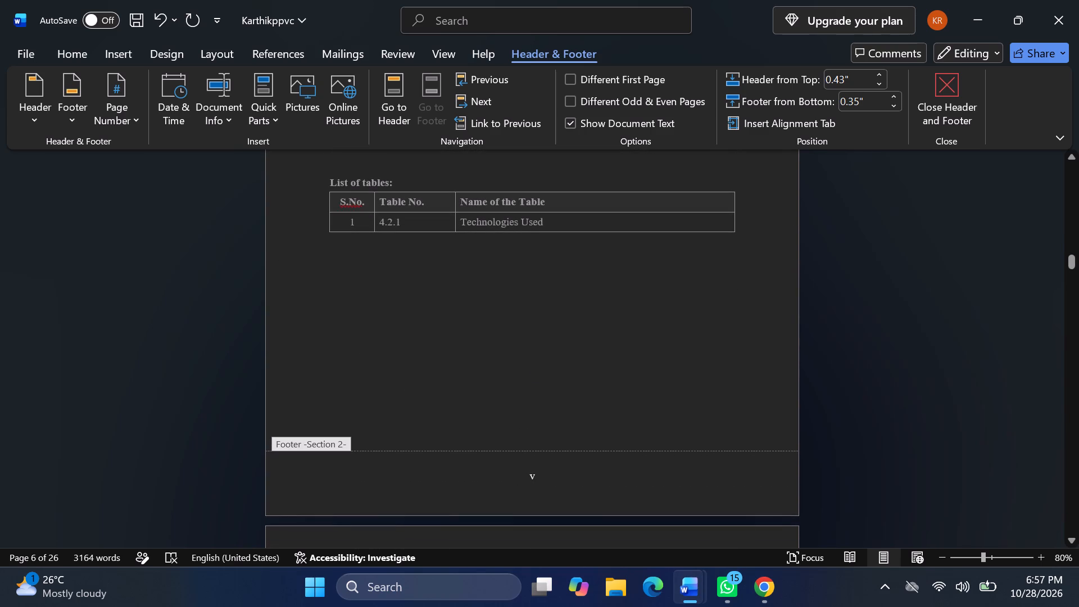
pyautogui.click(539, 483)
pyautogui.click(542, 480)
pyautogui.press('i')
# Go to the Section 2 footer of the Abstract page to edit its page number.
pyautogui.scroll(-2, 542, 480)
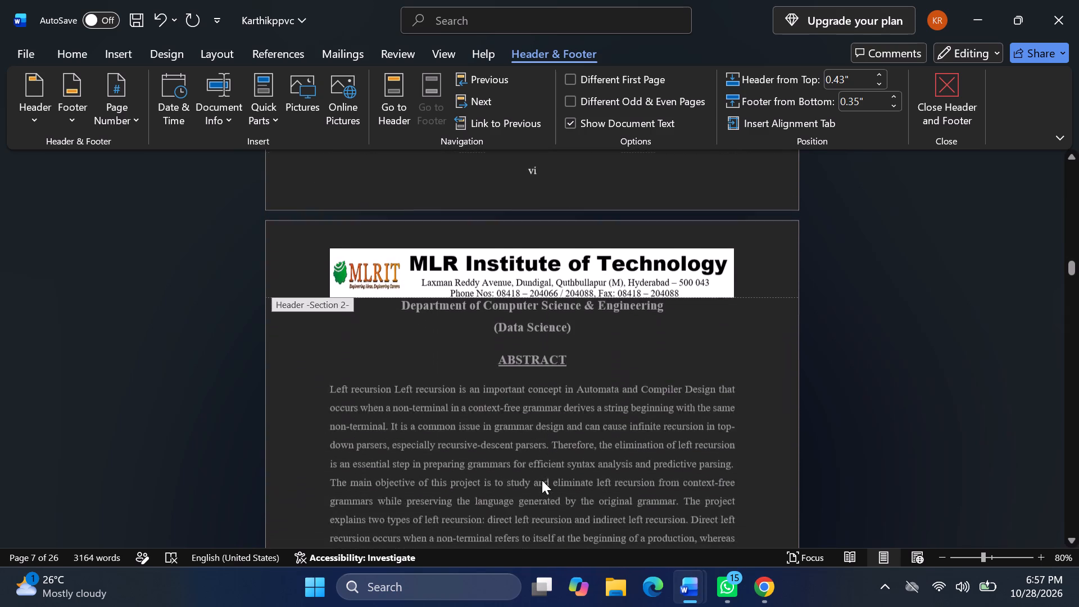
pyautogui.scroll(-2, 542, 480)
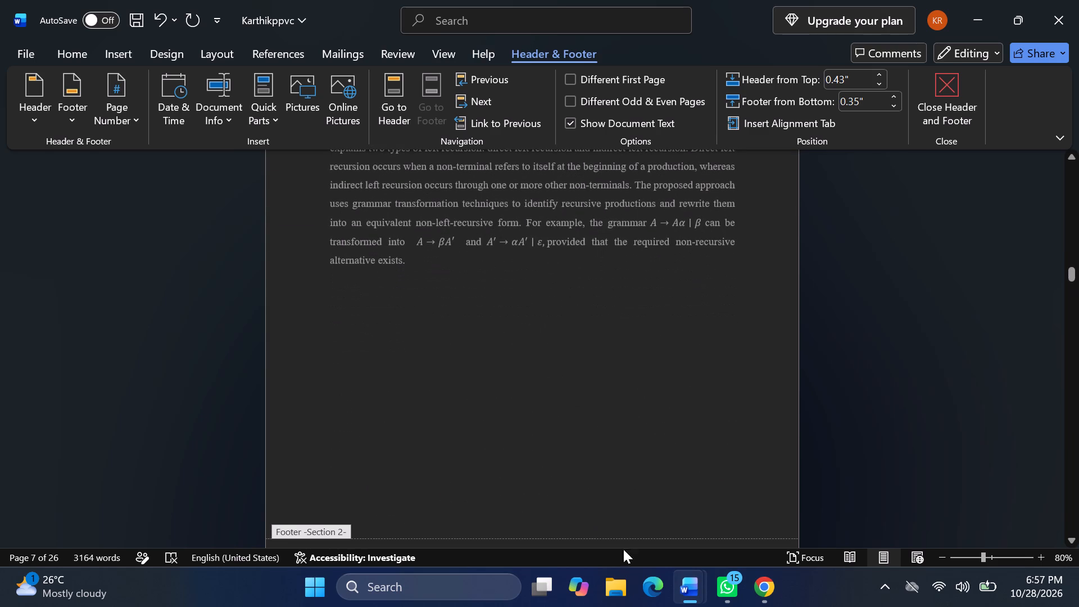
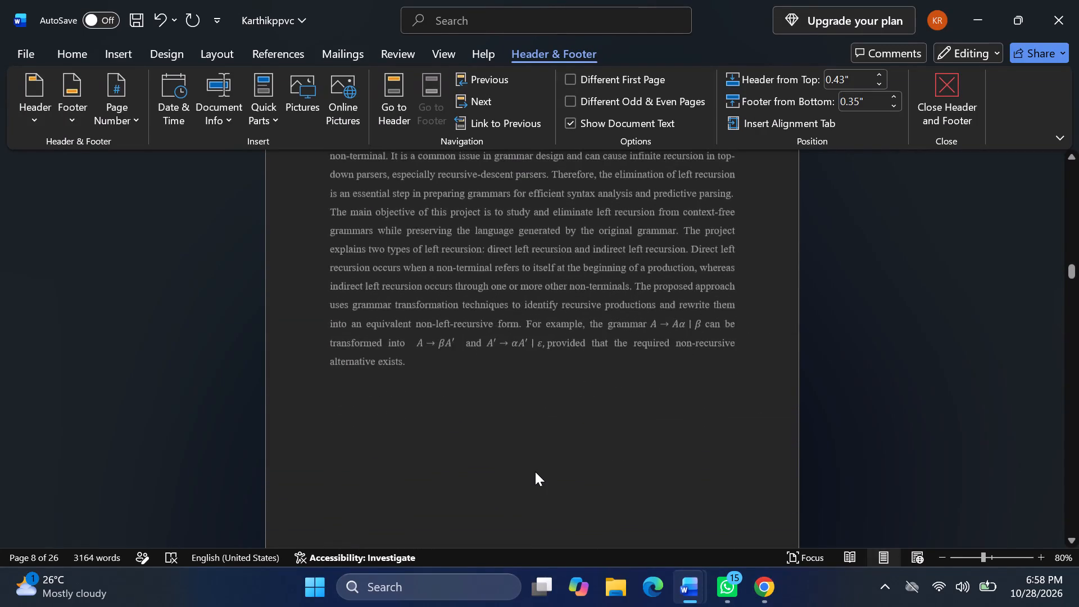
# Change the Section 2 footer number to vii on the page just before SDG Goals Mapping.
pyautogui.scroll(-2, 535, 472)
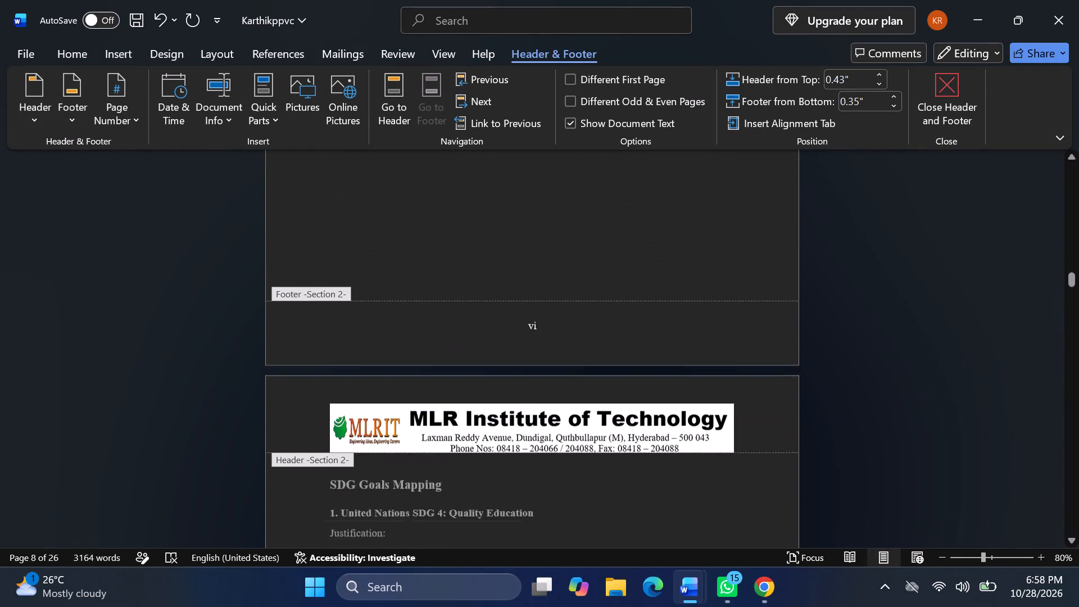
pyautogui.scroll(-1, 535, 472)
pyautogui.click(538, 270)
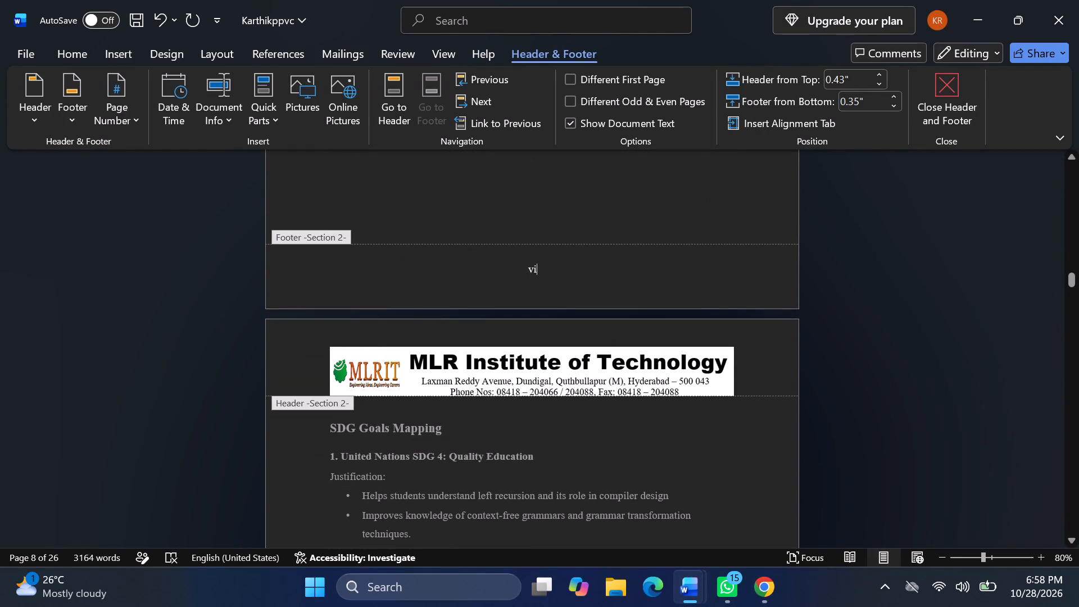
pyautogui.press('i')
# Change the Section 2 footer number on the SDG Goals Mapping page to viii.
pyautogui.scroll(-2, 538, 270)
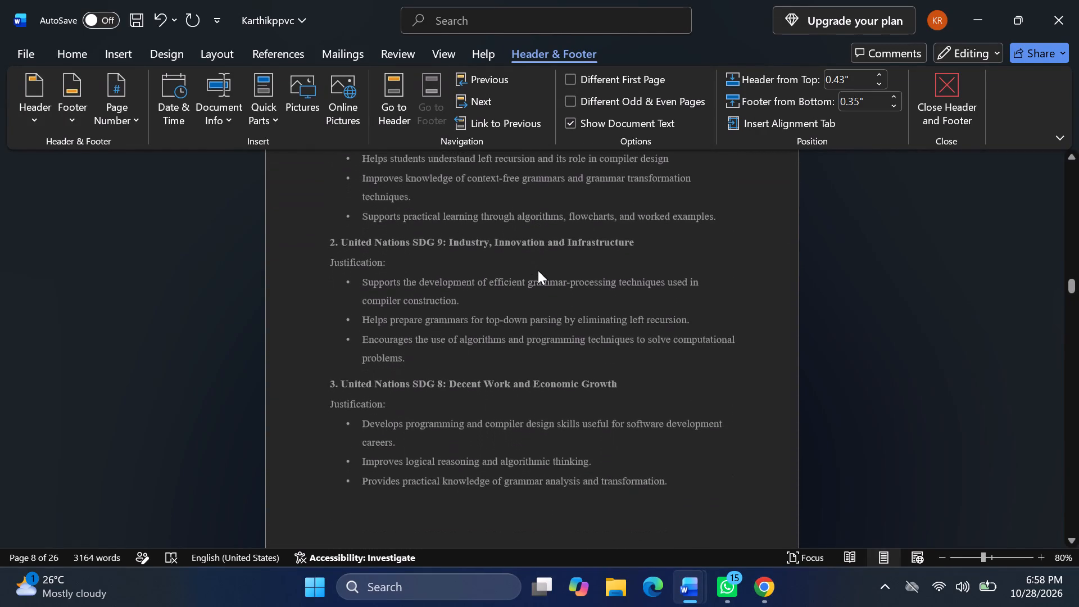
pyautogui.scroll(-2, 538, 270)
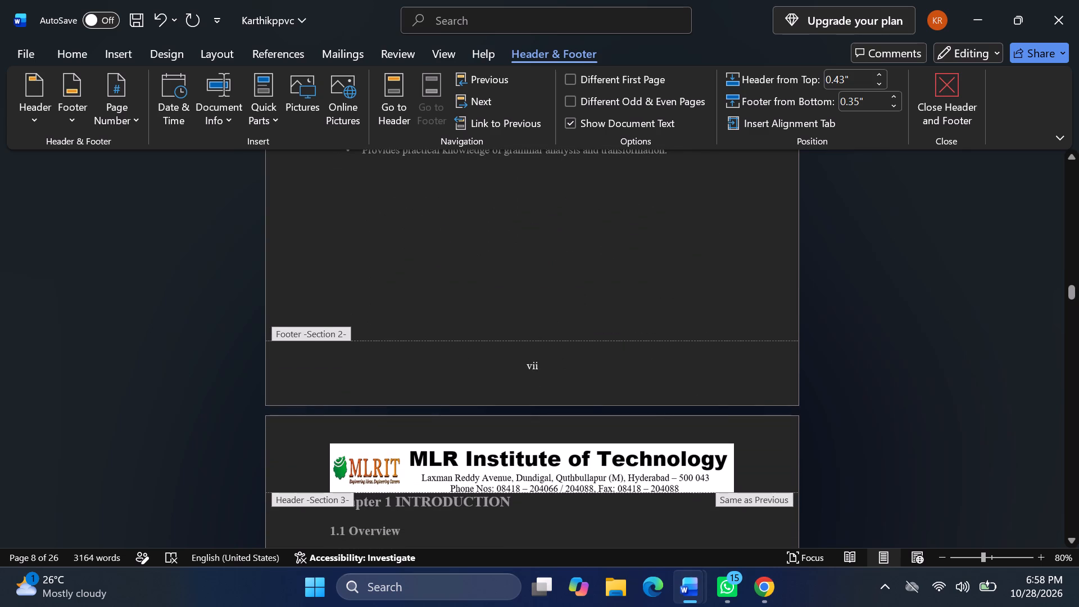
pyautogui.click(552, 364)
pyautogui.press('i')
# Clear the Roman numeral from the Section 3 footer on the Chapter 1 Introduction page.
pyautogui.scroll(-1, 552, 364)
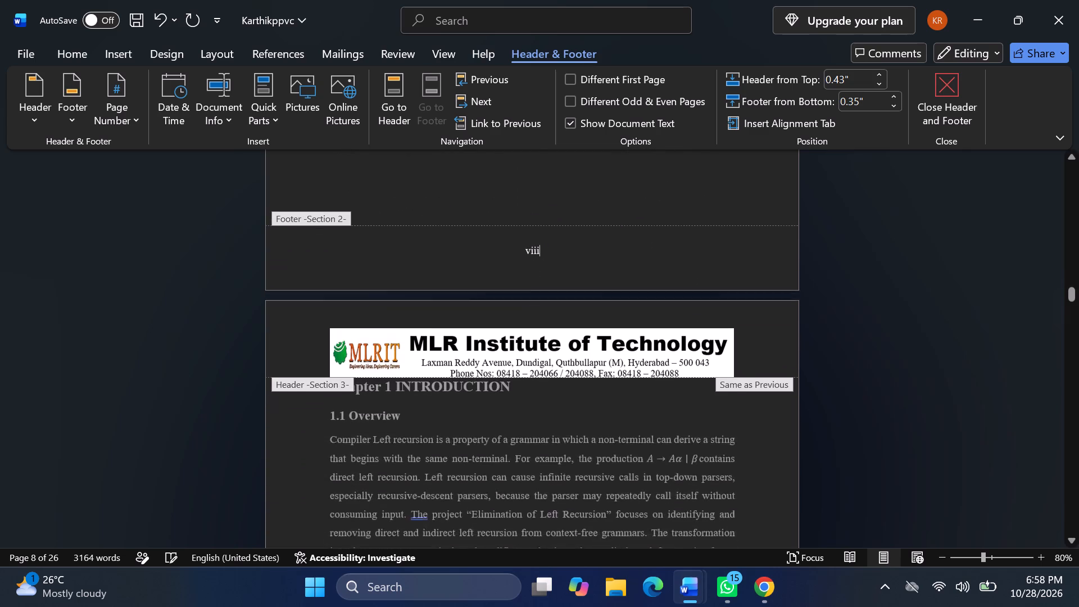
pyautogui.scroll(-2, 552, 364)
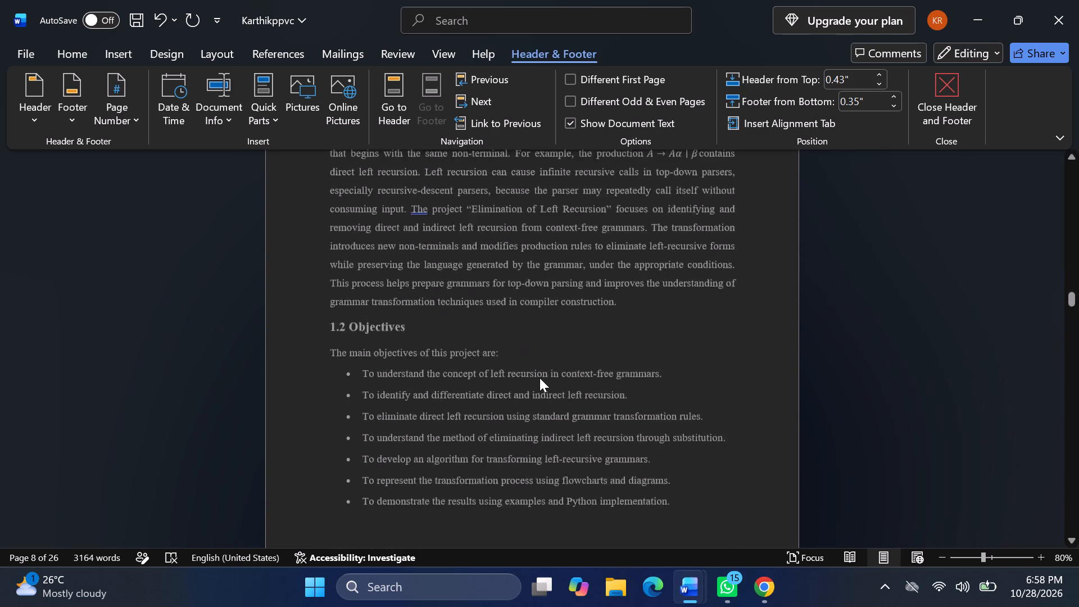
pyautogui.scroll(-1, 539, 378)
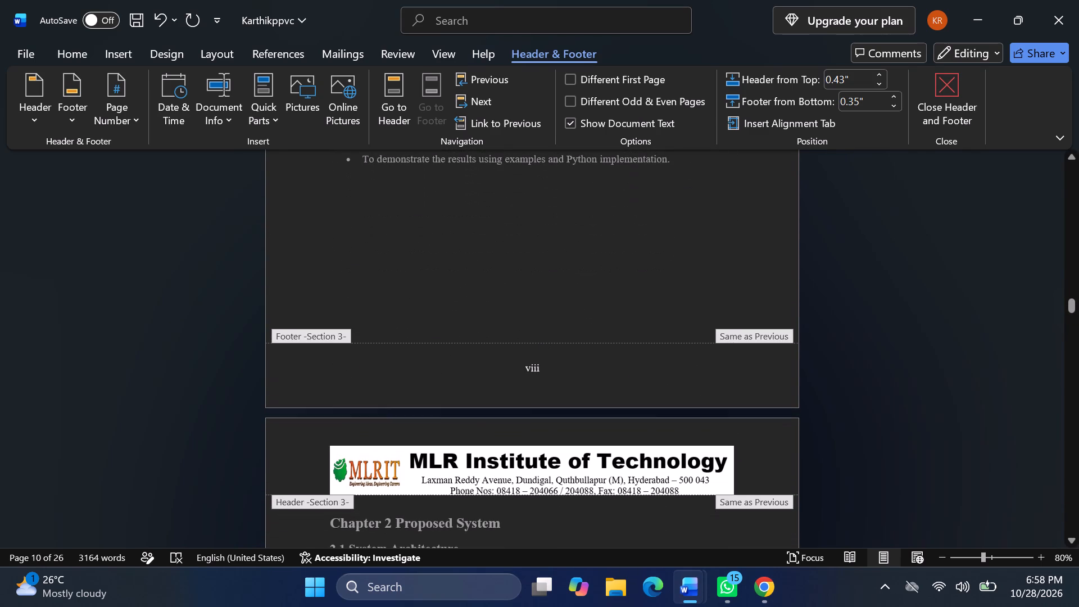
pyautogui.click(543, 372)
pyautogui.press('BackSpace')
pyautogui.press('BackSpace')
pyautogui.press('BackSpace')
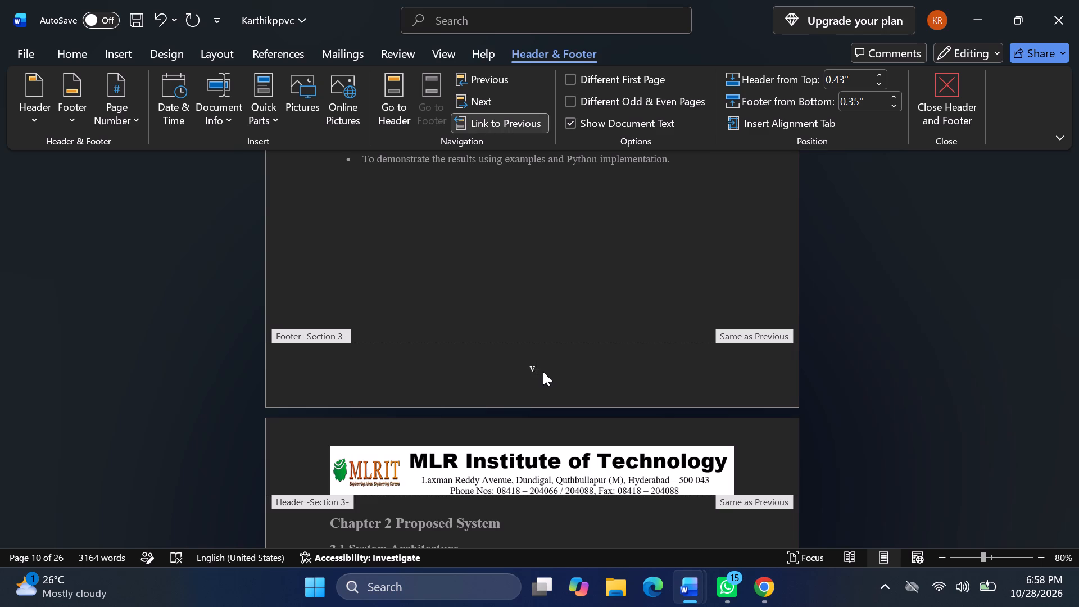
pyautogui.press('BackSpace')
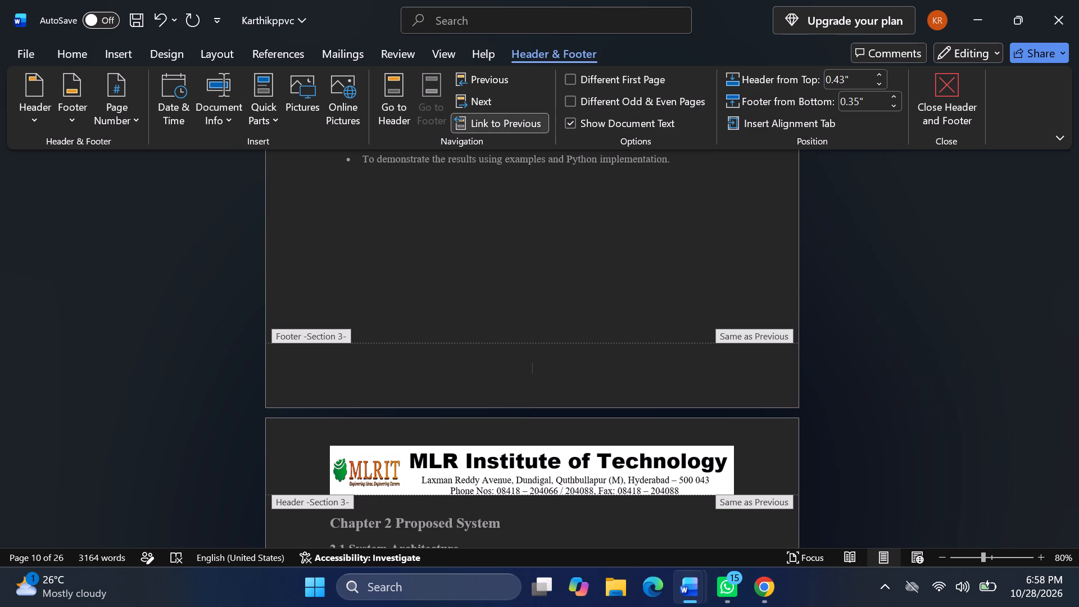
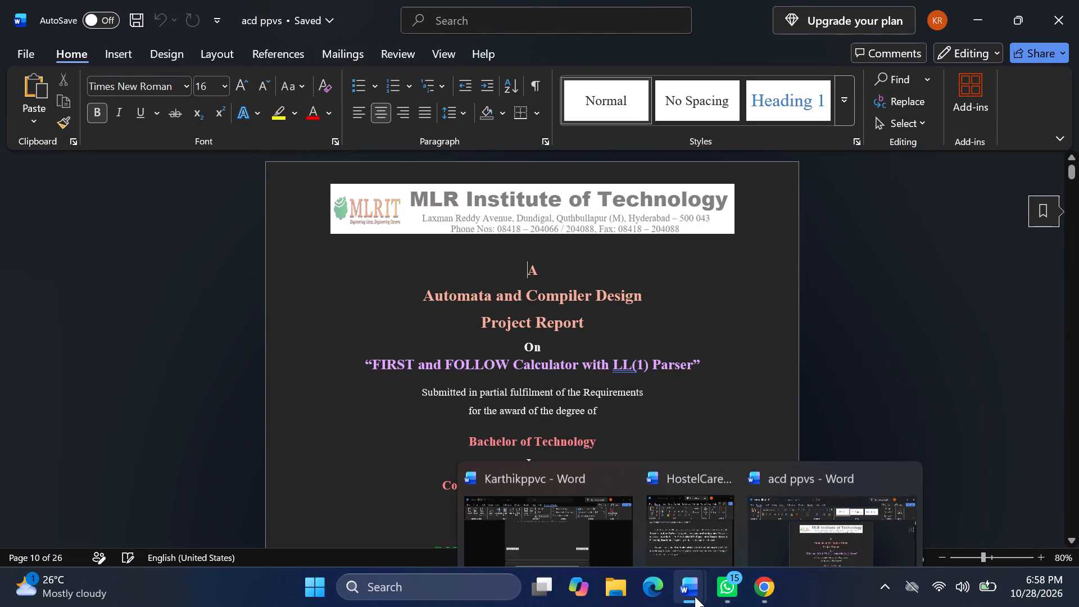
# Switch to the acd ppvs document and examine its footer page numbering from the front pages through the start of Chapter 2.
pyautogui.click(804, 524)
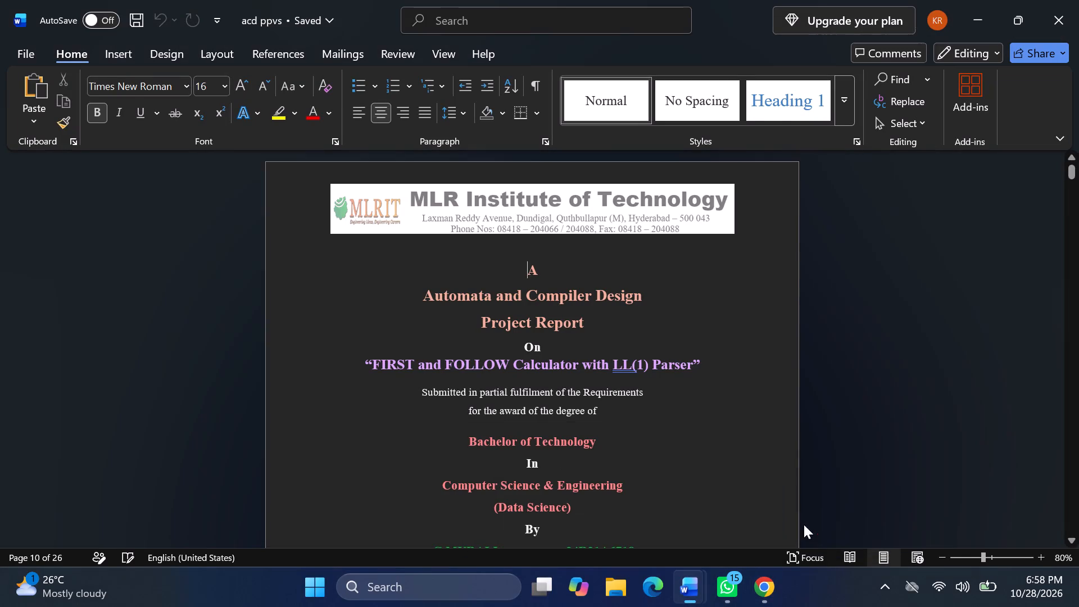
pyautogui.scroll(-6, 666, 504)
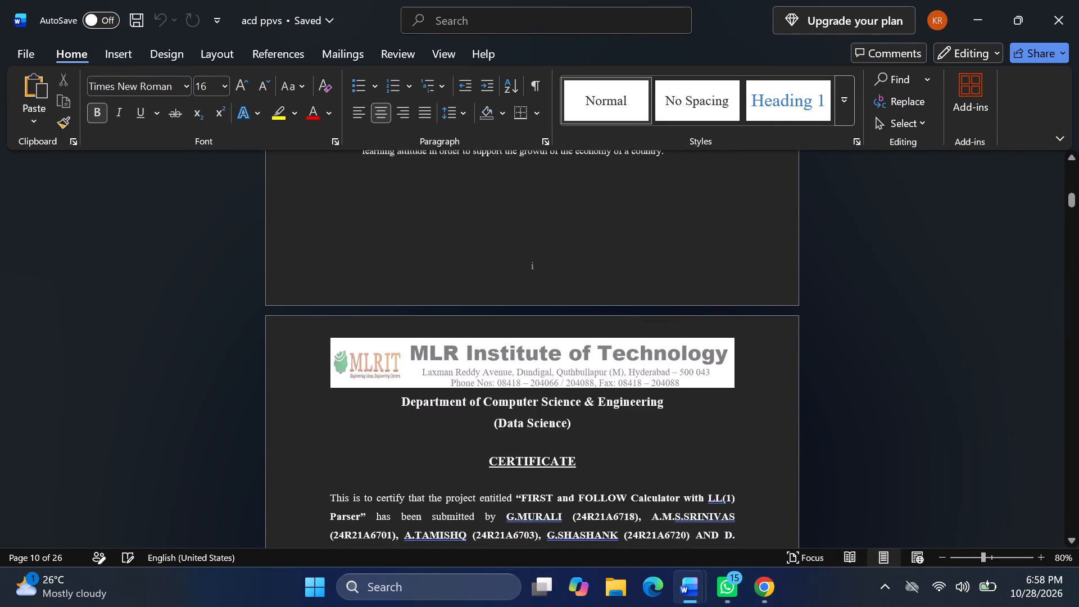
pyautogui.scroll(-4, 666, 504)
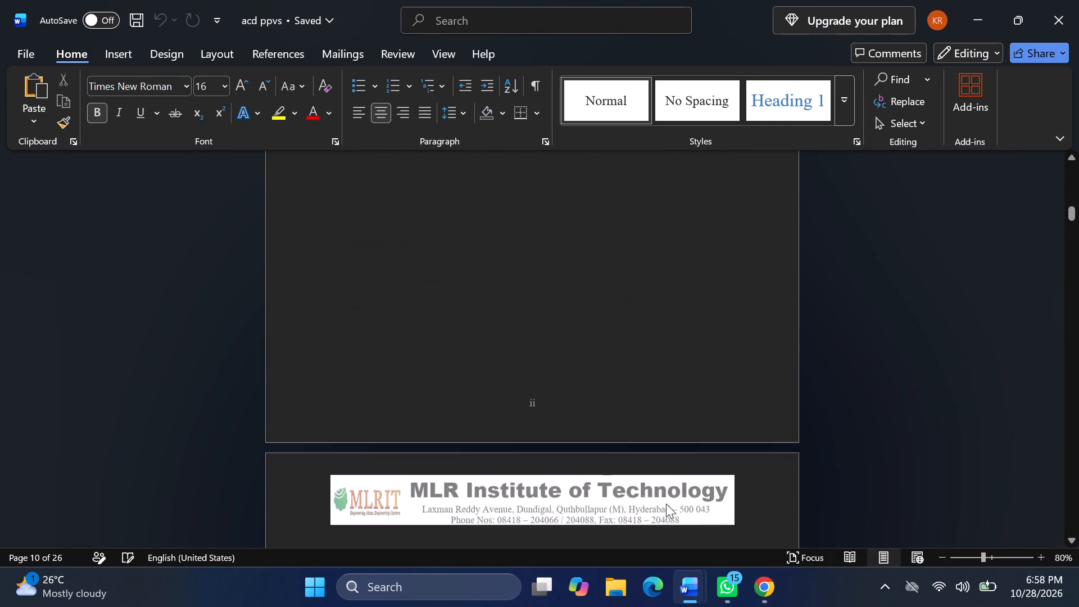
pyautogui.scroll(-4, 666, 504)
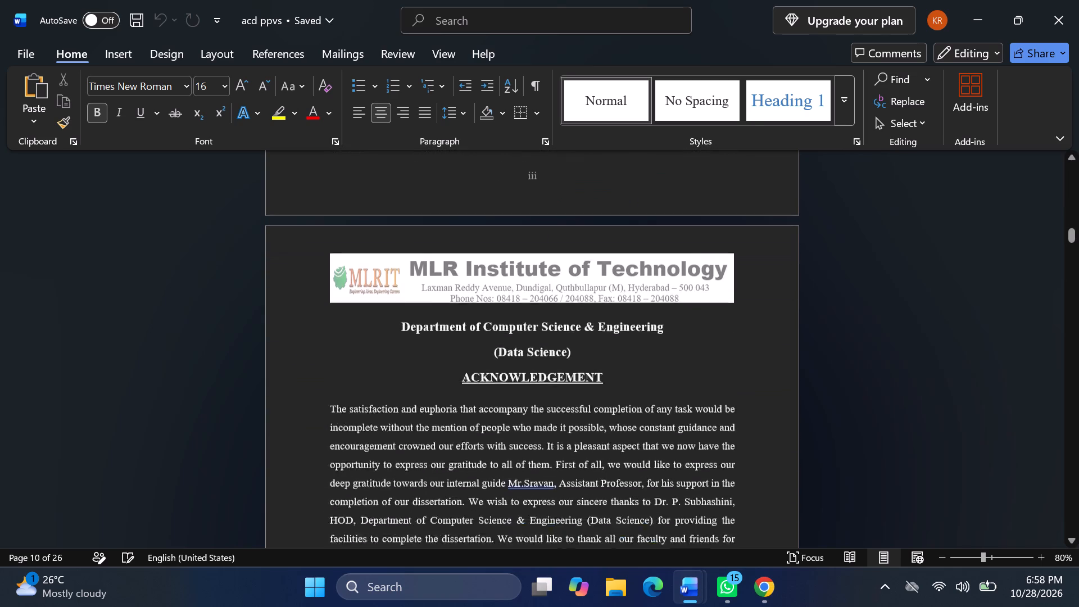
pyautogui.scroll(-4, 666, 504)
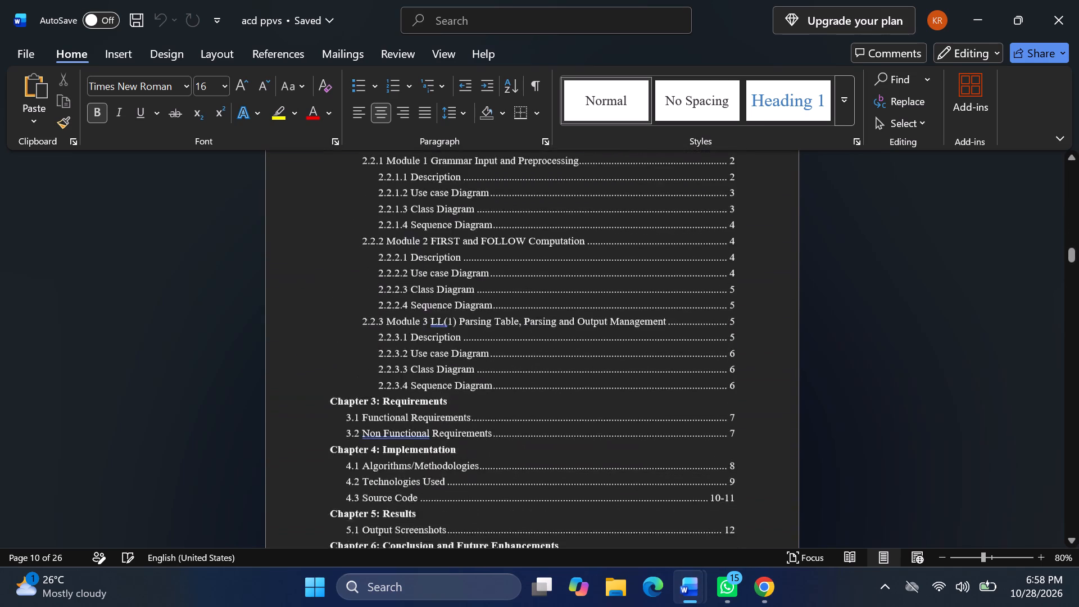
pyautogui.scroll(-3, 666, 504)
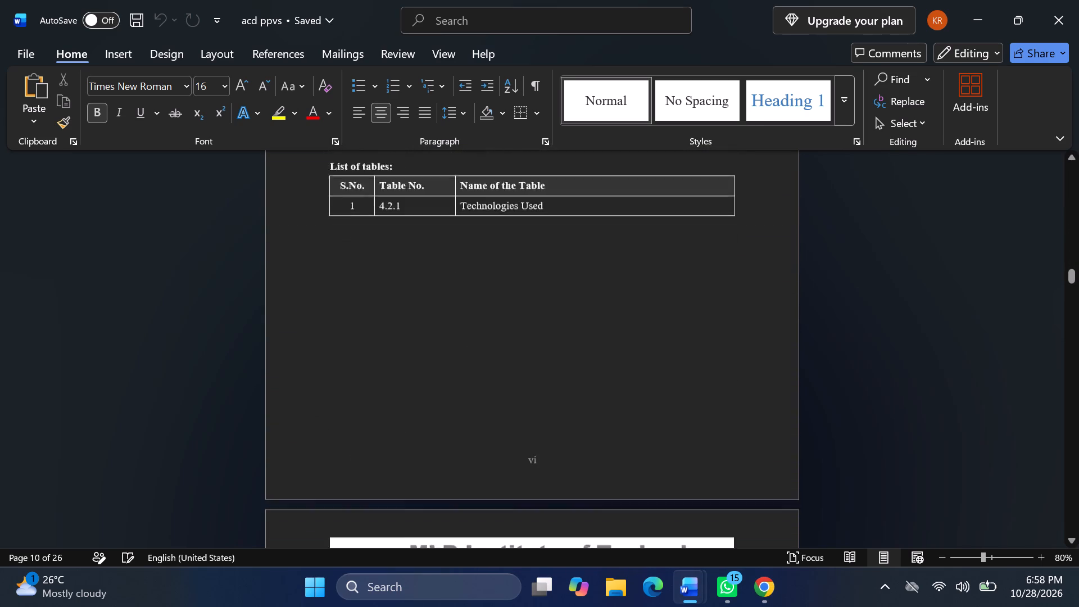
pyautogui.scroll(-3, 666, 504)
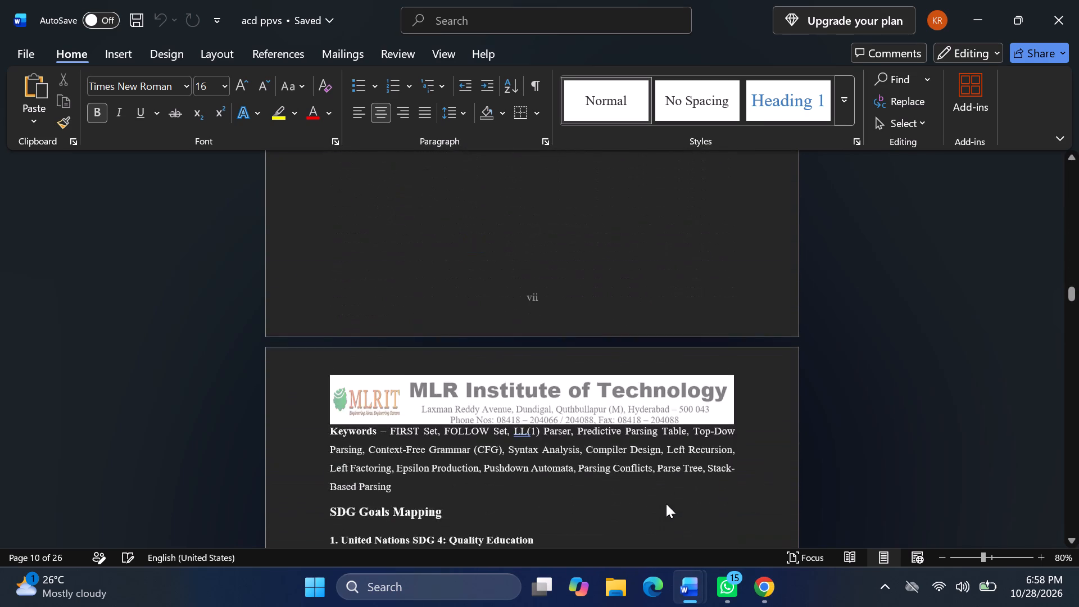
pyautogui.scroll(-3, 666, 504)
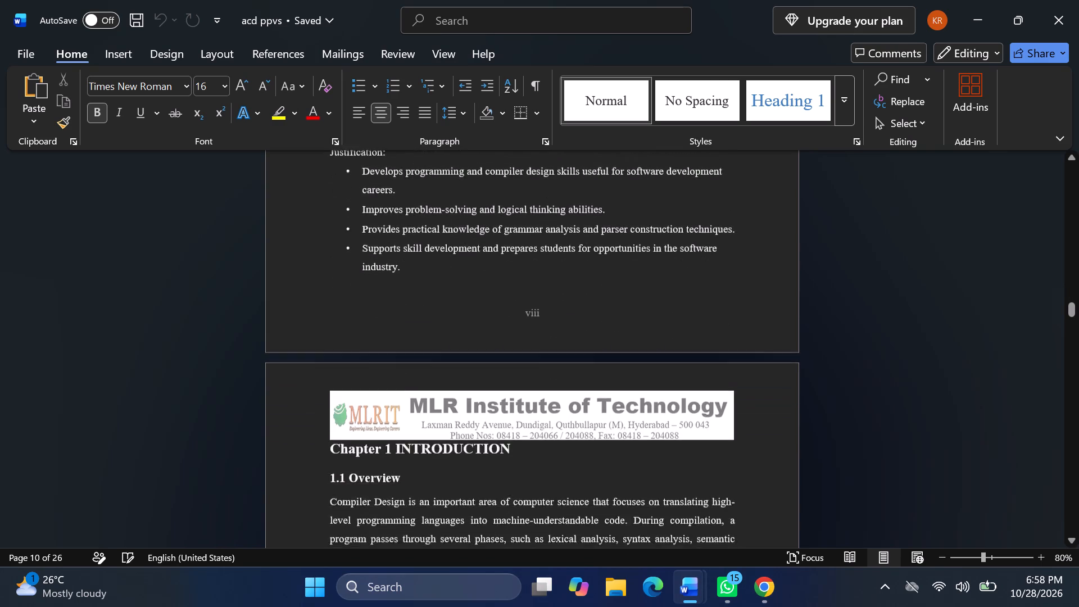
pyautogui.scroll(-3, 666, 504)
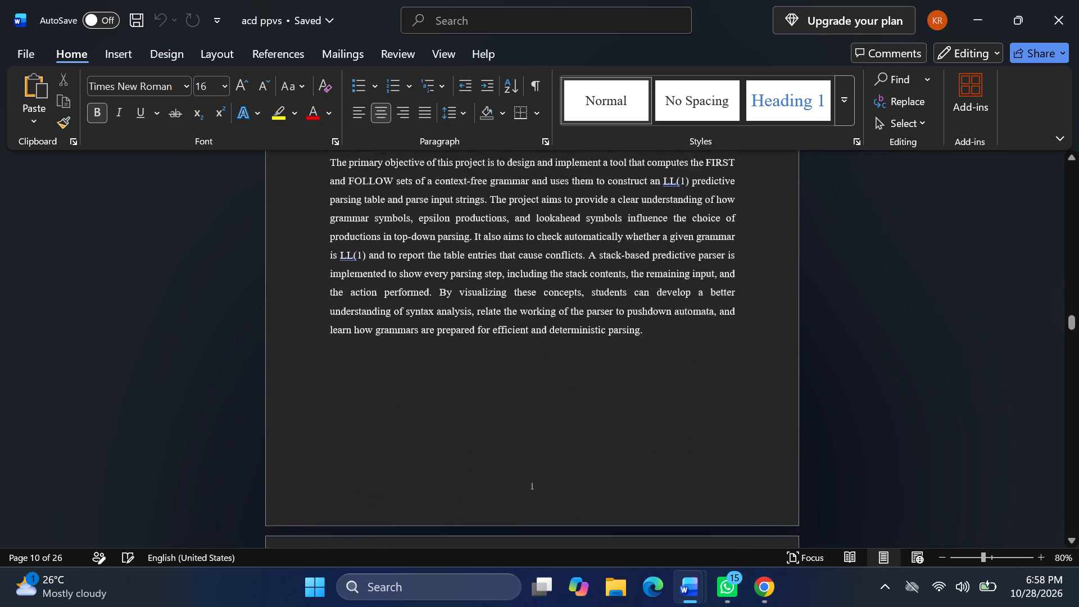
pyautogui.scroll(-2, 666, 504)
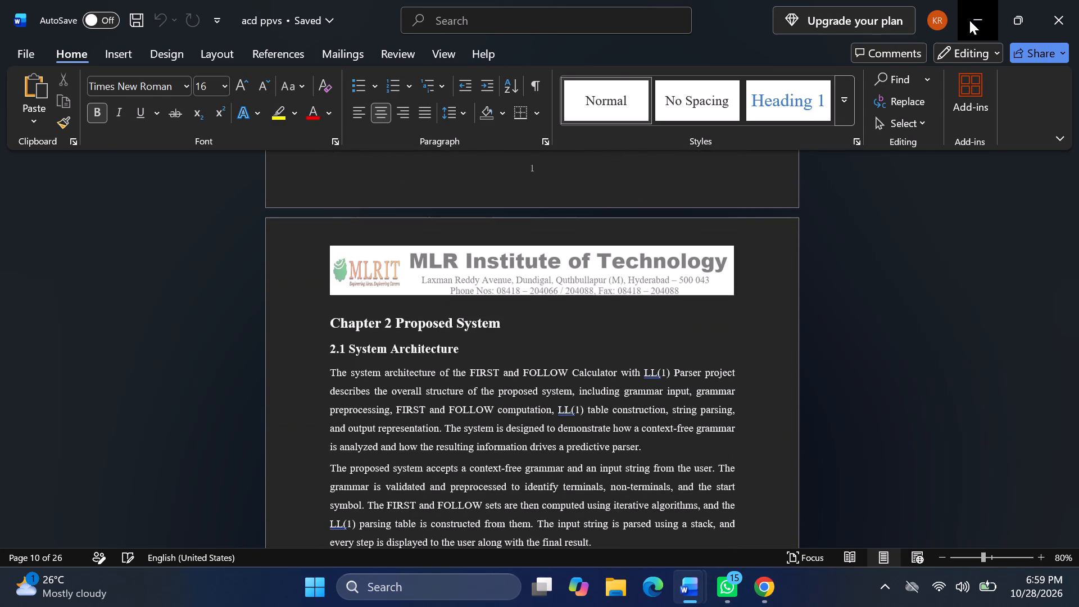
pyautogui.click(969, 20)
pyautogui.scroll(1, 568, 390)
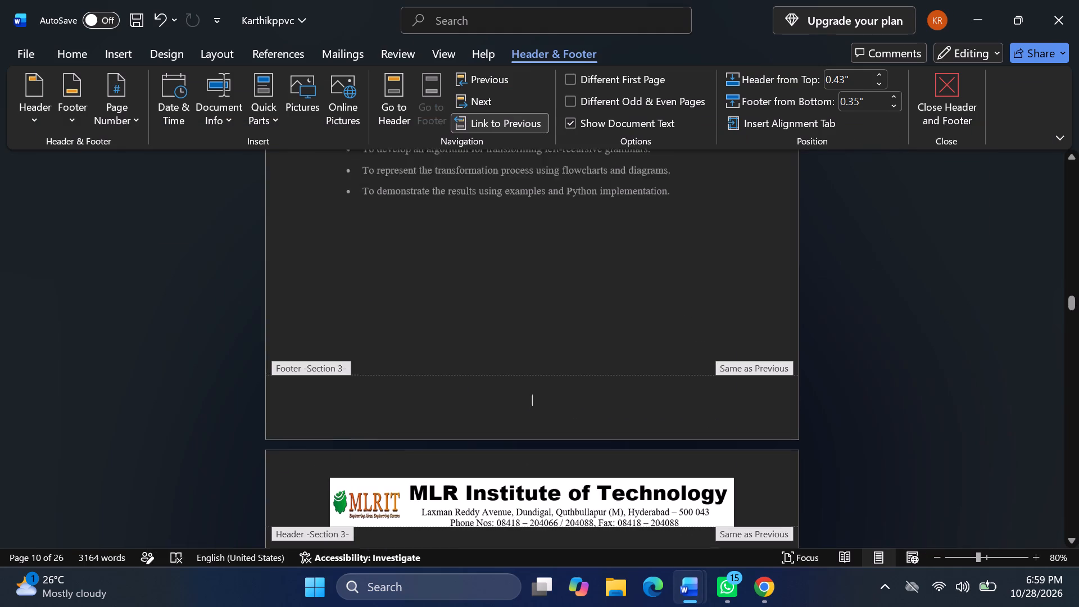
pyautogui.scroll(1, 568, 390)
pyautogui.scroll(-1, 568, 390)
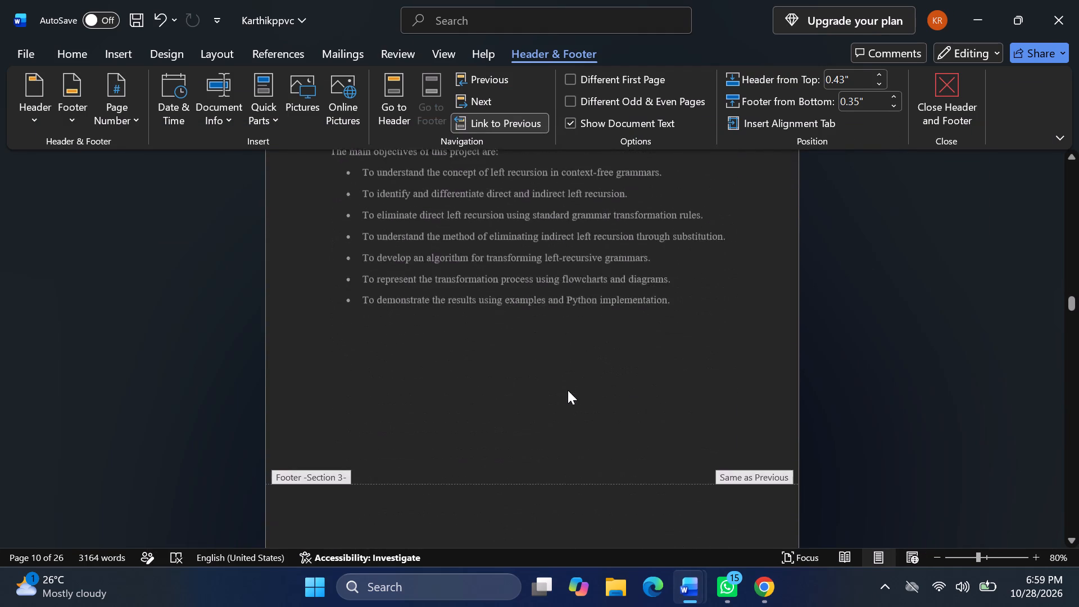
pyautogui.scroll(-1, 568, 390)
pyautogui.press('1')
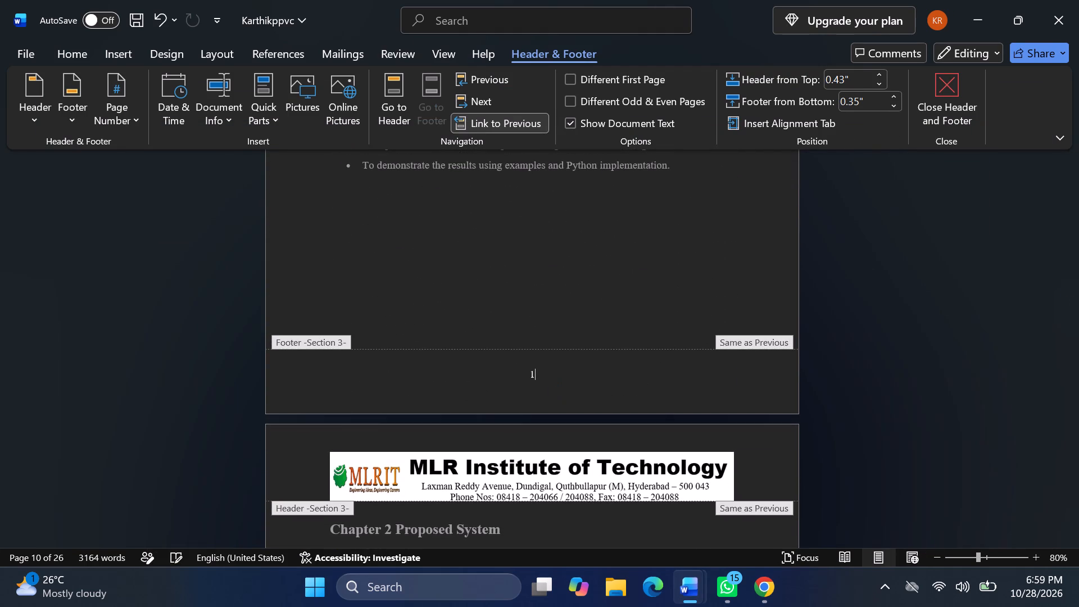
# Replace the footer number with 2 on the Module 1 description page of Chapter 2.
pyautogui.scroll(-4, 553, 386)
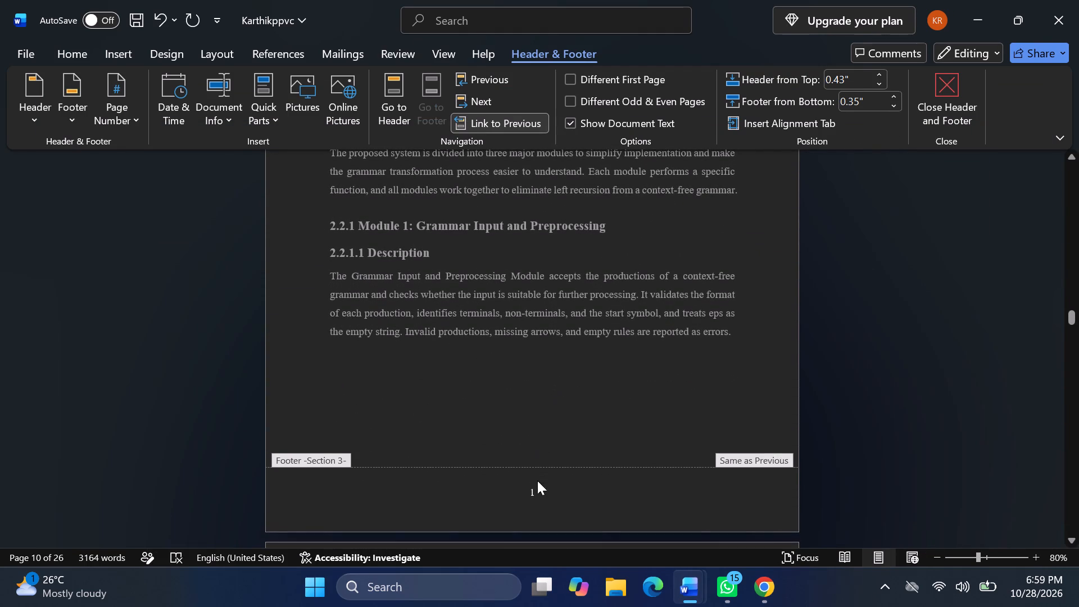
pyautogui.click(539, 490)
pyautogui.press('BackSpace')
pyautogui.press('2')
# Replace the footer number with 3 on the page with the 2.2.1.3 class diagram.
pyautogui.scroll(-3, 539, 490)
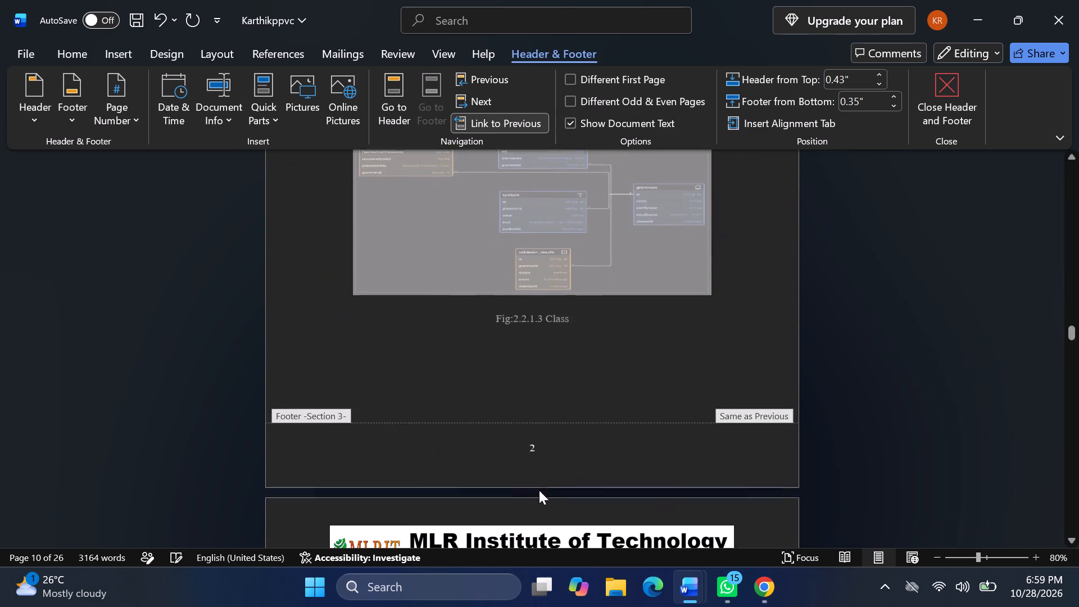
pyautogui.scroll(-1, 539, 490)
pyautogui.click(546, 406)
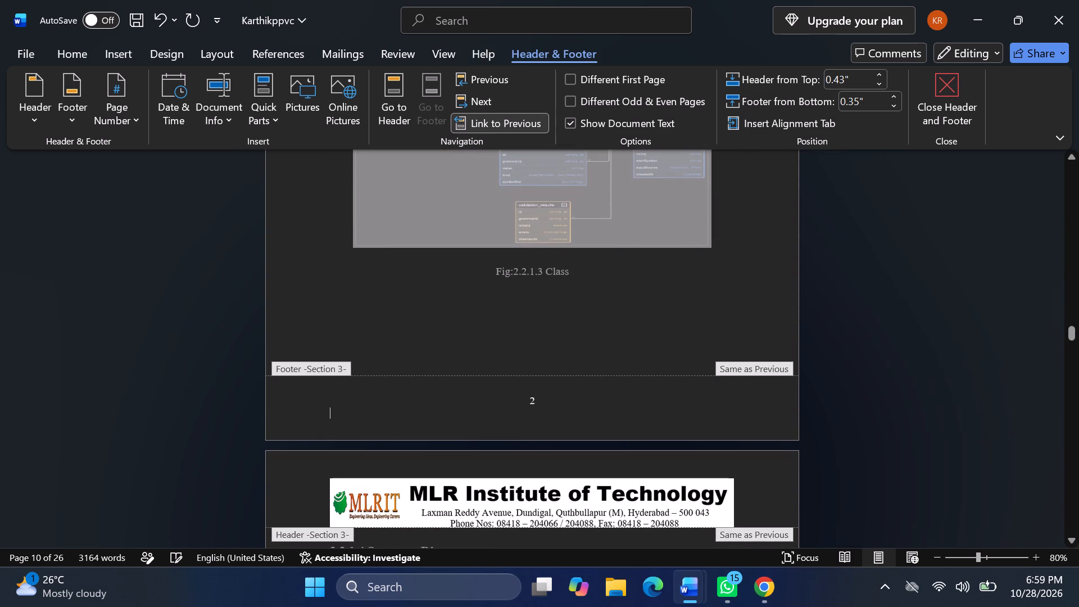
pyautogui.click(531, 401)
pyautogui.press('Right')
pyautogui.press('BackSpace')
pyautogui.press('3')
# Check the footer numbers from the Chapter 2 pages back to the contents page, and leave footer editing.
pyautogui.scroll(4, 531, 401)
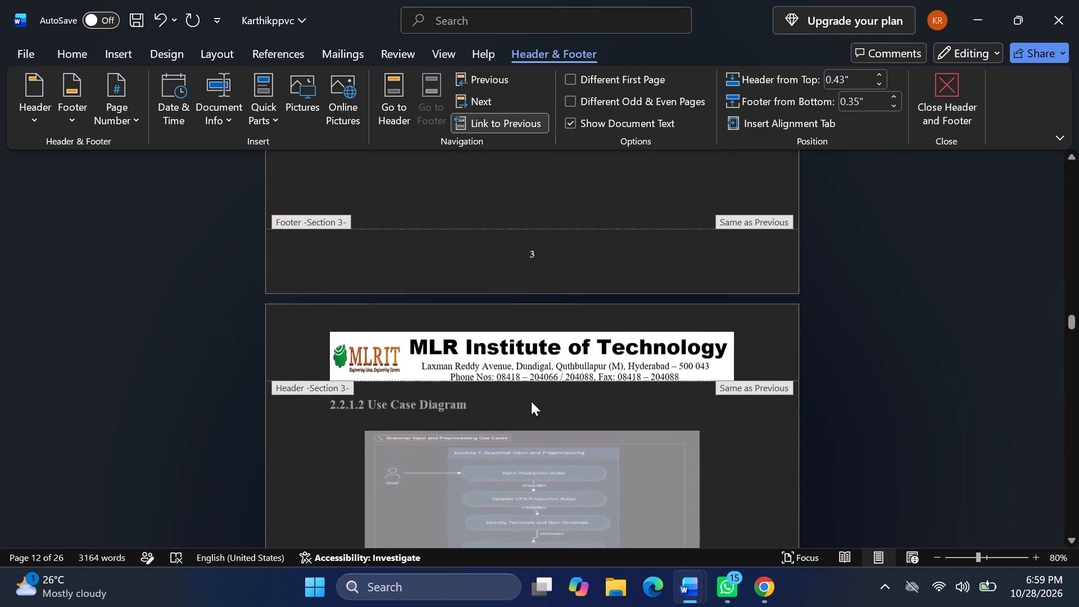
pyautogui.scroll(1, 531, 401)
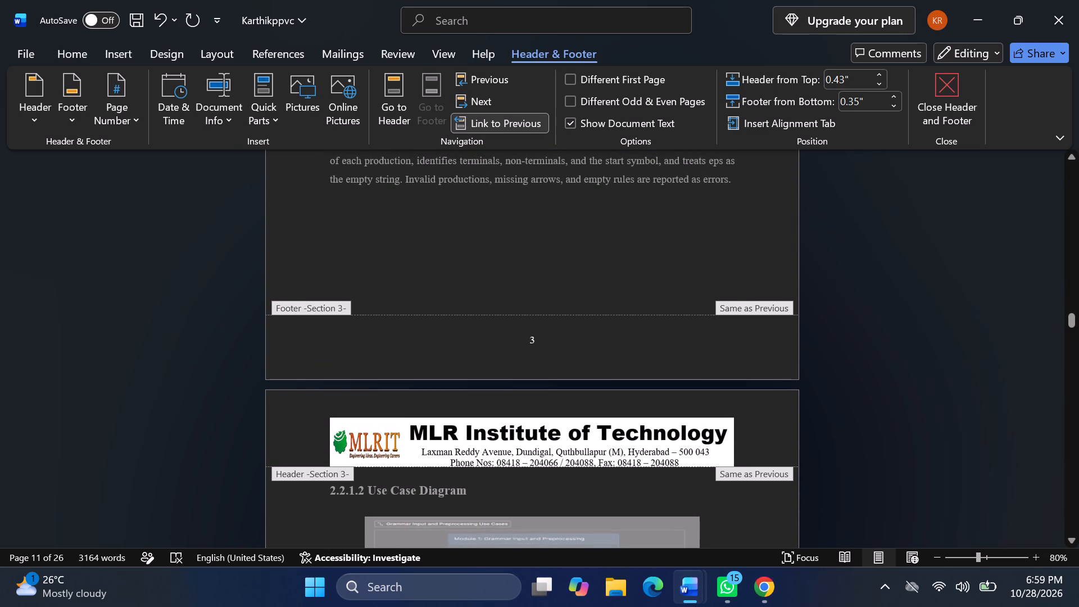
pyautogui.scroll(7, 531, 401)
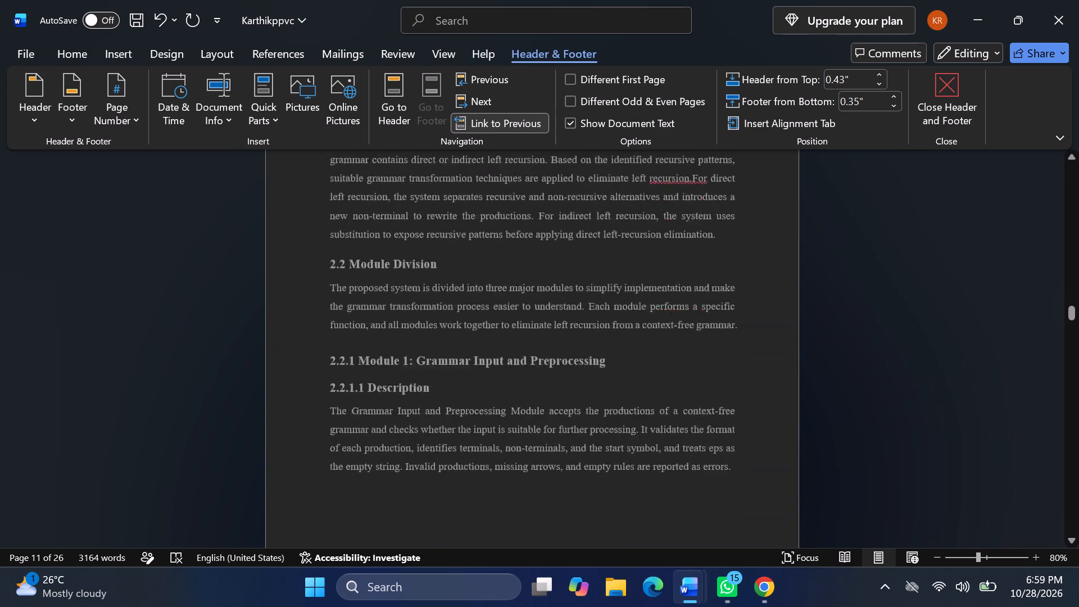
pyautogui.scroll(17, 531, 401)
pyautogui.scroll(-3, 531, 401)
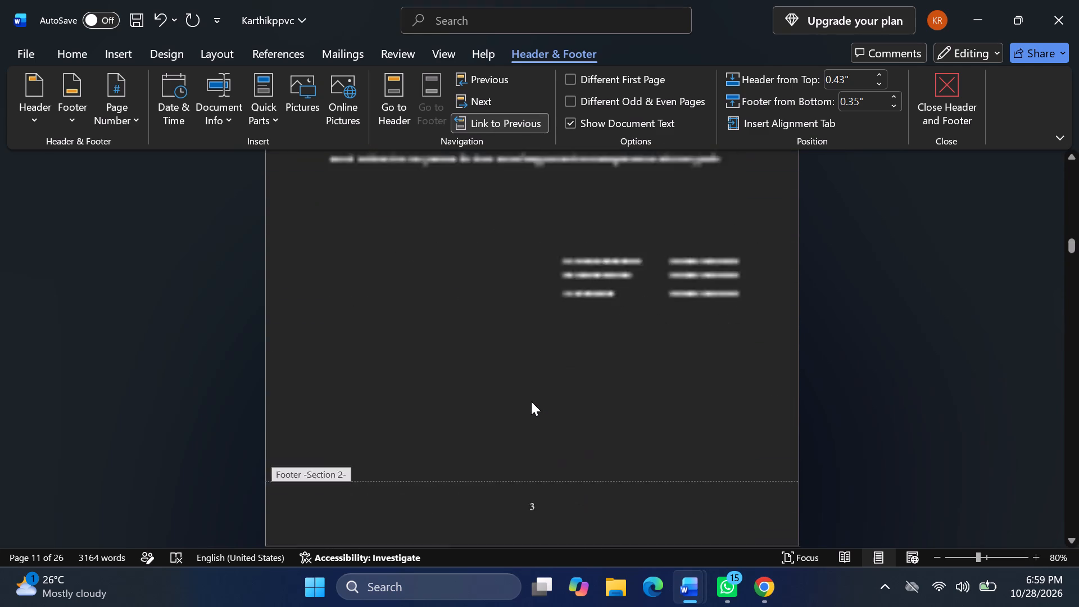
pyautogui.scroll(-1, 531, 401)
pyautogui.scroll(1, 531, 401)
pyautogui.scroll(-1, 531, 401)
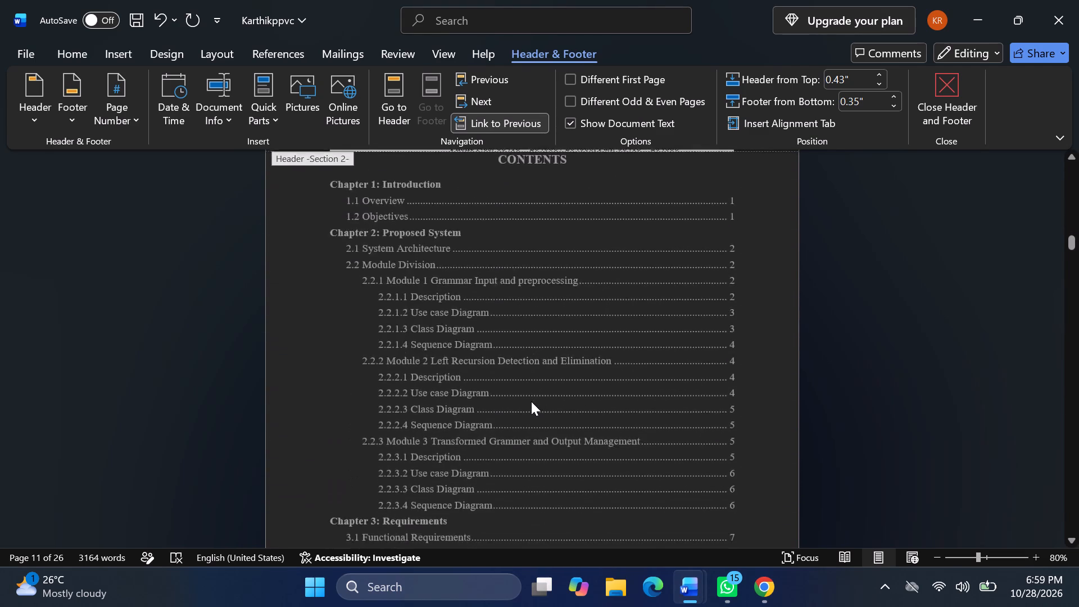
pyautogui.scroll(-2, 531, 401)
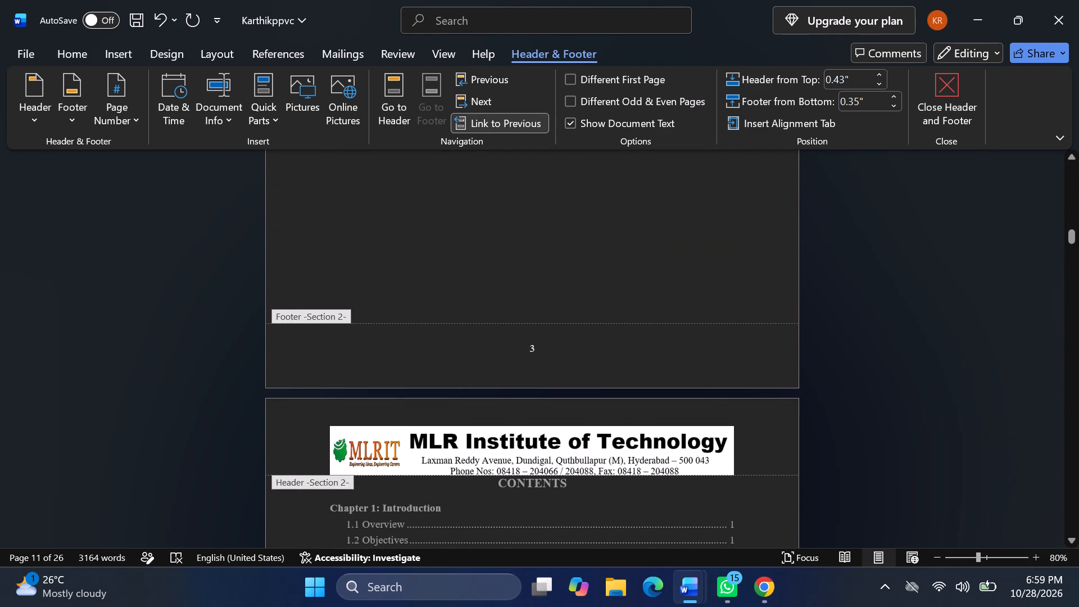
pyautogui.press('Escape')
# Examine the footers of the front matter from the cover through the certificate, declaration and acknowledgement pages.
pyautogui.scroll(2, 531, 401)
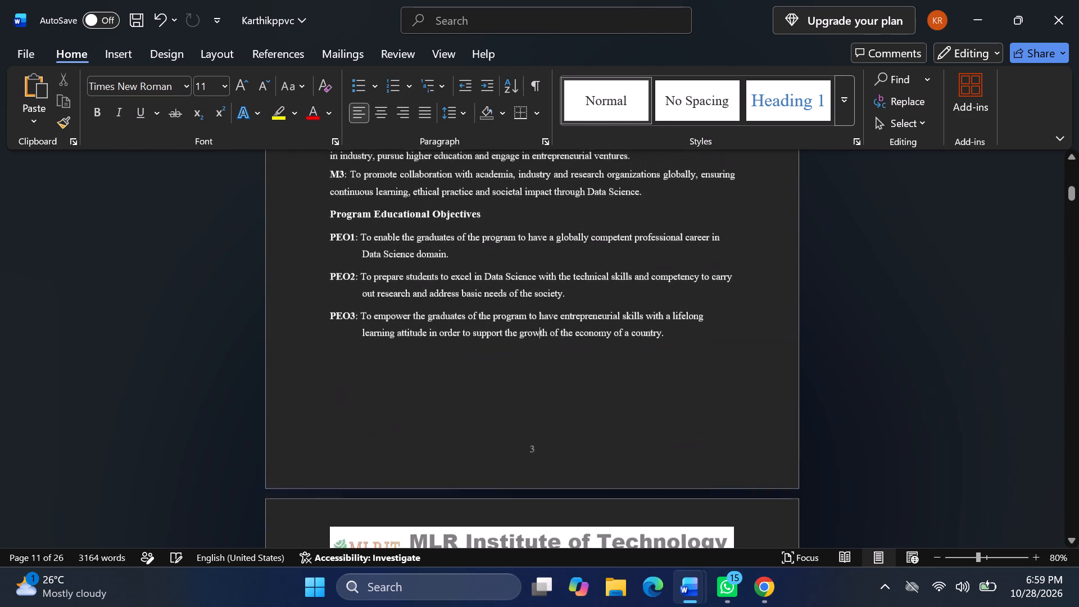
pyautogui.scroll(3, 531, 401)
pyautogui.scroll(-2, 531, 401)
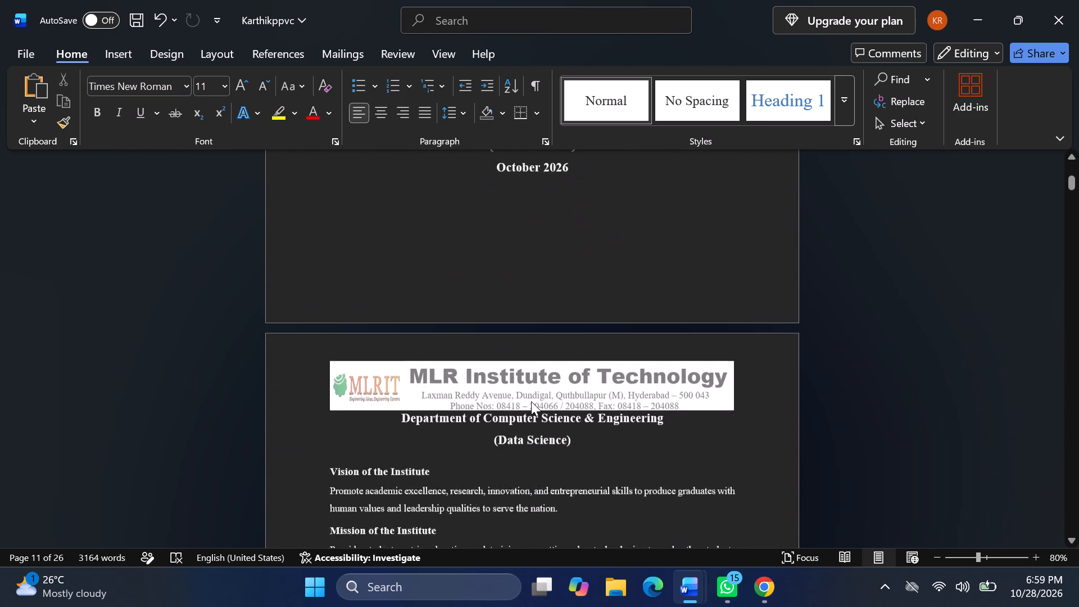
pyautogui.scroll(-4, 531, 401)
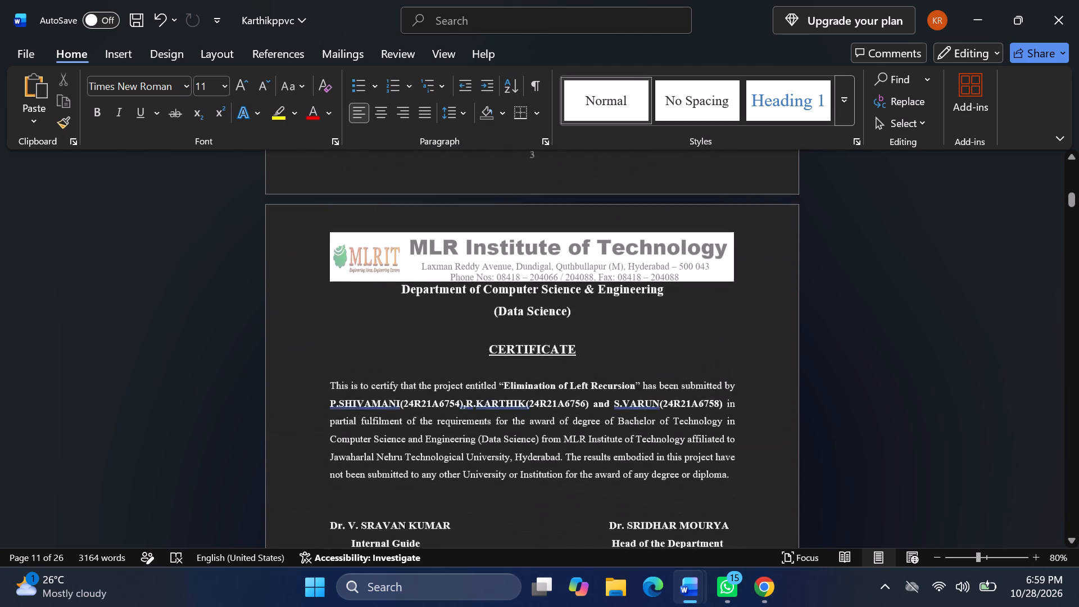
pyautogui.scroll(-3, 531, 401)
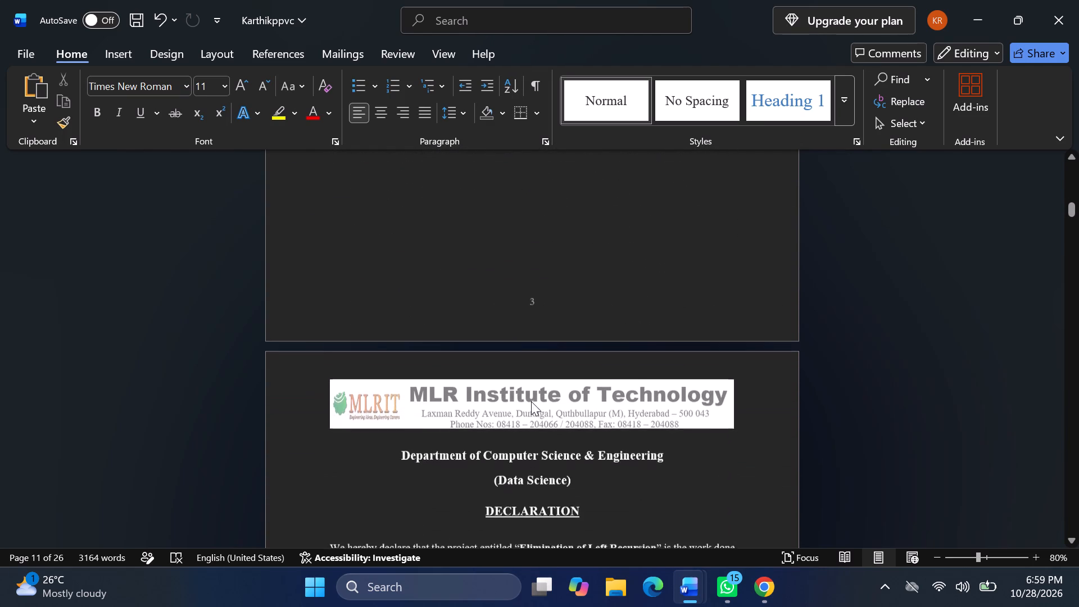
pyautogui.scroll(-4, 531, 401)
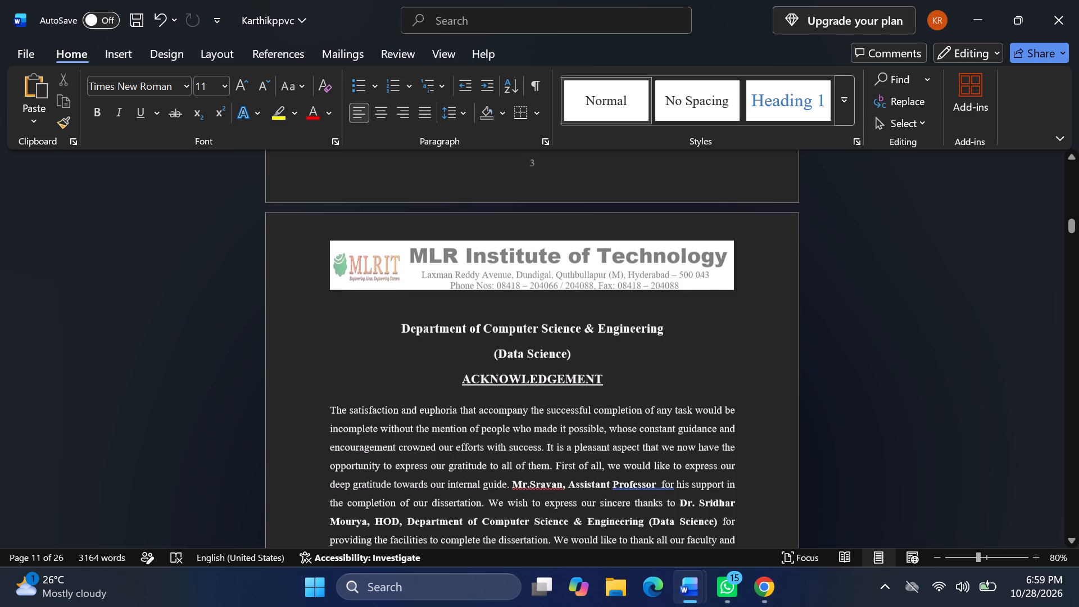
pyautogui.scroll(-1, 531, 401)
# Delete the manually entered page number from the Section 2 footer on the declaration page, check the following pages, and leave footer editing.
pyautogui.scroll(1, 531, 401)
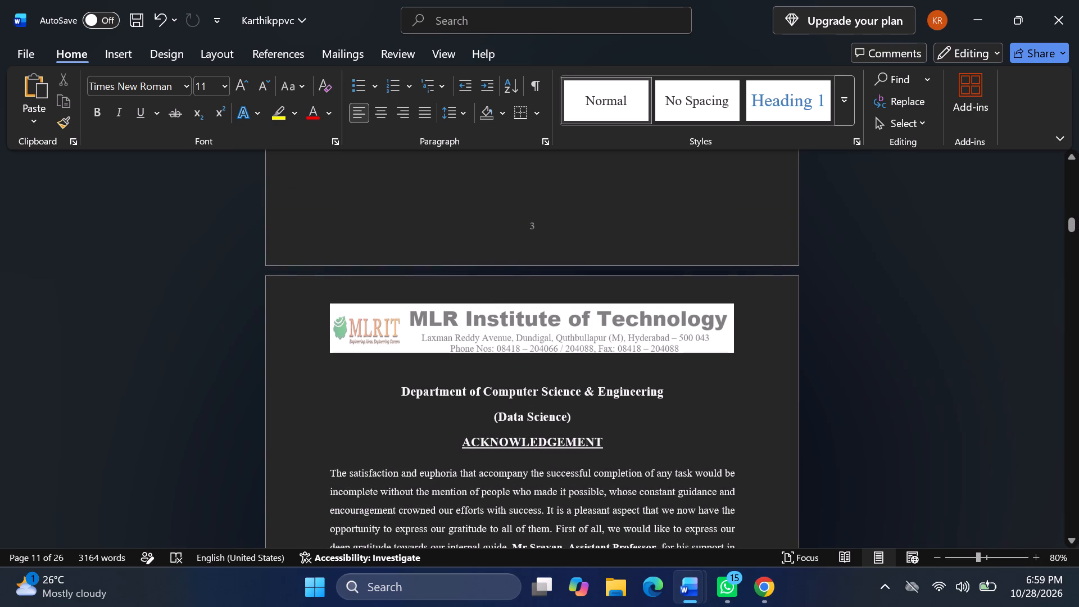
pyautogui.click(532, 225)
pyautogui.click(532, 225)
pyautogui.doubleClick(532, 225)
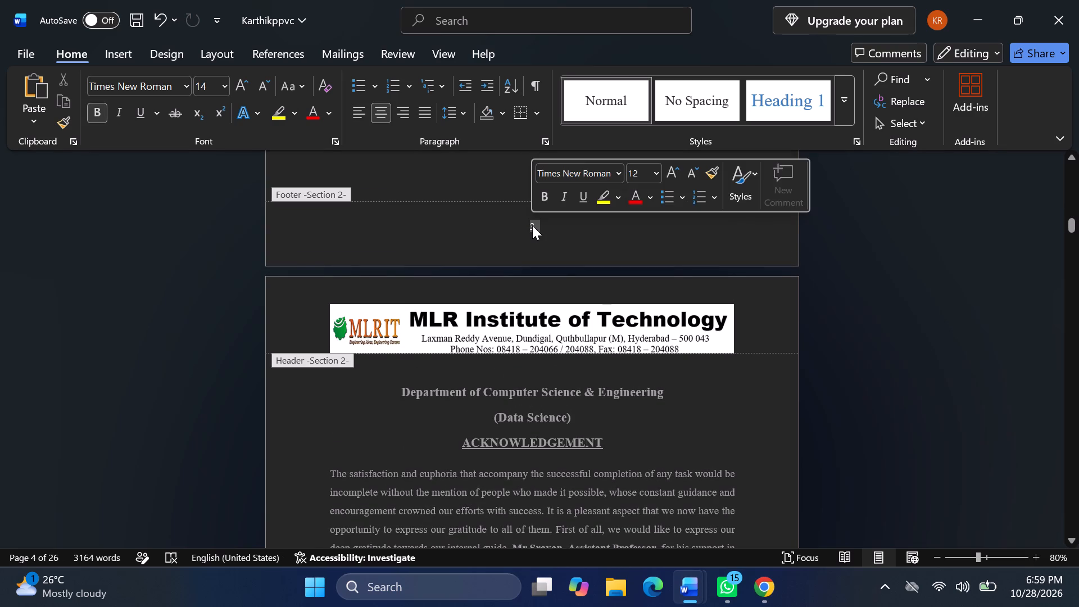
pyautogui.click(532, 225)
pyautogui.press('BackSpace')
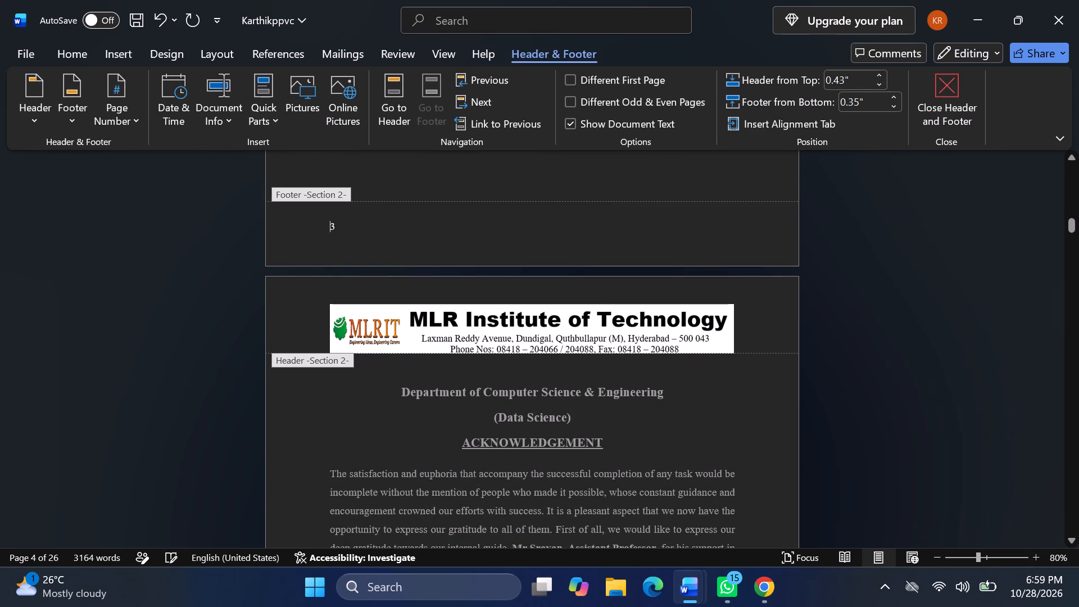
pyautogui.press('Right')
pyautogui.press('BackSpace')
pyautogui.scroll(4, 446, 221)
pyautogui.scroll(-3, 446, 221)
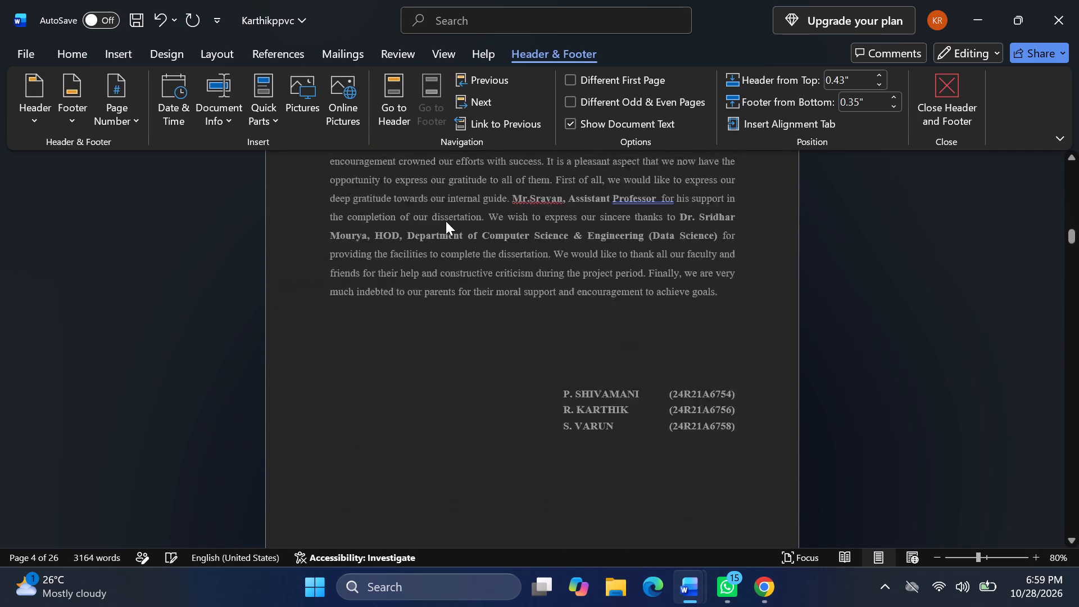
pyautogui.scroll(-6, 446, 221)
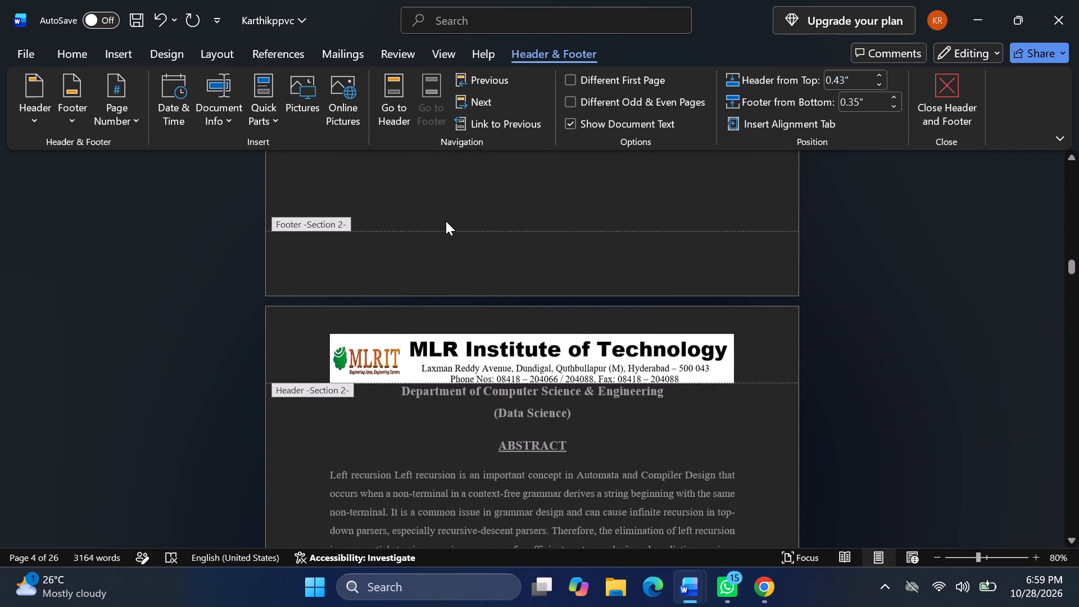
pyautogui.scroll(-1, 446, 221)
pyautogui.click(437, 243)
pyautogui.press('Escape')
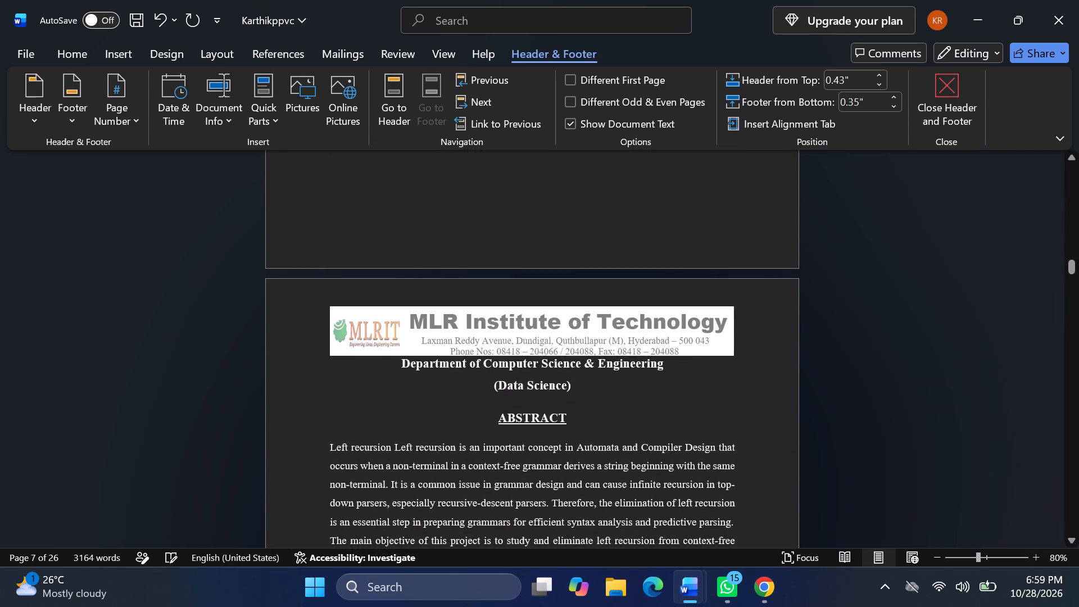
# Save the report as a PDF named Karthikppvc in the Downloads folder.
pyautogui.scroll(-6, 437, 243)
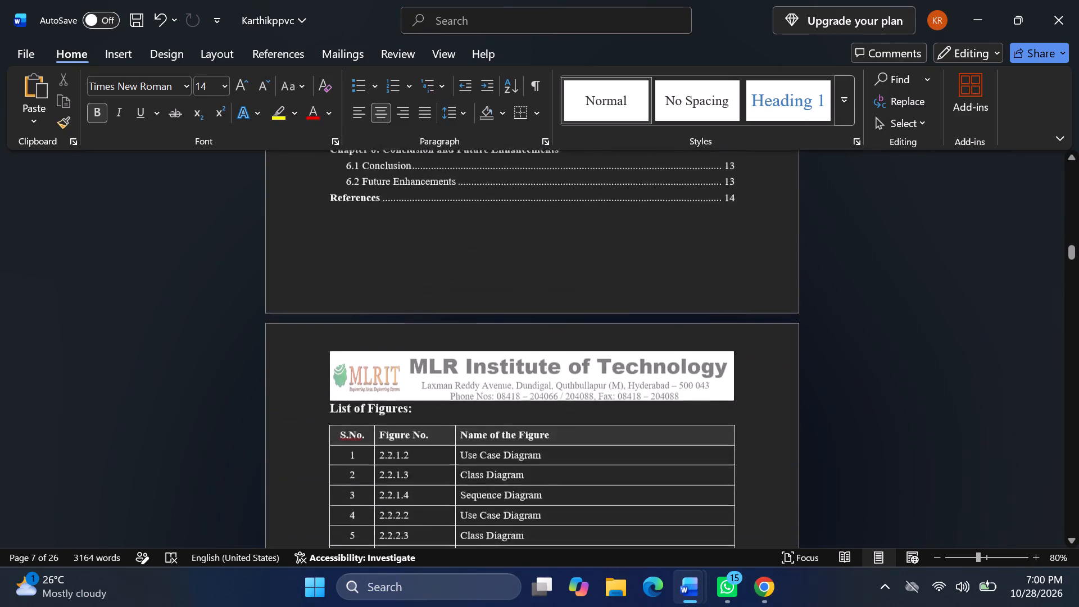
pyautogui.scroll(-3, 437, 243)
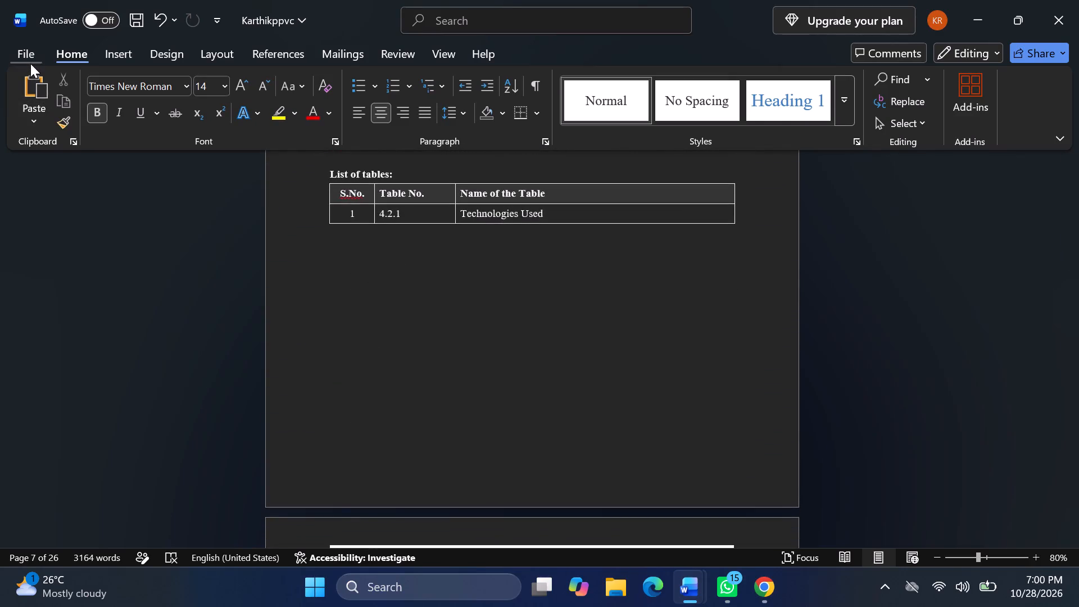
pyautogui.click(30, 62)
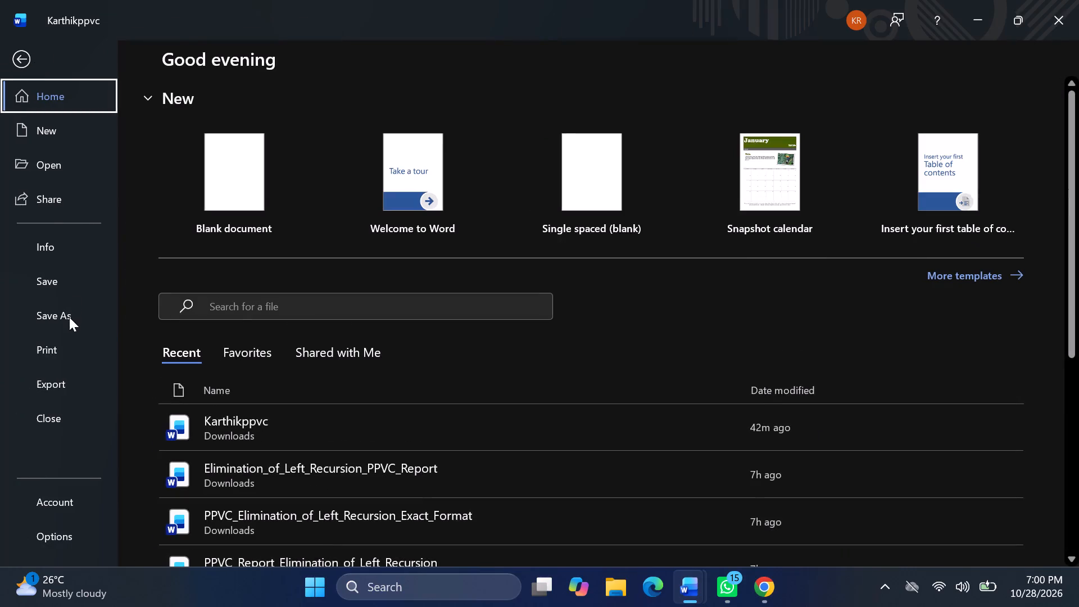
pyautogui.click(69, 317)
pyautogui.click(264, 377)
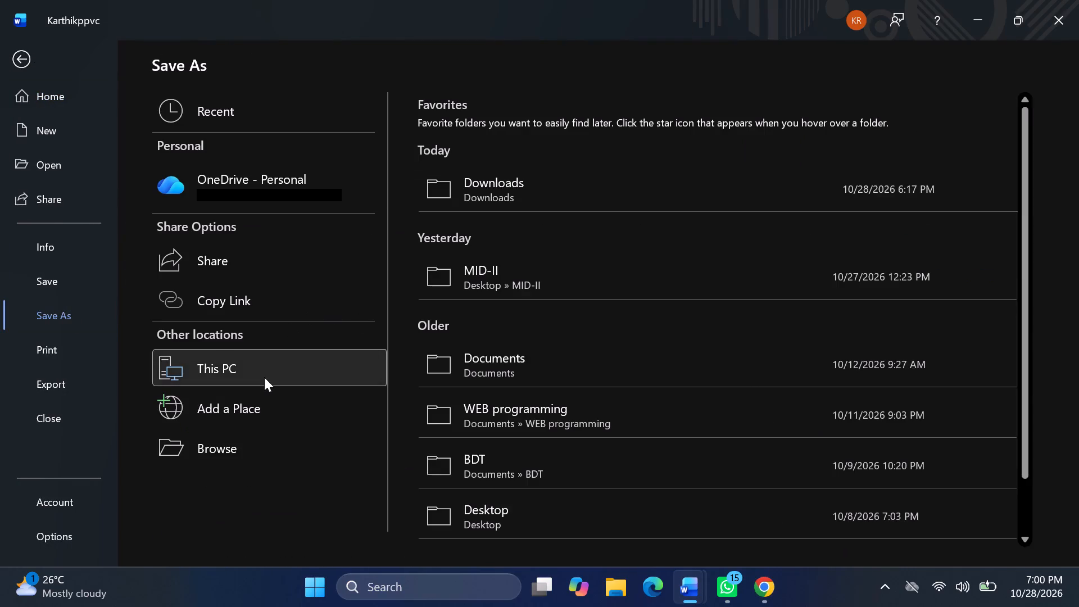
pyautogui.doubleClick(532, 203)
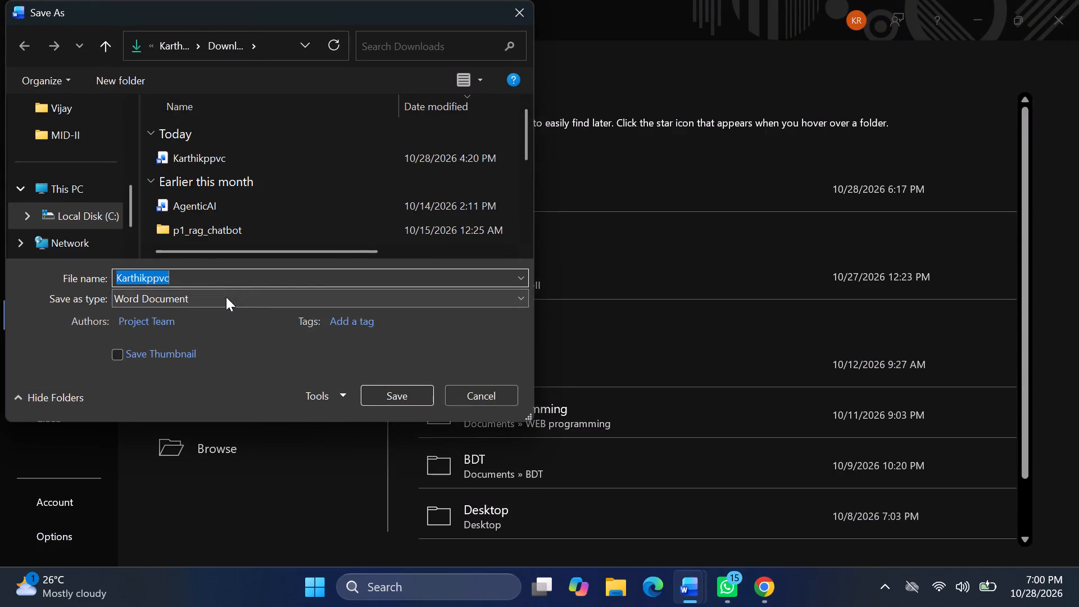
pyautogui.click(225, 300)
pyautogui.click(193, 405)
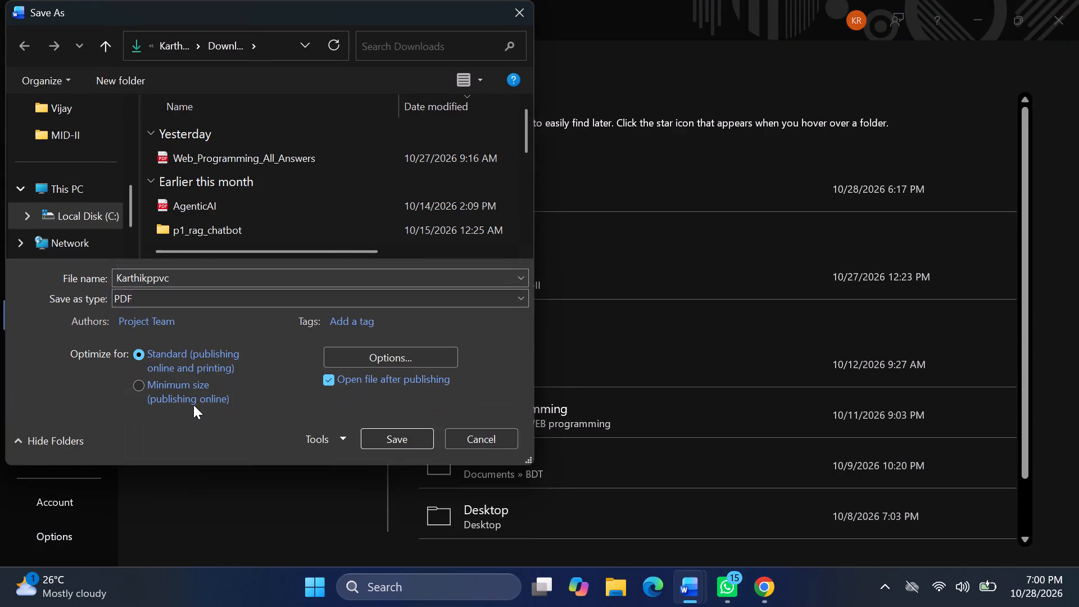
pyautogui.click(399, 443)
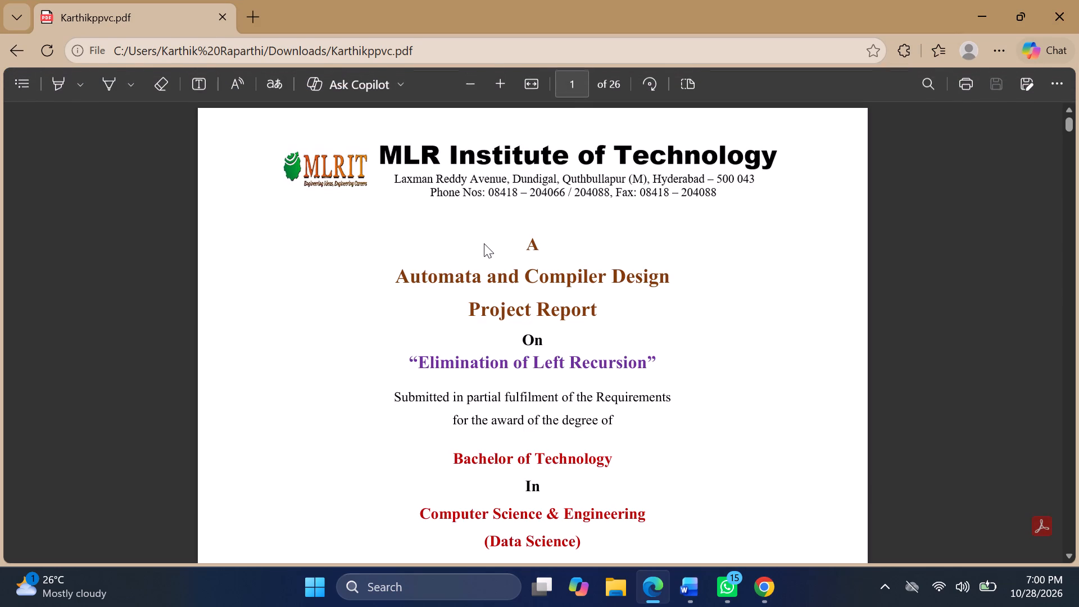
# Review the opening pages of the exported PDF in Microsoft Edge.
pyautogui.scroll(-11, 484, 243)
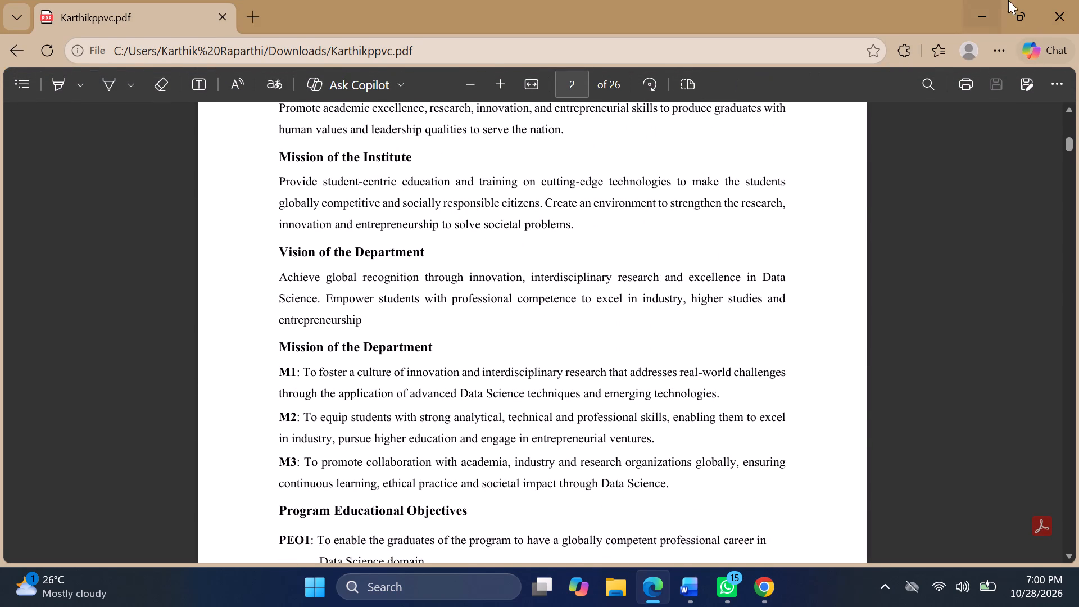
# Open the iLovePDF PDF to Word page in a new browser tab.
pyautogui.click(254, 15)
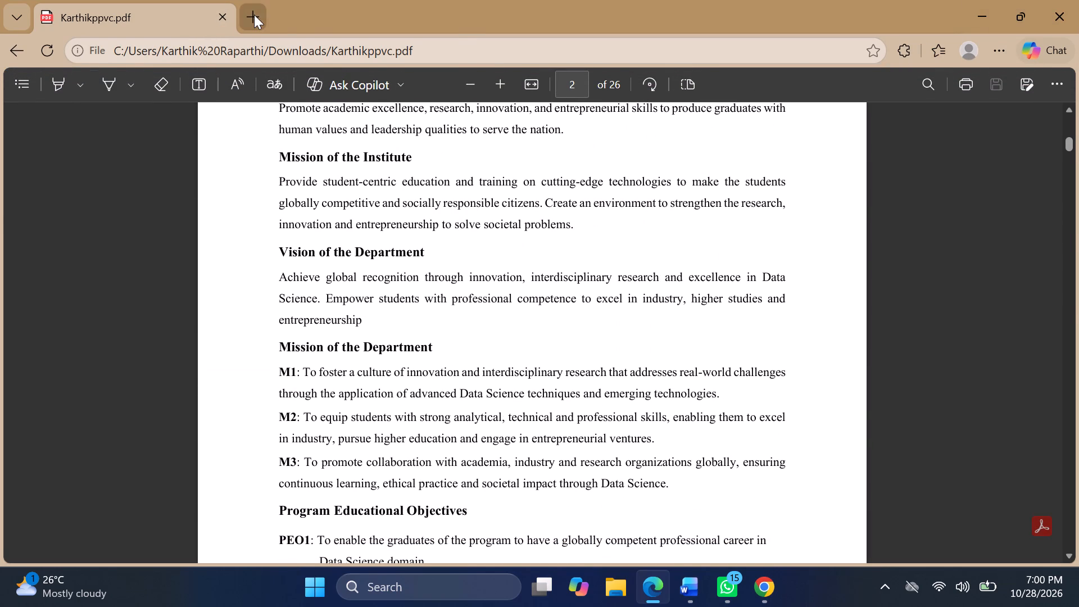
pyautogui.click(249, 48)
pyautogui.write('page')
pyautogui.press('BackSpace')
pyautogui.press('BackSpace')
pyautogui.press('BackSpace')
pyautogui.press('BackSpace')
pyautogui.press('BackSpace')
pyautogui.press('BackSpace')
pyautogui.press('BackSpace')
pyautogui.press('BackSpace')
pyautogui.press('BackSpace')
pyautogui.press('BackSpace')
pyautogui.press('BackSpace')
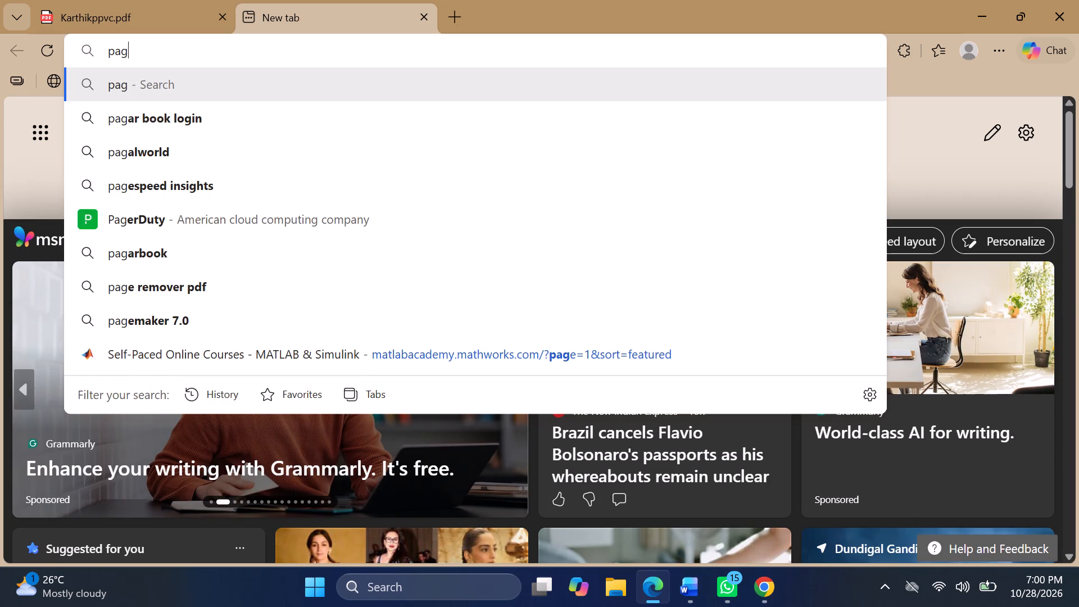
pyautogui.press('i')
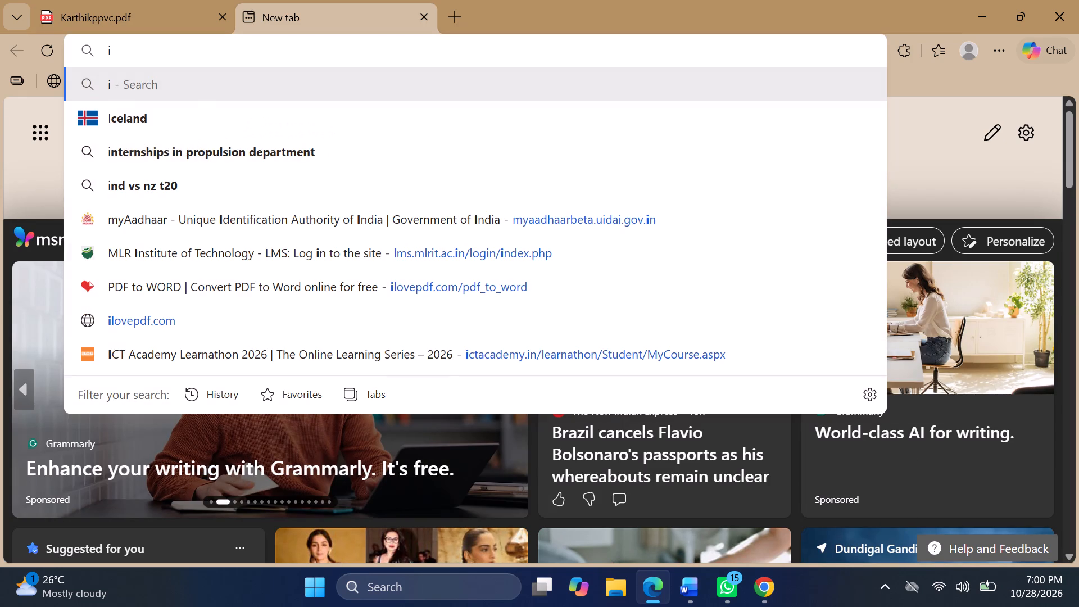
pyautogui.write('lo')
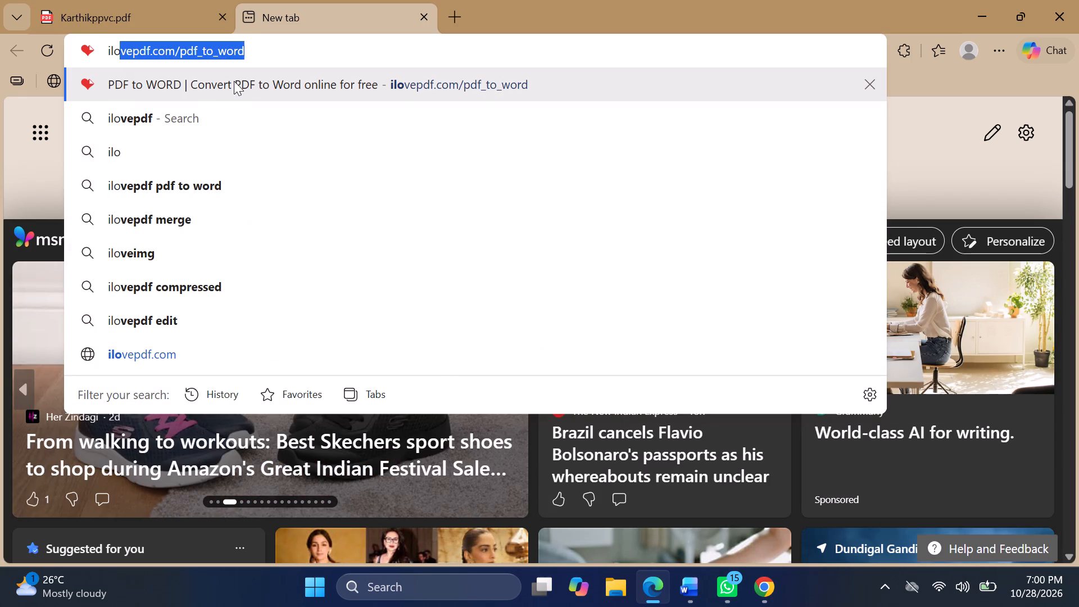
pyautogui.click(233, 81)
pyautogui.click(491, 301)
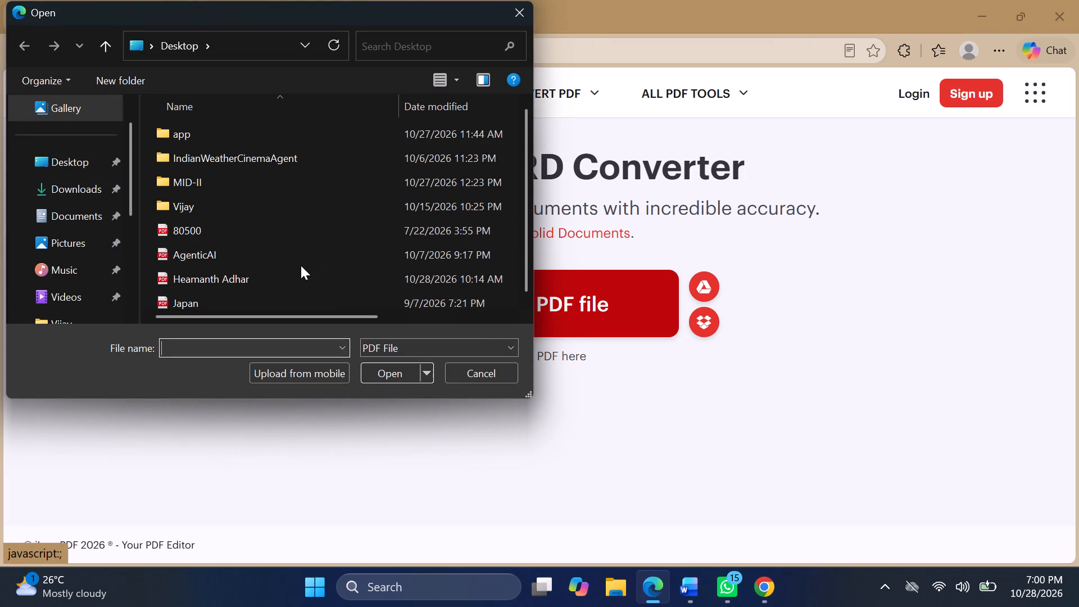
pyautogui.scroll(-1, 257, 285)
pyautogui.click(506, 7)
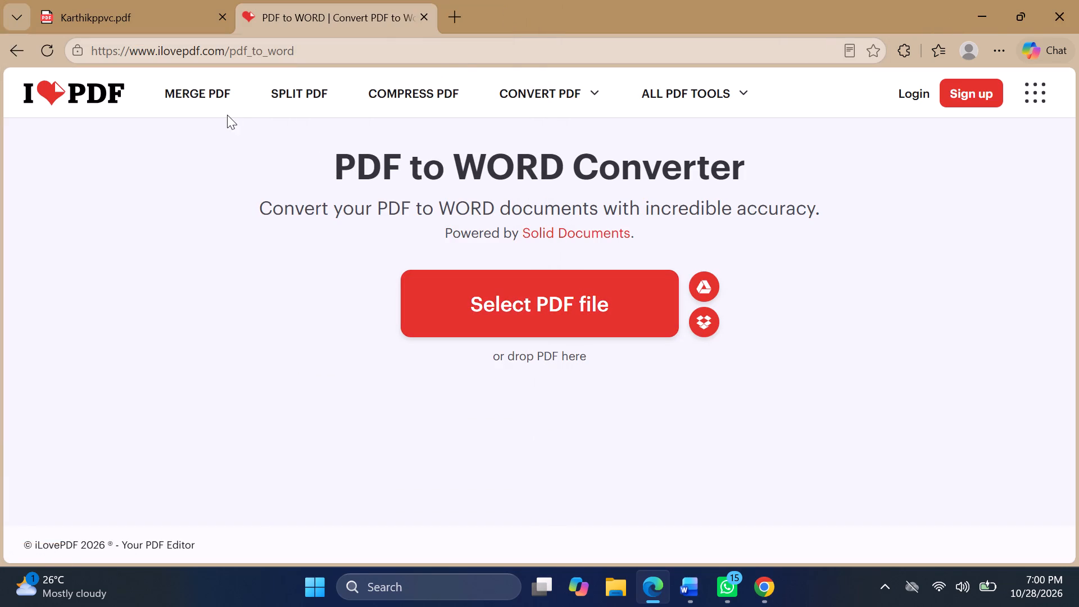
# Load the Karthikppvc PDF from the Downloads folder into iLovePDF's Split PDF tool.
pyautogui.click(315, 89)
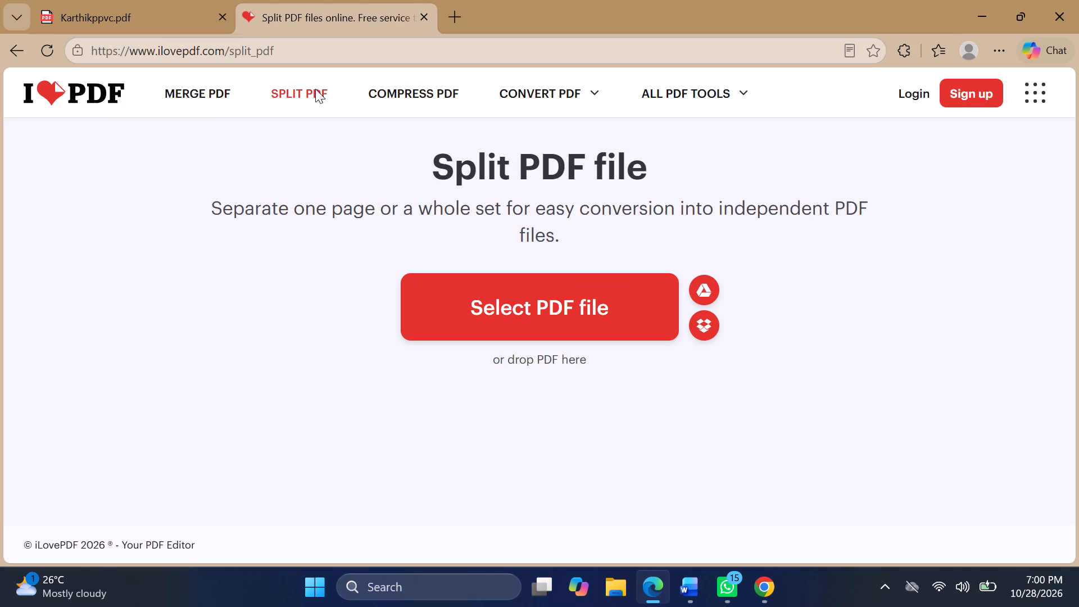
pyautogui.click(315, 89)
pyautogui.click(433, 324)
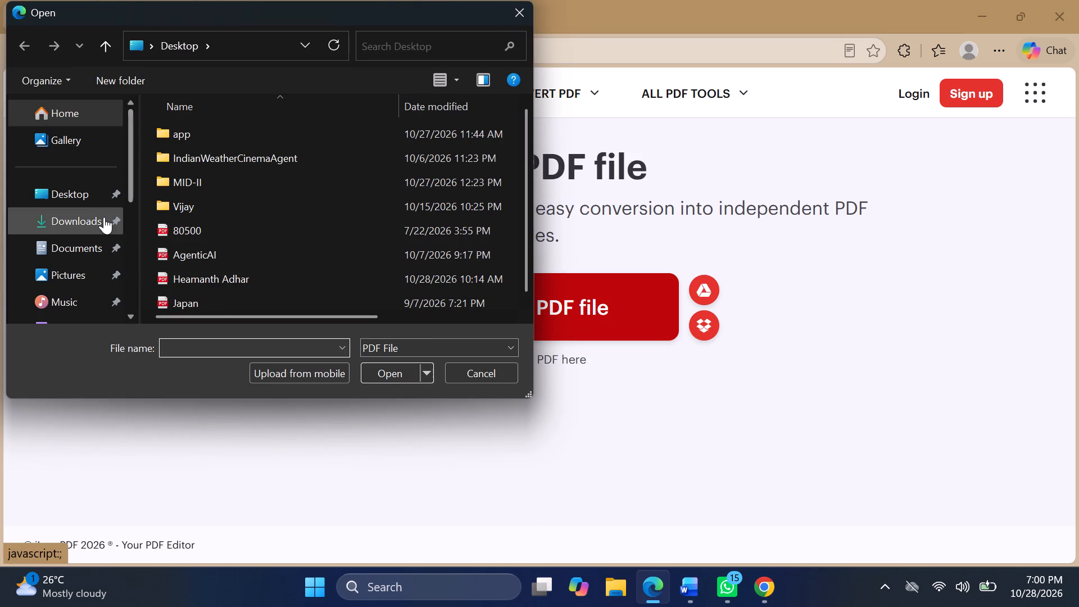
pyautogui.click(100, 219)
pyautogui.click(261, 147)
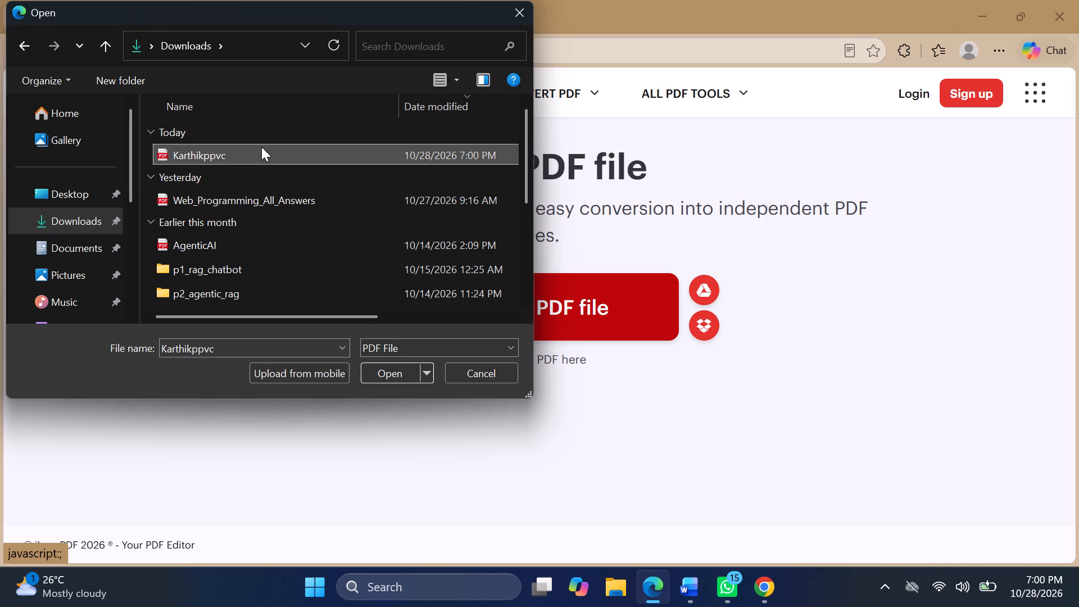
pyautogui.click(415, 377)
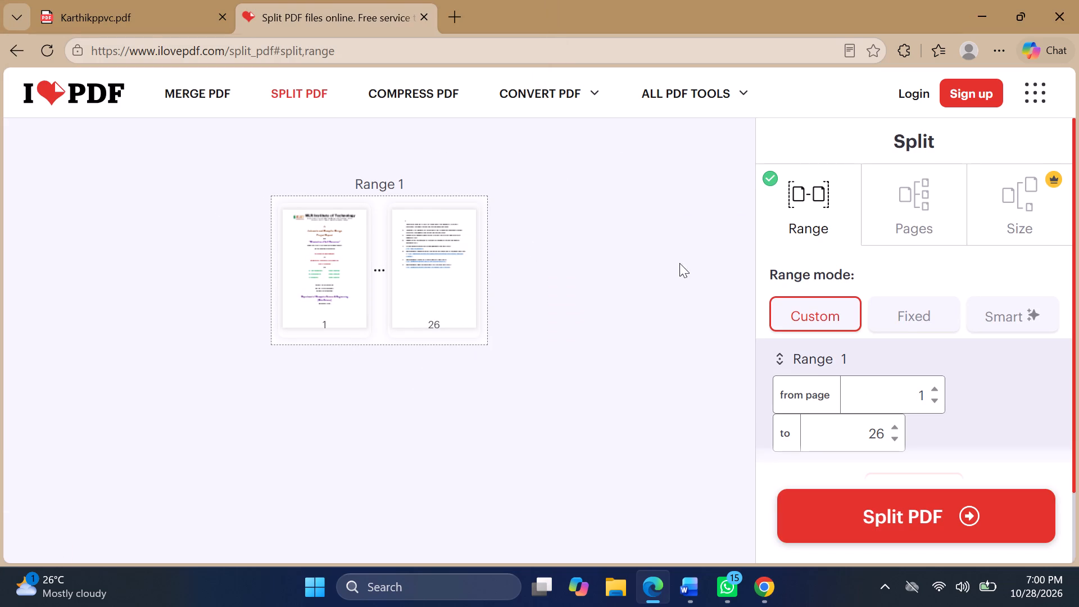
# Split the PDF by pages, deselecting pages 1 to 9 so that only pages 10-26 are extracted as separate files.
pyautogui.scroll(-2, 688, 265)
pyautogui.click(926, 199)
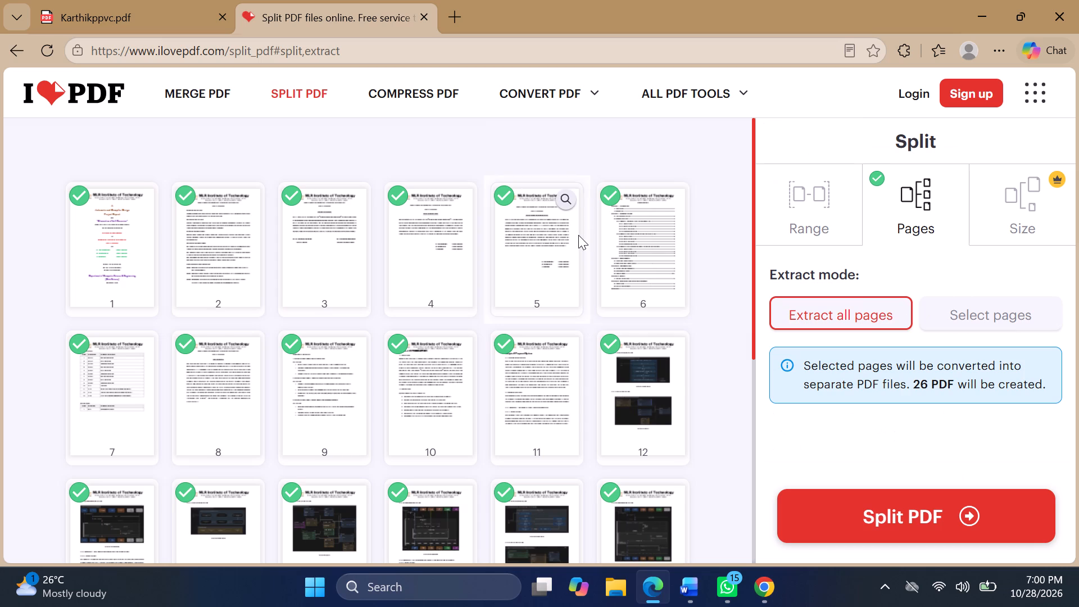
pyautogui.click(131, 260)
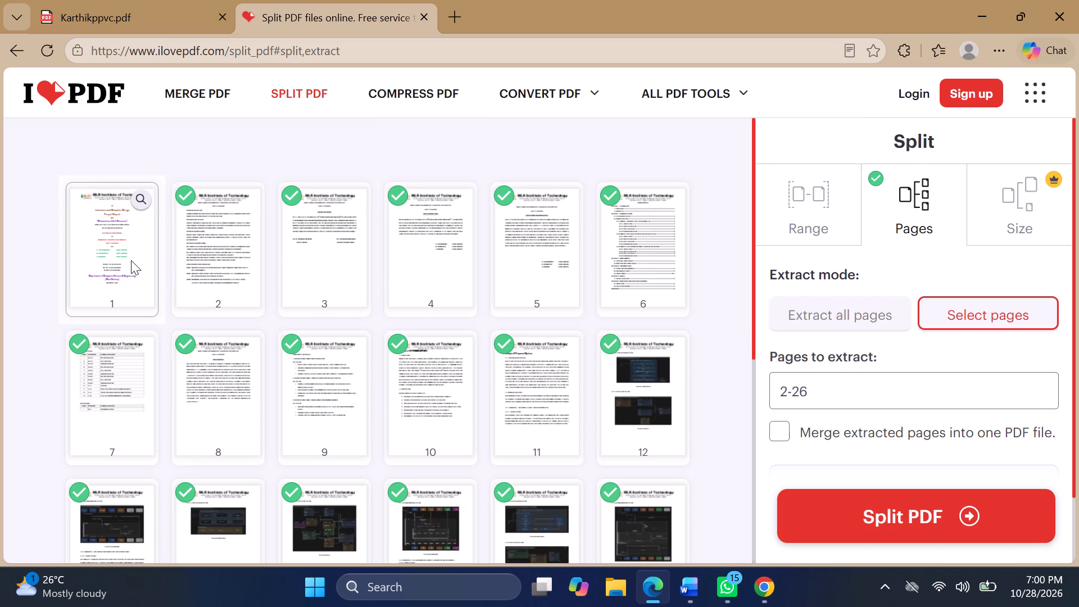
pyautogui.click(229, 271)
pyautogui.click(341, 274)
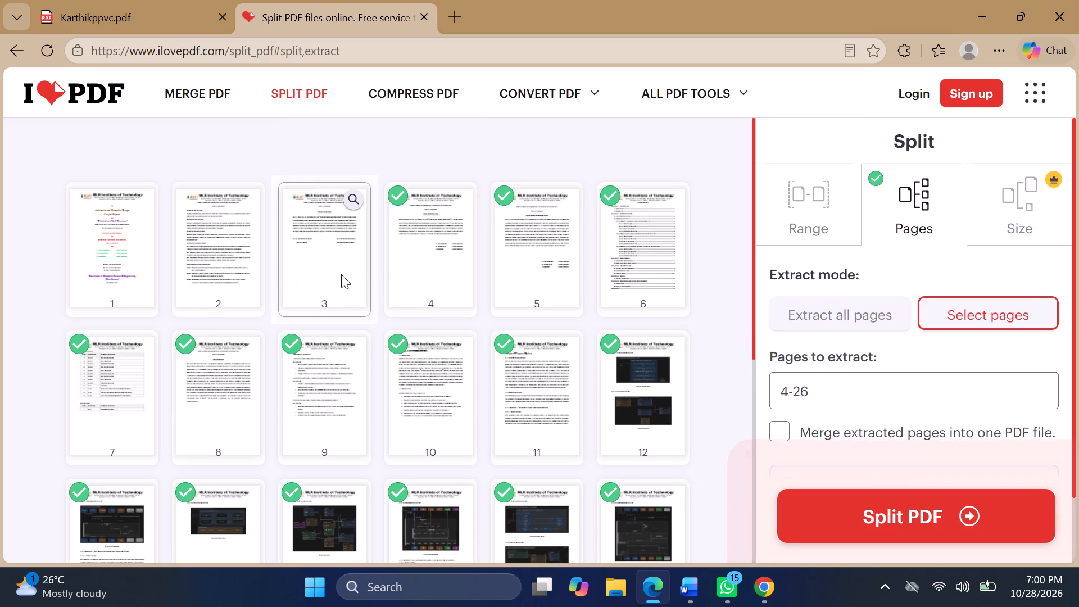
pyautogui.click(454, 285)
pyautogui.click(544, 293)
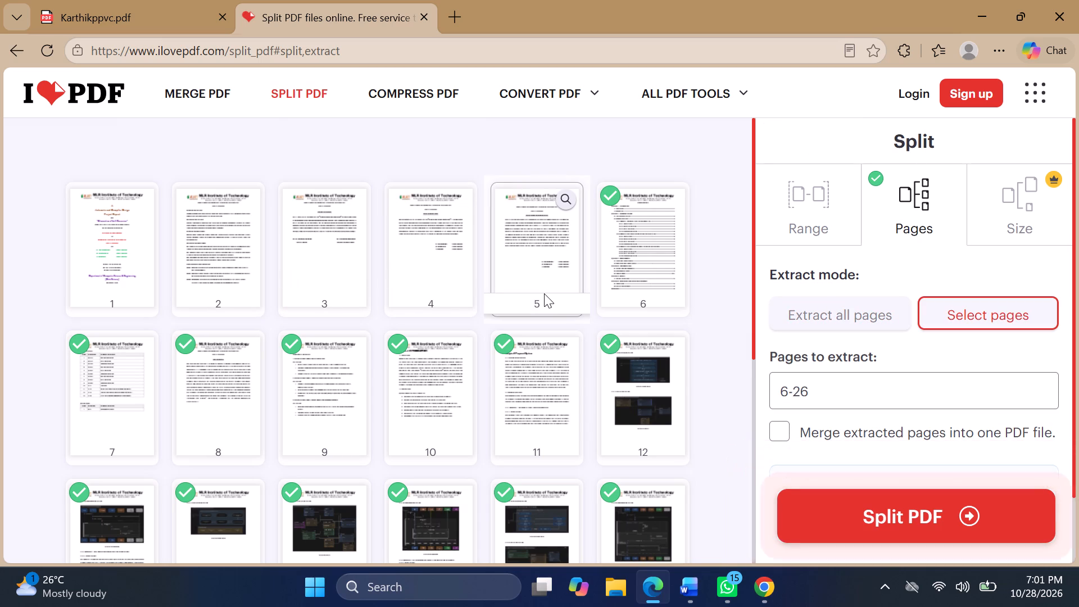
pyautogui.click(619, 264)
pyautogui.click(119, 368)
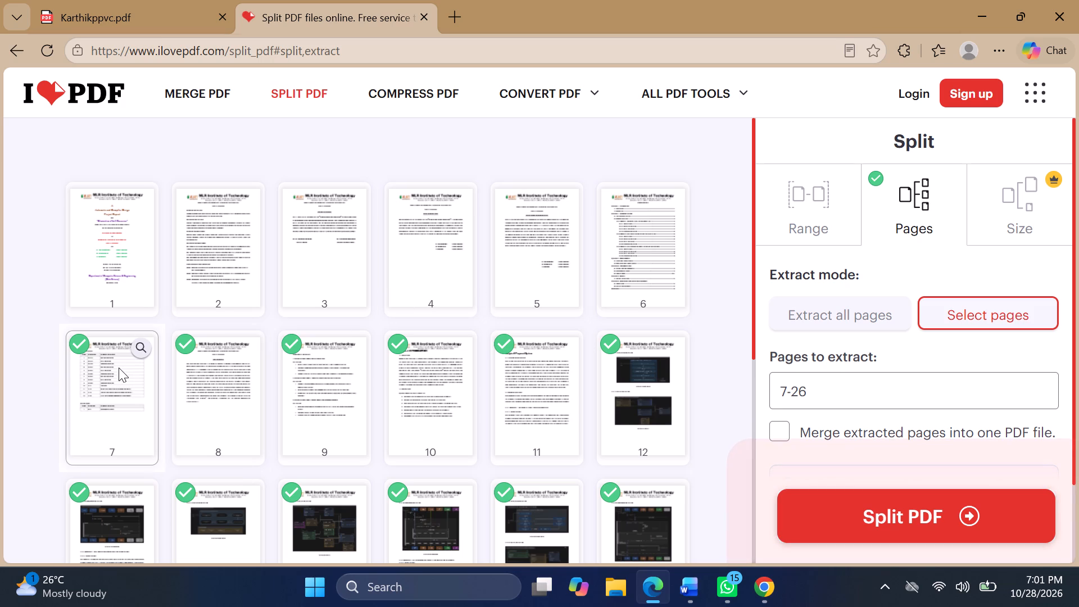
pyautogui.click(221, 396)
pyautogui.click(336, 393)
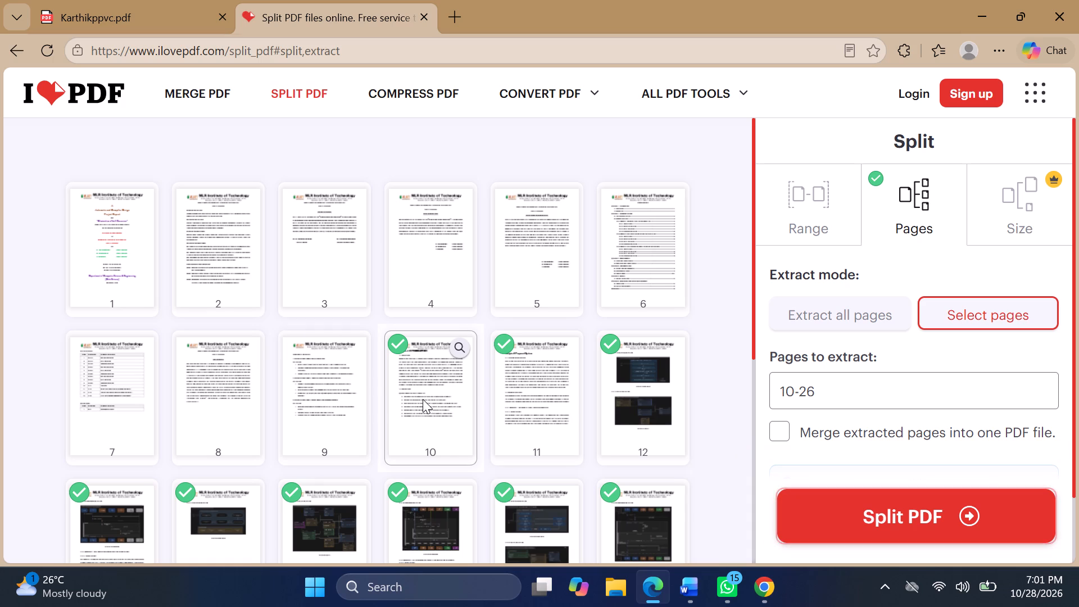
pyautogui.scroll(-1, 423, 387)
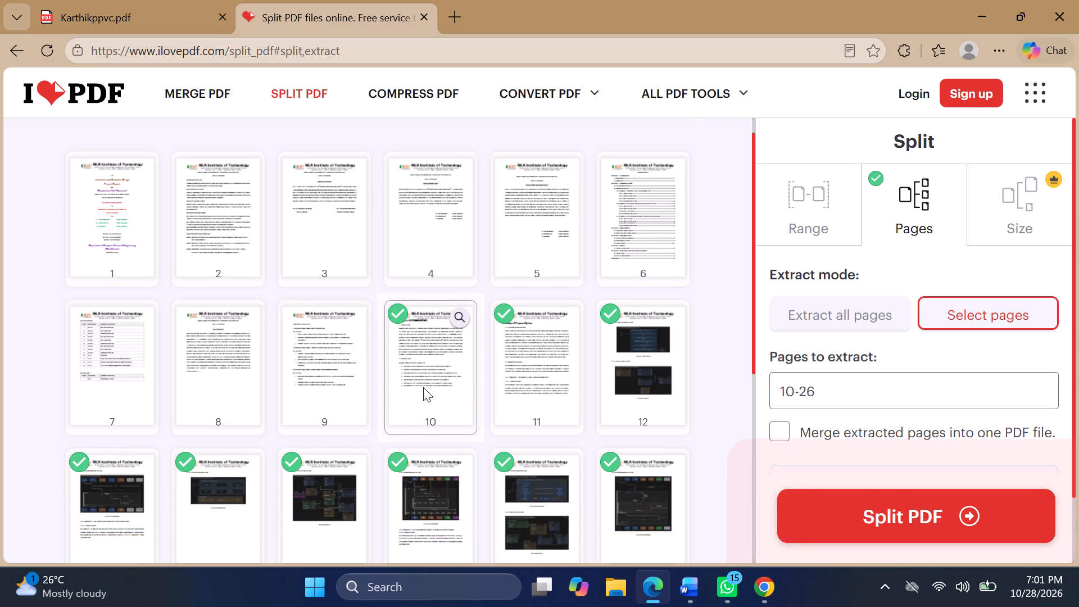
pyautogui.scroll(-1, 423, 387)
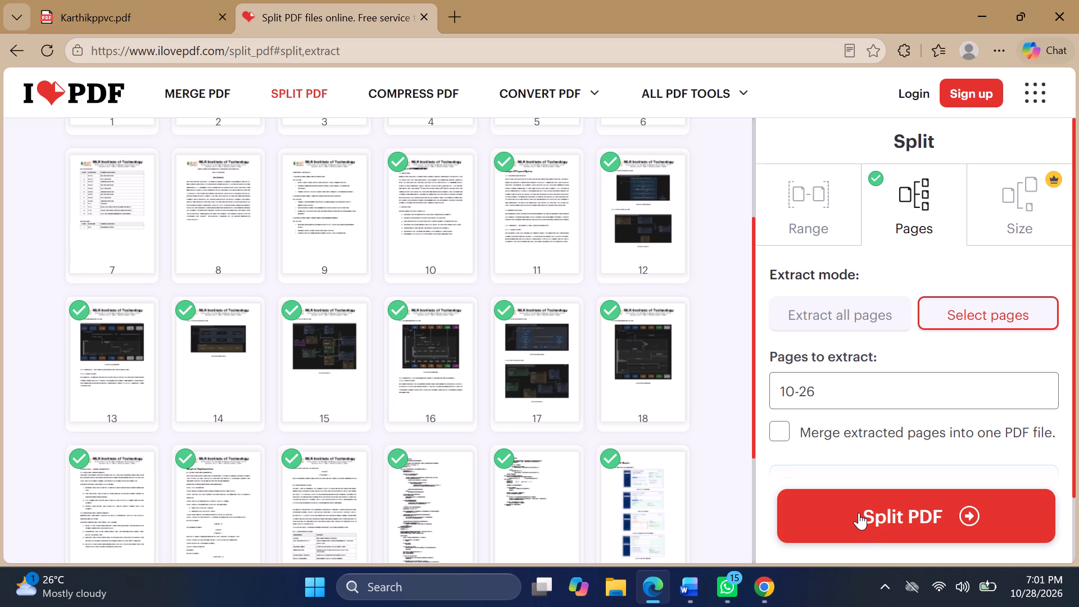
pyautogui.click(859, 513)
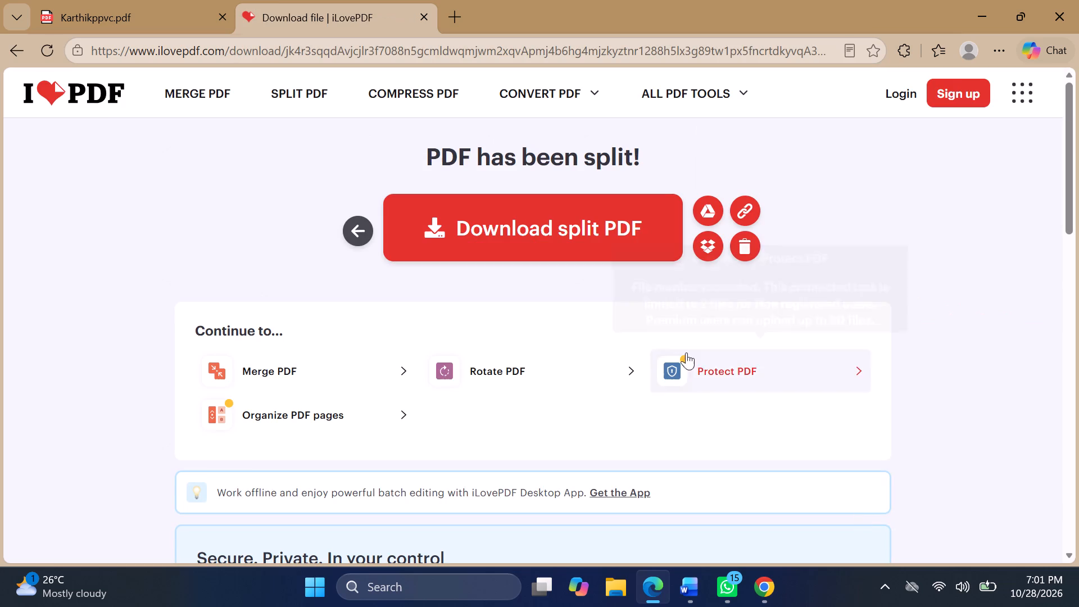
# Download the split result, open ilovepdf_extracted-pages.zip to check its files, and minimize the folder window.
pyautogui.click(641, 255)
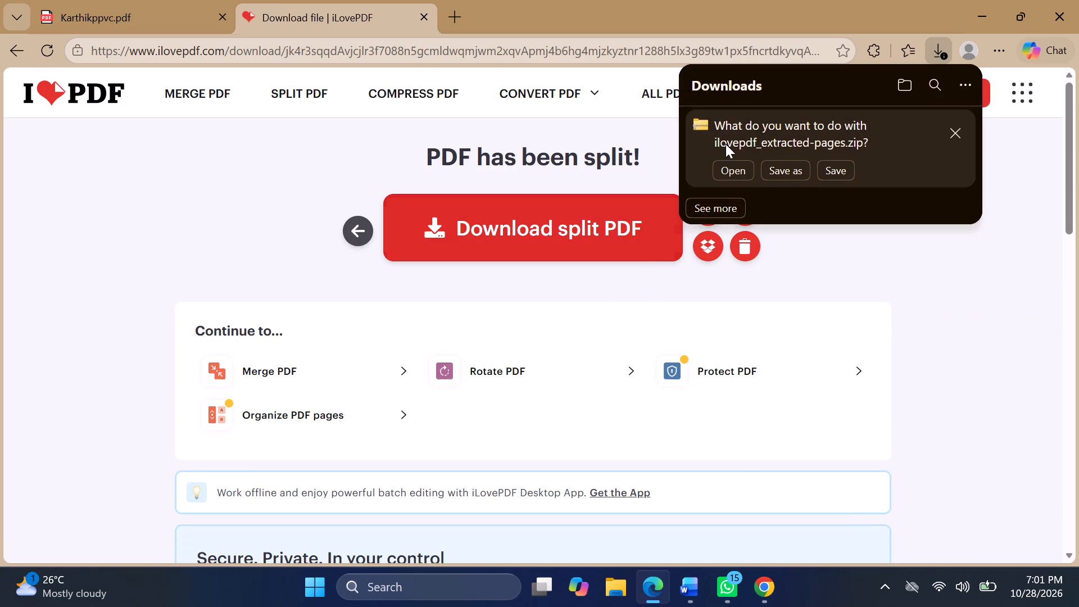
pyautogui.click(738, 171)
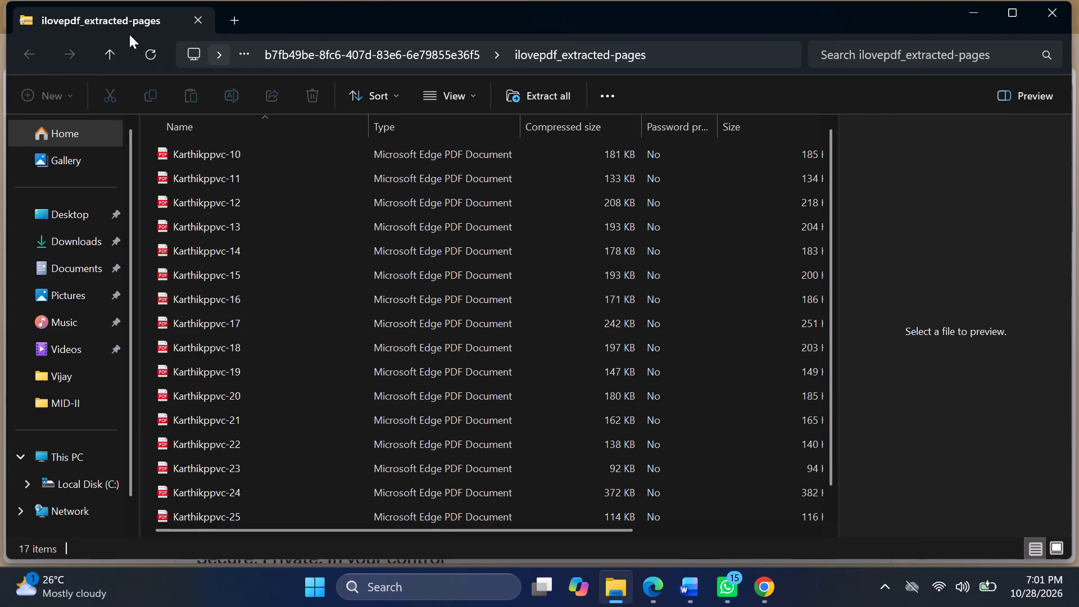
pyautogui.click(24, 62)
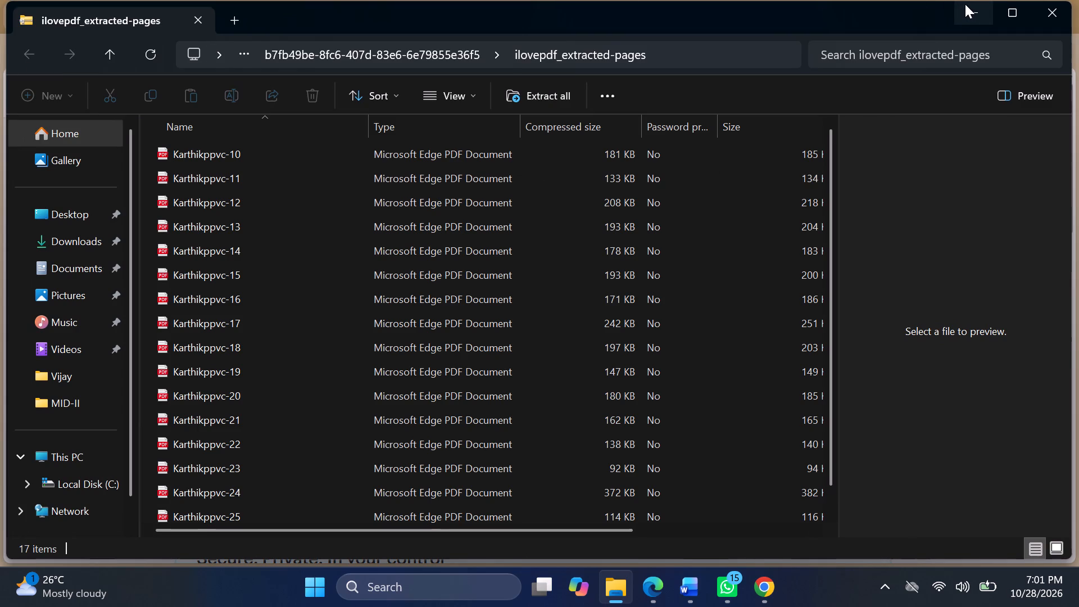
pyautogui.click(966, 12)
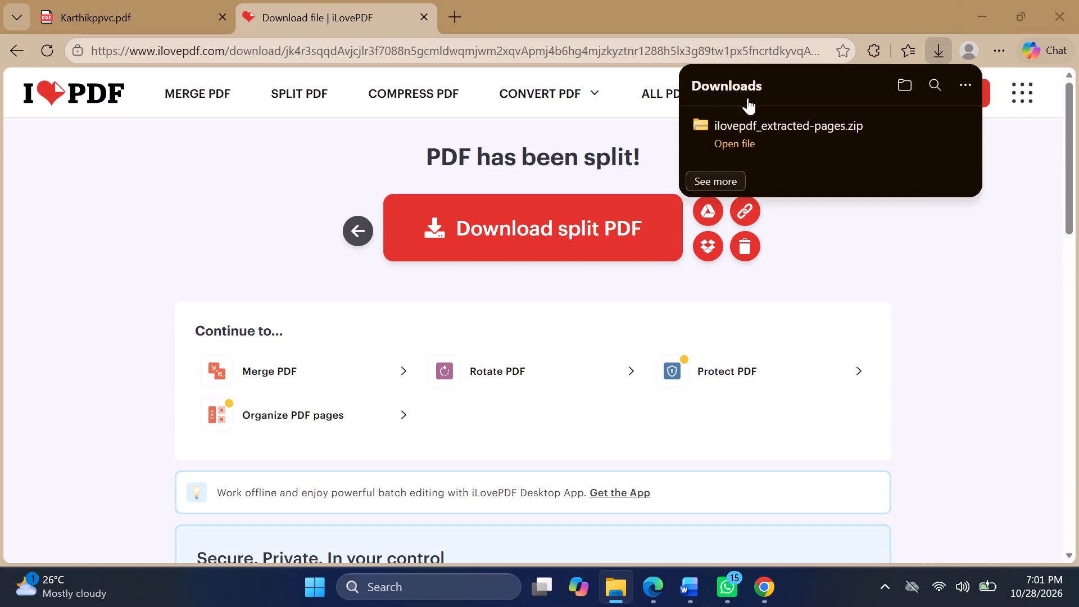
# Open iLovePDF's Remove pages tool.
pyautogui.scroll(1, 547, 246)
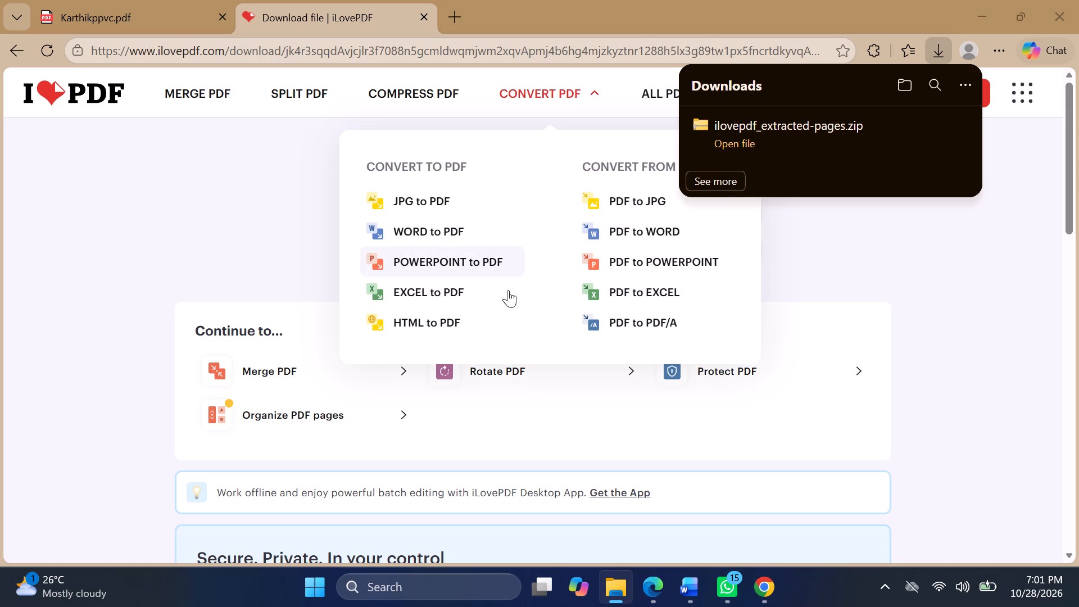
pyautogui.click(659, 92)
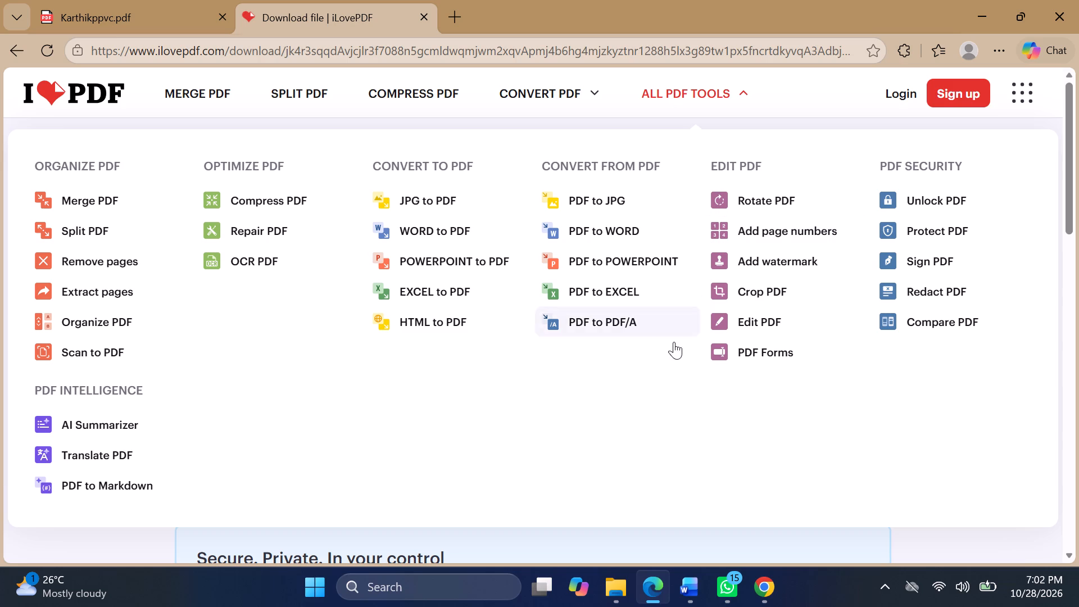
pyautogui.click(109, 264)
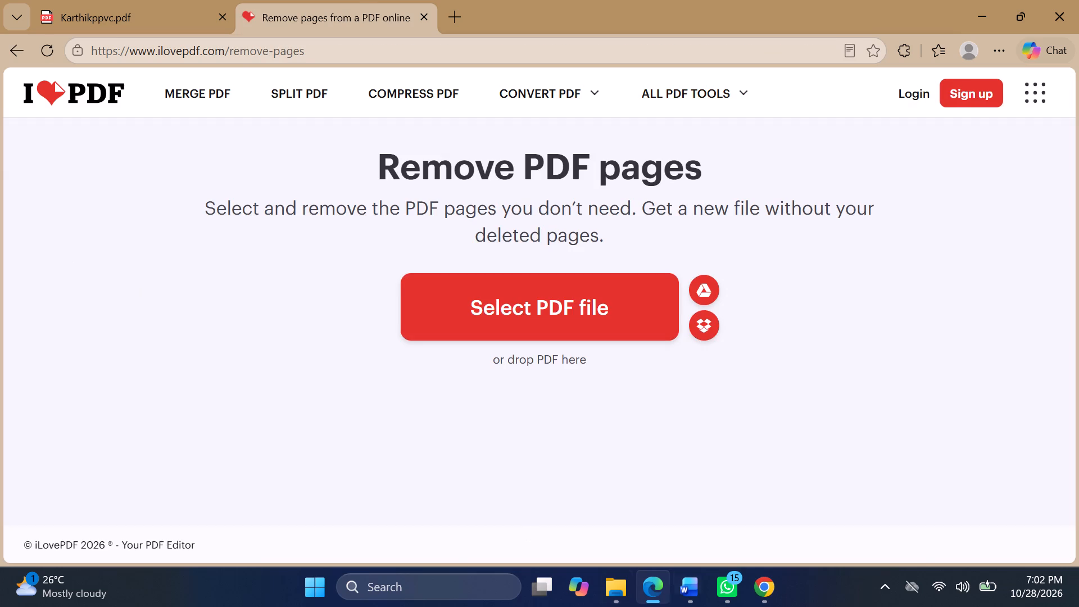
# Delete the four Module PNG images from the Downloads folder in File Explorer.
pyautogui.click(614, 570)
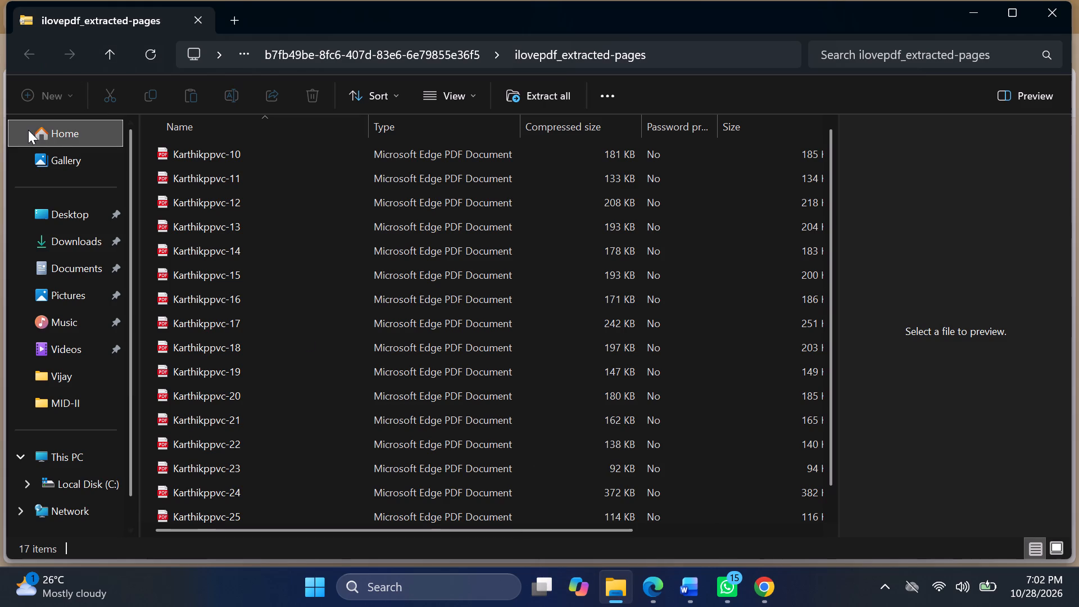
pyautogui.click(67, 148)
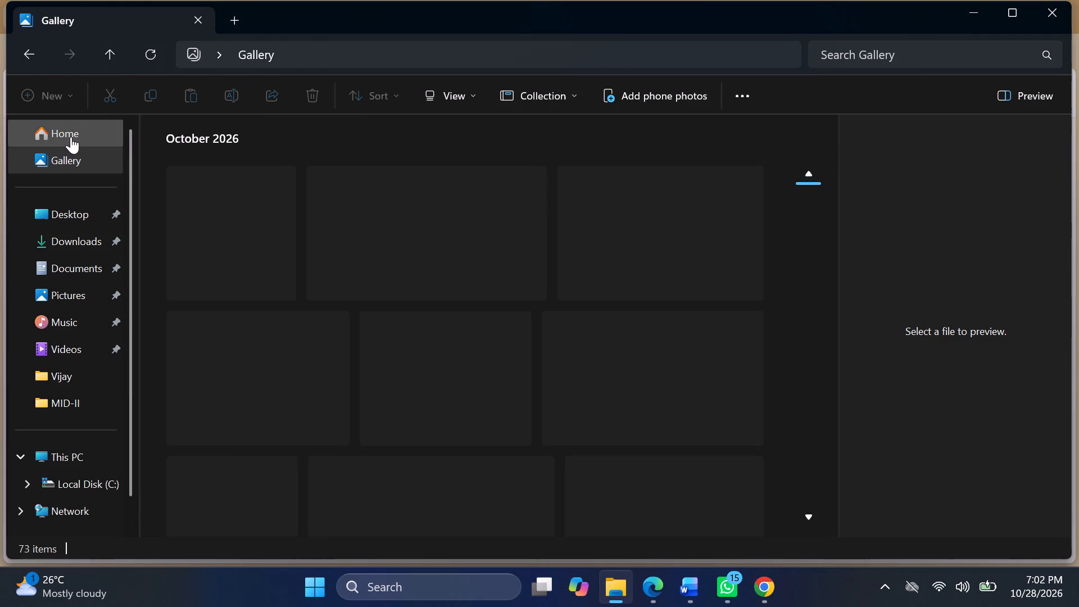
pyautogui.click(71, 137)
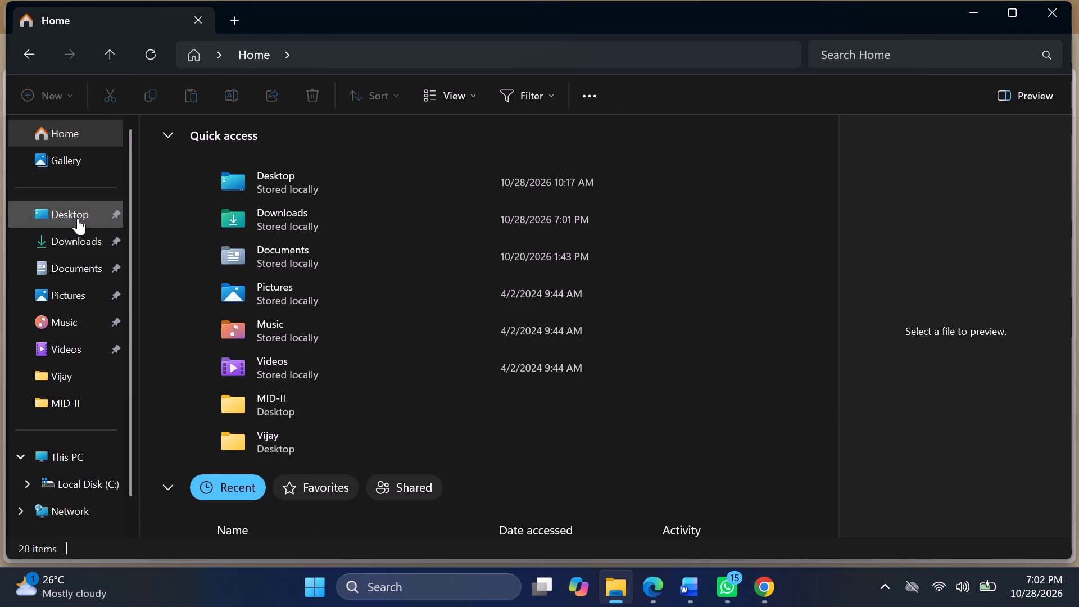
pyautogui.click(78, 218)
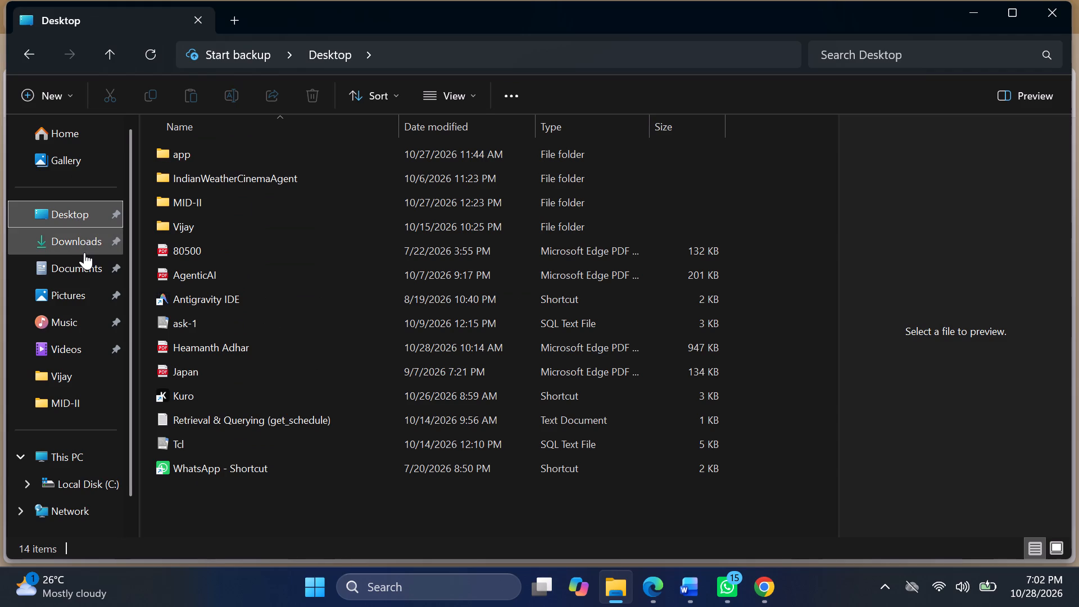
pyautogui.click(84, 252)
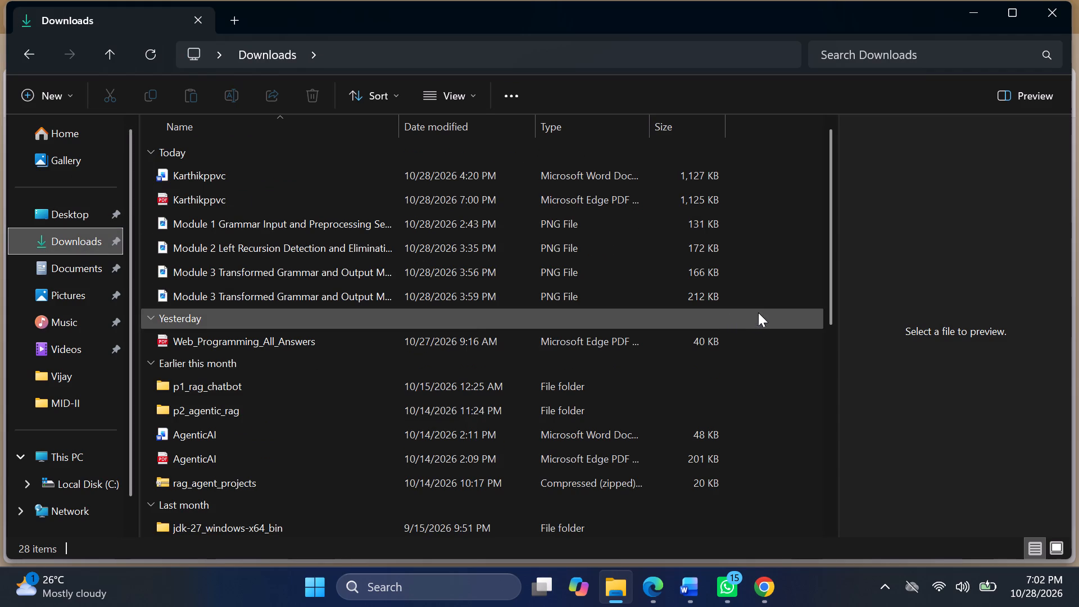
pyautogui.moveTo(741, 298); pyautogui.dragTo(697, 221)
pyautogui.press('Delete')
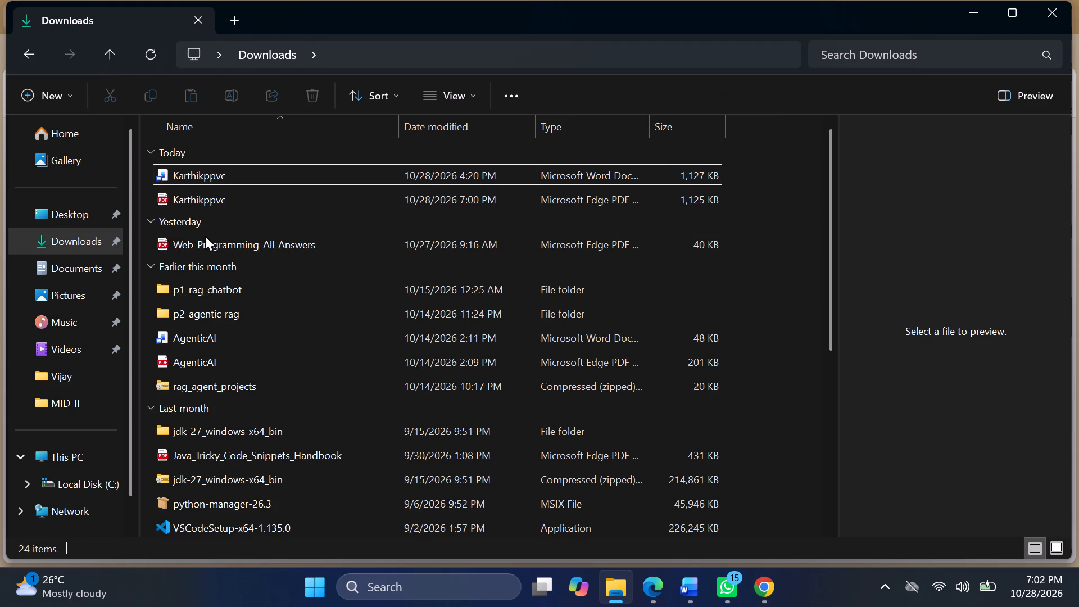
# Look through the Documents and Desktop folders, and minimize the folder window.
pyautogui.click(76, 263)
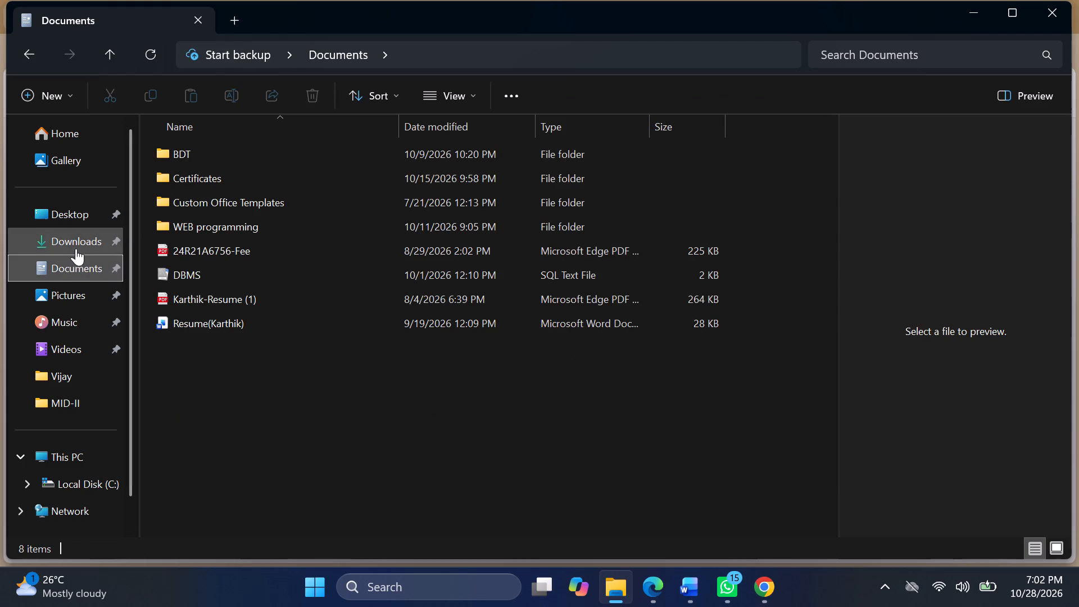
pyautogui.click(75, 206)
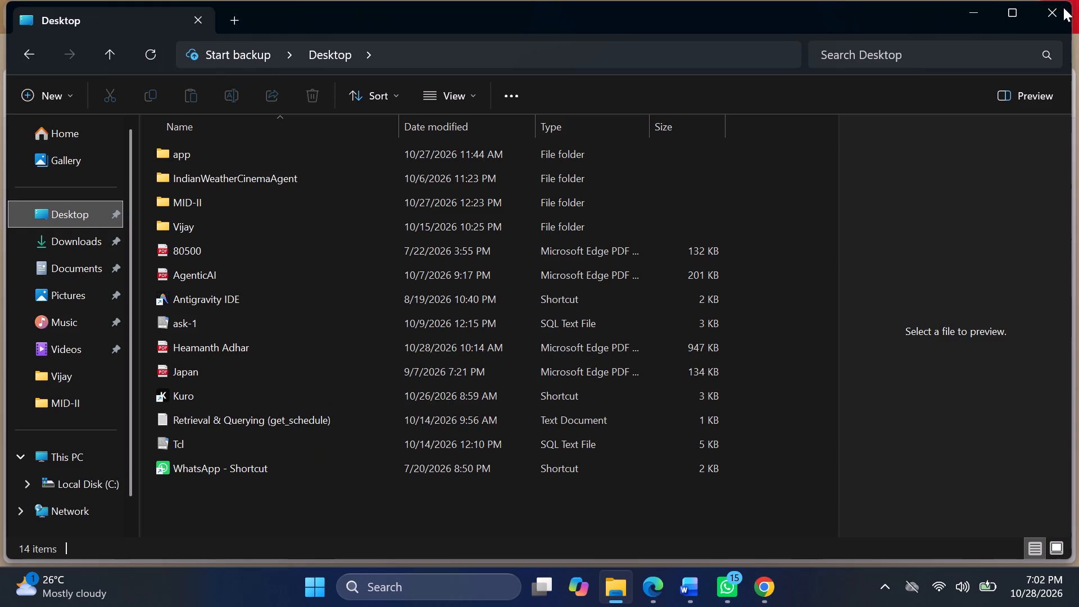
pyautogui.click(969, 0)
pyautogui.click(974, 7)
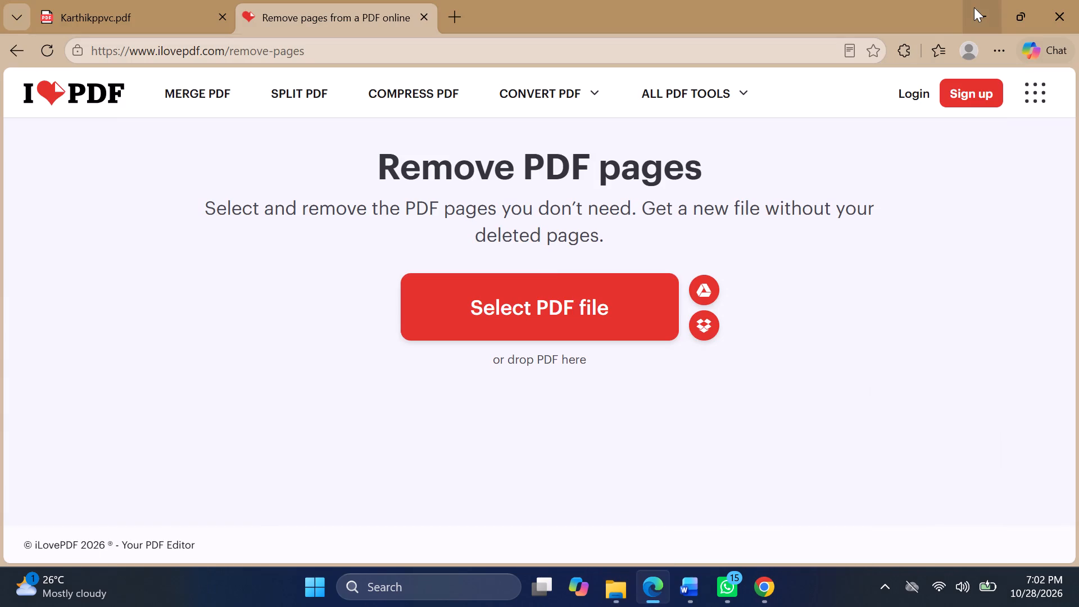
# Load Karthikppvc.pdf from the Downloads folder into the Remove pages tool and look over its page thumbnails.
pyautogui.click(545, 289)
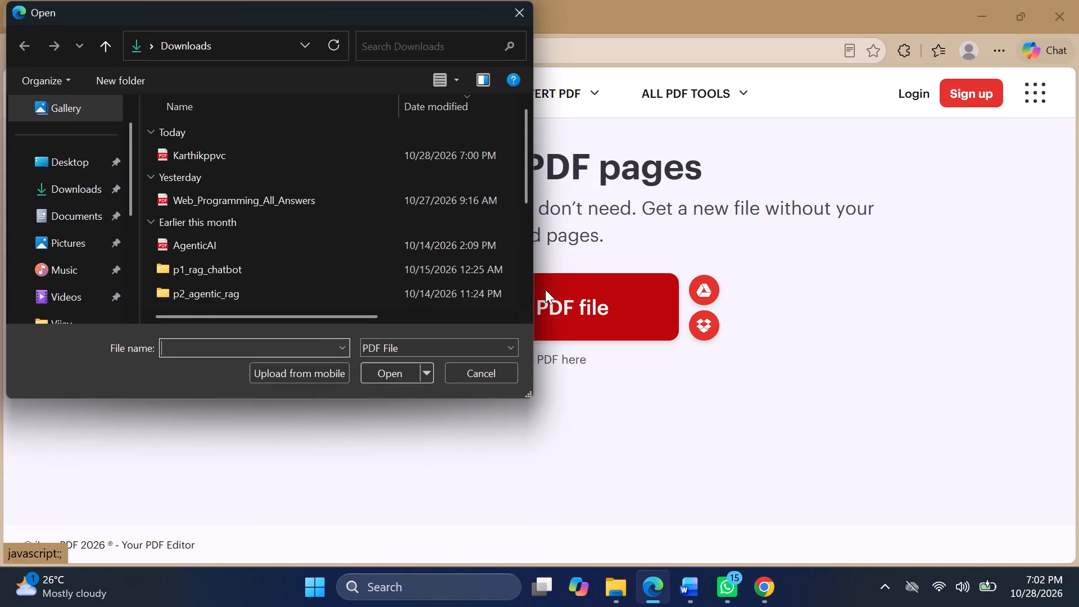
pyautogui.click(306, 158)
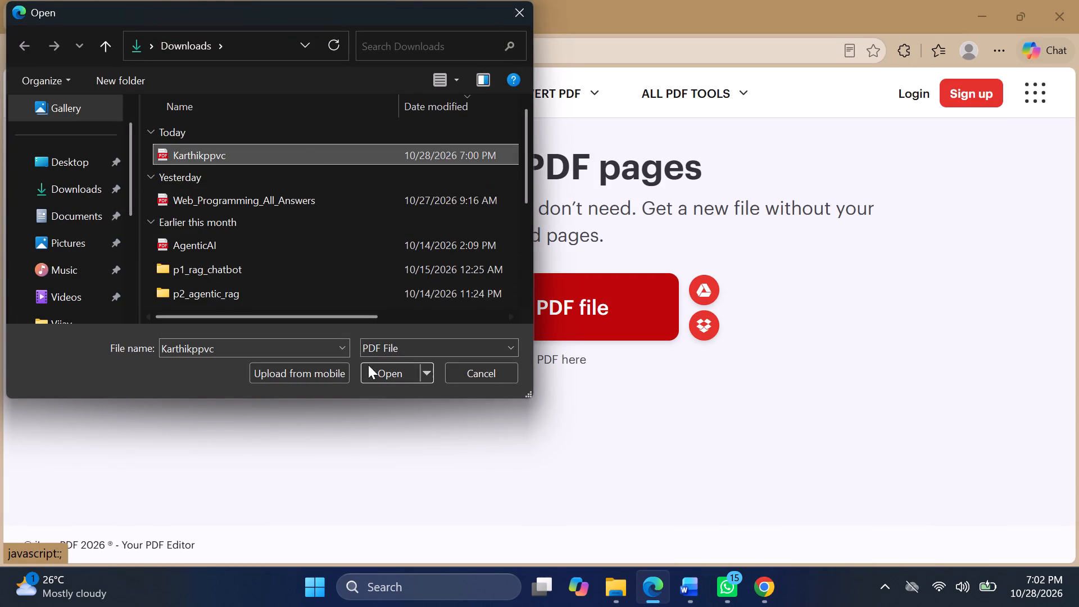
pyautogui.click(389, 372)
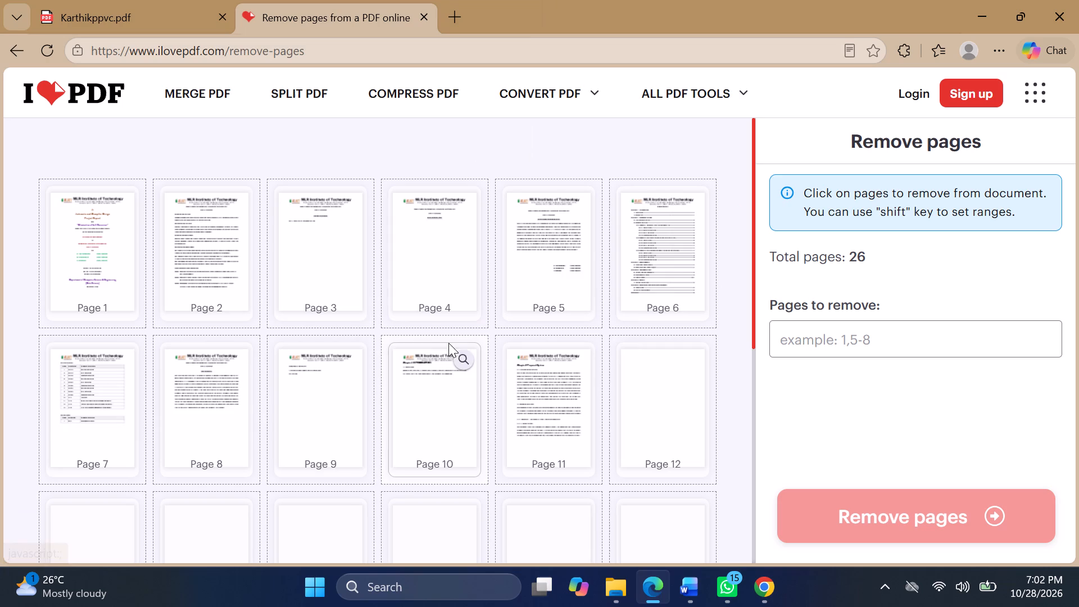
pyautogui.scroll(-2, 374, 287)
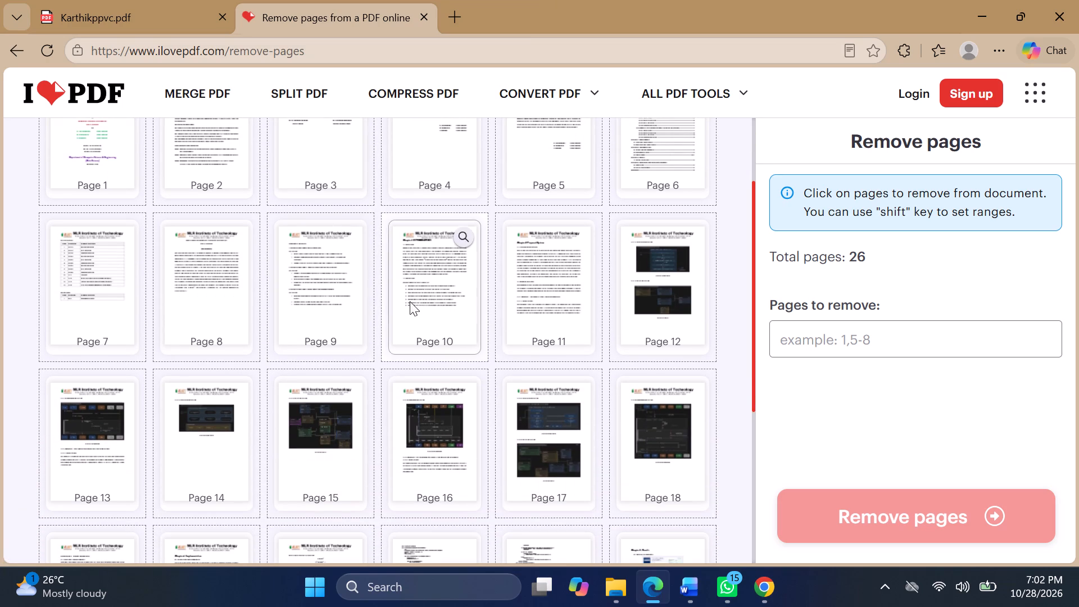
pyautogui.scroll(1, 325, 286)
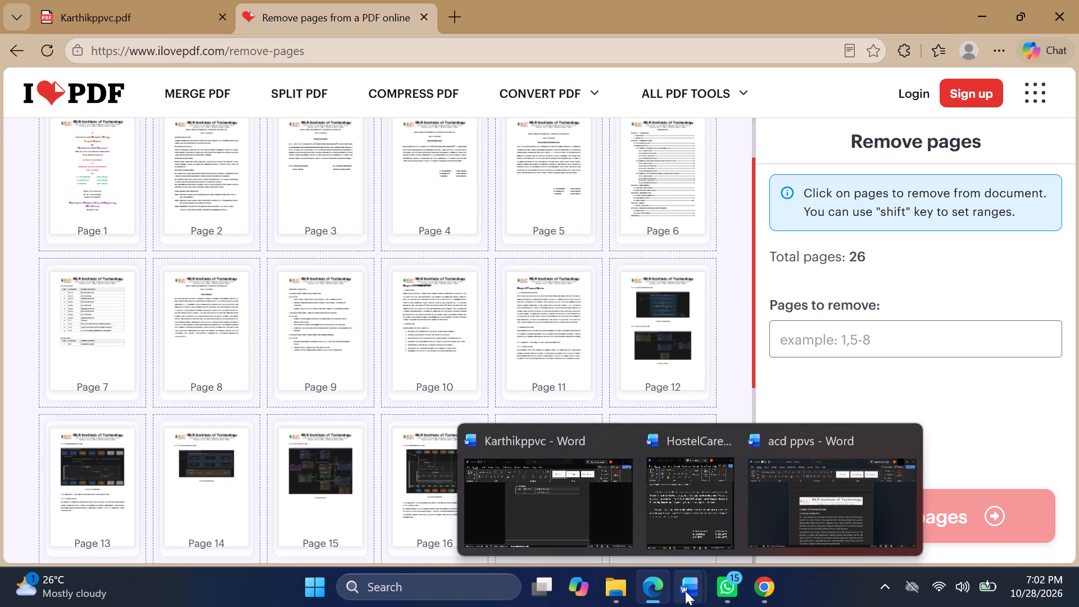
# Switch to the acd ppvs document in Word, examine the page numbering from the front matter to Chapter 2, and minimize it.
pyautogui.click(808, 520)
pyautogui.scroll(-1, 620, 466)
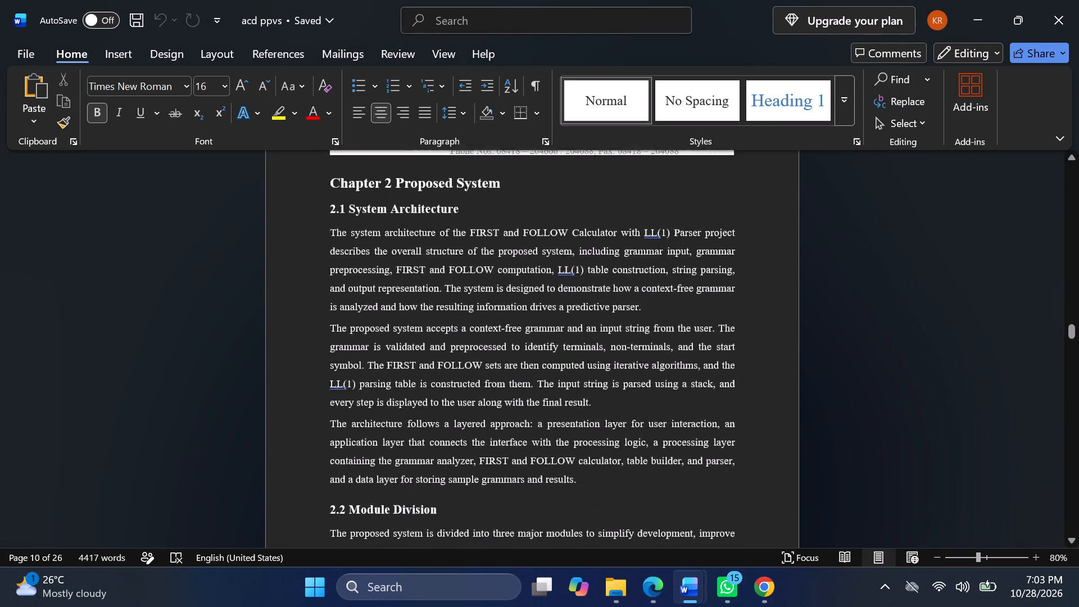
pyautogui.scroll(-1, 620, 466)
pyautogui.scroll(3, 620, 466)
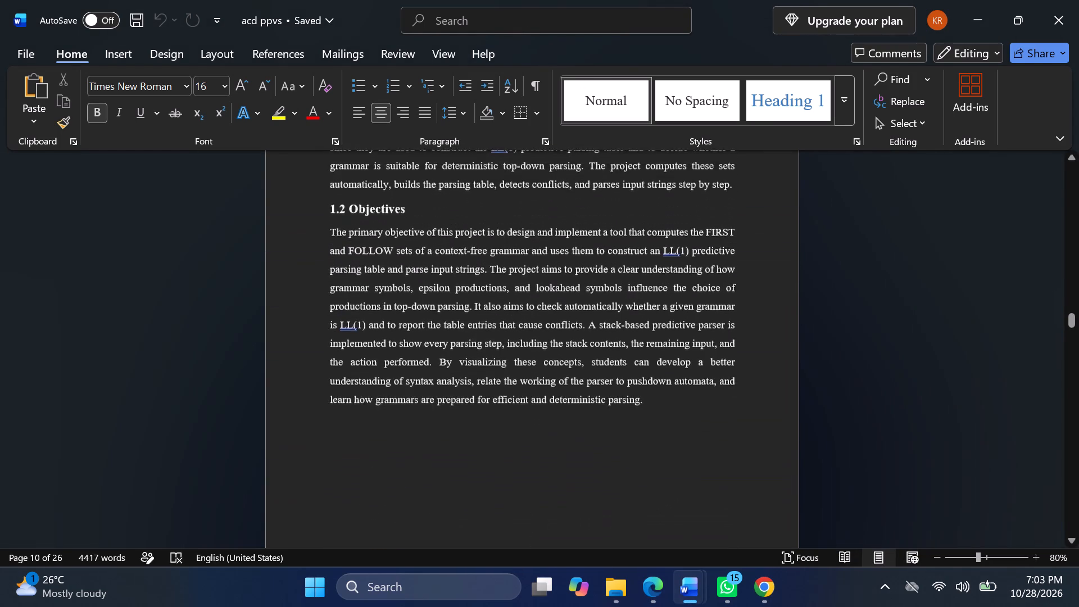
pyautogui.scroll(4, 620, 466)
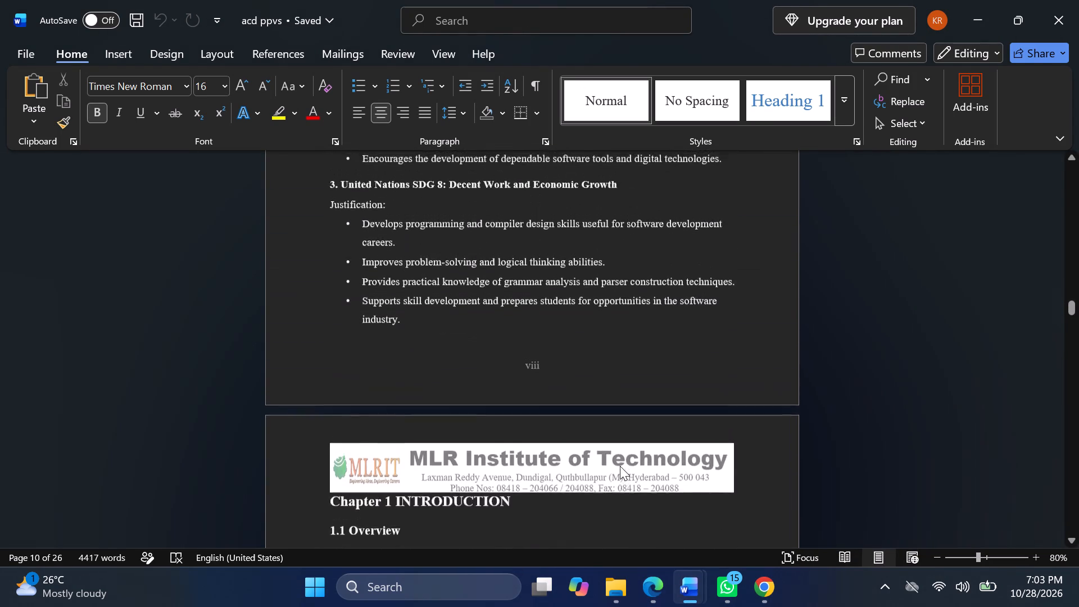
pyautogui.scroll(4, 620, 466)
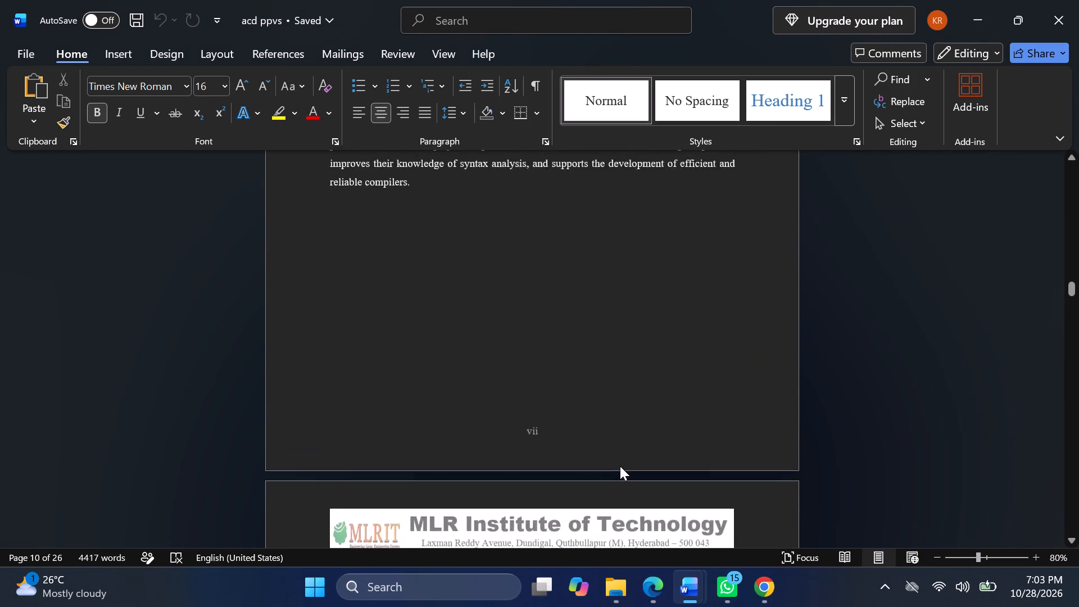
pyautogui.scroll(2, 620, 466)
pyautogui.scroll(-2, 620, 466)
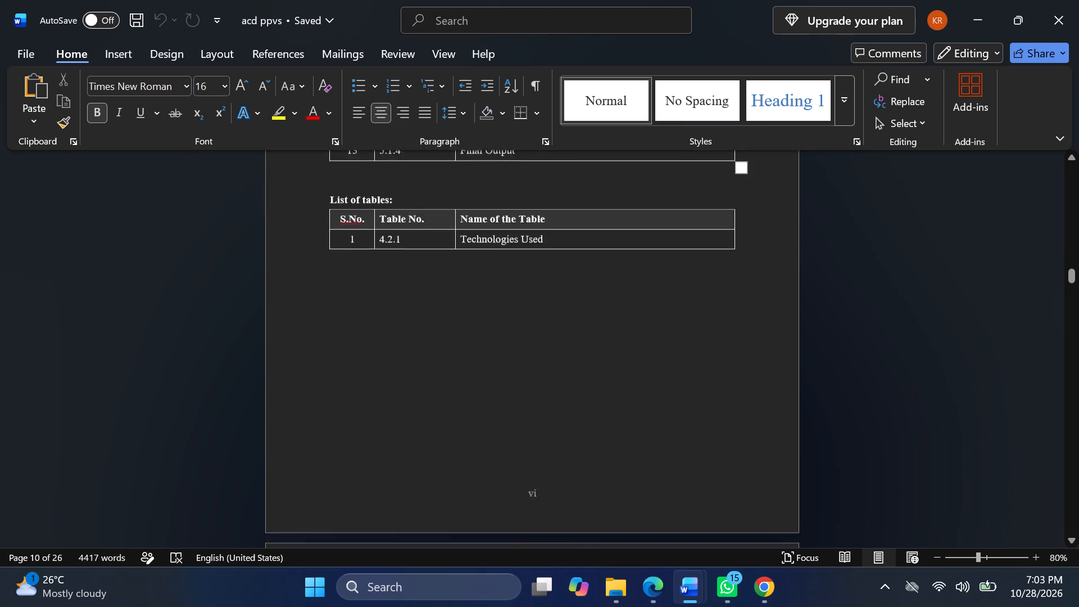
pyautogui.scroll(-2, 620, 466)
pyautogui.scroll(-1, 693, 316)
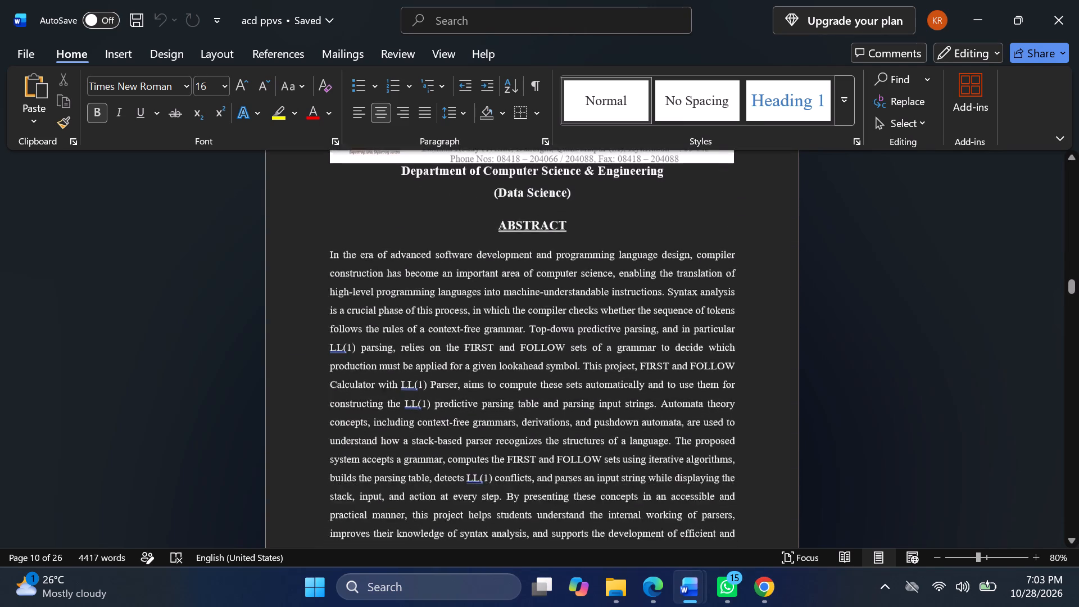
pyautogui.scroll(-3, 693, 316)
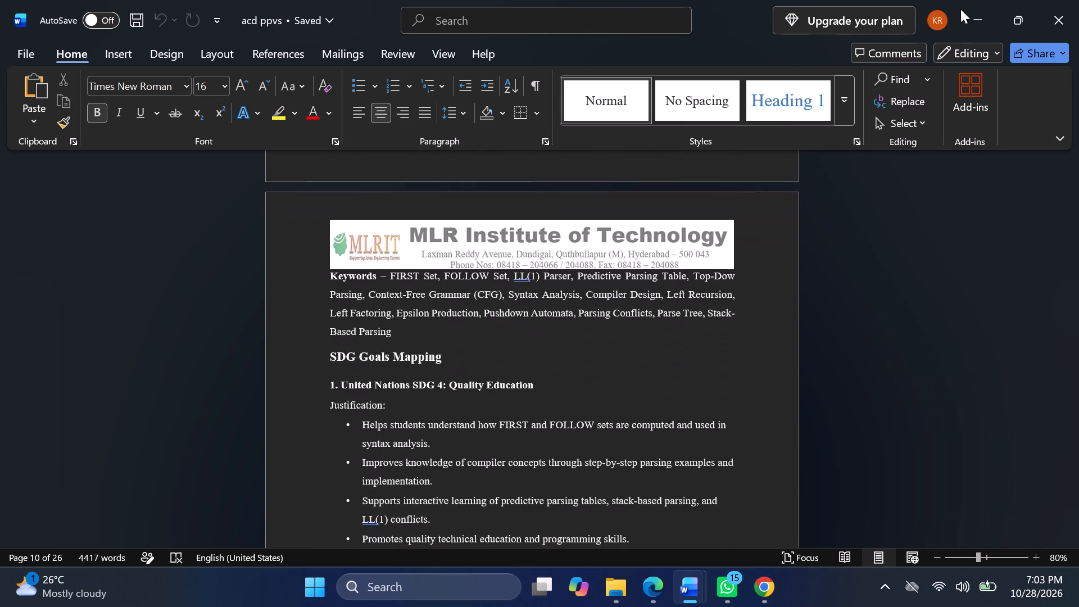
pyautogui.click(968, 13)
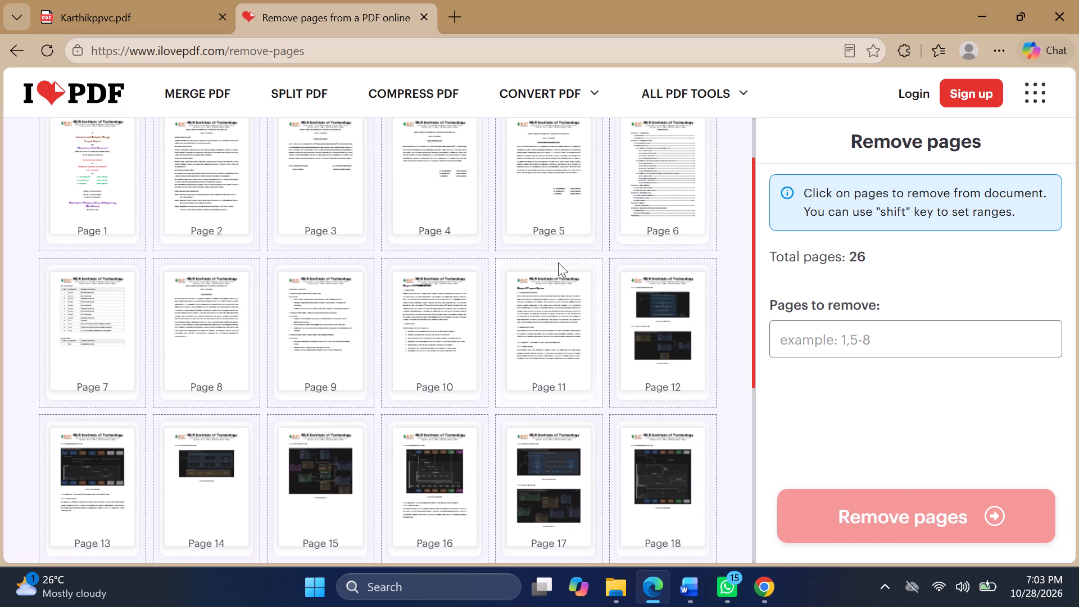
# Mark pages 1-9 of the PDF for removal, leaving page 10 unmarked, and remove them.
pyautogui.click(432, 350)
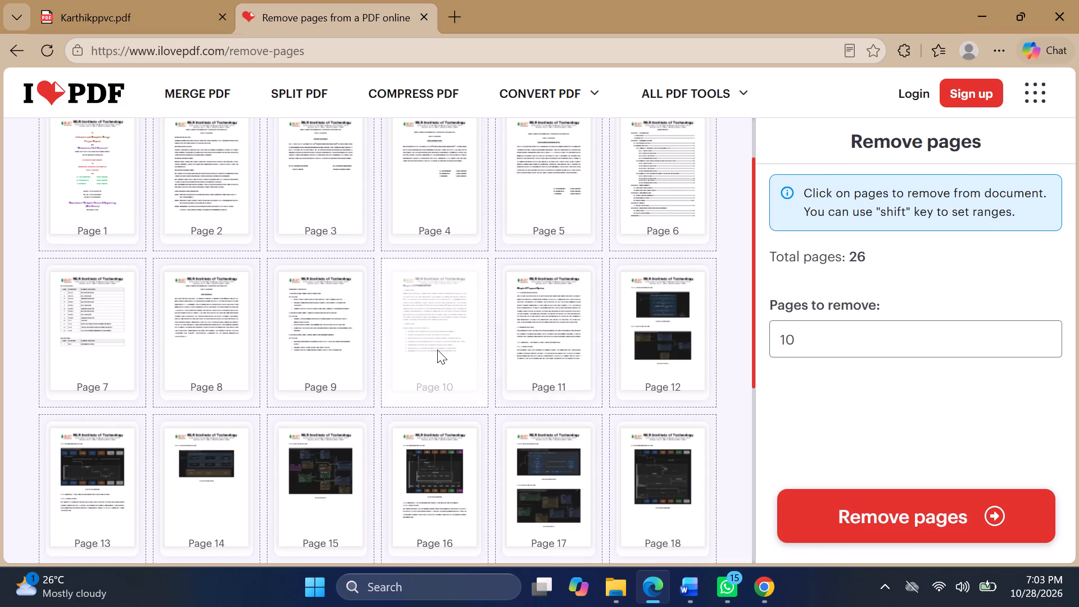
pyautogui.click(463, 345)
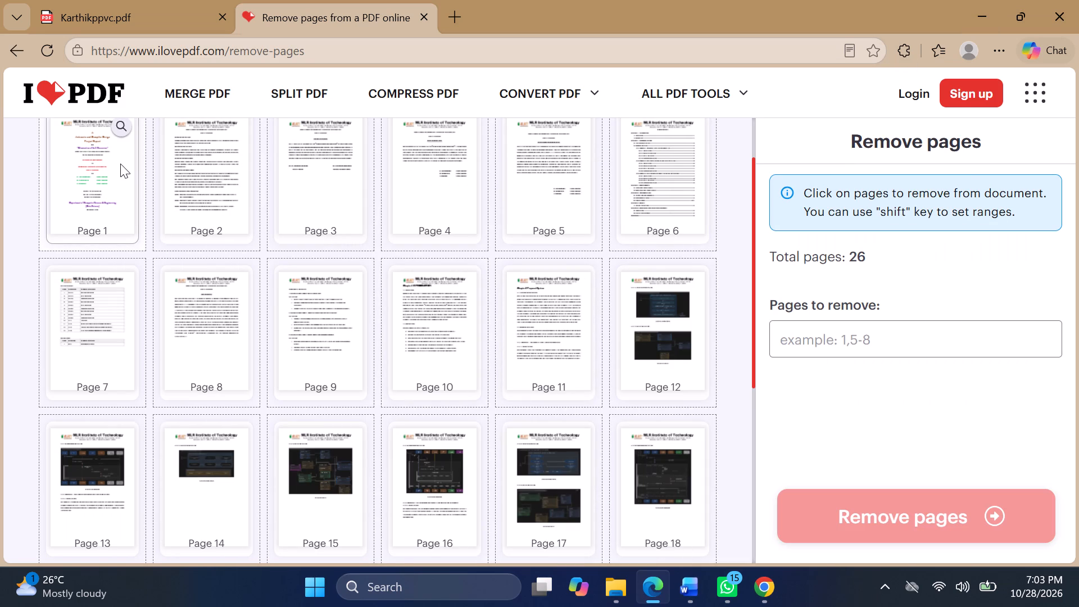
pyautogui.click(120, 164)
pyautogui.click(193, 189)
pyautogui.click(298, 192)
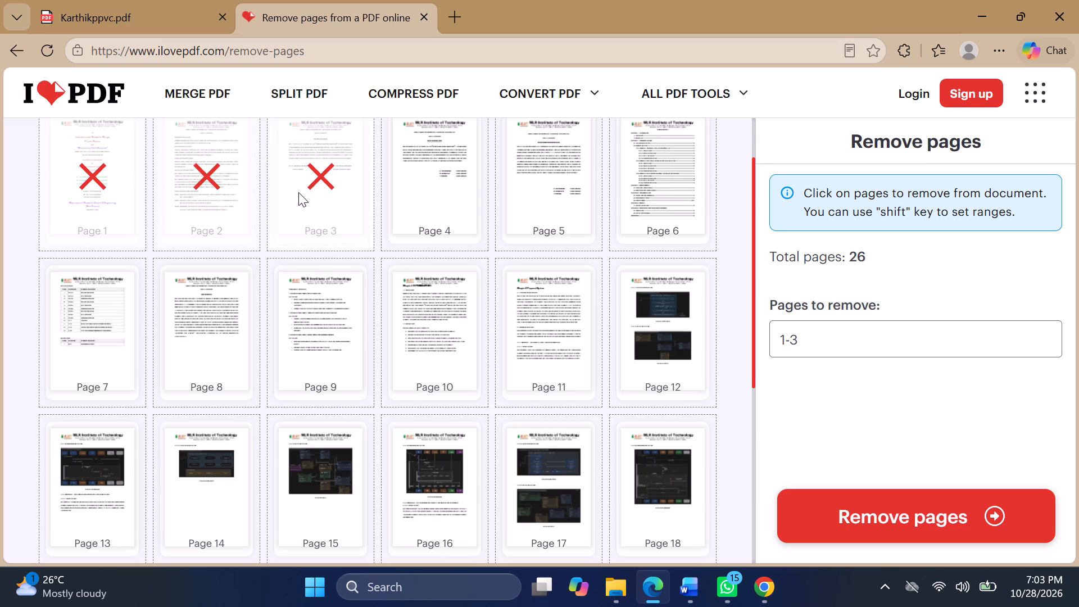
pyautogui.click(449, 169)
pyautogui.click(556, 177)
pyautogui.click(681, 180)
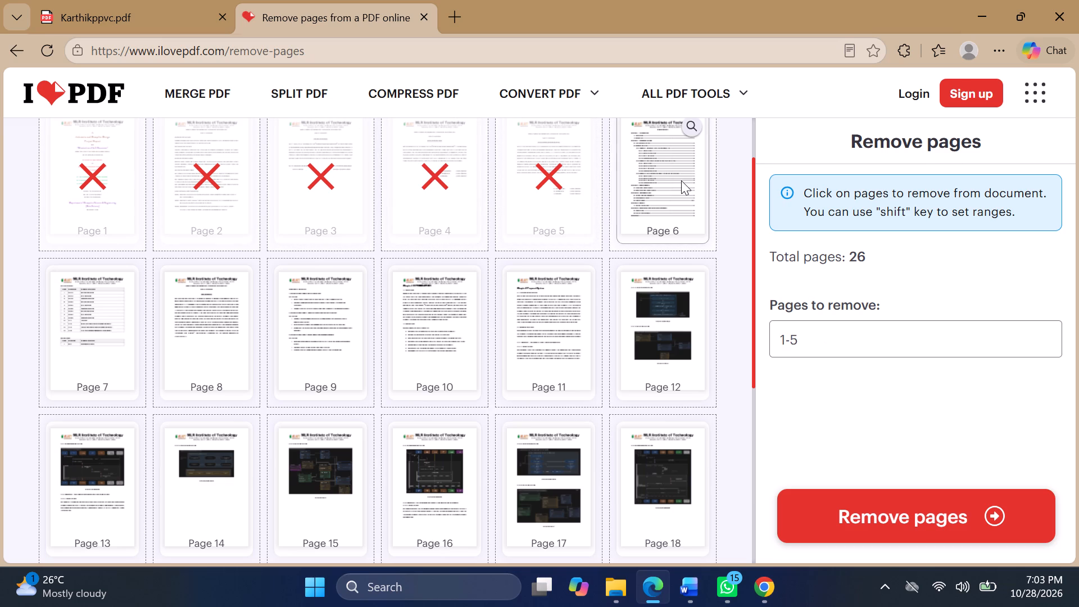
pyautogui.click(79, 356)
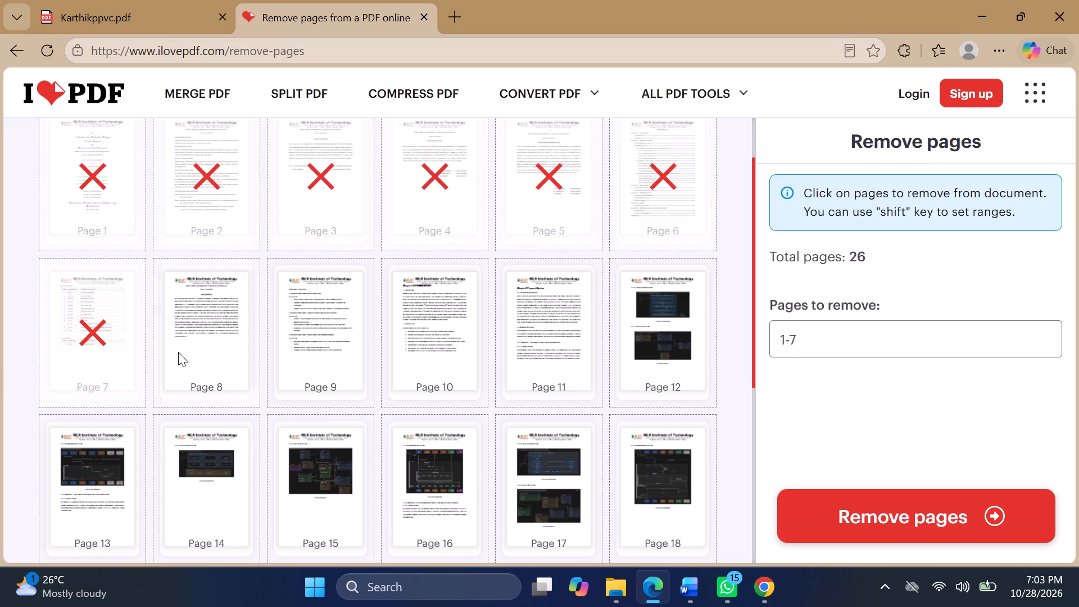
pyautogui.click(203, 353)
pyautogui.click(324, 356)
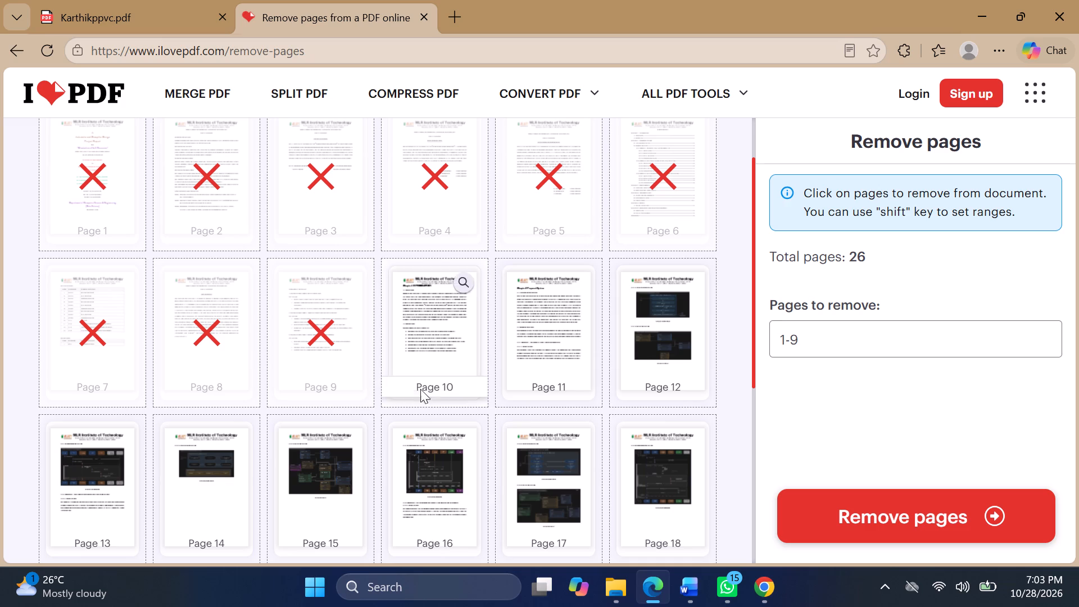
pyautogui.click(848, 516)
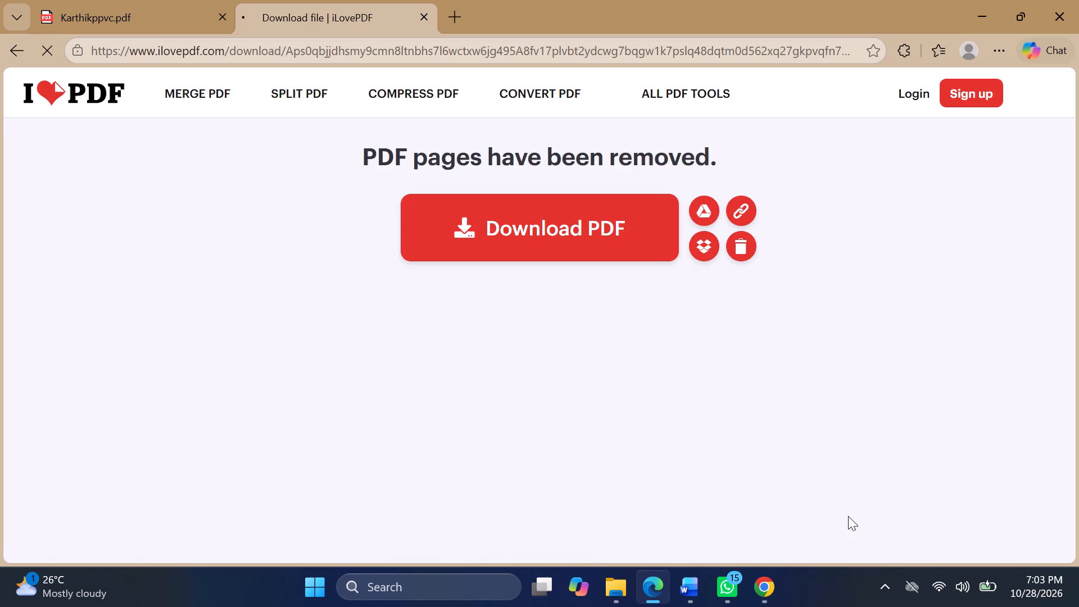
# Download the trimmed PDF, open Karthikppvc_removed.pdf, and check its Chapter 1 and Chapter 2 pages.
pyautogui.click(643, 236)
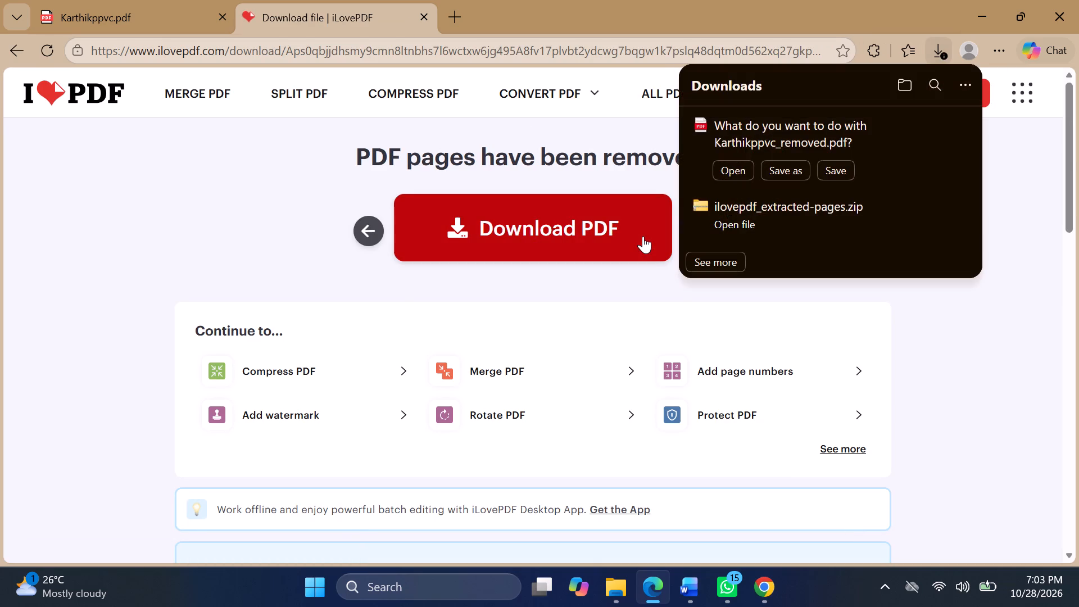
pyautogui.click(738, 169)
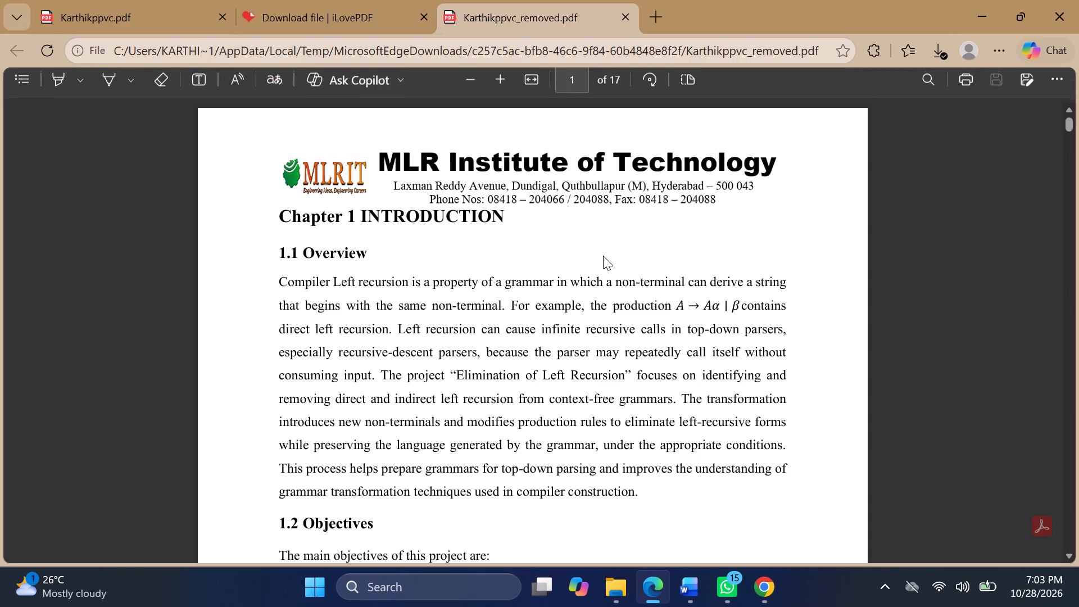
pyautogui.scroll(-5, 603, 256)
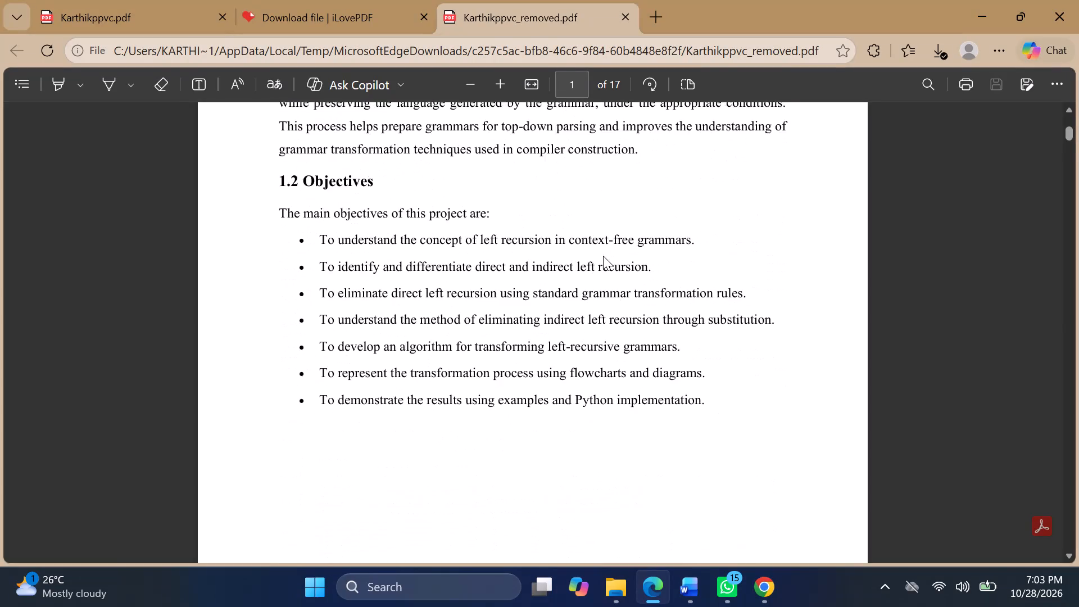
pyautogui.scroll(-4, 603, 256)
pyautogui.scroll(2, 603, 256)
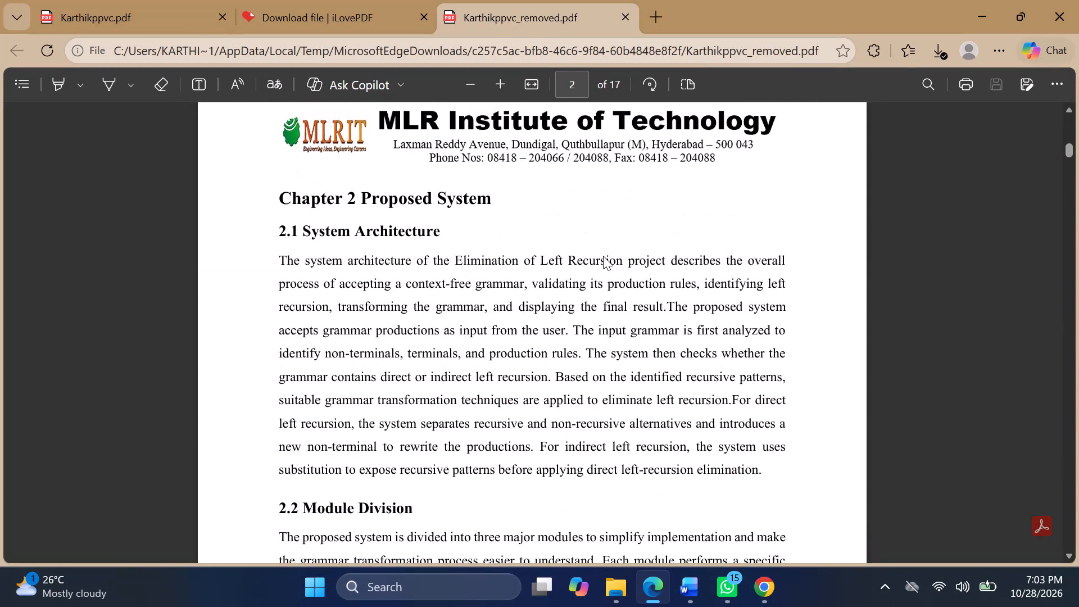
pyautogui.scroll(5, 603, 256)
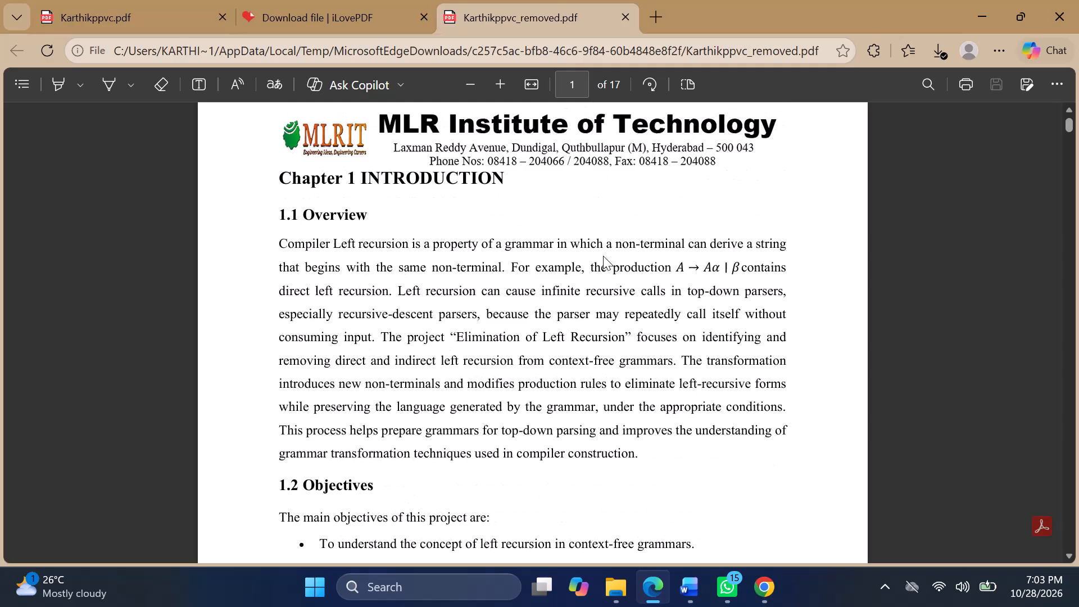
pyautogui.scroll(-2, 603, 256)
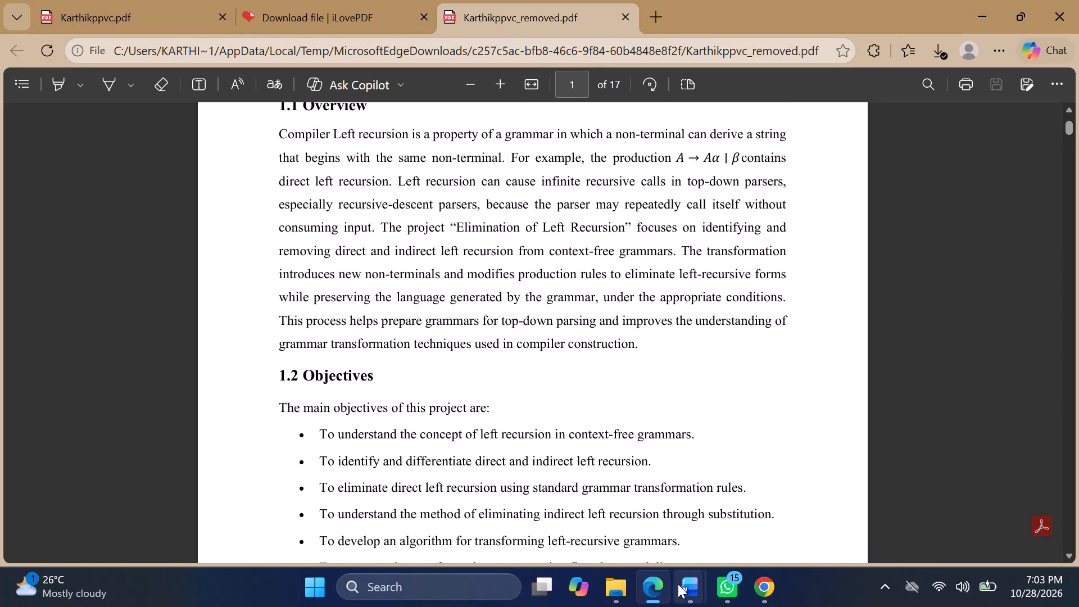
pyautogui.scroll(-1, 667, 344)
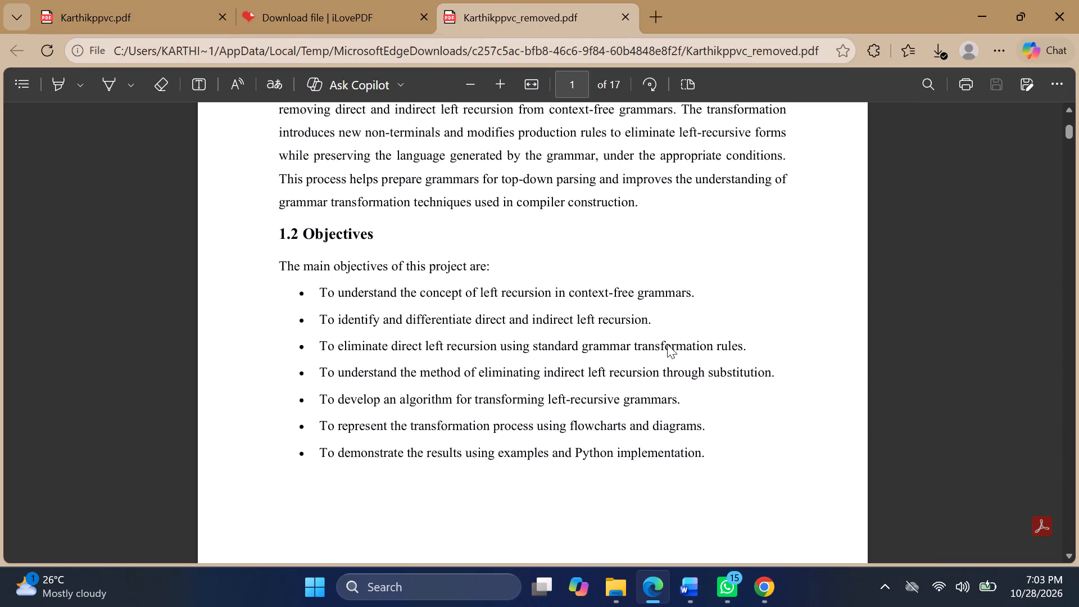
pyautogui.scroll(-3, 667, 344)
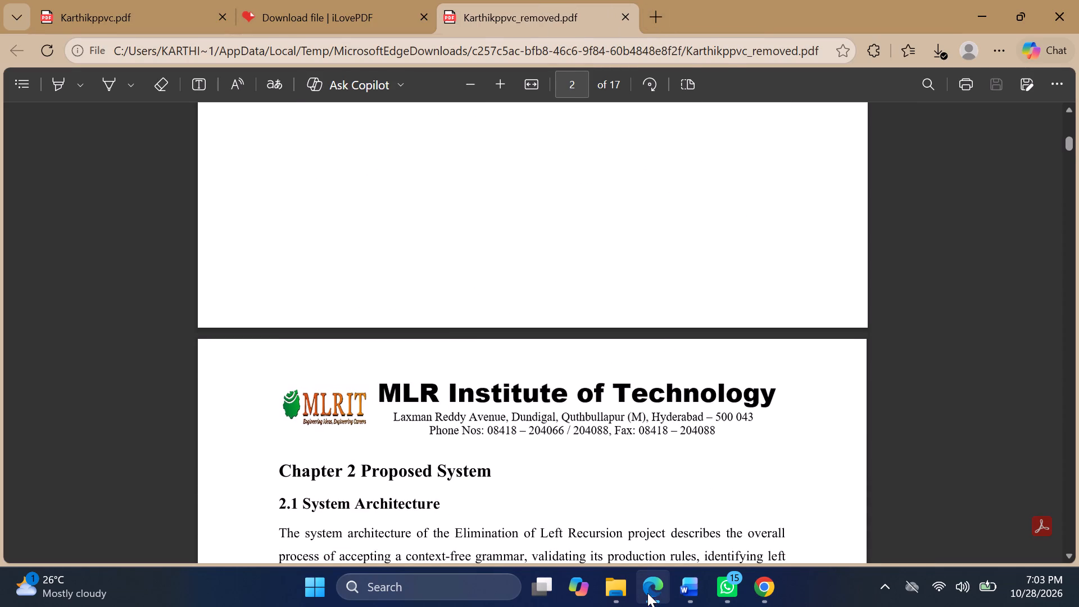
# Copy Karthikppvc_removed.pdf from the browser's temporary download folder into the Downloads folder.
pyautogui.click(621, 549)
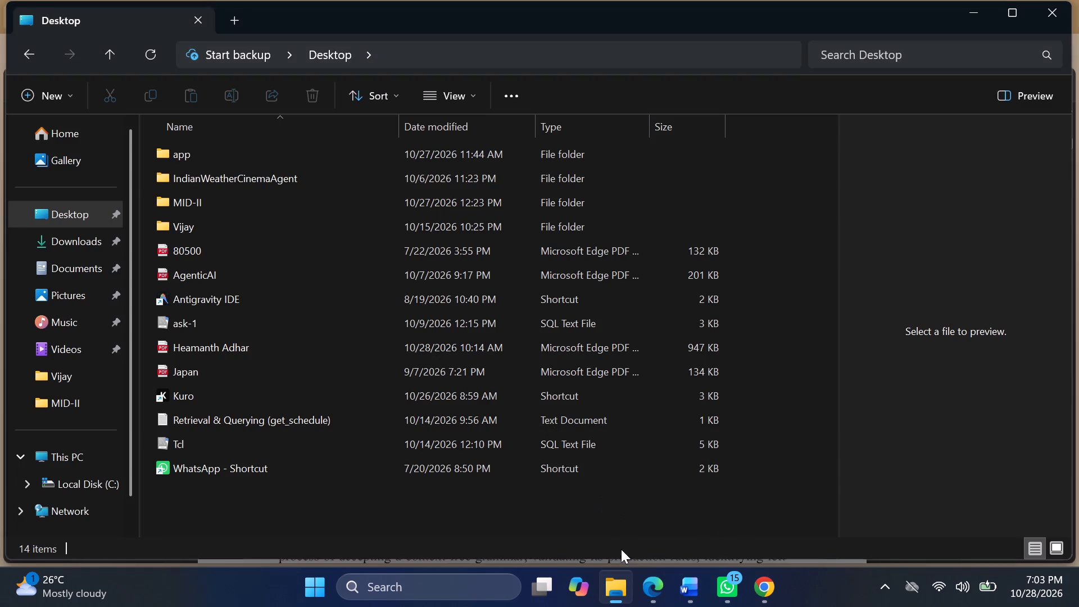
pyautogui.click(88, 244)
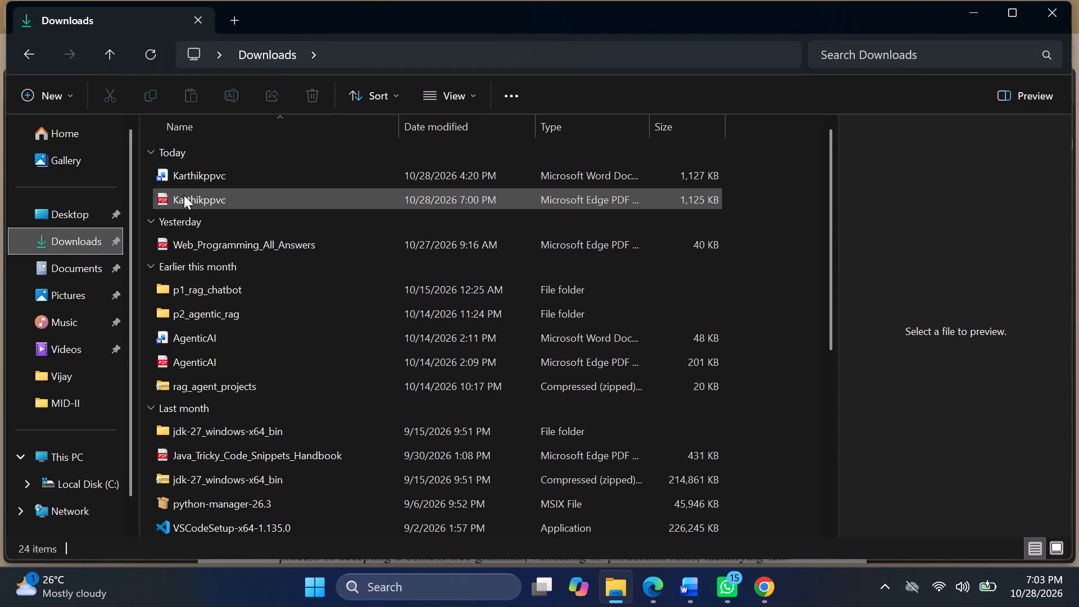
pyautogui.click(650, 582)
pyautogui.click(952, 47)
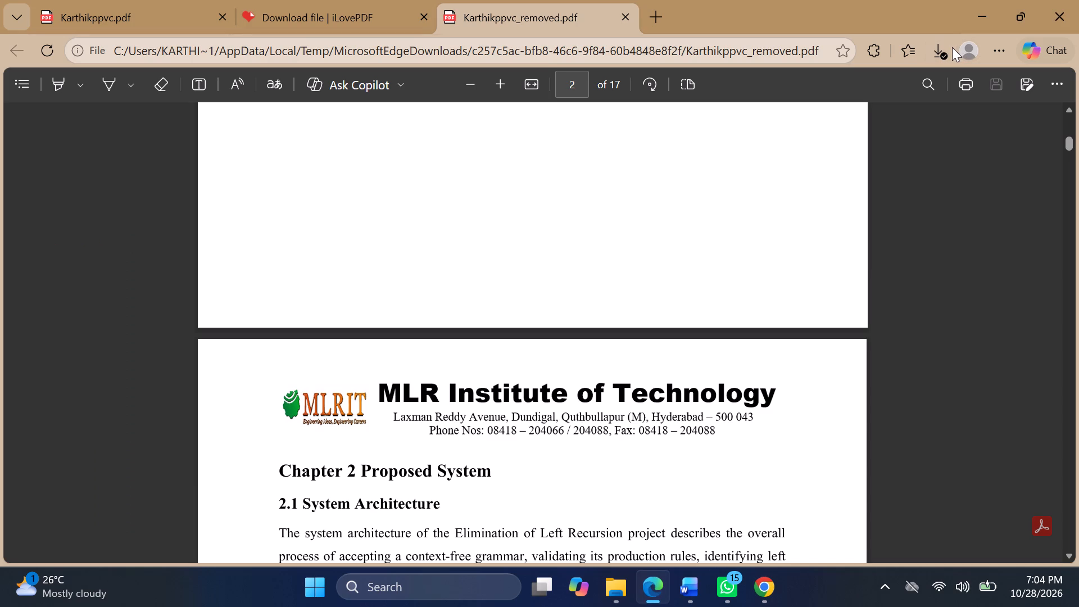
pyautogui.click(939, 55)
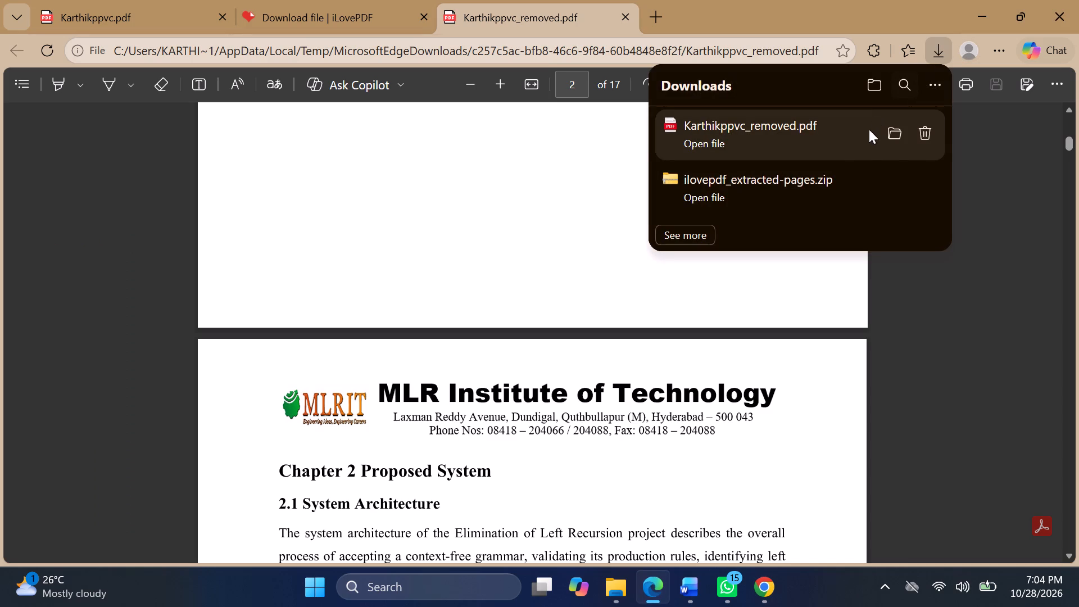
pyautogui.doubleClick(893, 135)
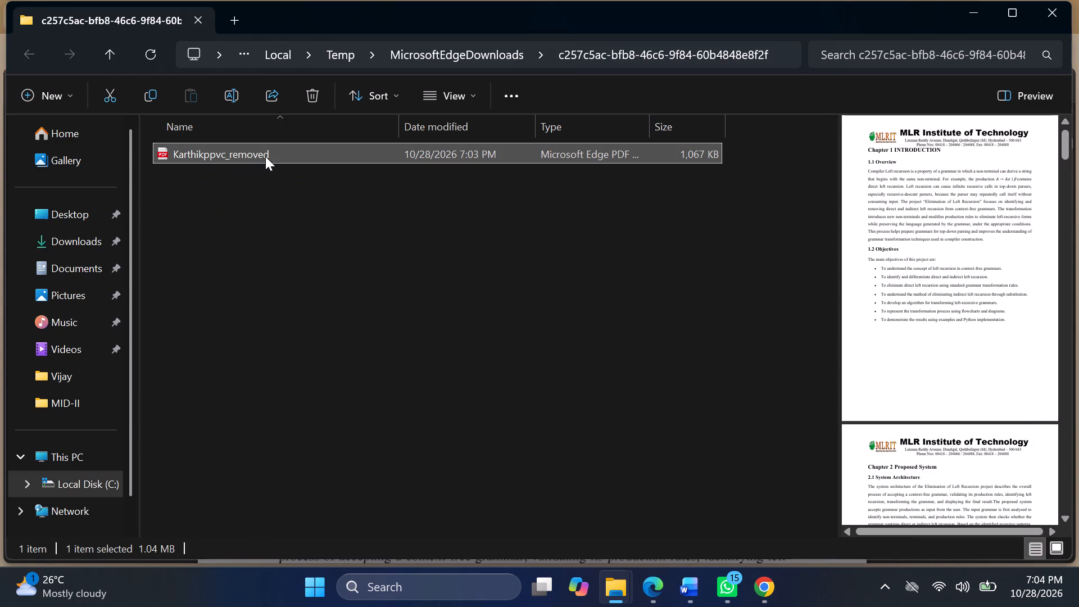
pyautogui.click(153, 93)
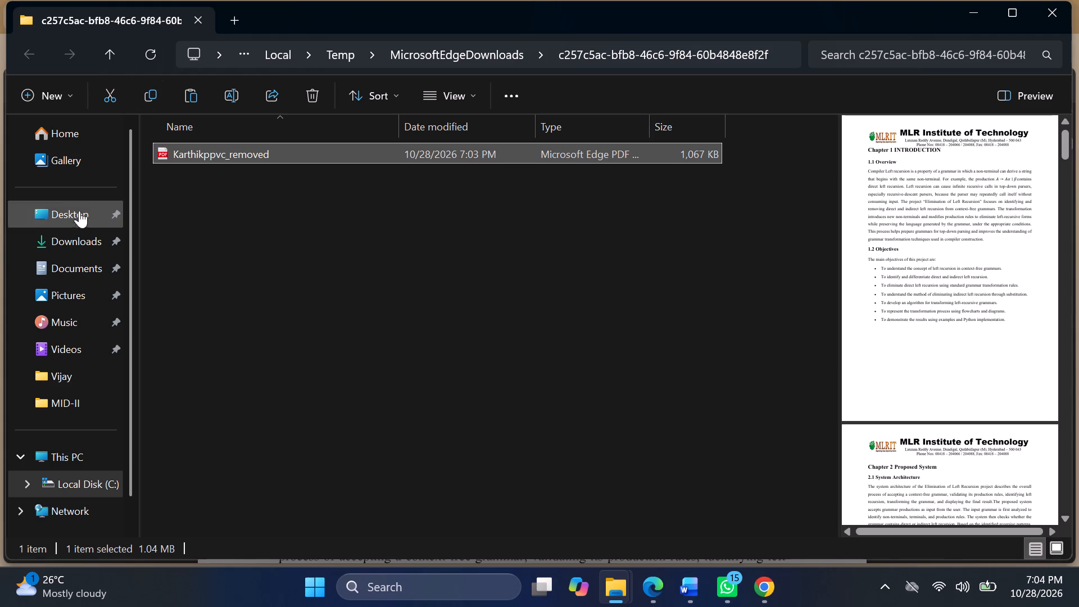
pyautogui.click(81, 237)
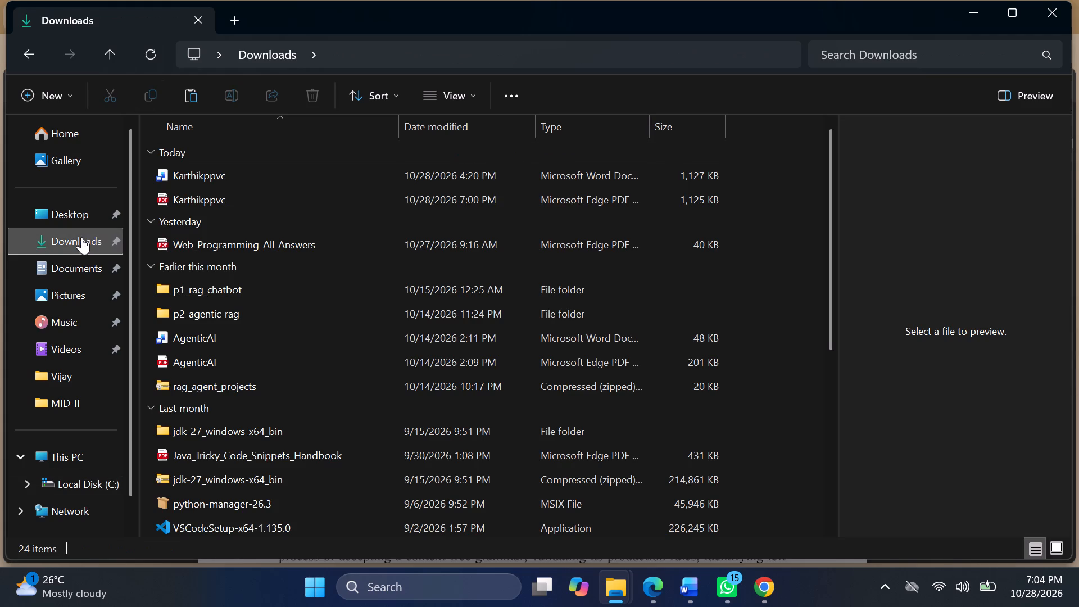
pyautogui.hotkey('ctrl', 'v')
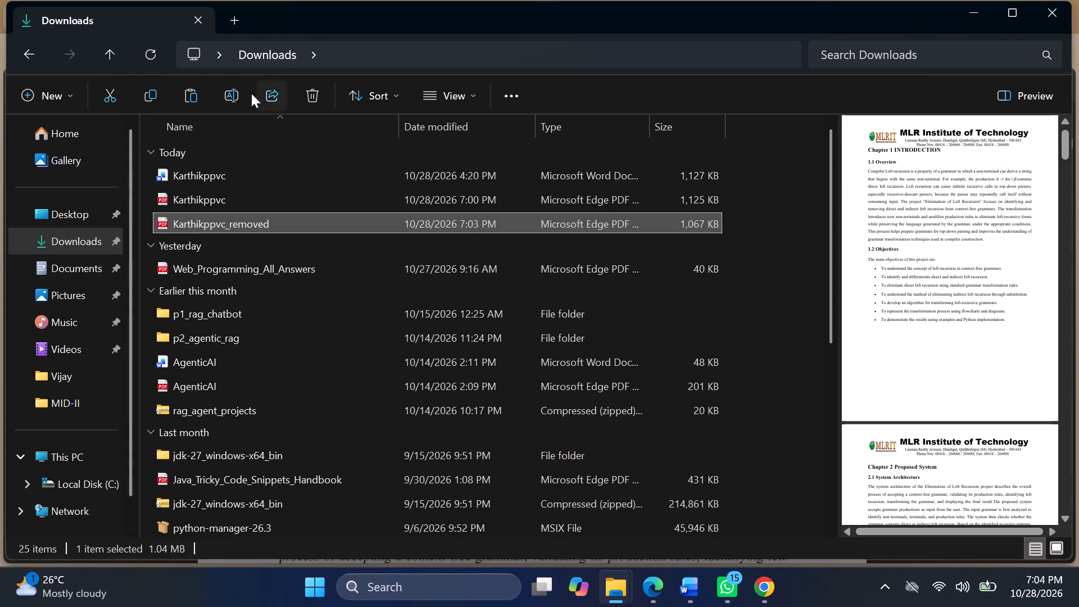
# Rename the copied Karthikppvc_removed file in Downloads as p2 and minimize the file window.
pyautogui.click(232, 88)
pyautogui.write('p2')
pyautogui.press('Return')
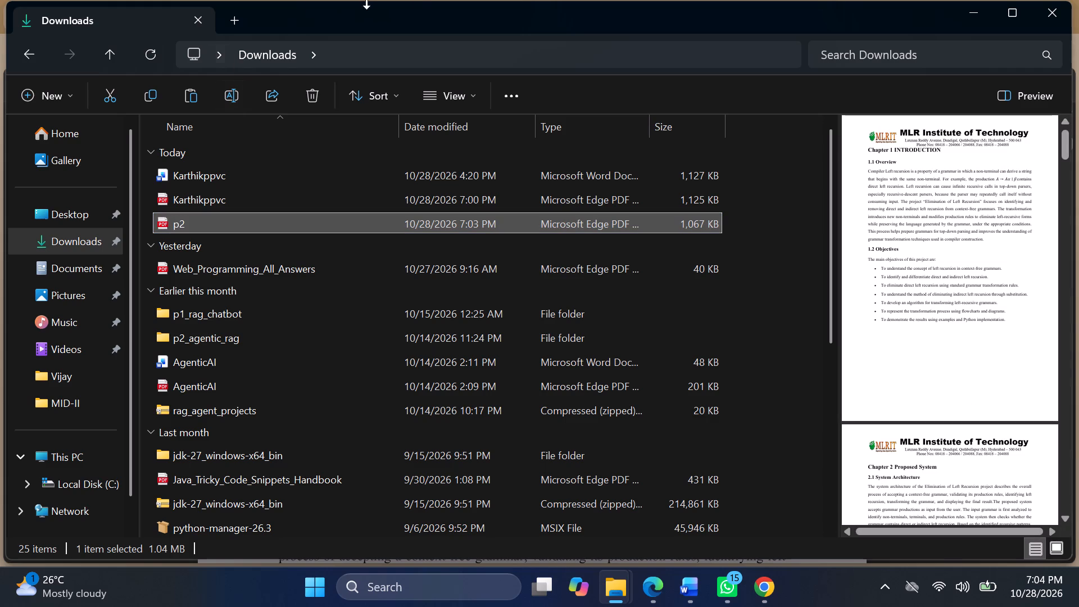
pyautogui.click(973, 6)
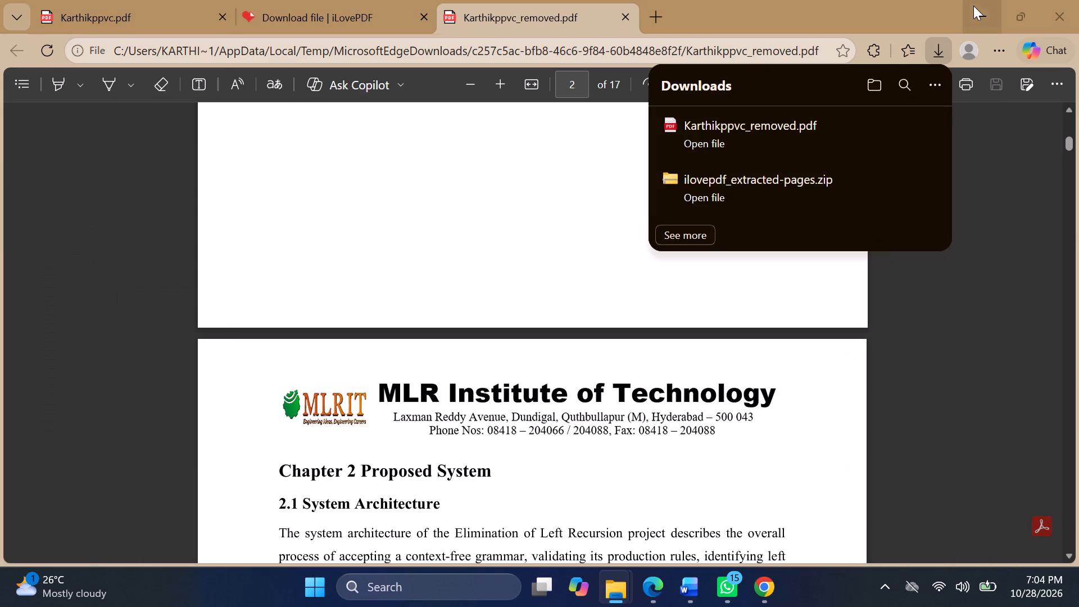
# Load p2.pdf from Downloads into iLovePDF's PDF to Word tool and convert it with the No OCR option.
pyautogui.click(335, 19)
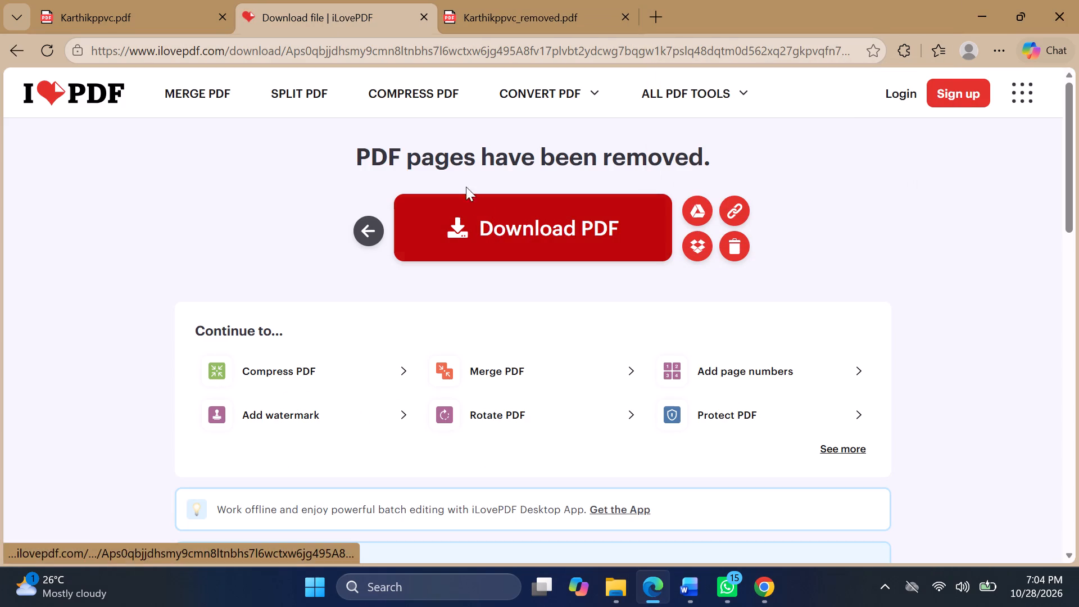
pyautogui.click(176, 1)
pyautogui.click(368, 7)
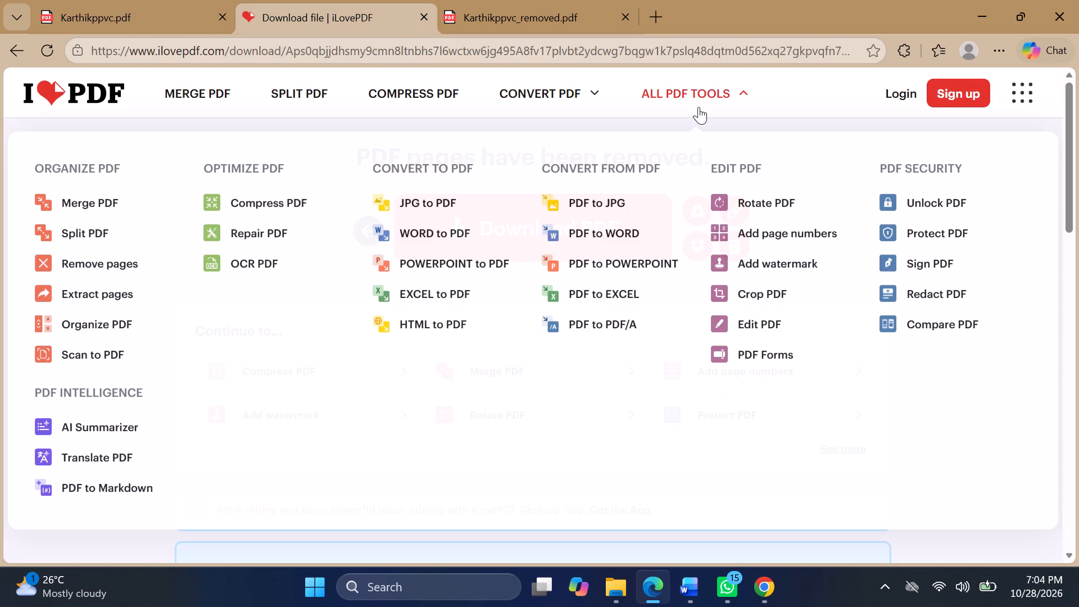
pyautogui.click(700, 106)
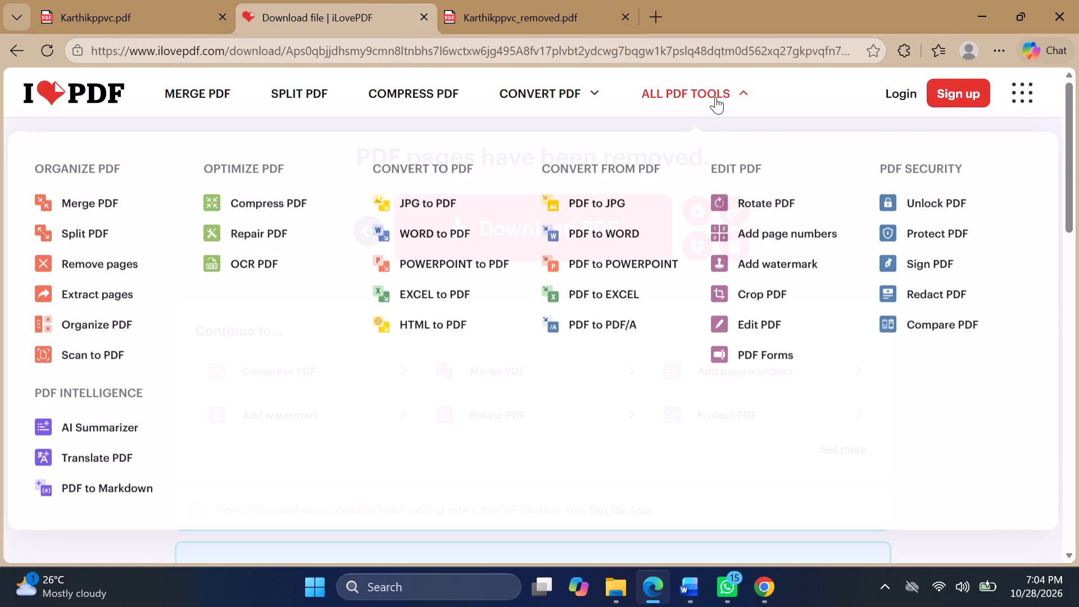
pyautogui.click(613, 225)
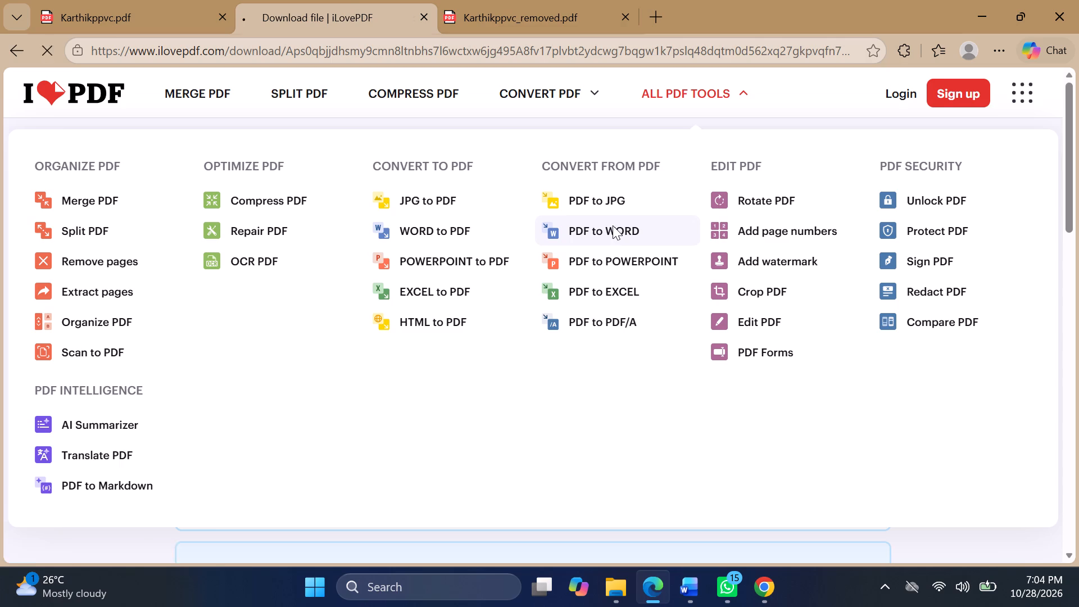
pyautogui.click(518, 297)
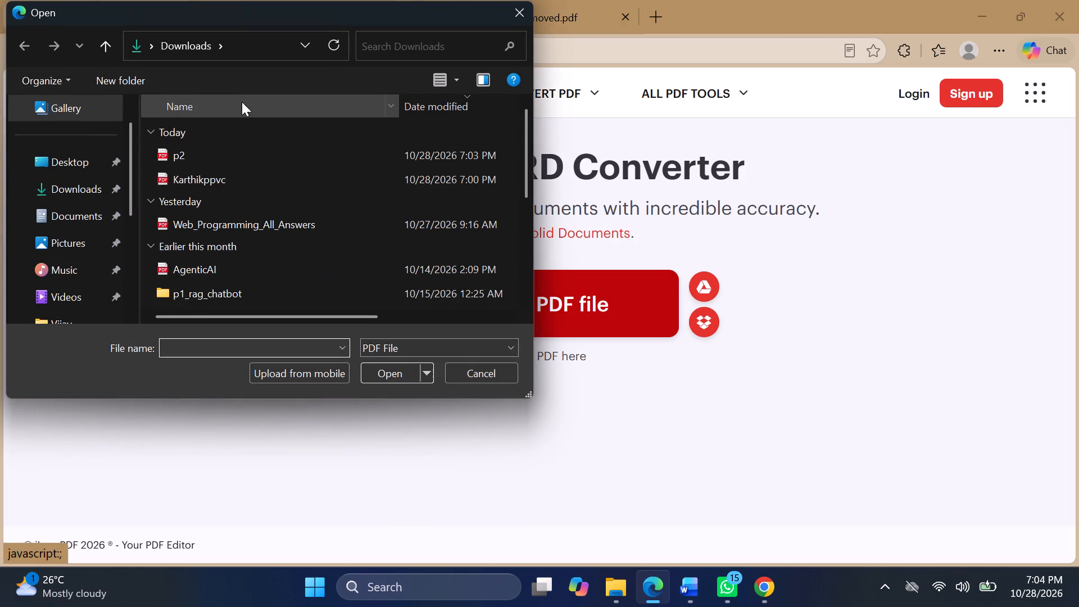
pyautogui.click(228, 174)
pyautogui.click(228, 169)
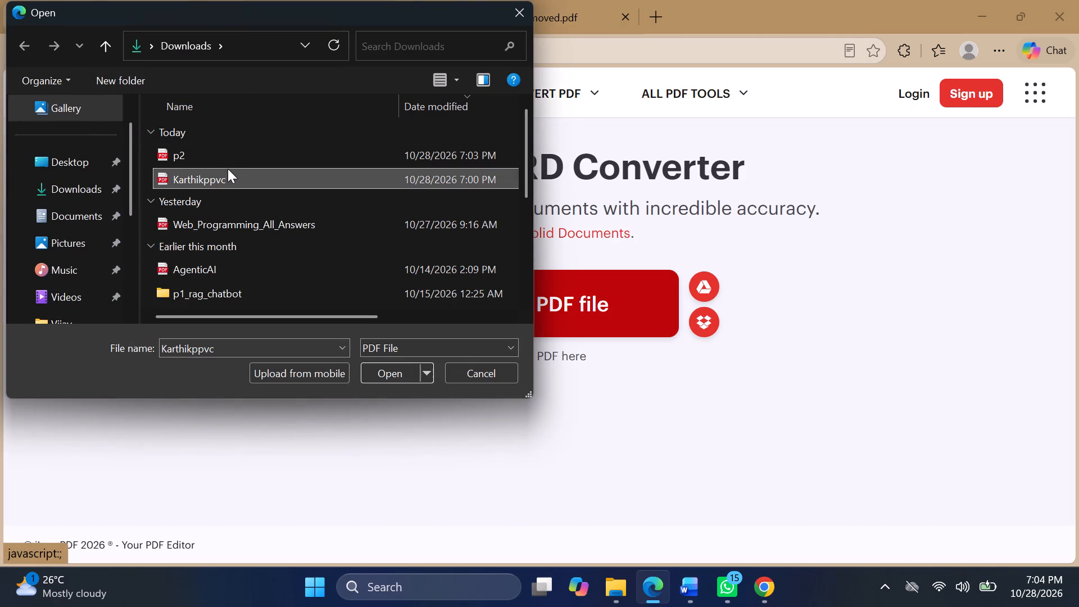
pyautogui.click(231, 161)
pyautogui.click(409, 369)
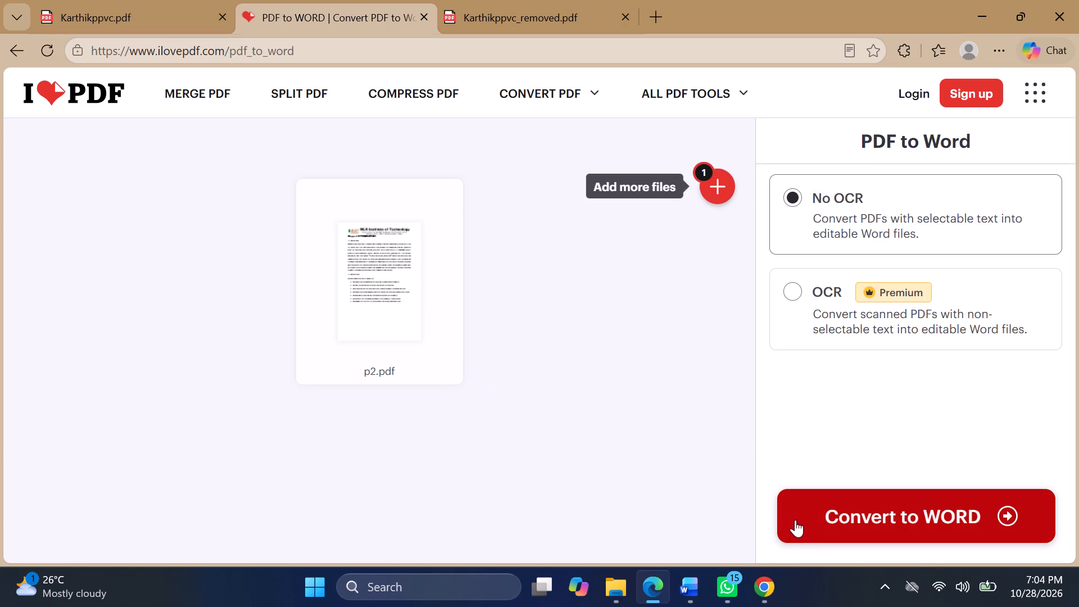
pyautogui.click(819, 520)
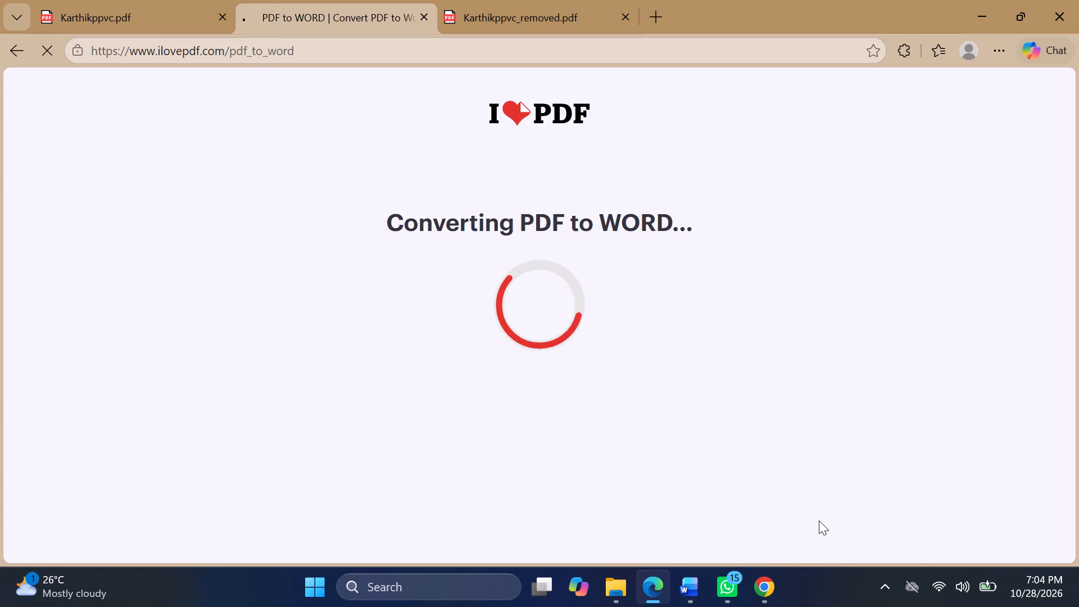
# Download the converted p2 document and open it in Word.
pyautogui.click(619, 242)
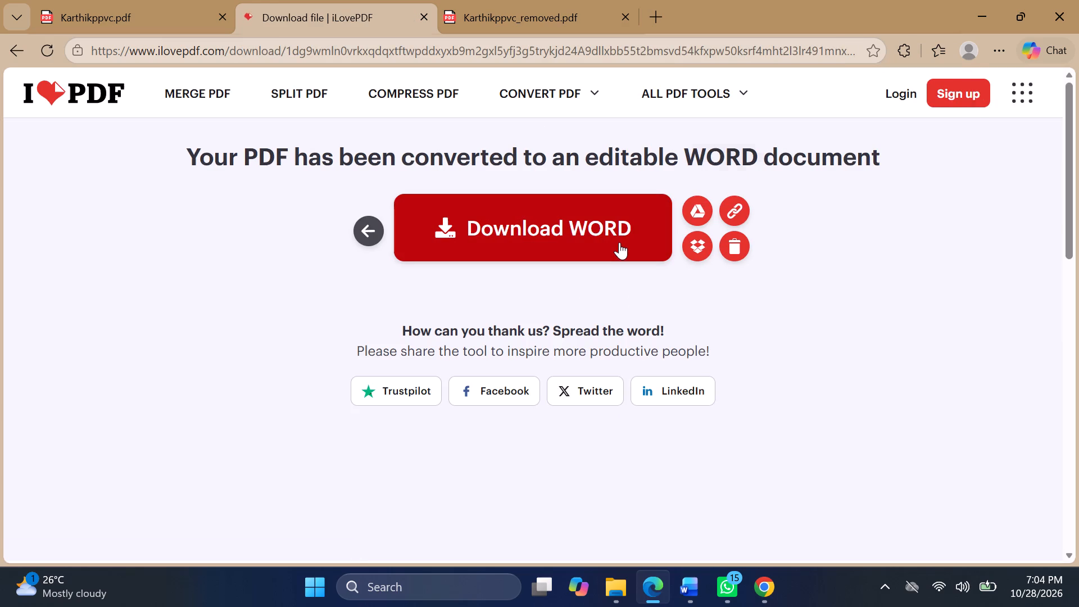
pyautogui.click(737, 160)
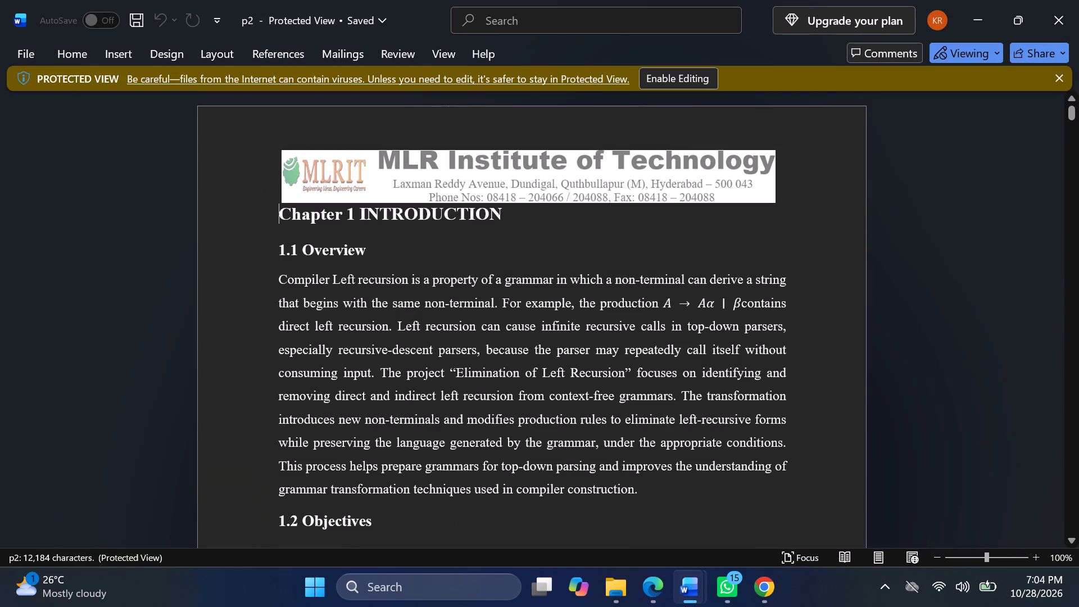
# Enable editing of the p2 document despite its read-only state and insert a blank line before the Chapter 1 INTRODUCTION heading.
pyautogui.press('Return')
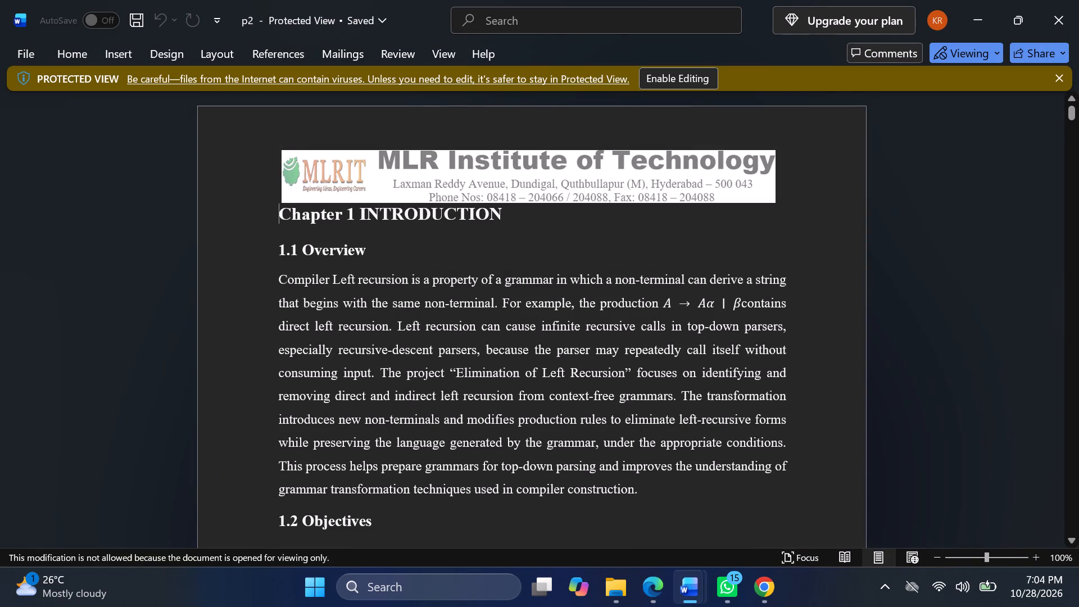
pyautogui.click(686, 71)
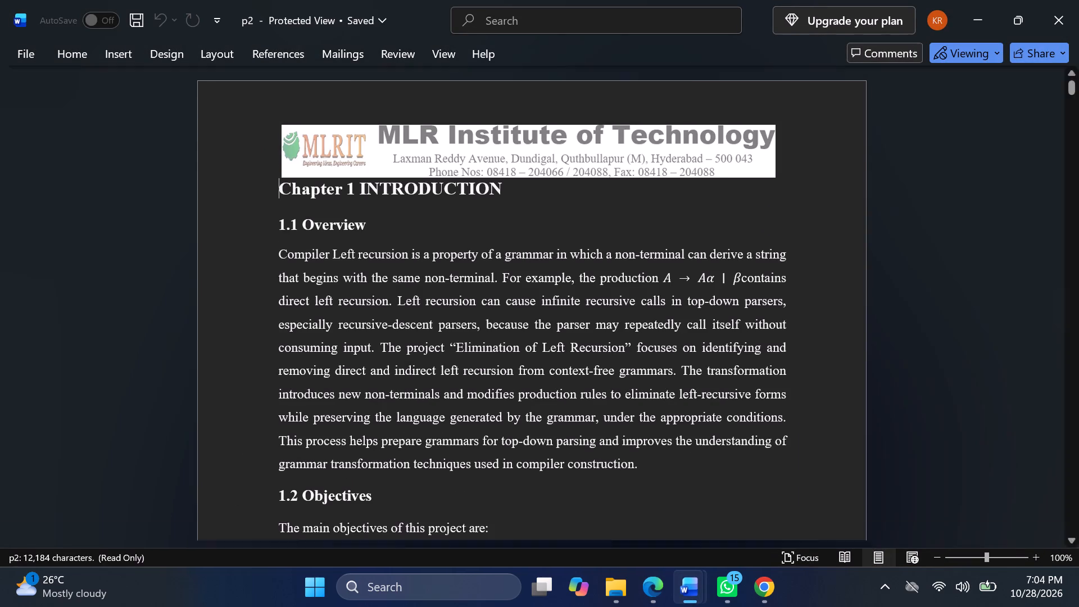
pyautogui.press('Return')
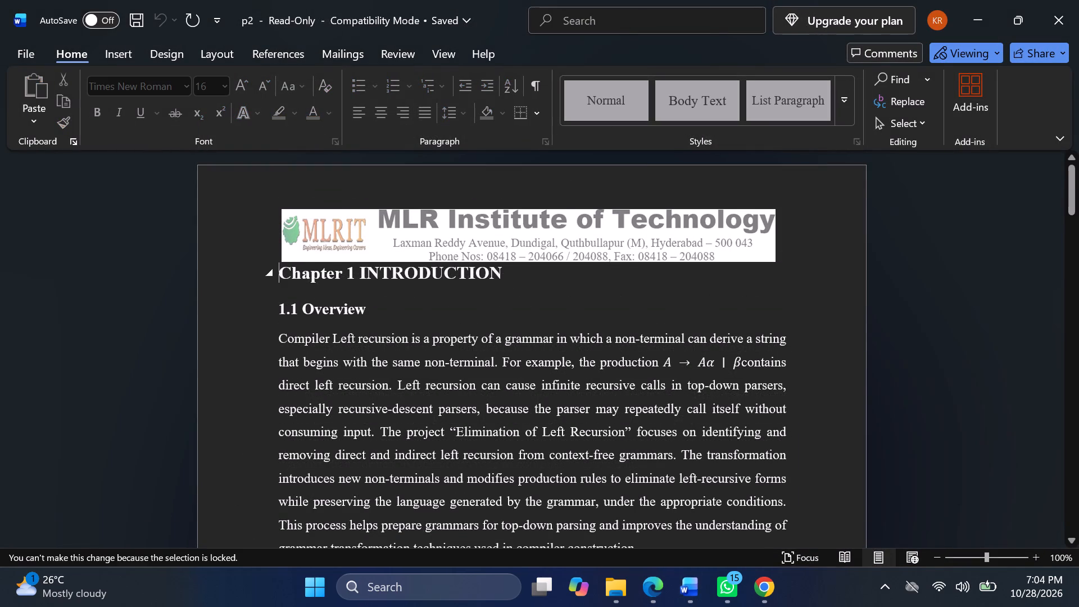
pyautogui.press('Return')
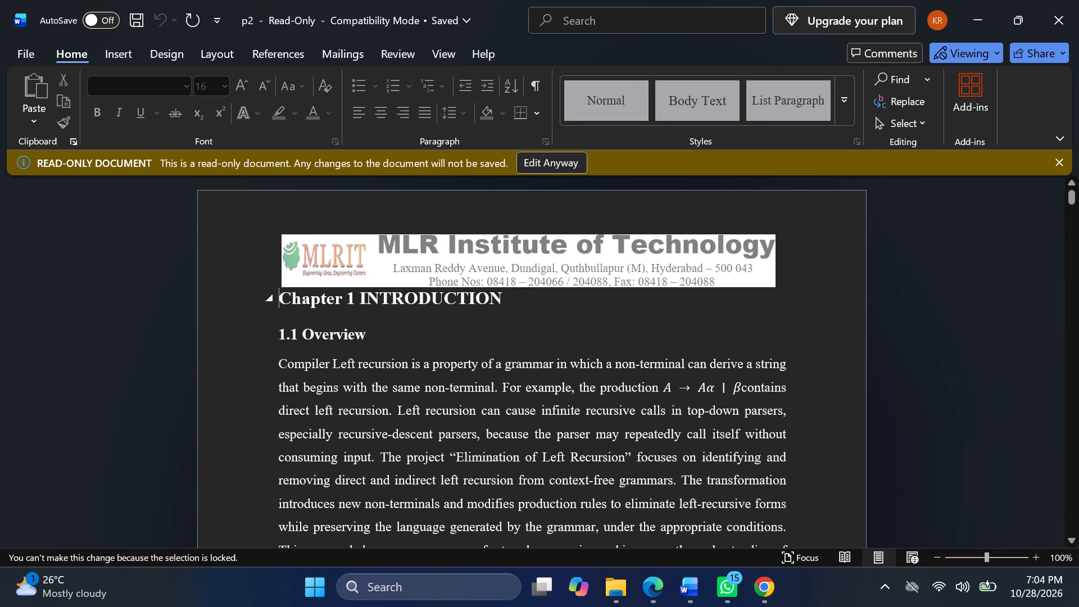
pyautogui.click(278, 297)
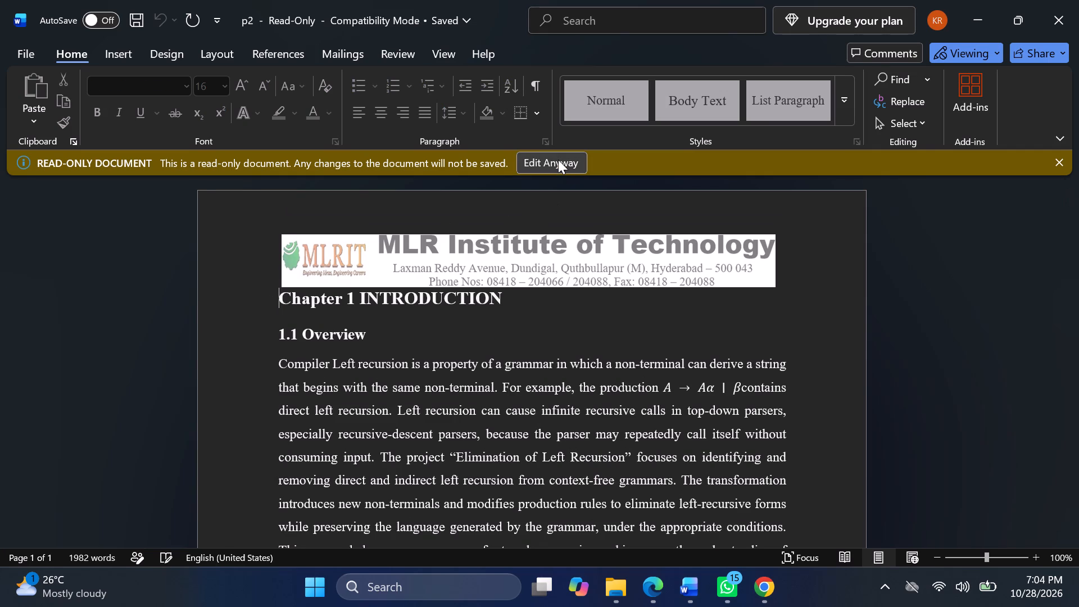
pyautogui.click(558, 160)
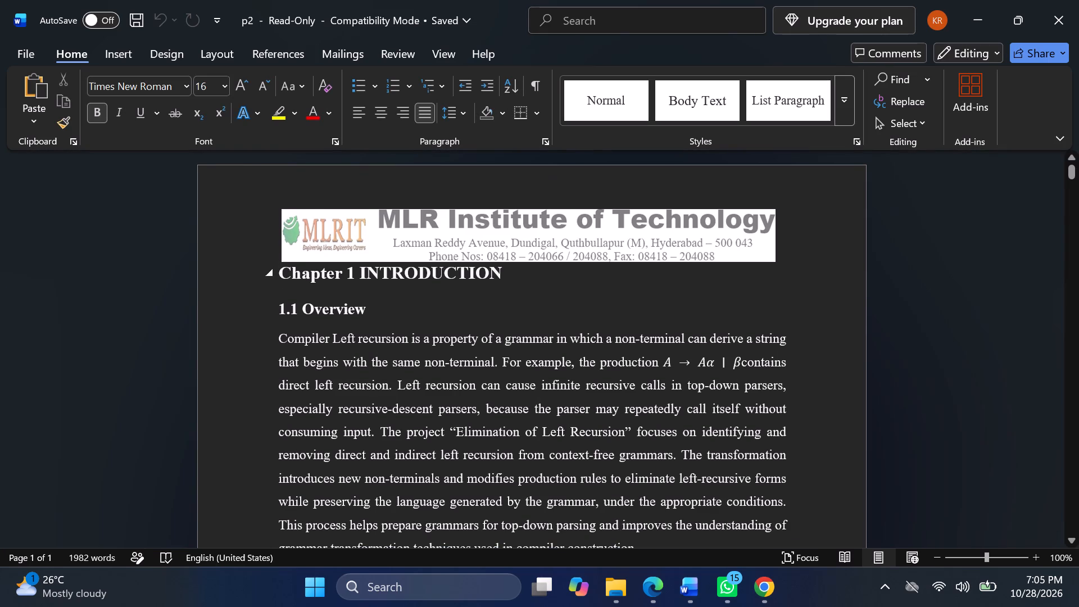
pyautogui.press('Return')
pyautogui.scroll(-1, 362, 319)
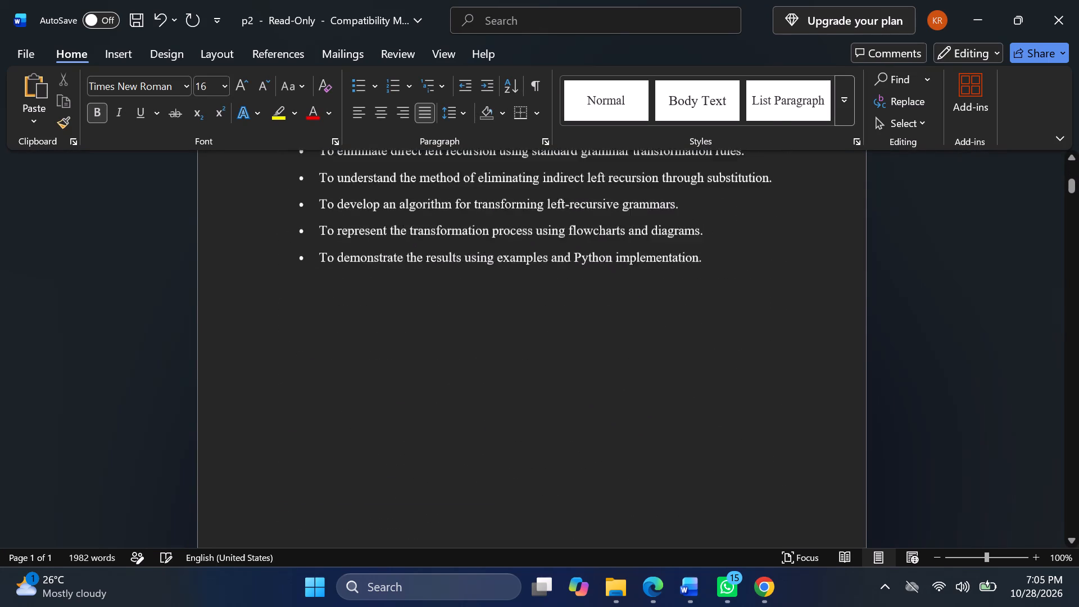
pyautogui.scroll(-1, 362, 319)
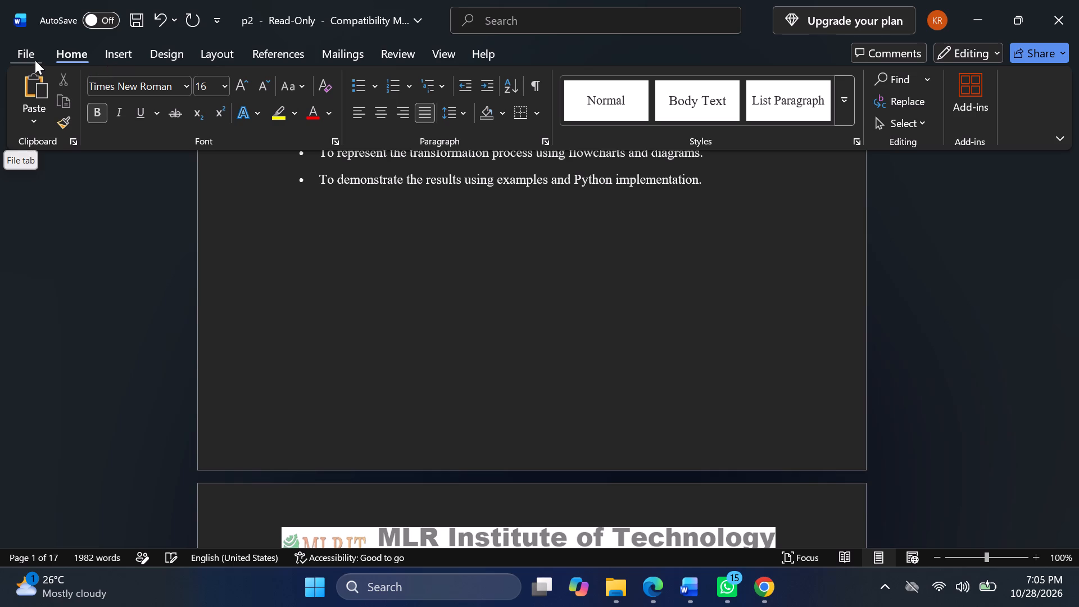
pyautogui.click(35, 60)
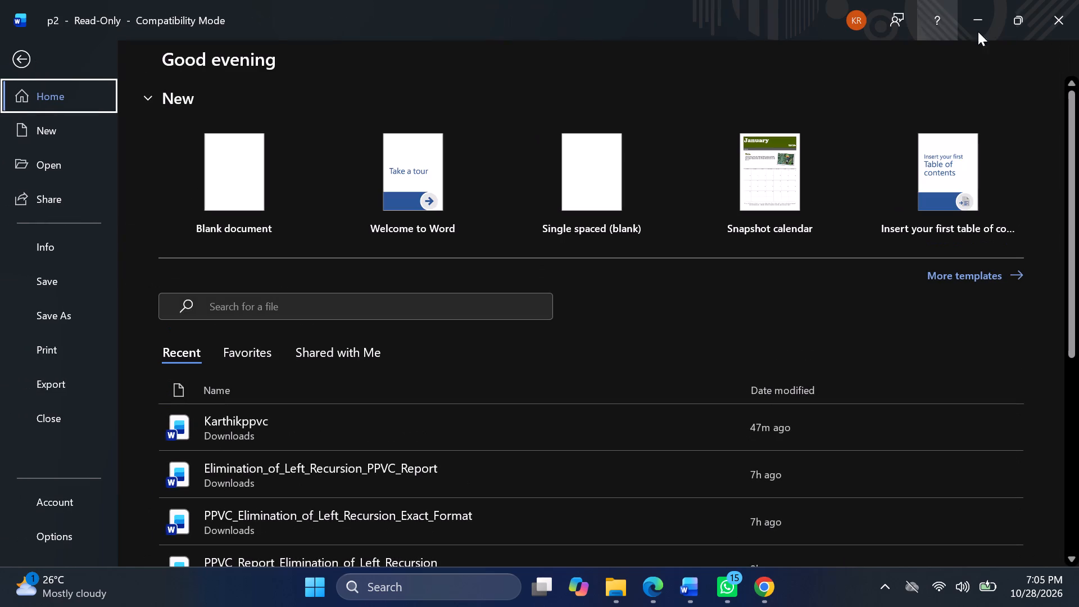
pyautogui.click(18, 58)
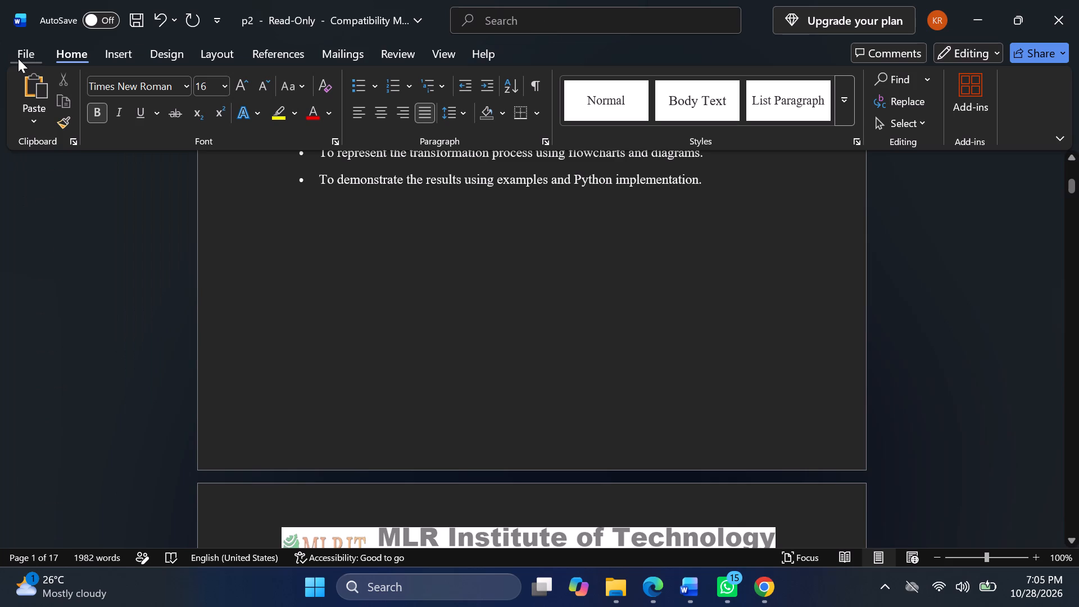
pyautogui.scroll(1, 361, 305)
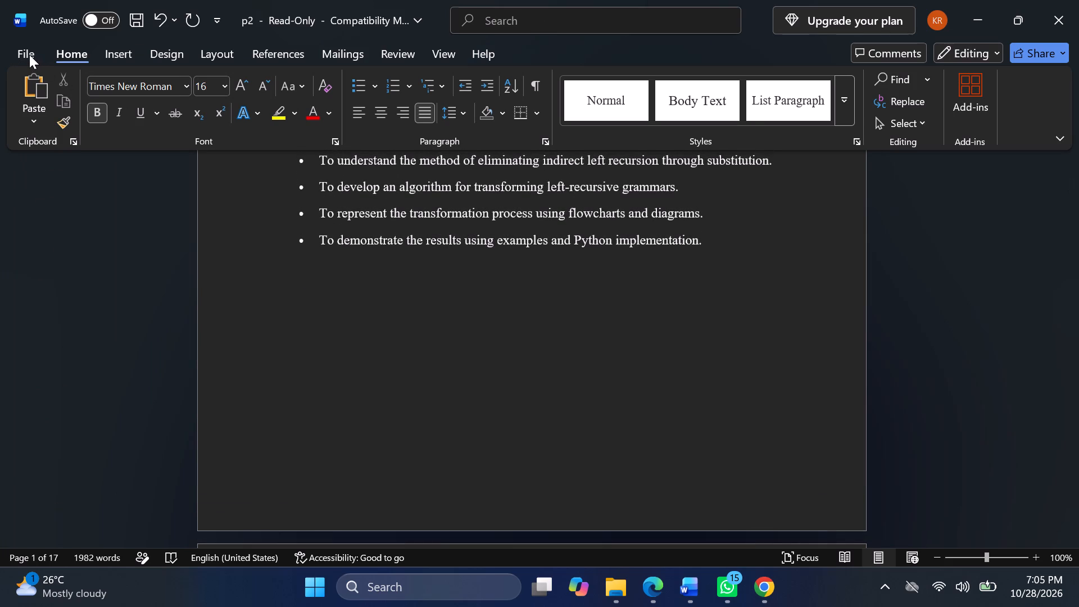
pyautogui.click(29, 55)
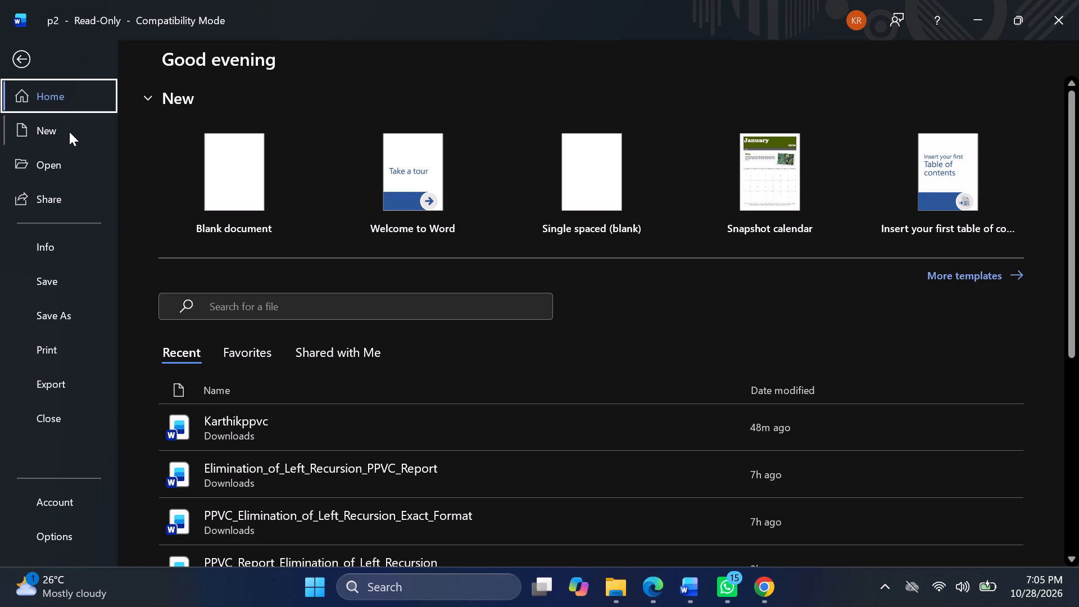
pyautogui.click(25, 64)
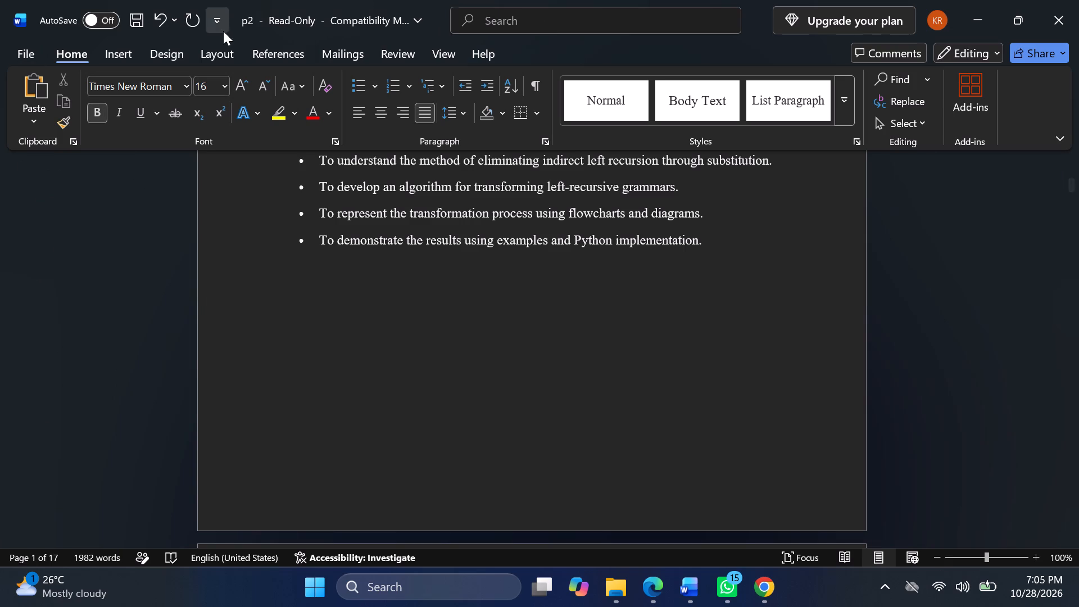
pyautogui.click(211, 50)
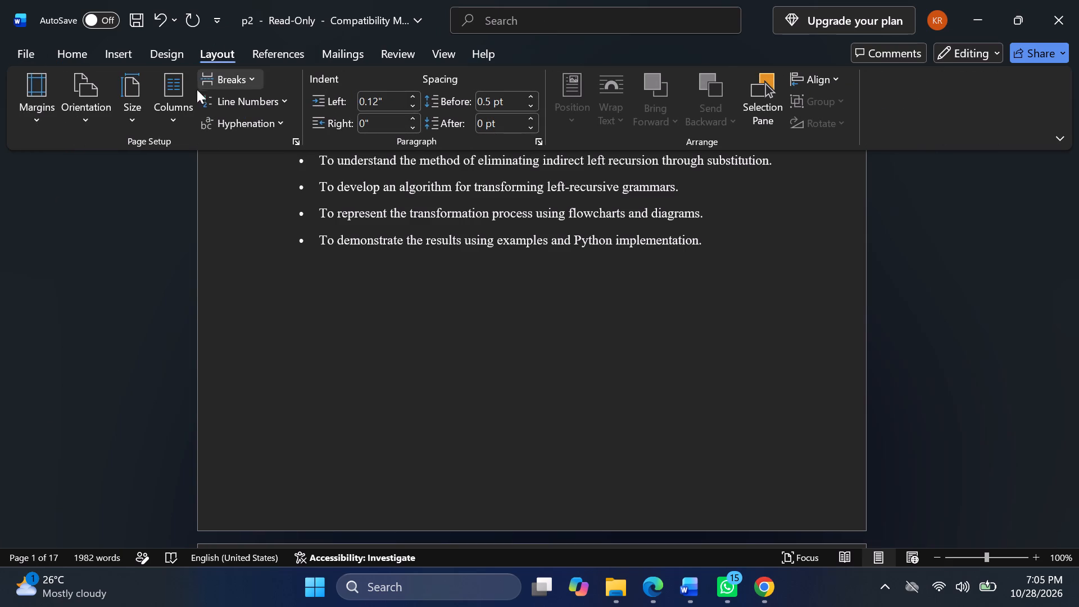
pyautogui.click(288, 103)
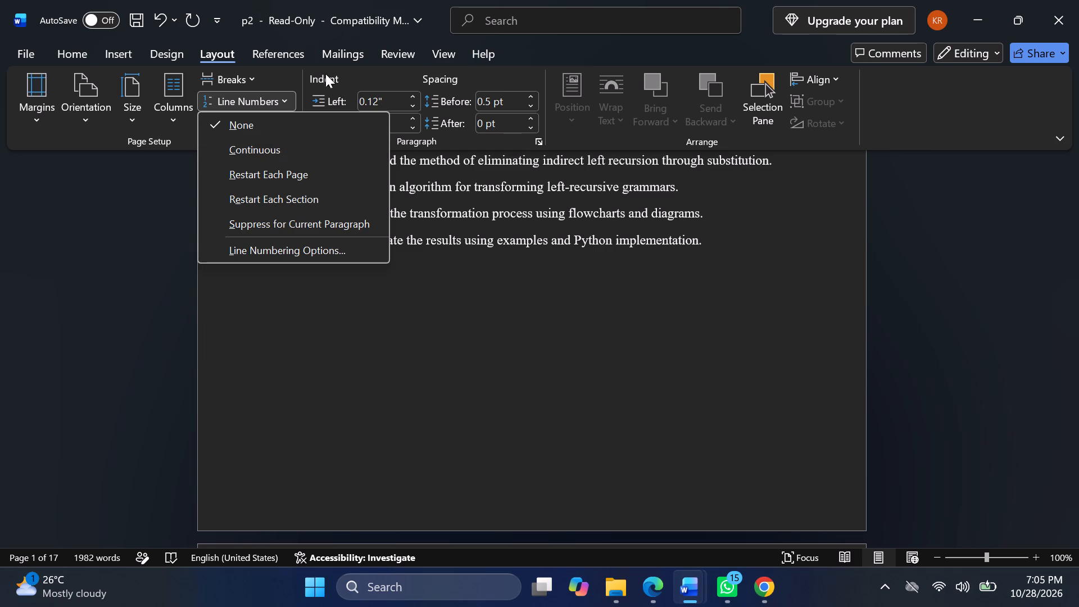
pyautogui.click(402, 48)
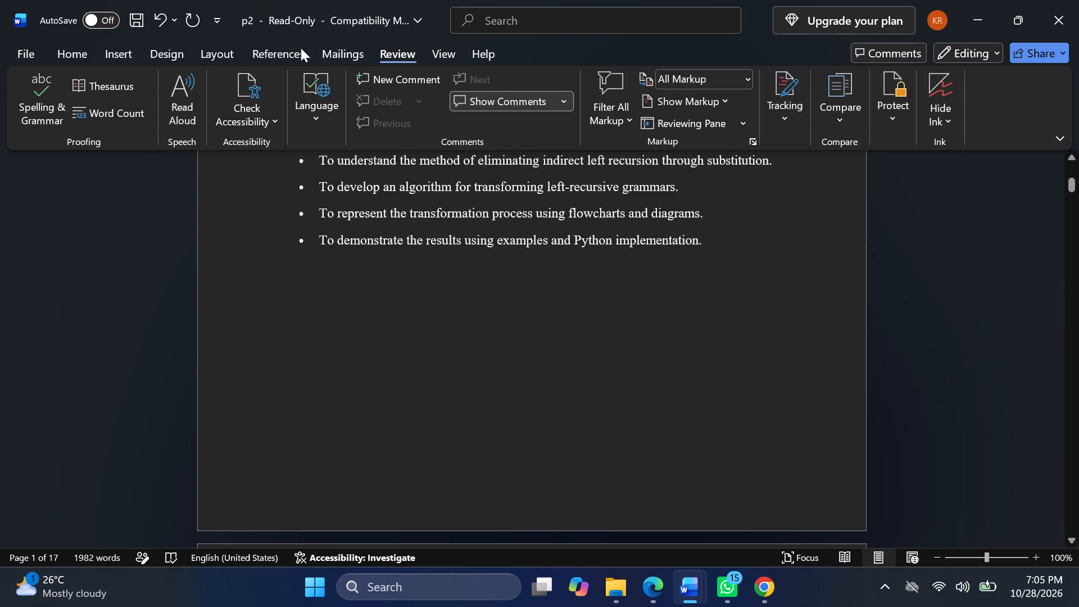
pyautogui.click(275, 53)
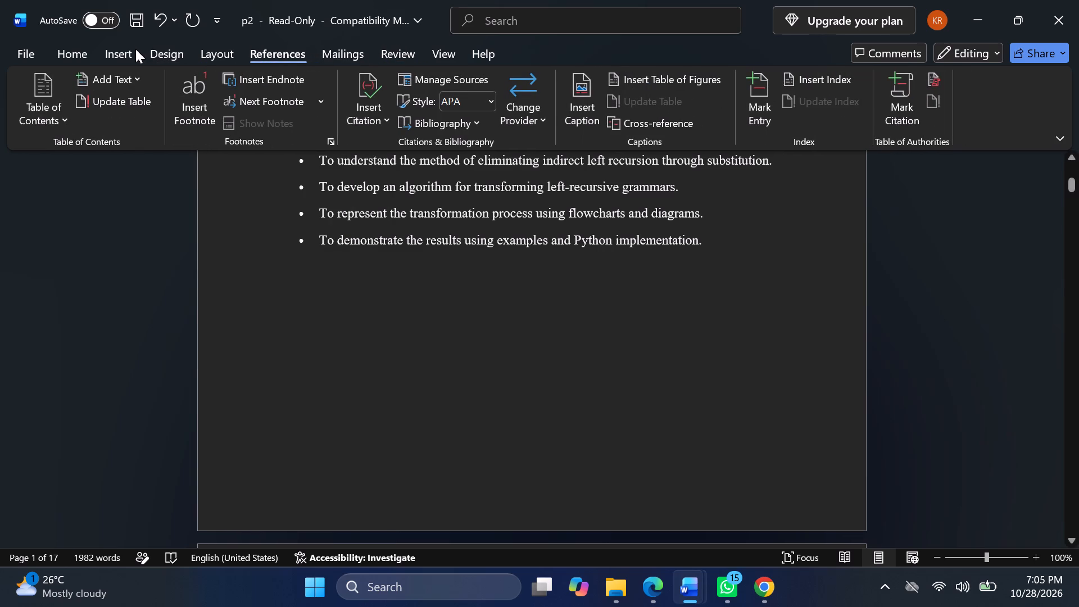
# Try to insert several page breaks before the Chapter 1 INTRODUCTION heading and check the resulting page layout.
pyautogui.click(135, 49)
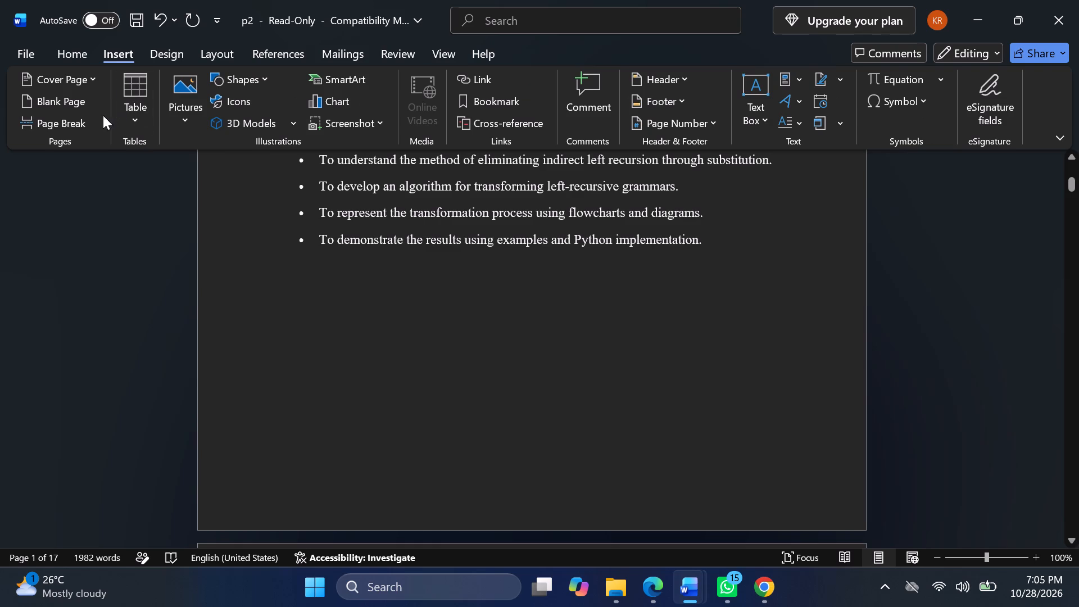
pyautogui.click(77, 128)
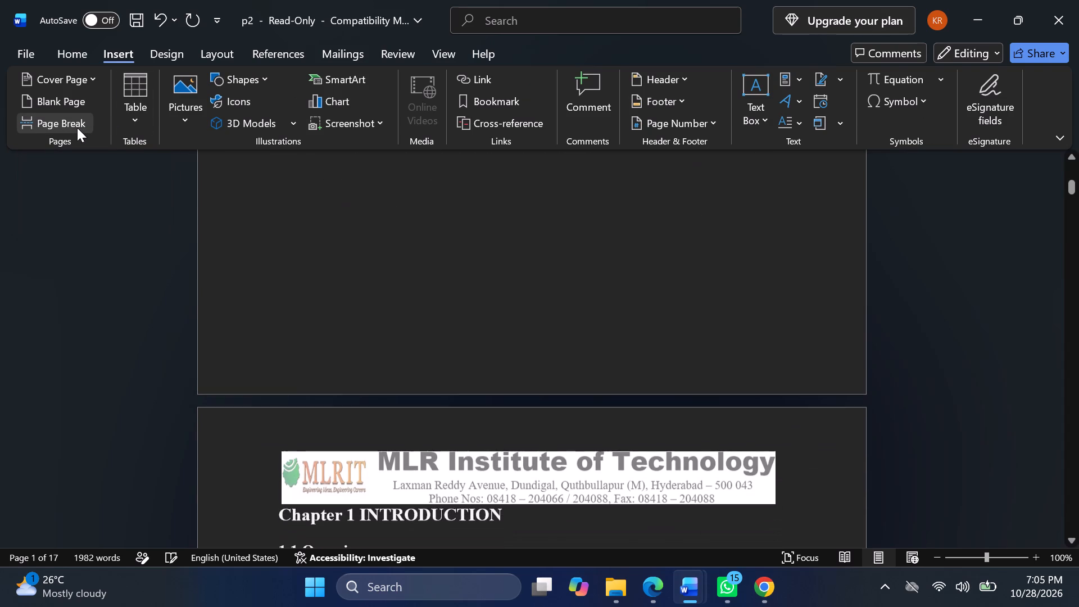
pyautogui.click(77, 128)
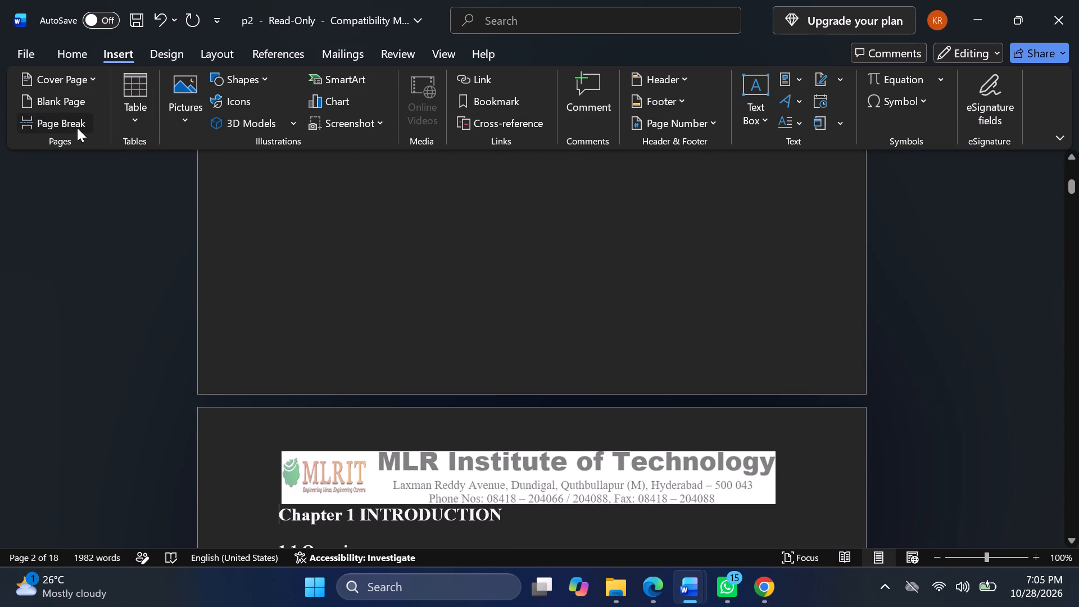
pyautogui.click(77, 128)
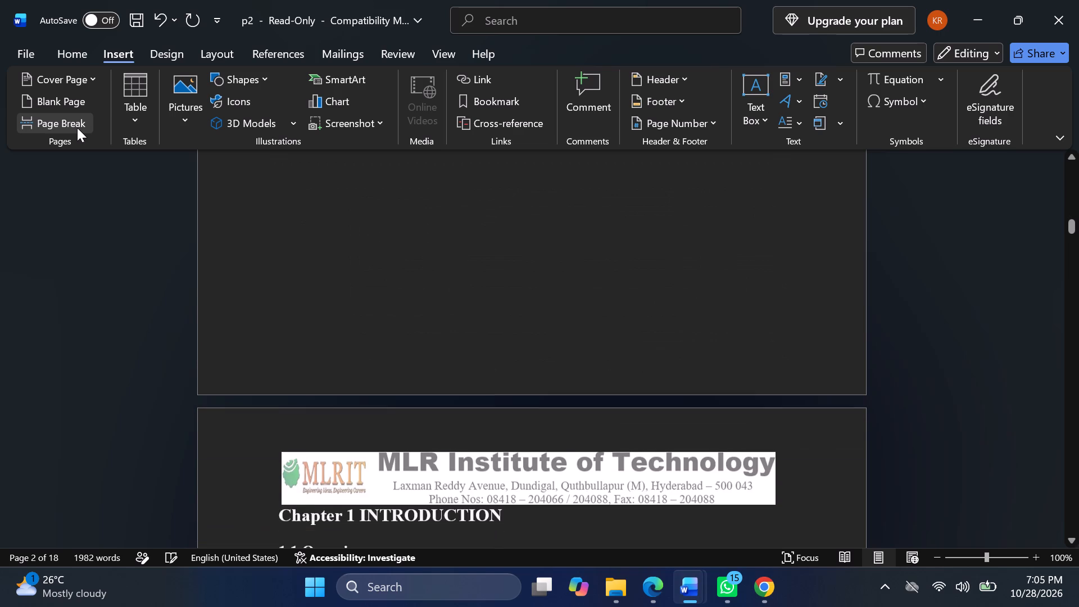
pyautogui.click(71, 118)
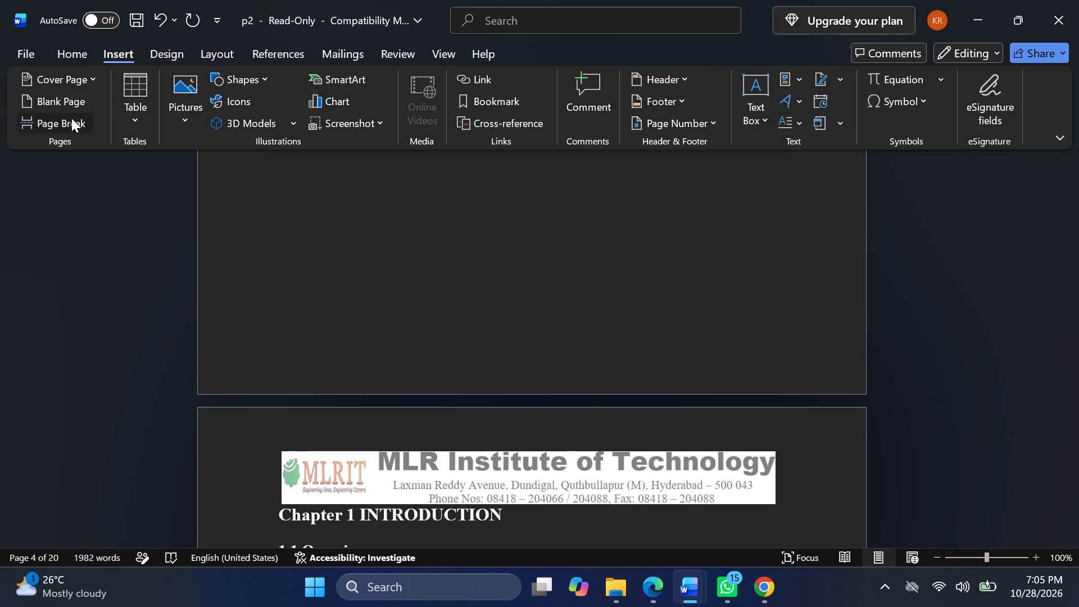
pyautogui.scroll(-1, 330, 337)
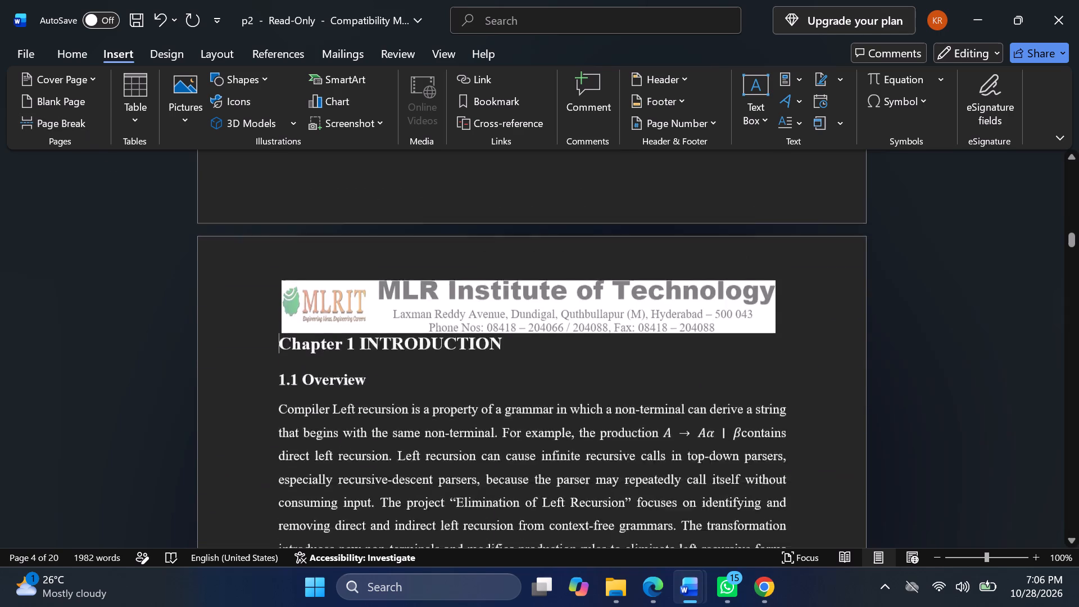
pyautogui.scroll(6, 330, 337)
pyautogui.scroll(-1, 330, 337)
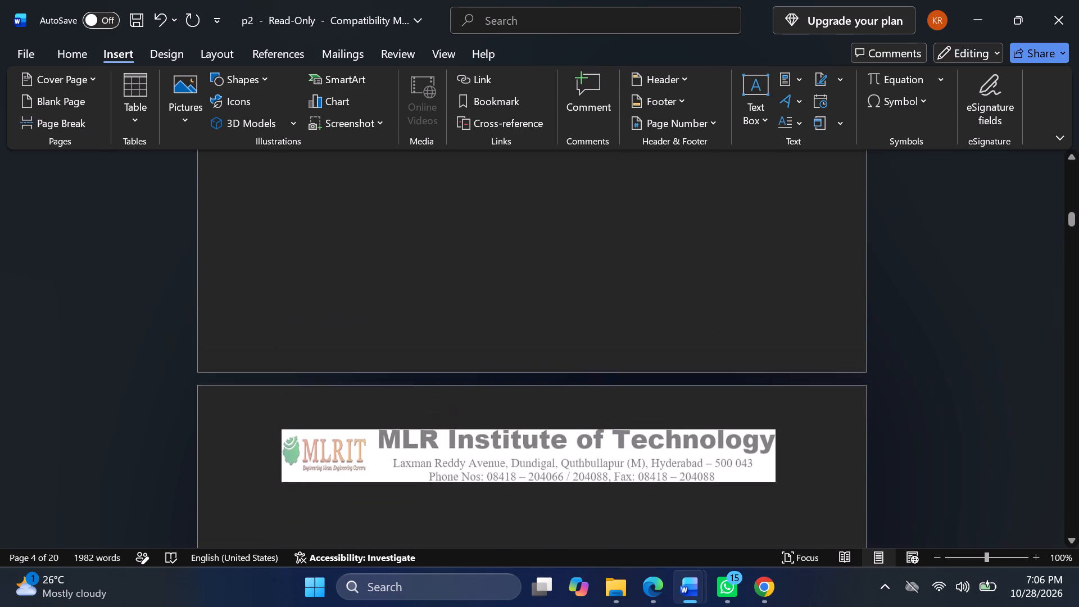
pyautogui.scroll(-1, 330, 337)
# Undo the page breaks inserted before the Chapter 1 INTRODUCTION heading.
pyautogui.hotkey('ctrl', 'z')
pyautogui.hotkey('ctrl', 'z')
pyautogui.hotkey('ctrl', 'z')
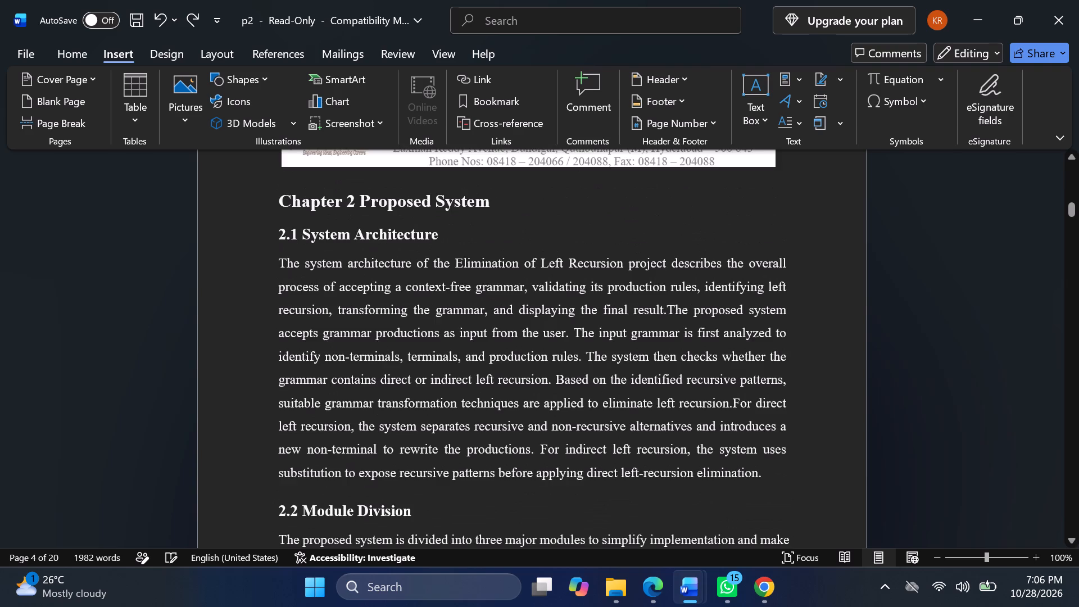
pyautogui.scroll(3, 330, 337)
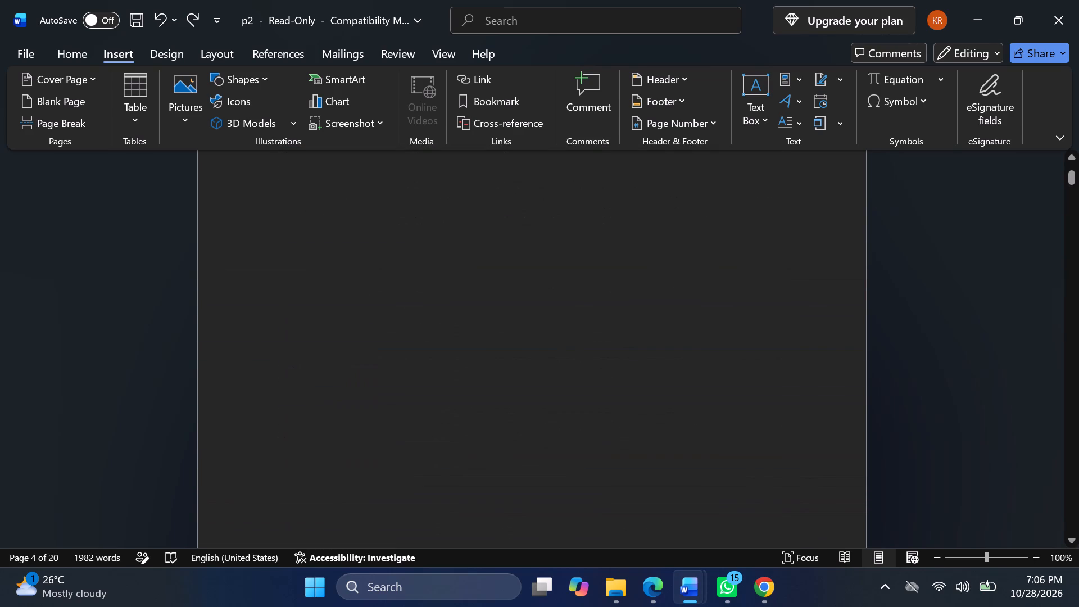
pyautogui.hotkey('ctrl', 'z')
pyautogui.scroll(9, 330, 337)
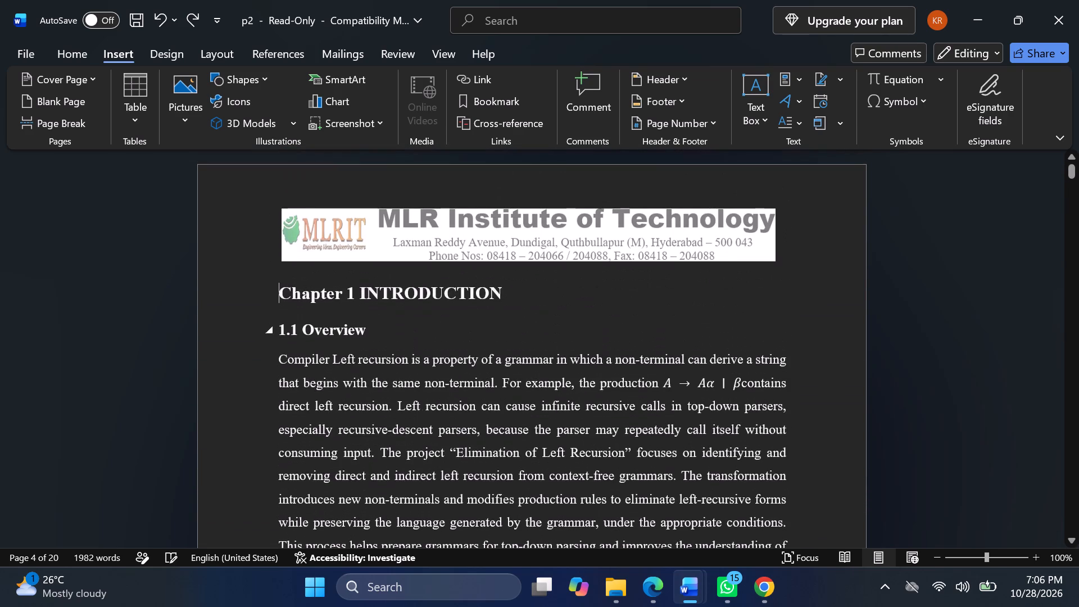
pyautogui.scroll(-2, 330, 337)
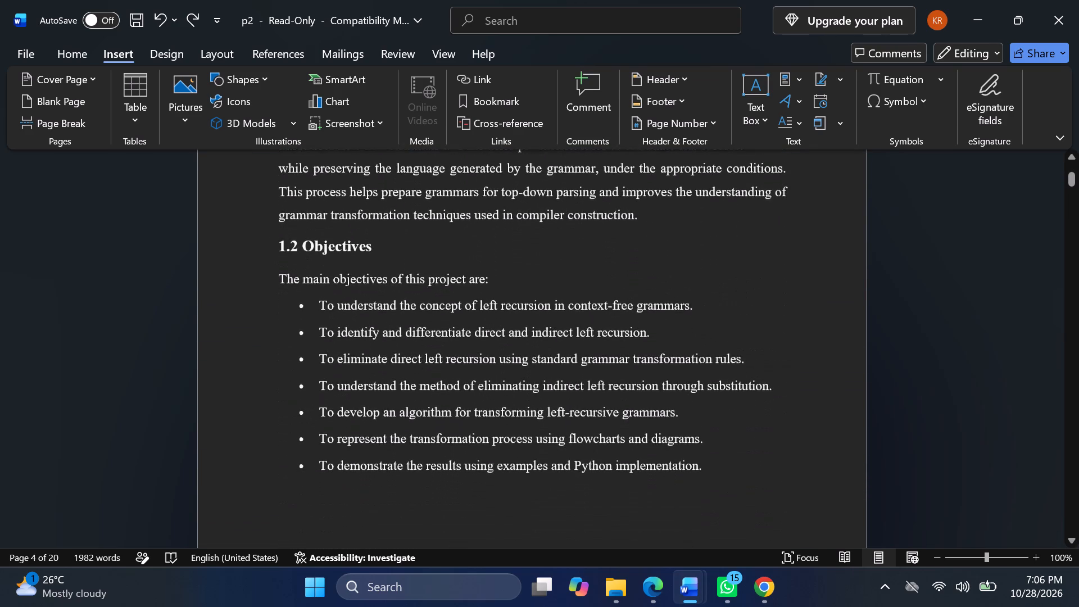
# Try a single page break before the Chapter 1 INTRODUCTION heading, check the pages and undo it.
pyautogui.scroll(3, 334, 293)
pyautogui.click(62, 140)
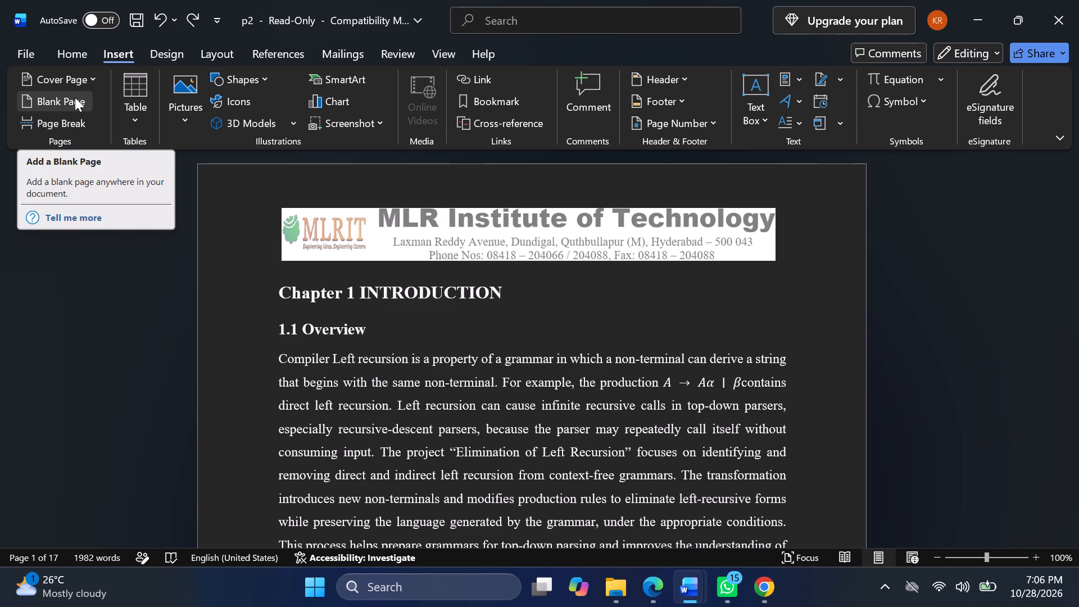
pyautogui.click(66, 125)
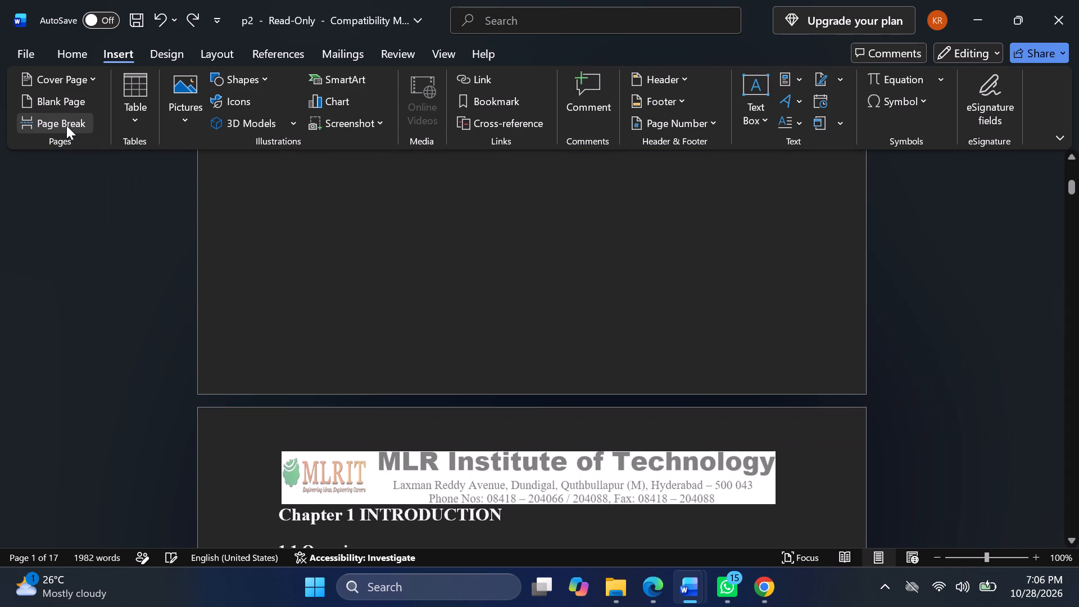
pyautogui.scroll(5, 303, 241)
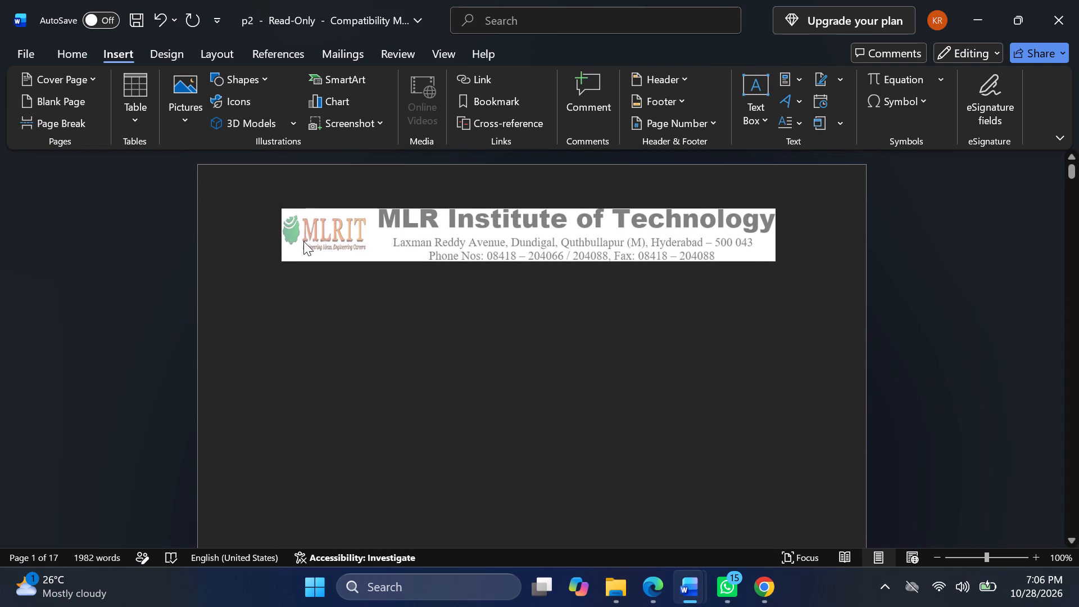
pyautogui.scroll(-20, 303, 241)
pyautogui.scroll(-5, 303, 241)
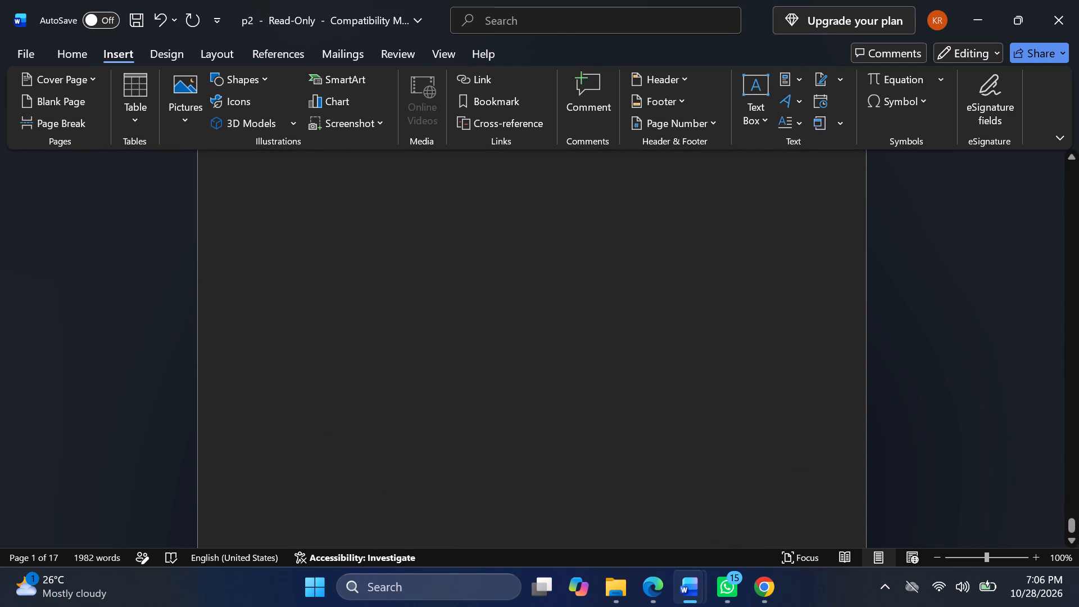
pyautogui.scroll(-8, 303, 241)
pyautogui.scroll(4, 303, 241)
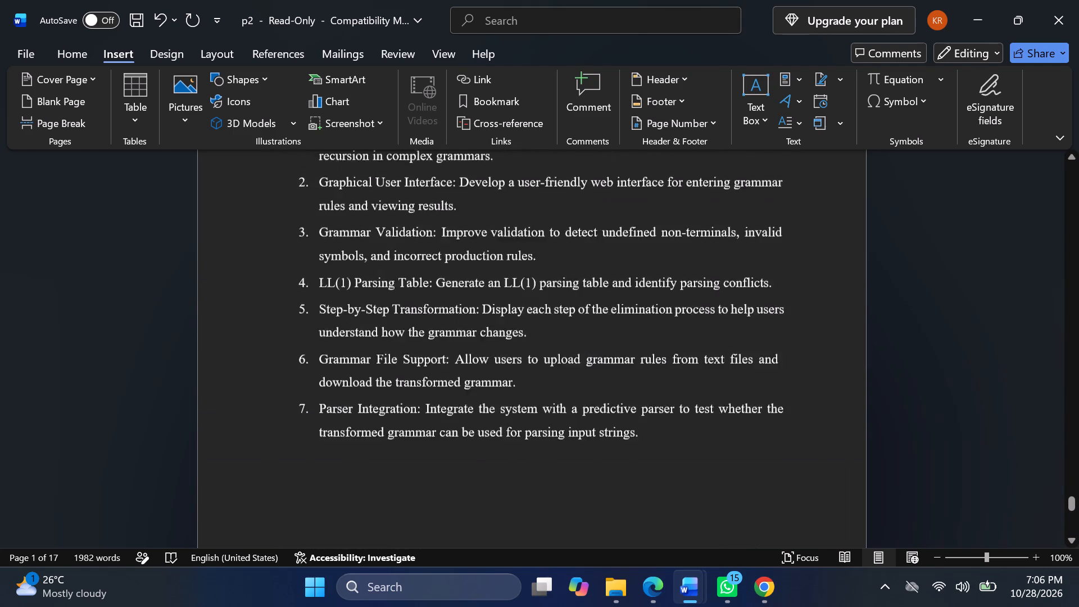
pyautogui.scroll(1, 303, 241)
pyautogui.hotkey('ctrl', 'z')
# Insert page numbers at the bottom of the pages using the centred Plain Number 2 style.
pyautogui.scroll(4, 303, 241)
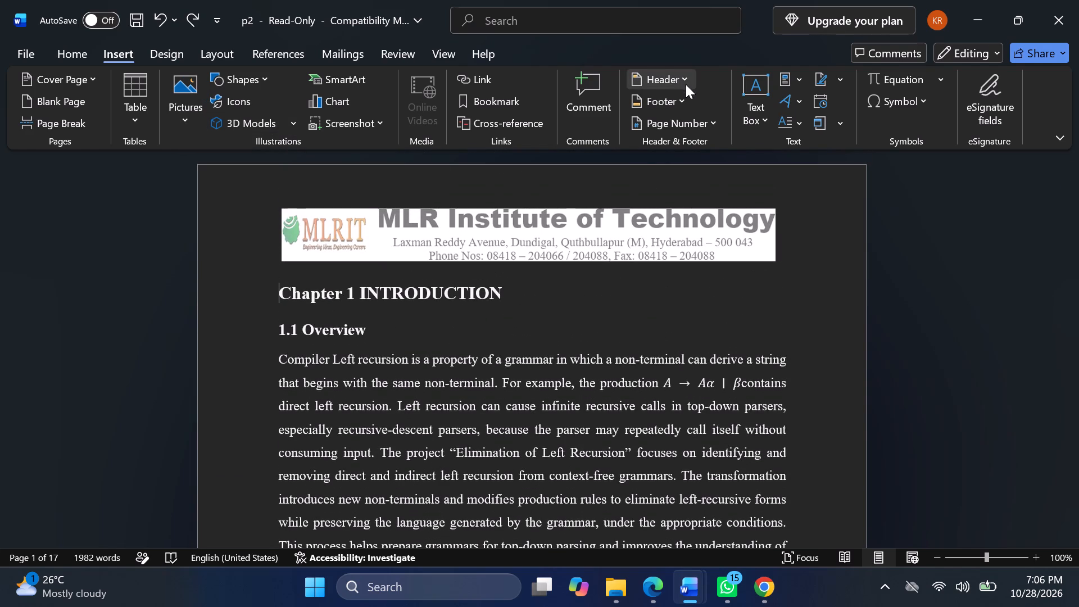
pyautogui.click(699, 120)
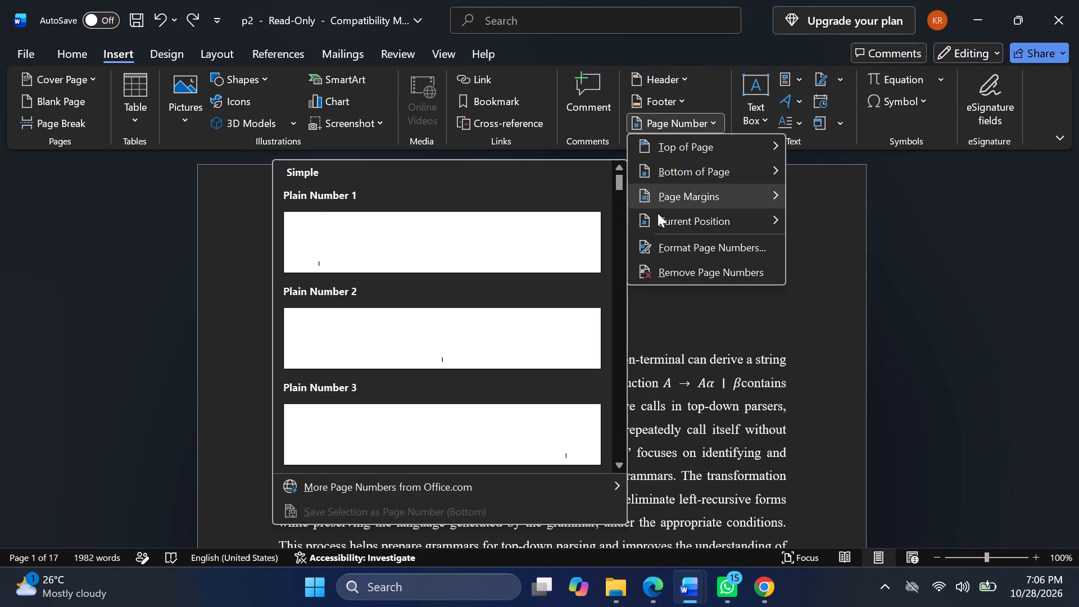
pyautogui.click(560, 316)
pyautogui.scroll(-1, 560, 316)
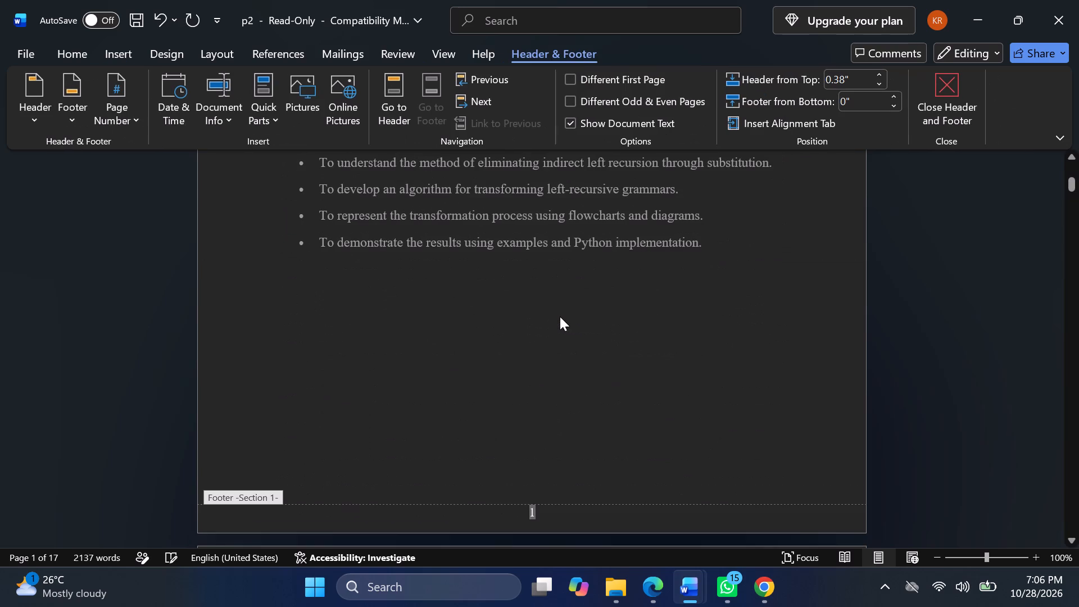
pyautogui.scroll(-1, 560, 316)
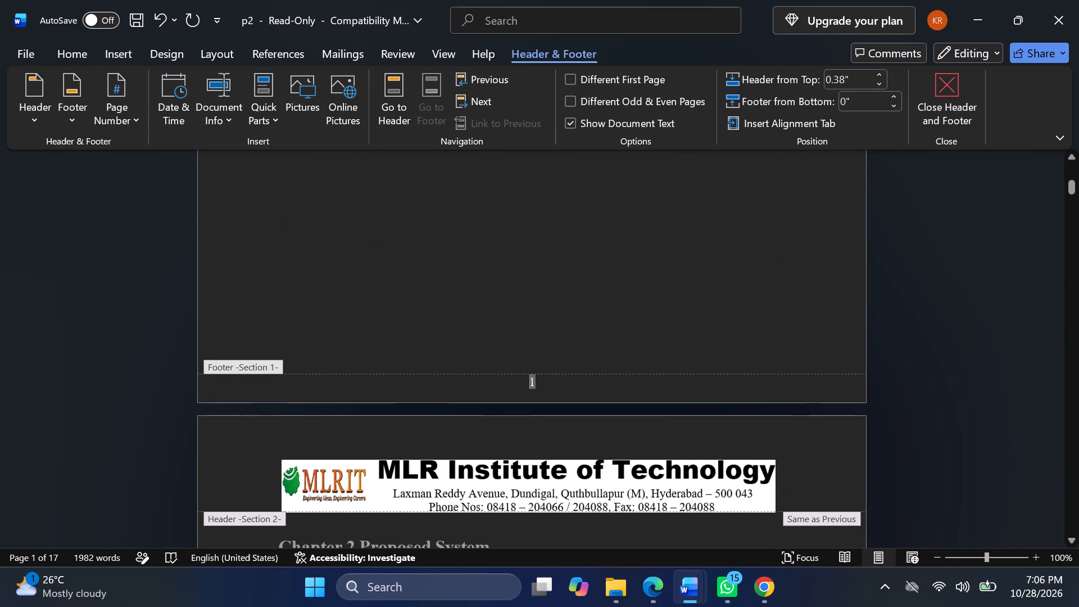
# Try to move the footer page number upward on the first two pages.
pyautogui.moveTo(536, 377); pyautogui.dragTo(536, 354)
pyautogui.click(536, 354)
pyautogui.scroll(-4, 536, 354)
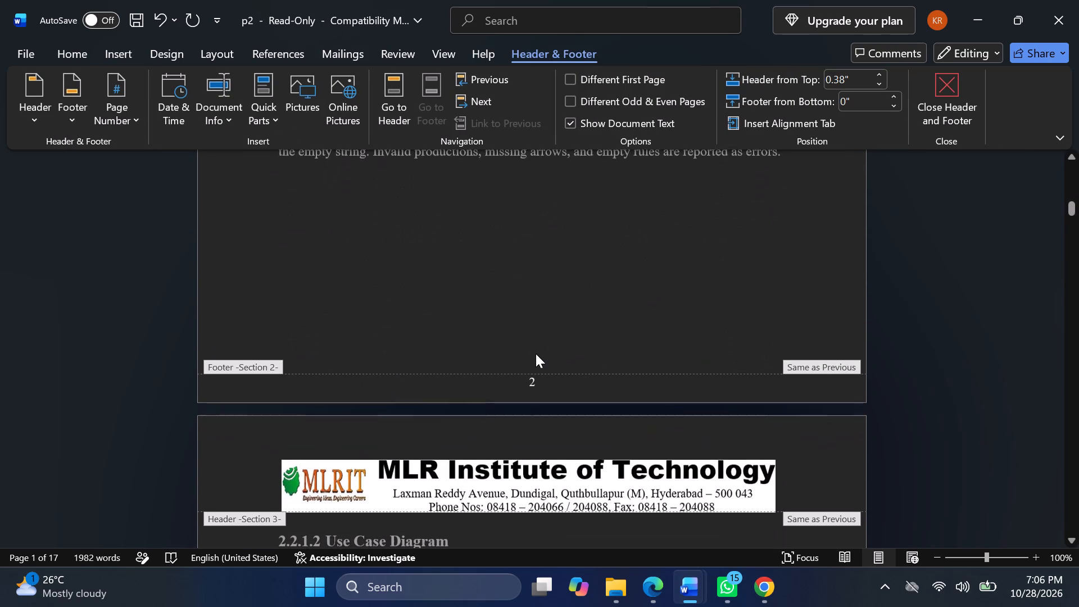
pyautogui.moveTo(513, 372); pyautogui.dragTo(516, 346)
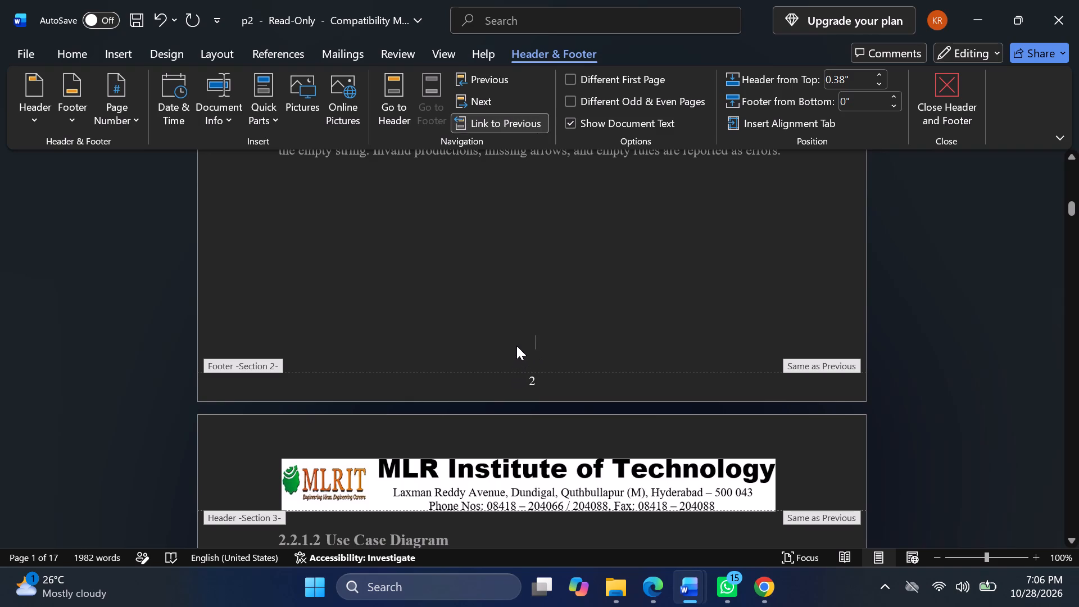
# Check the footer page numbers across the document's chapters, code listing and References page.
pyautogui.scroll(2, 563, 393)
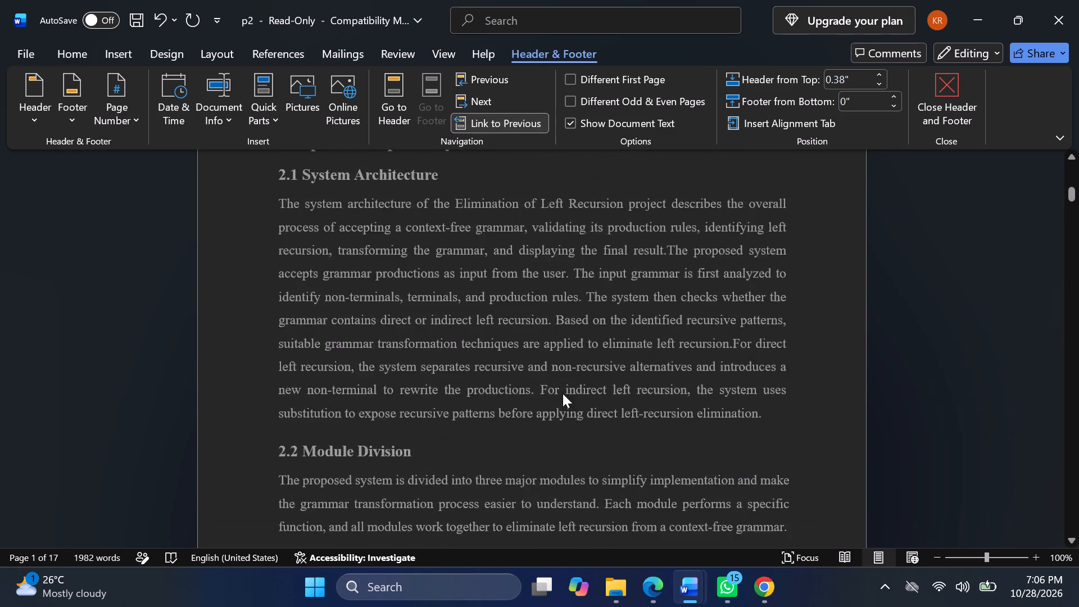
pyautogui.scroll(2, 563, 393)
pyautogui.scroll(-20, 563, 393)
pyautogui.scroll(-3, 563, 393)
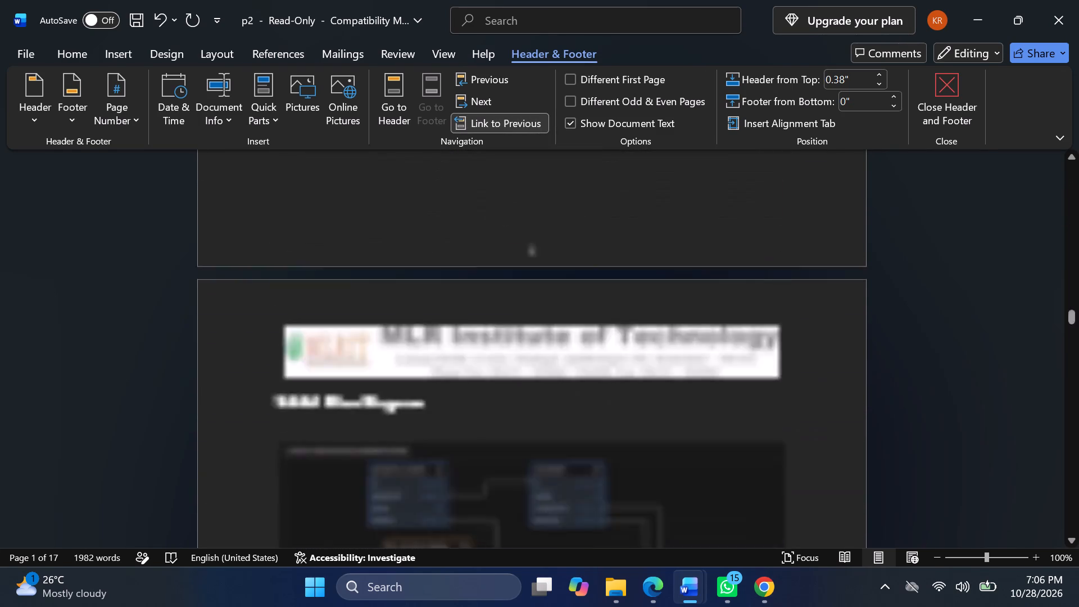
pyautogui.scroll(-20, 563, 393)
pyautogui.scroll(-4, 563, 393)
pyautogui.scroll(1, 563, 393)
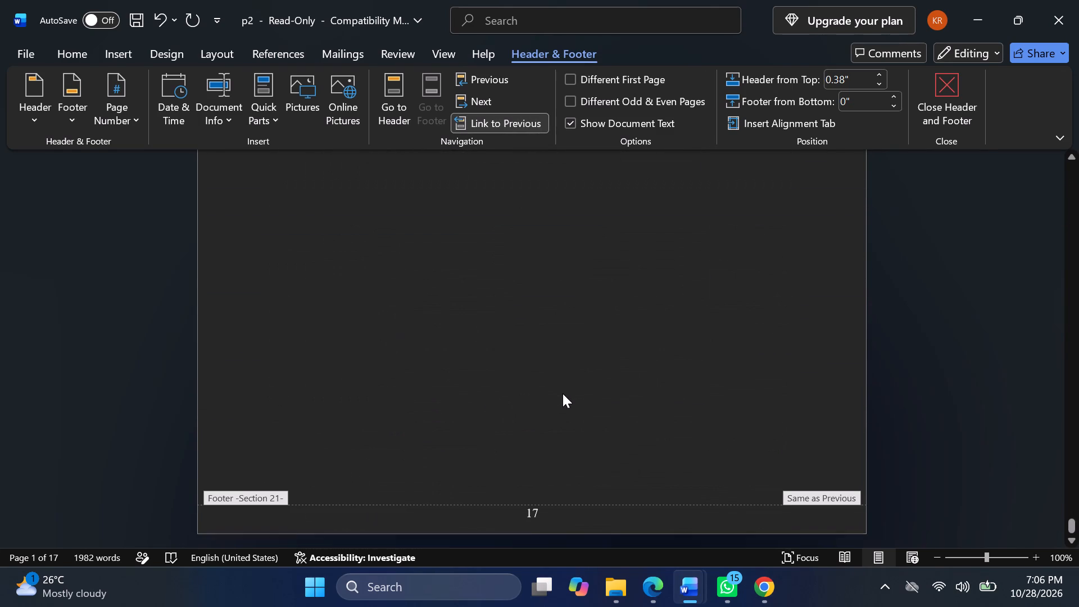
pyautogui.scroll(2, 563, 393)
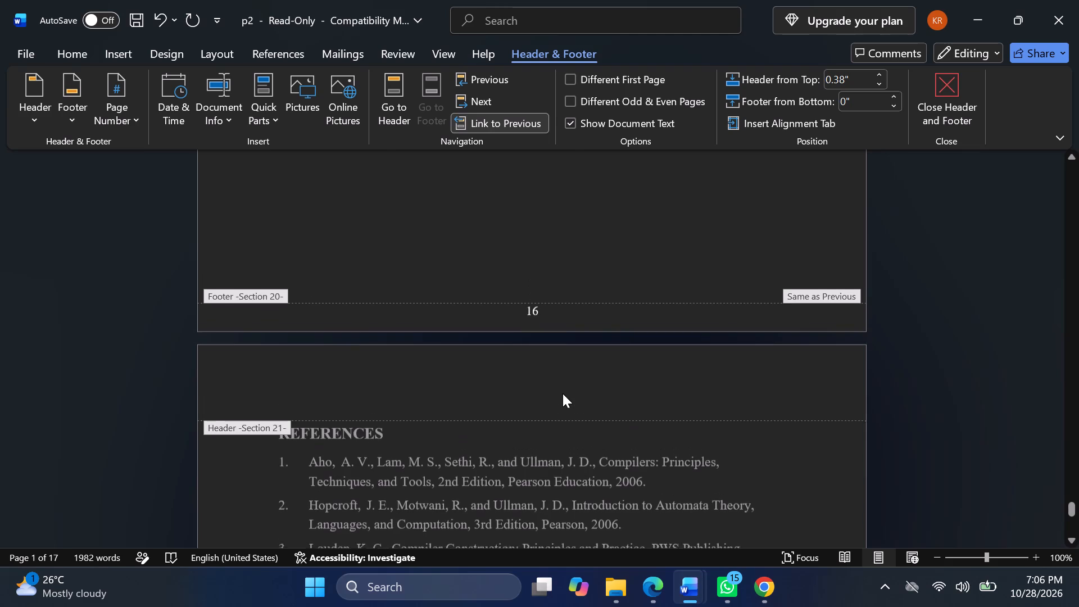
pyautogui.scroll(-6, 543, 331)
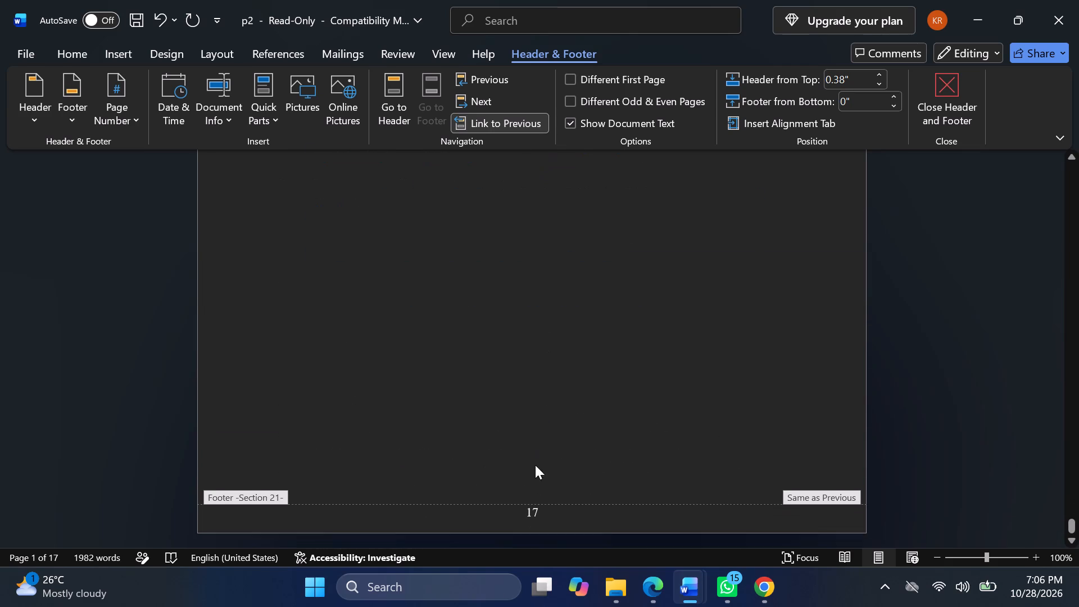
pyautogui.scroll(-1, 546, 467)
pyautogui.scroll(3, 546, 467)
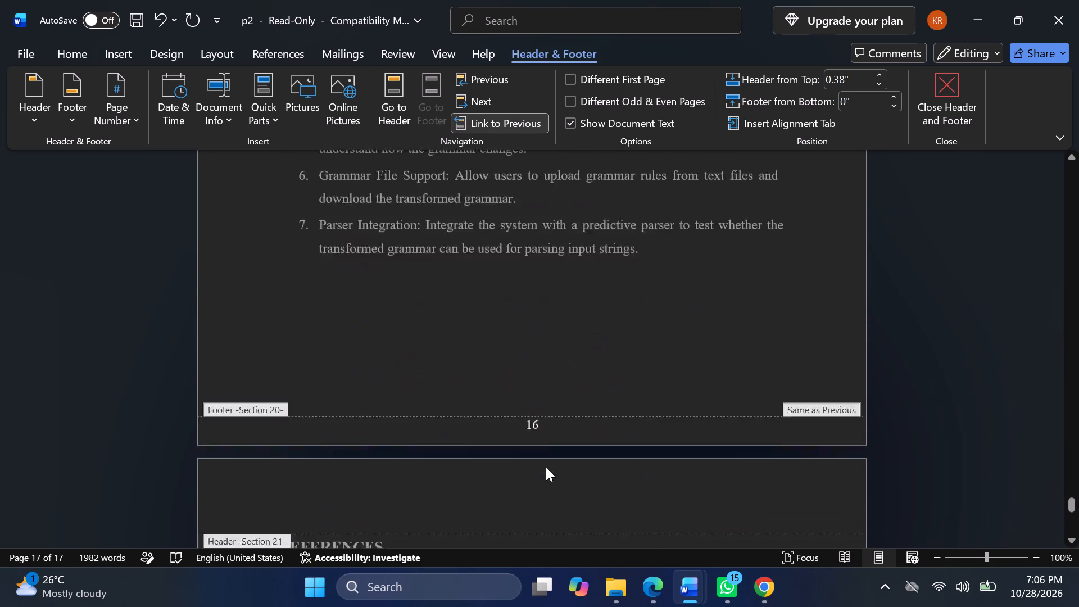
pyautogui.scroll(6, 546, 467)
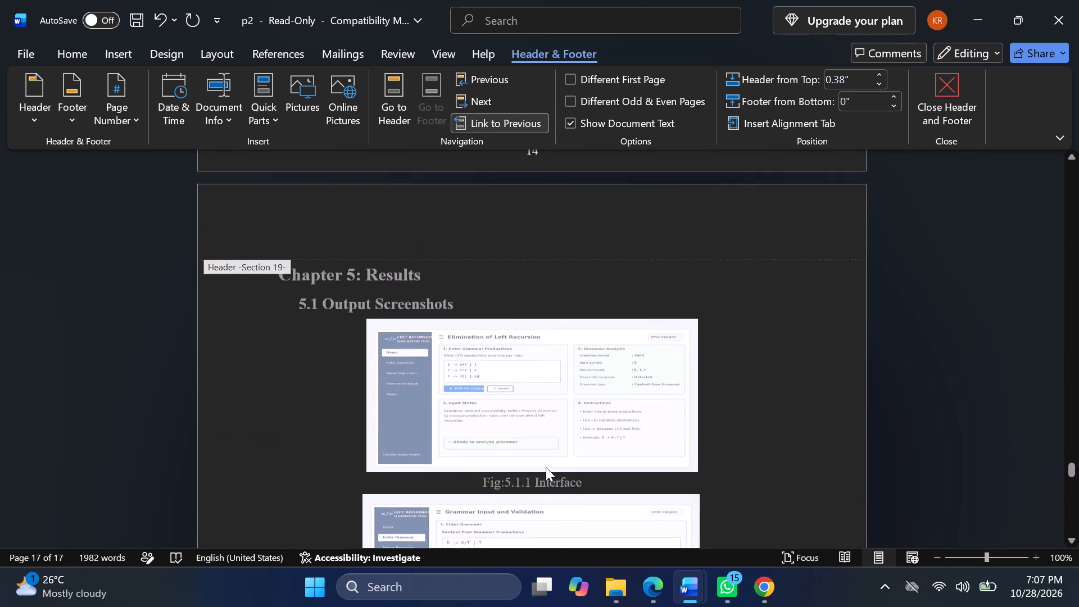
pyautogui.scroll(3, 546, 467)
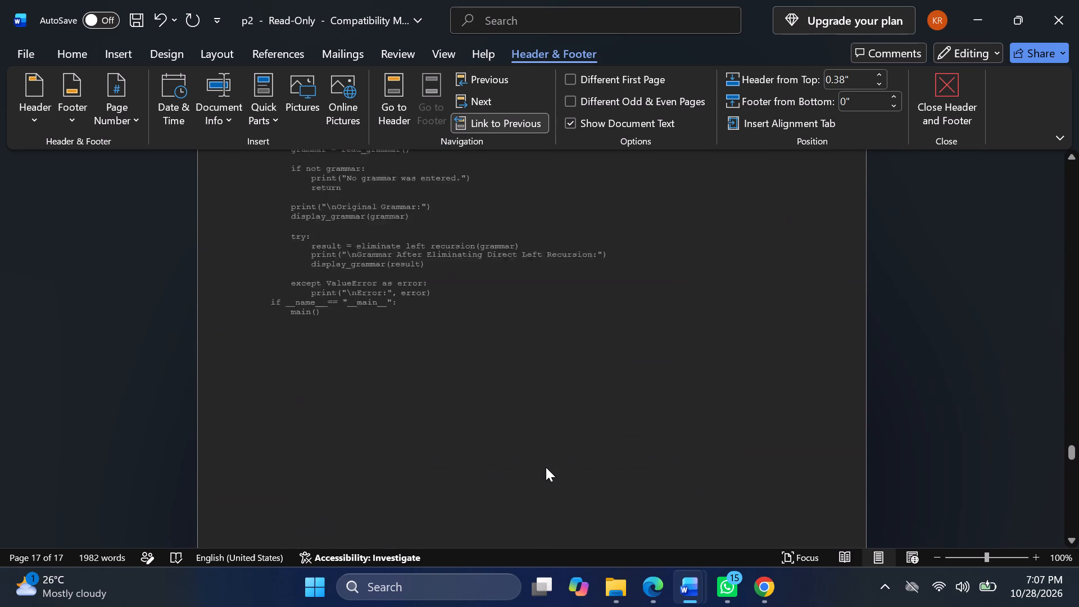
pyautogui.scroll(3, 546, 467)
pyautogui.scroll(-1, 546, 467)
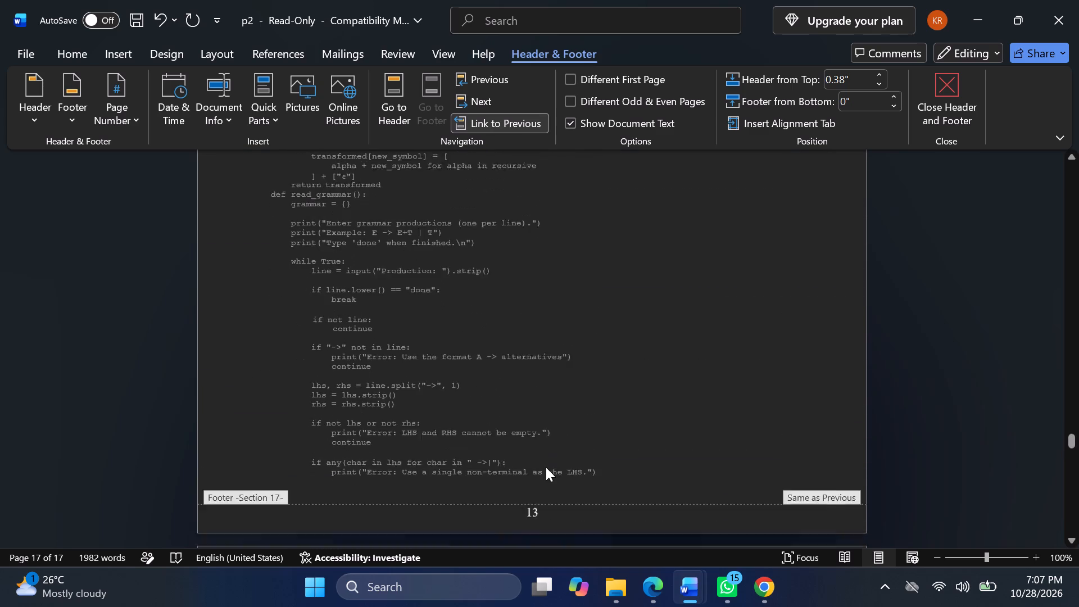
pyautogui.scroll(-2, 546, 467)
pyautogui.scroll(1, 546, 467)
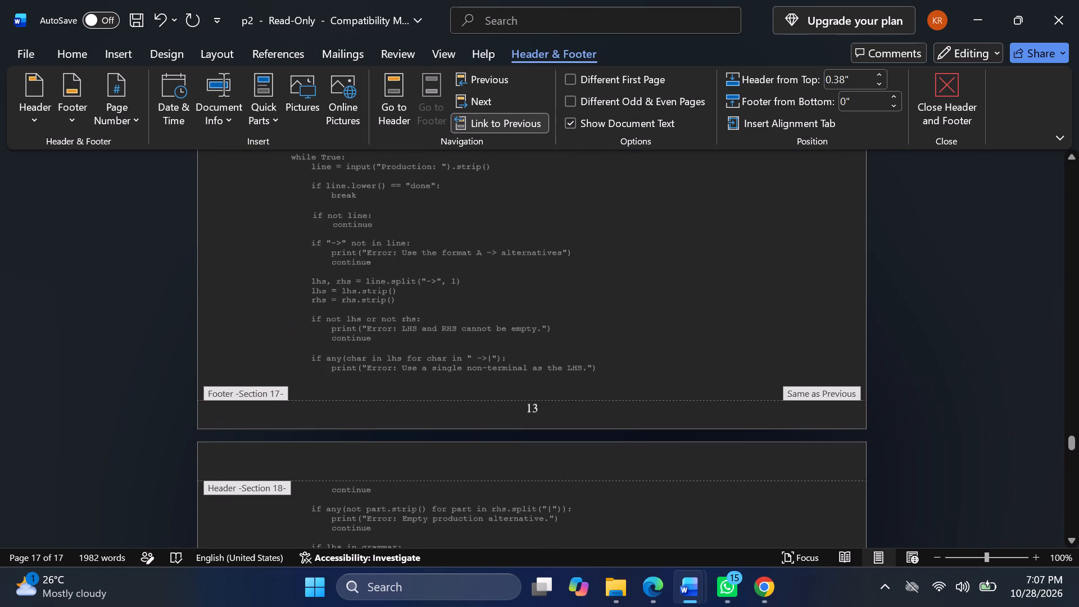
pyautogui.scroll(1, 546, 467)
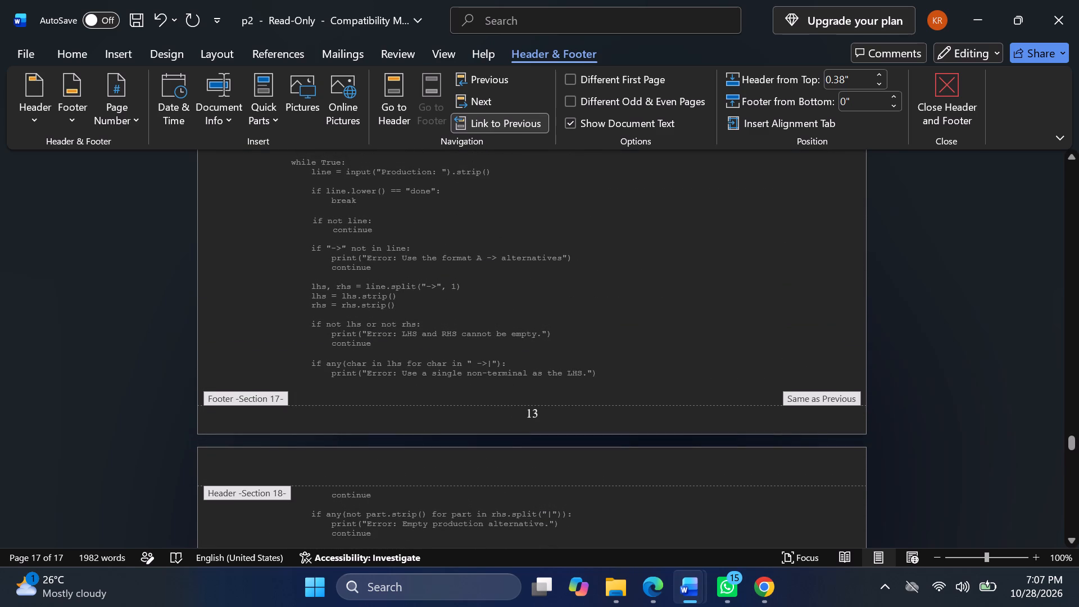
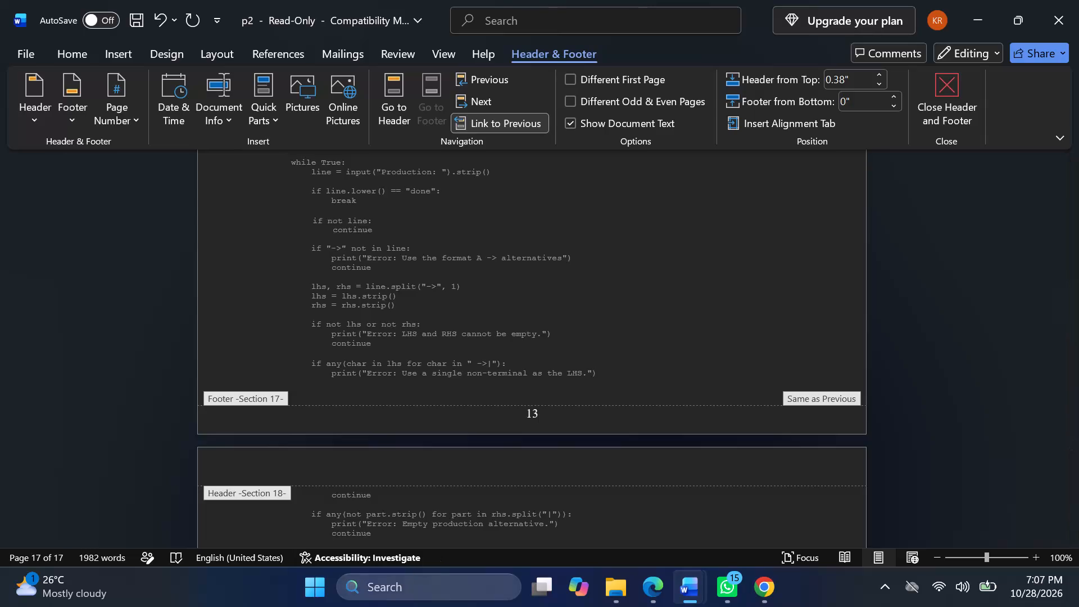
# Search Windows for "kuro" and open the best match.
pyautogui.write('kuro')
pyautogui.press('Return')
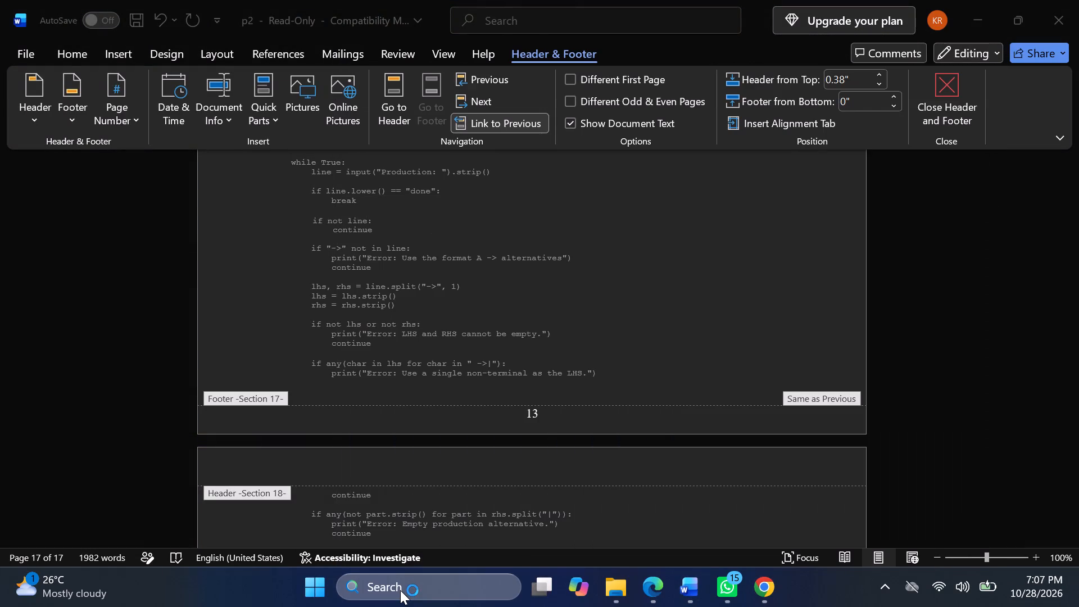
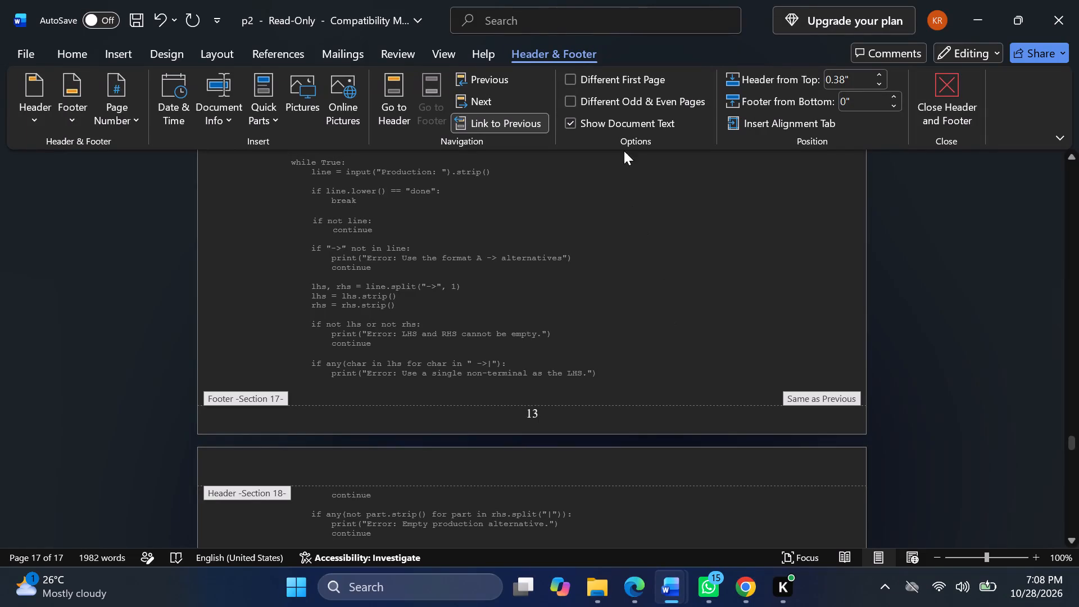
# Open the document's footer for editing with the Edit Footer command.
pyautogui.click(534, 58)
pyautogui.click(76, 122)
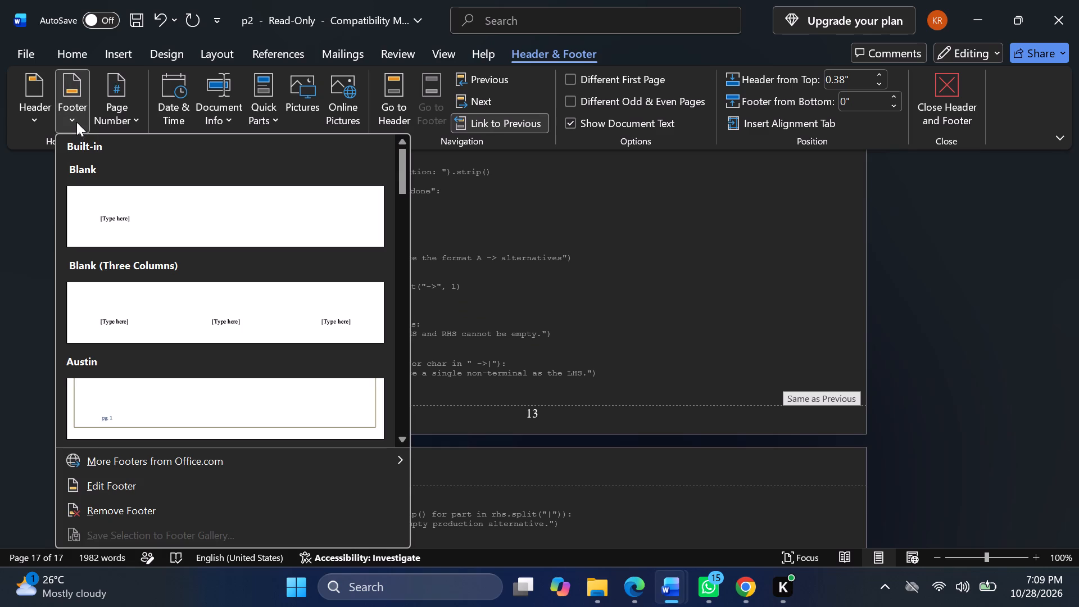
pyautogui.click(214, 487)
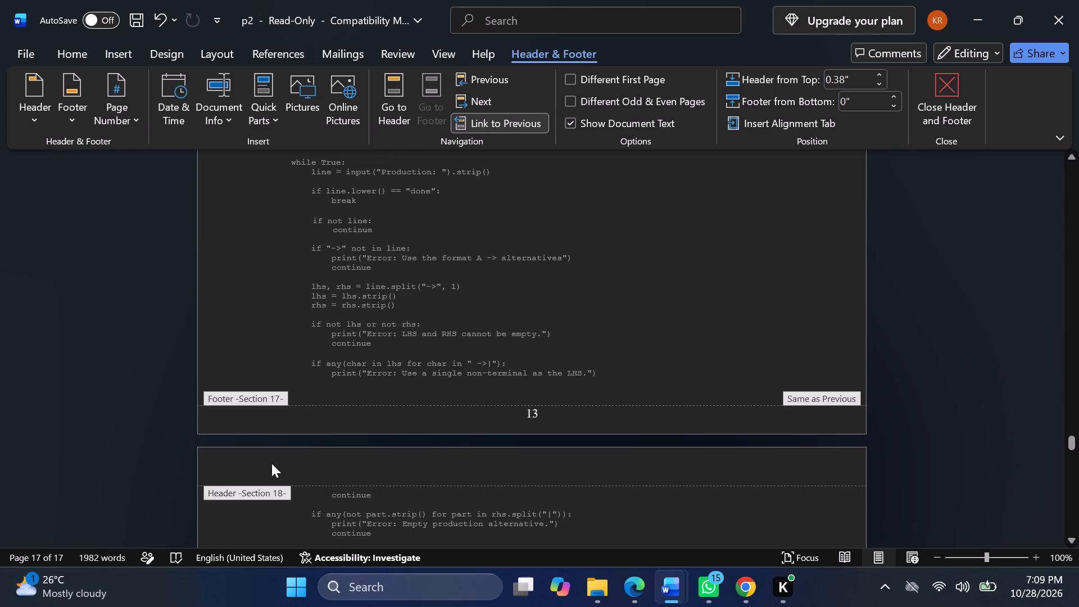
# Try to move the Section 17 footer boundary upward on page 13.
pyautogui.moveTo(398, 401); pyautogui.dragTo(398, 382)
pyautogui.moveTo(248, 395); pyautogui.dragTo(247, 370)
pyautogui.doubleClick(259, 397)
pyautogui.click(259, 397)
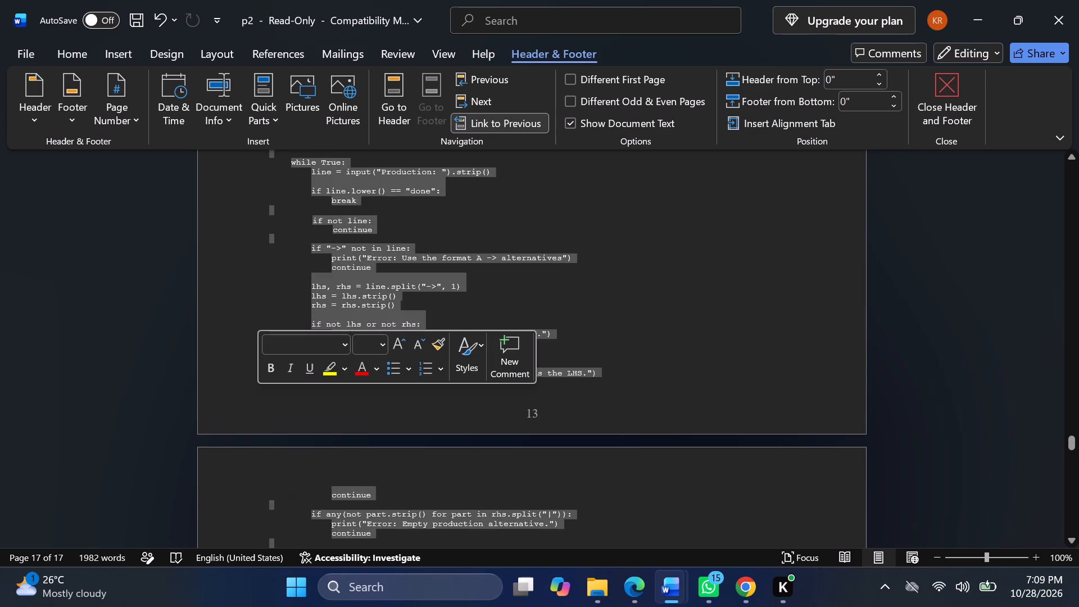
# Select the page number in the Section 17 footer and place the text cursor right after it.
pyautogui.tripleClick(539, 413)
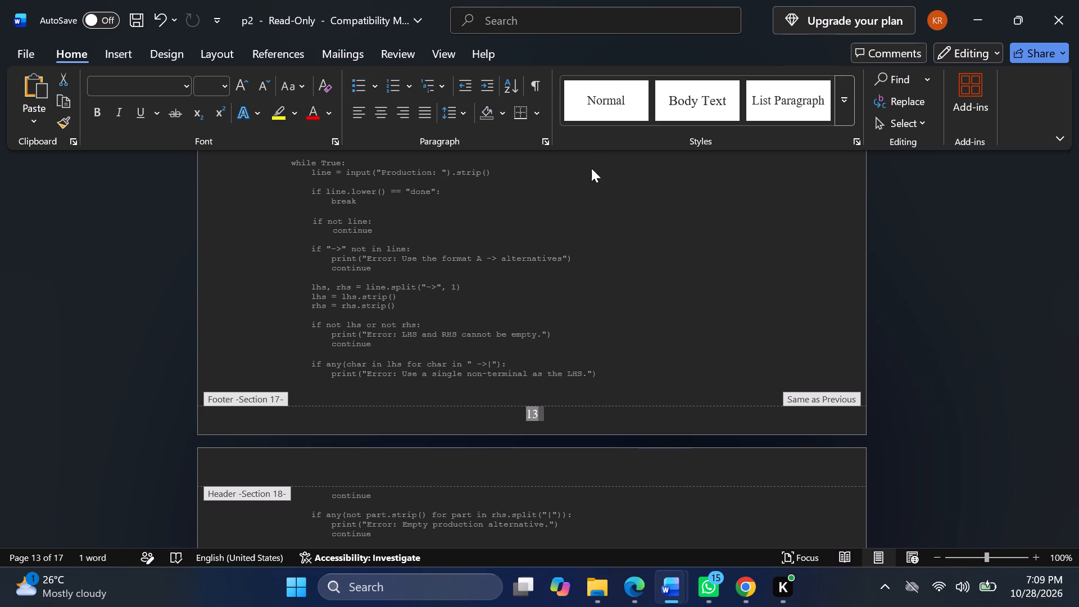
pyautogui.click(563, 413)
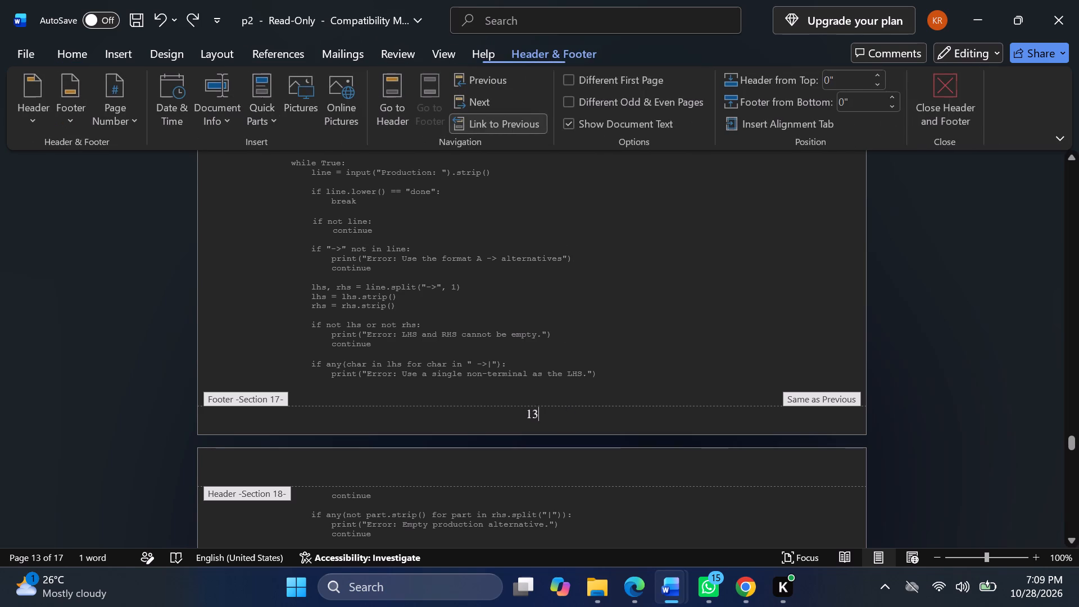
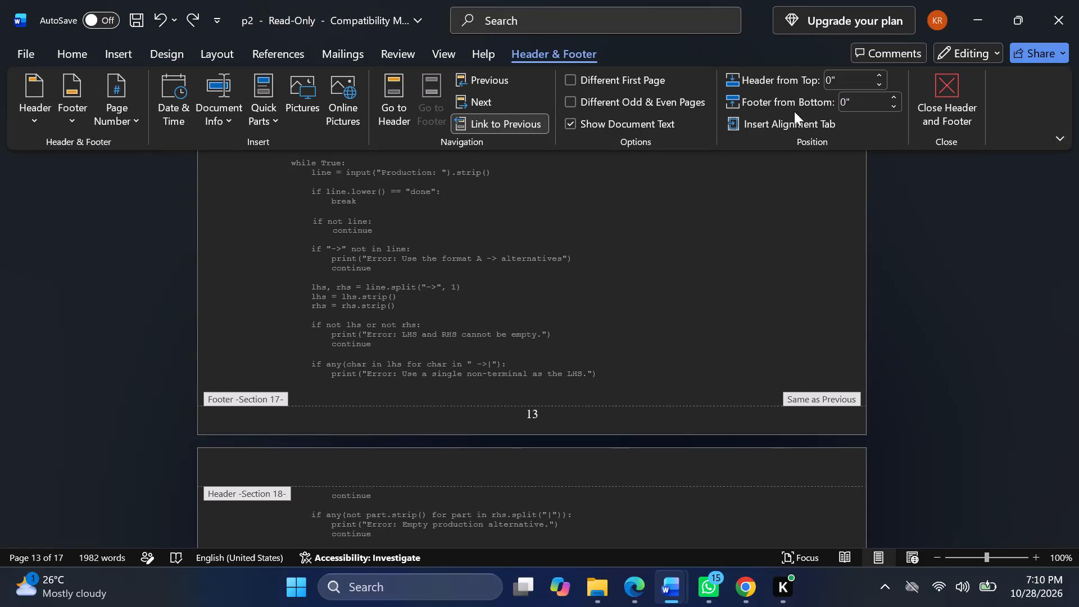
# Review the headers, footers and page numbers on the pages before Section 17, back to the Module 2 diagrams.
pyautogui.scroll(3, 796, 178)
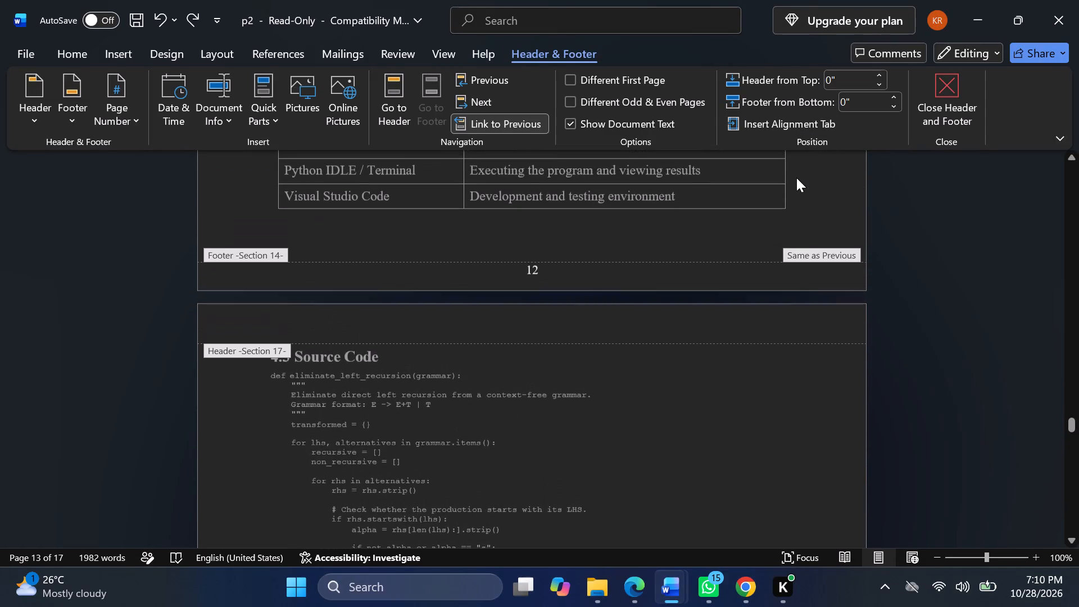
pyautogui.scroll(4, 796, 178)
pyautogui.scroll(-1, 796, 178)
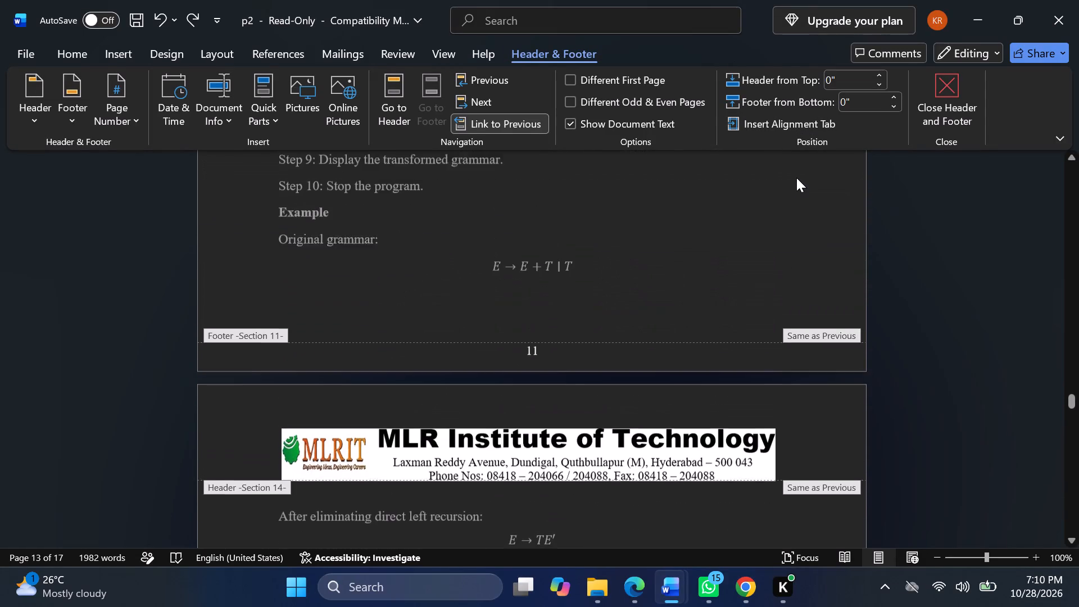
pyautogui.scroll(-1, 796, 178)
pyautogui.scroll(1, 796, 178)
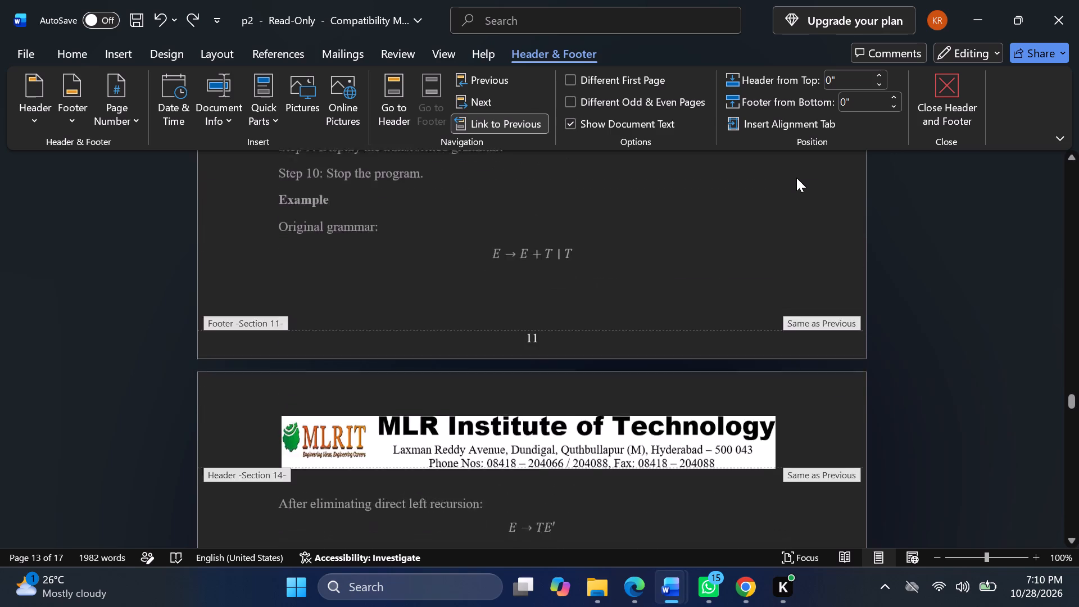
pyautogui.scroll(3, 796, 178)
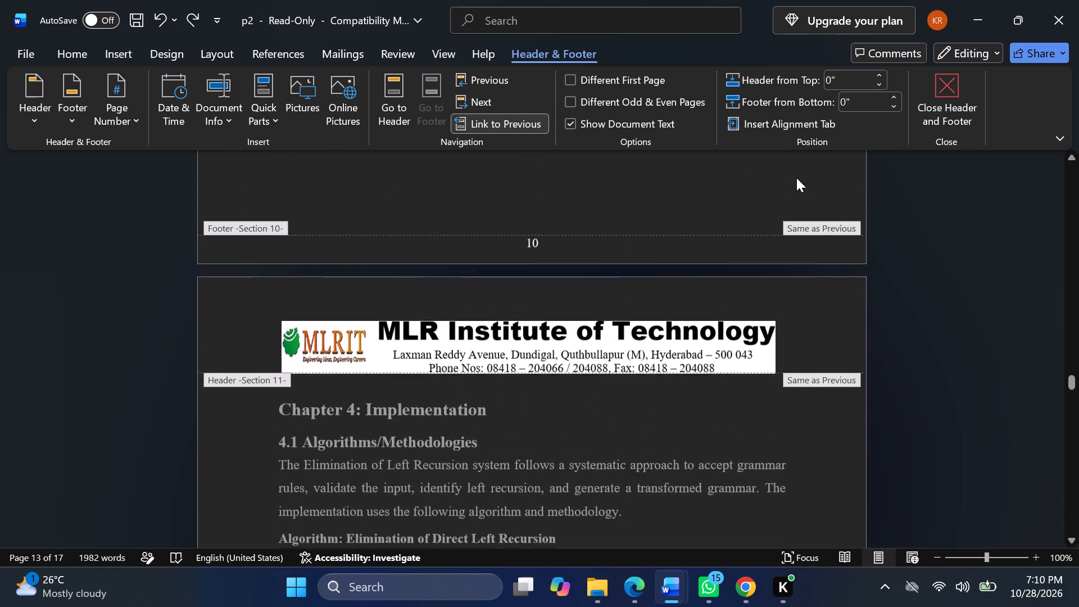
pyautogui.scroll(1, 796, 178)
pyautogui.scroll(2, 634, 346)
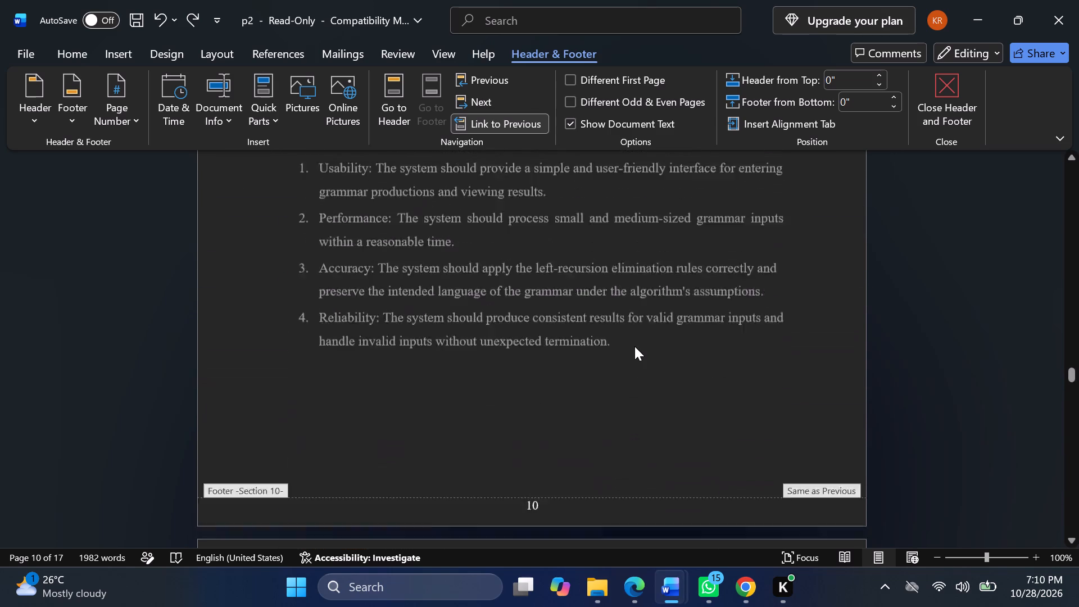
pyautogui.scroll(3, 634, 346)
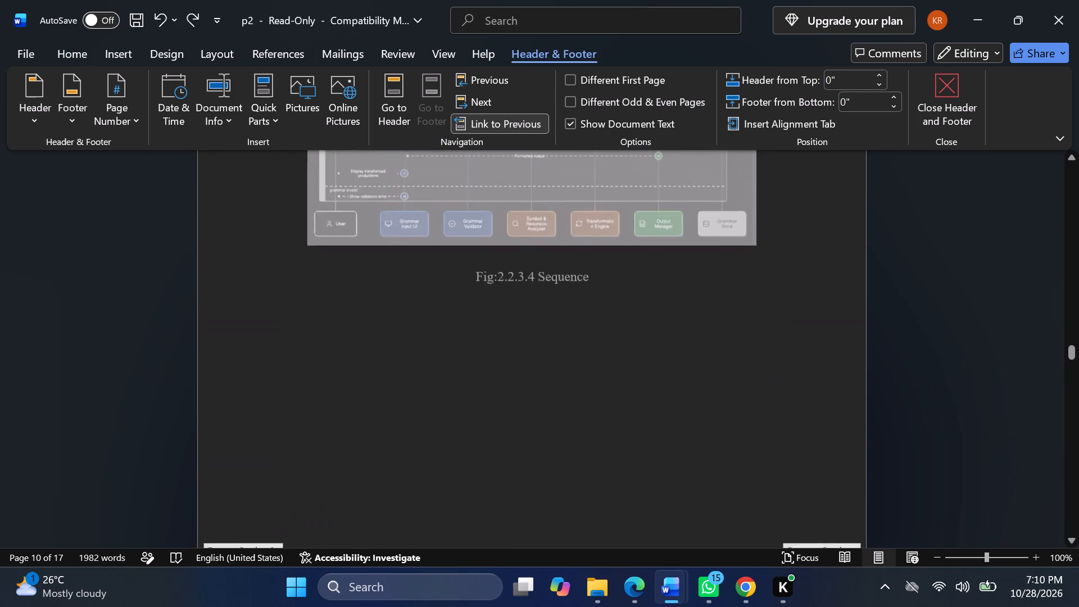
pyautogui.scroll(6, 634, 346)
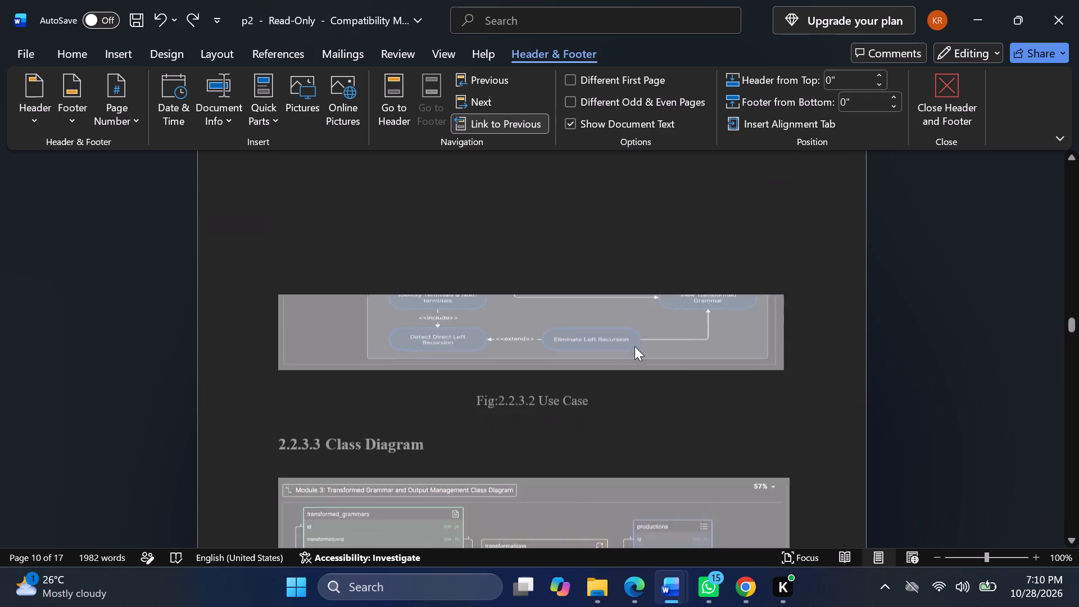
pyautogui.scroll(1, 634, 346)
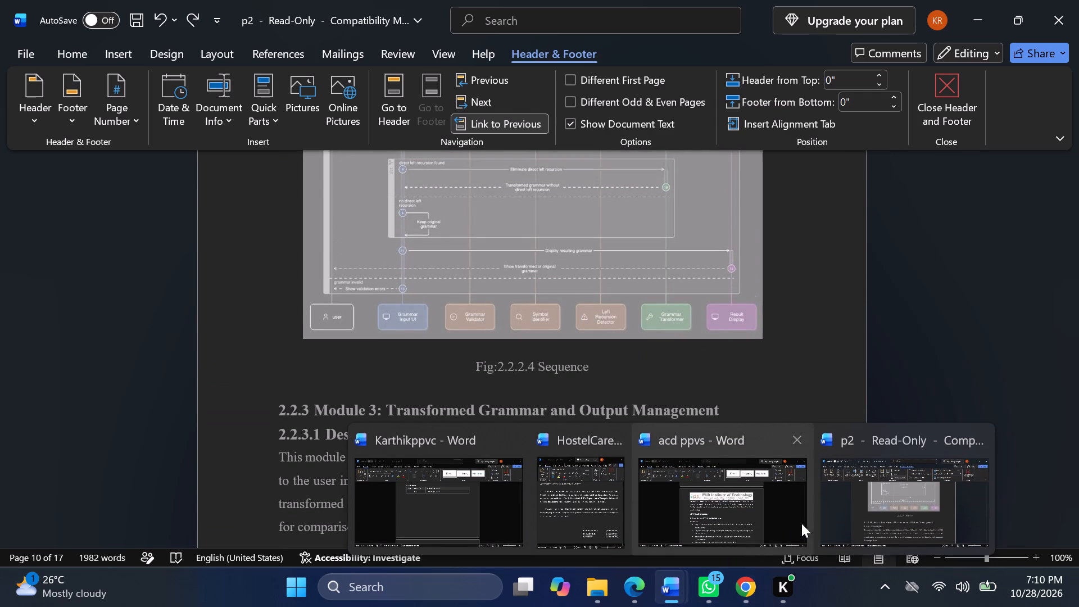
# Switch to the acd ppvs document and examine its header banners and page number placement around Chapters 4 to 6.
pyautogui.click(742, 509)
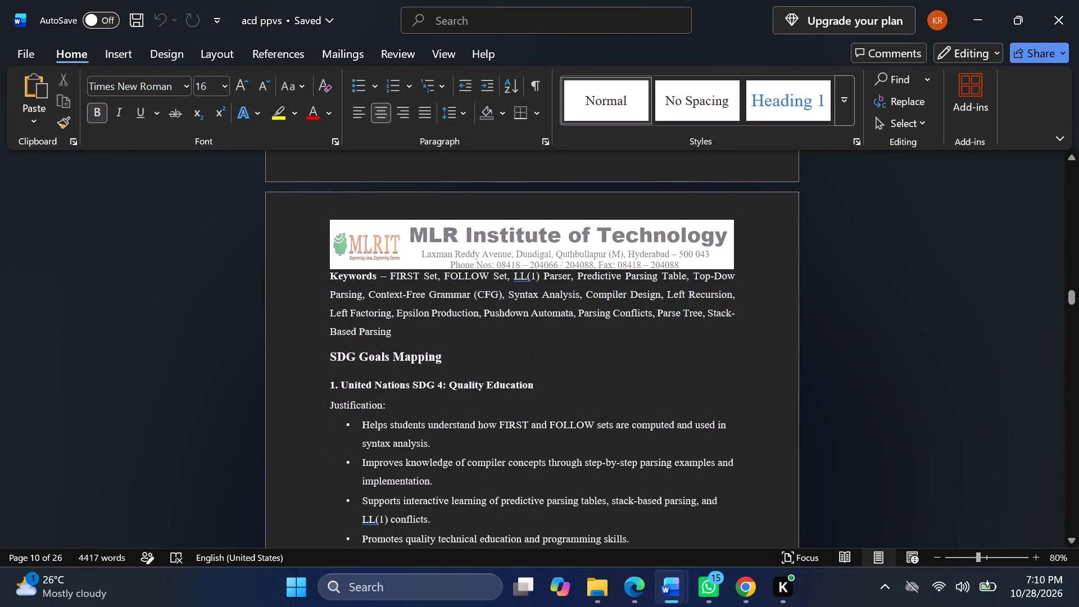
pyautogui.scroll(-20, 638, 426)
pyautogui.scroll(-7, 638, 426)
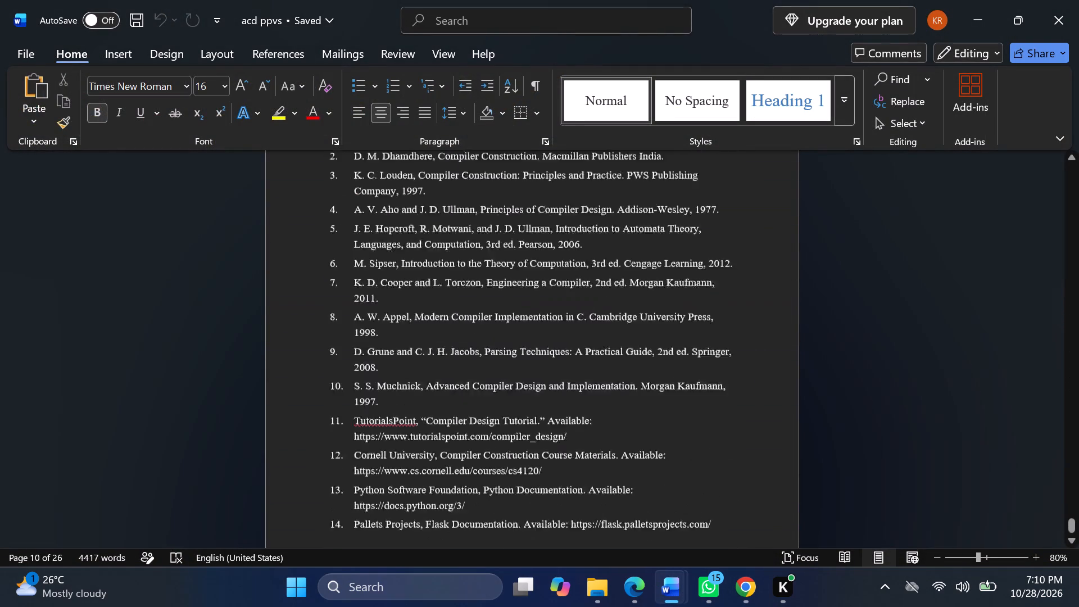
pyautogui.scroll(-6, 638, 426)
pyautogui.scroll(6, 638, 426)
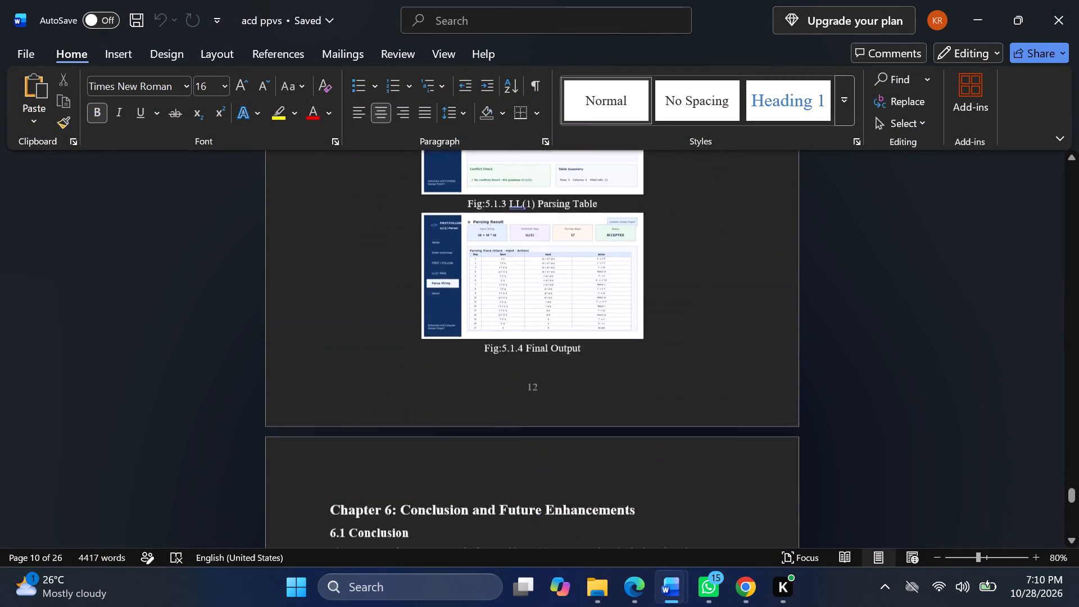
pyautogui.scroll(8, 638, 426)
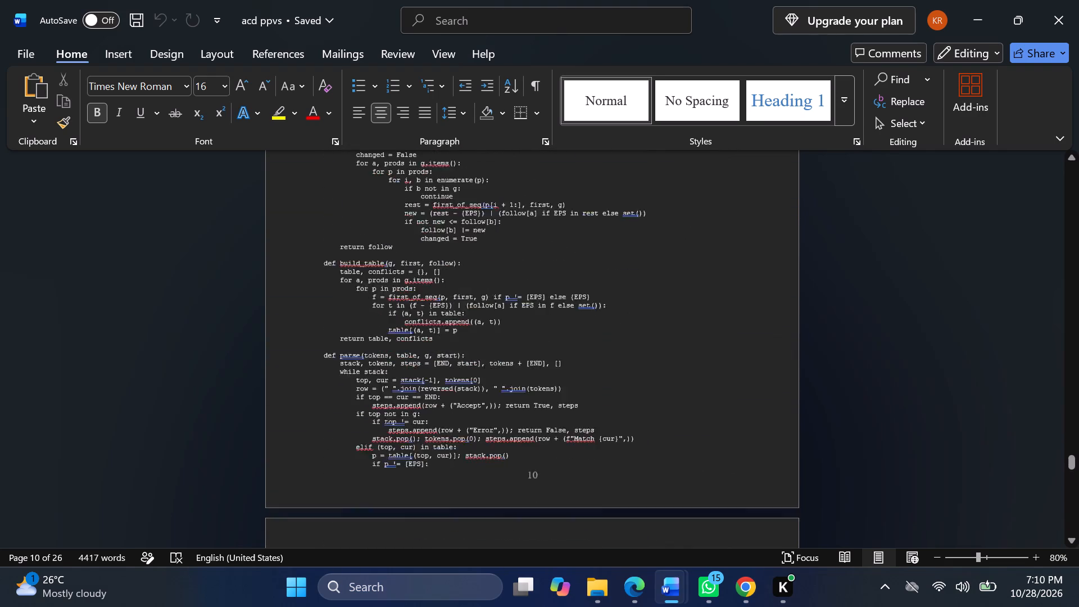
pyautogui.scroll(5, 638, 426)
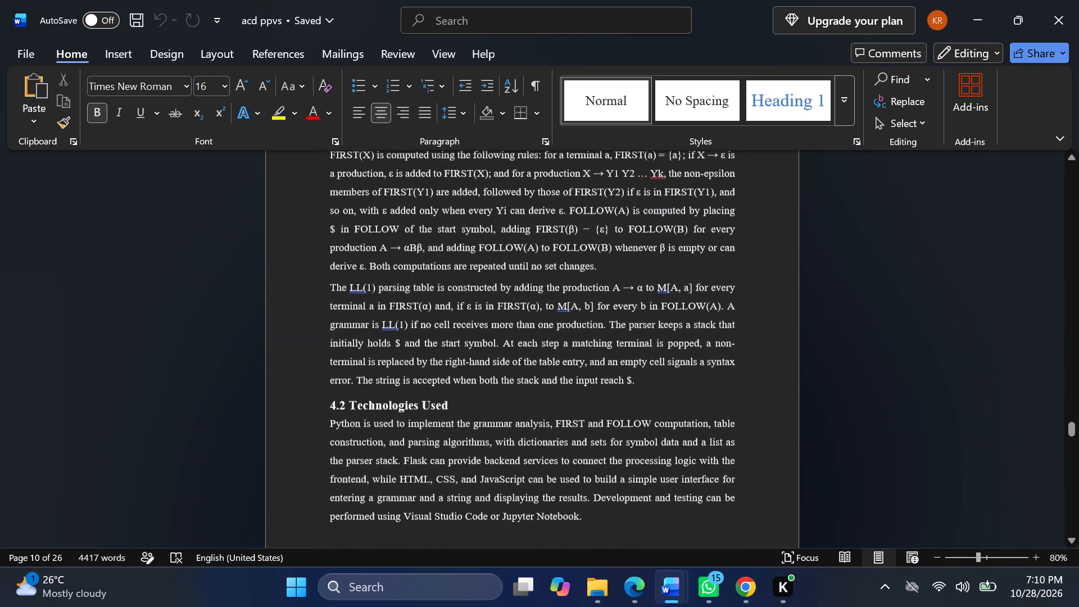
pyautogui.scroll(-2, 638, 426)
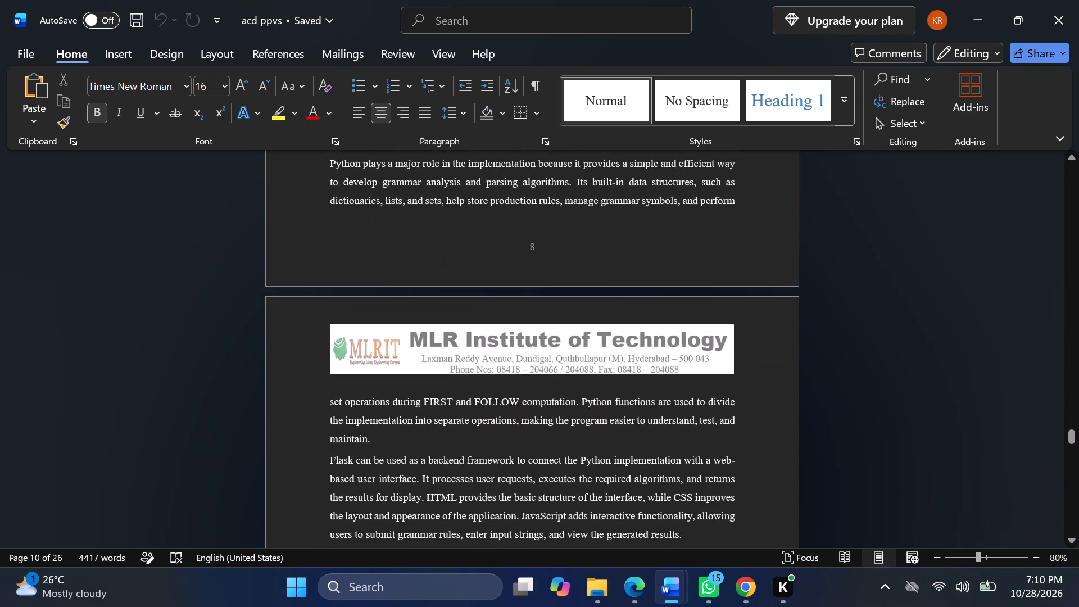
pyautogui.scroll(-3, 606, 460)
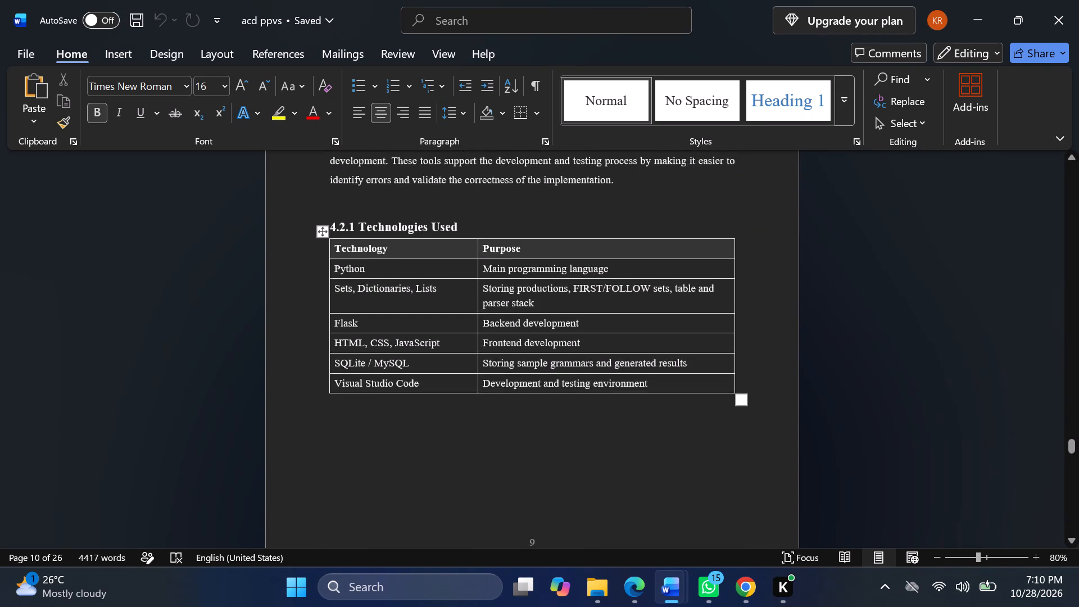
pyautogui.scroll(-2, 606, 460)
pyautogui.scroll(3, 606, 460)
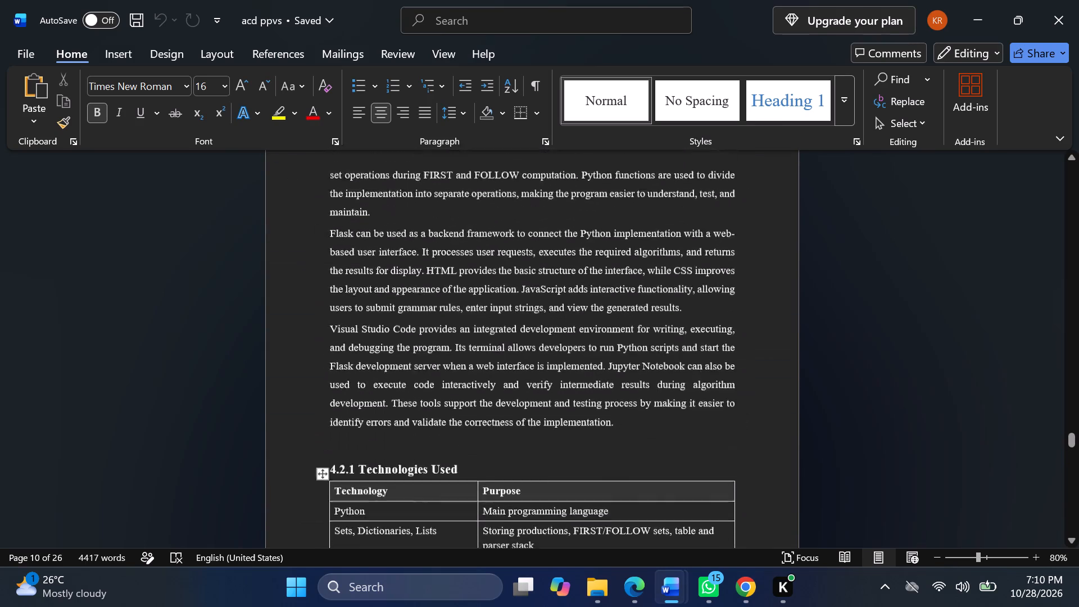
pyautogui.scroll(5, 606, 460)
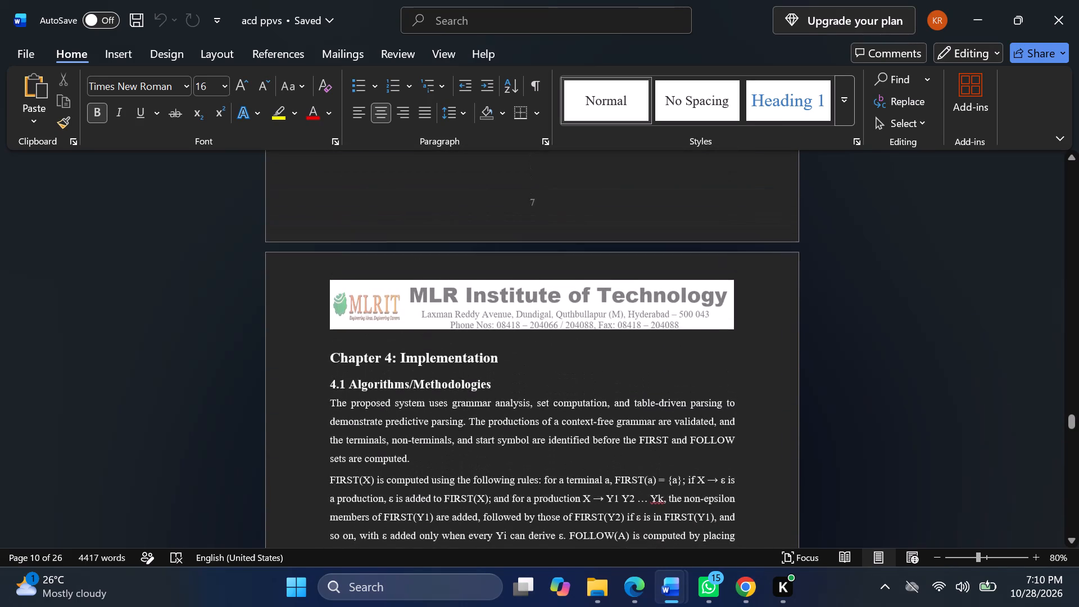
pyautogui.scroll(1, 606, 460)
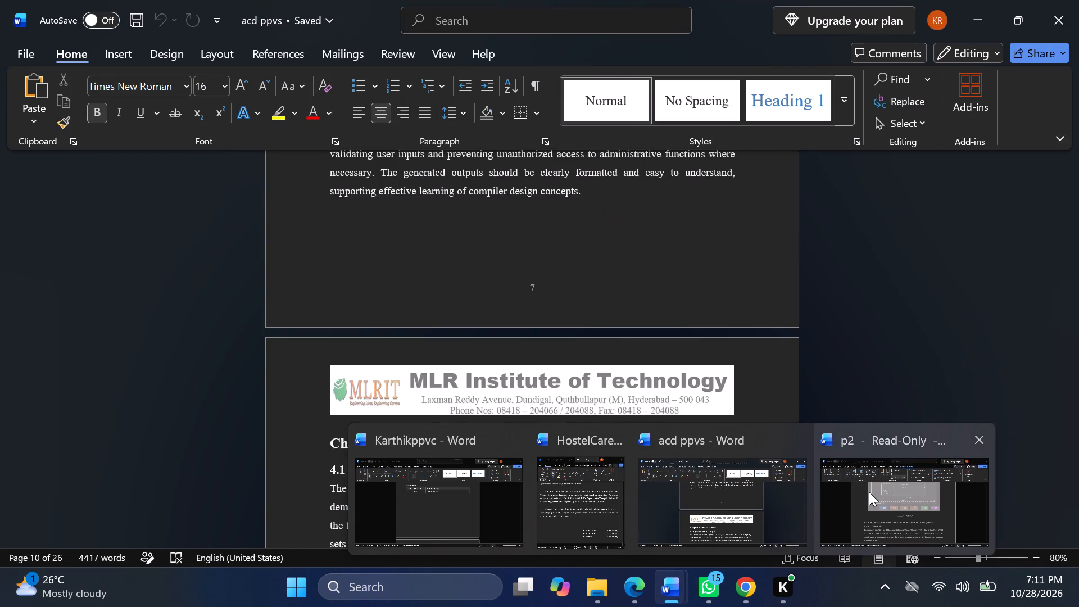
# Return to the p2 document and check the headers and footers of its early sections, from Chapter 1 through Section 6.
pyautogui.click(869, 491)
pyautogui.scroll(4, 650, 451)
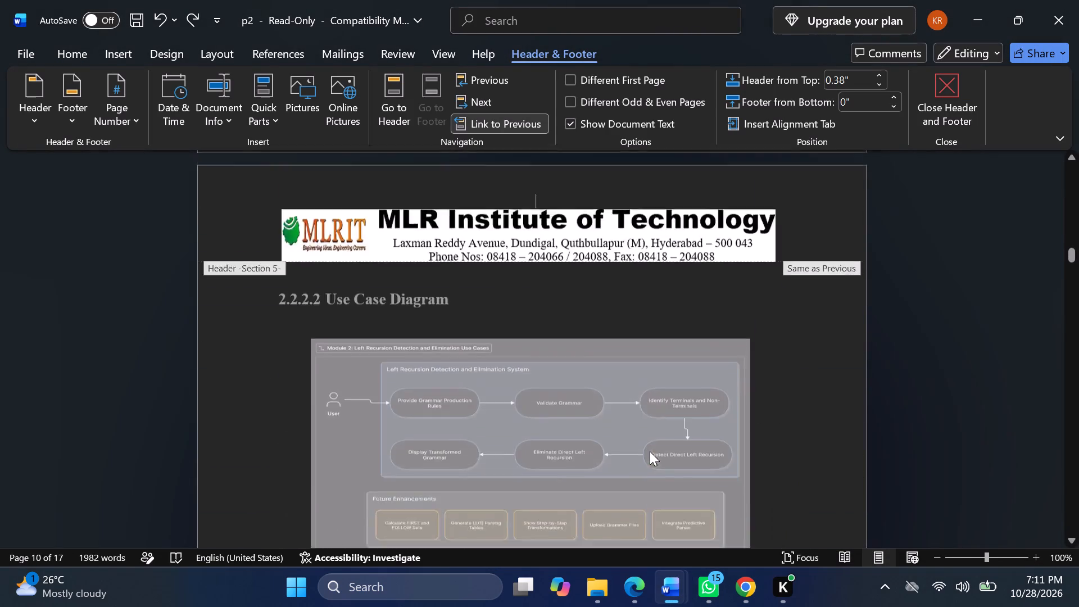
pyautogui.scroll(8, 650, 451)
pyautogui.scroll(-1, 650, 451)
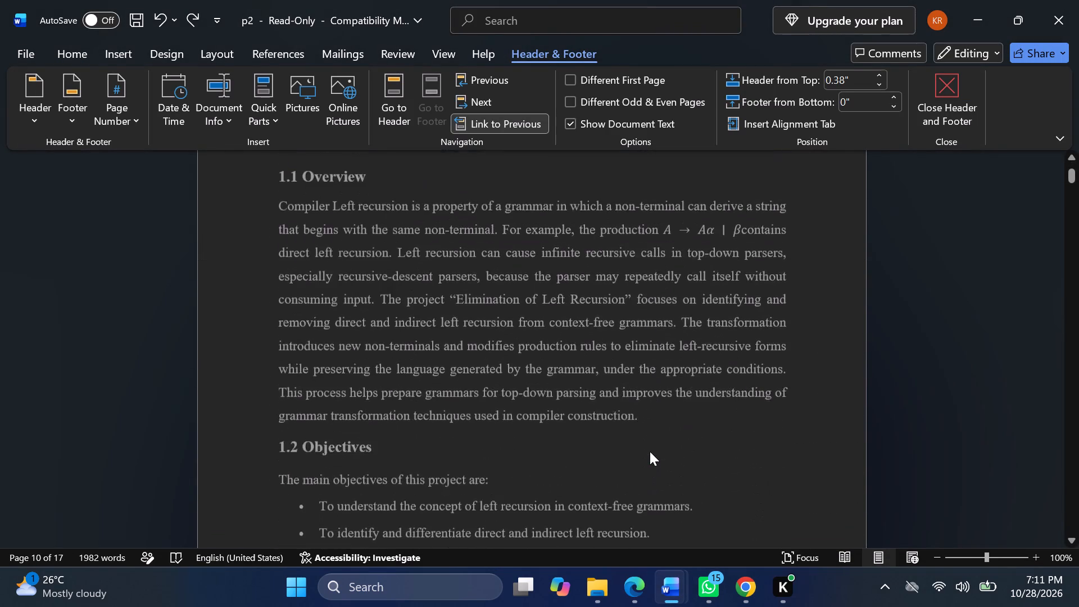
pyautogui.scroll(1, 650, 451)
pyautogui.scroll(-3, 650, 451)
pyautogui.scroll(1, 650, 451)
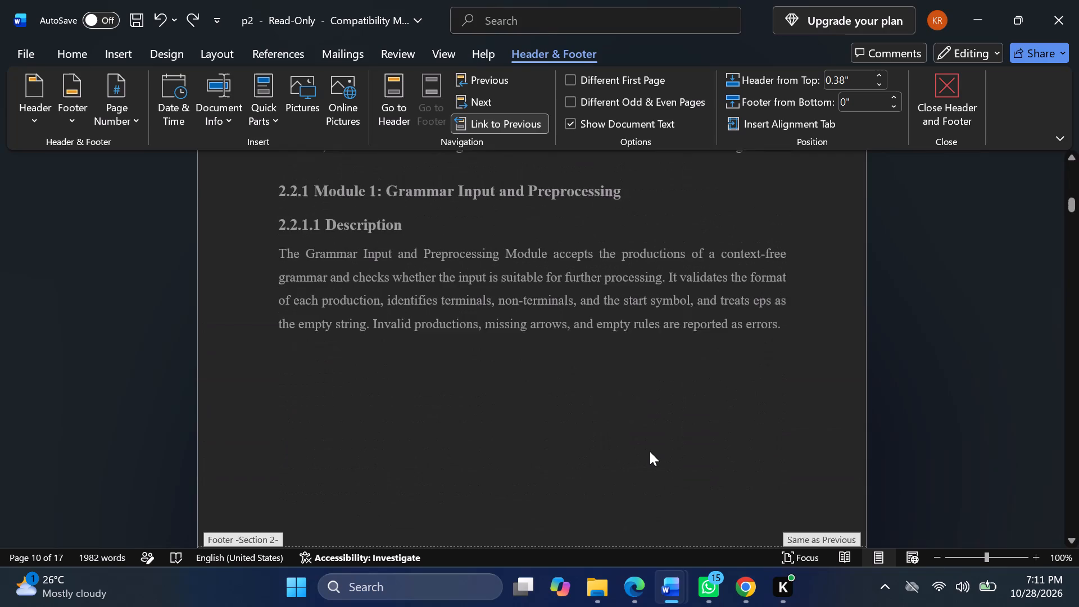
pyautogui.scroll(3, 650, 451)
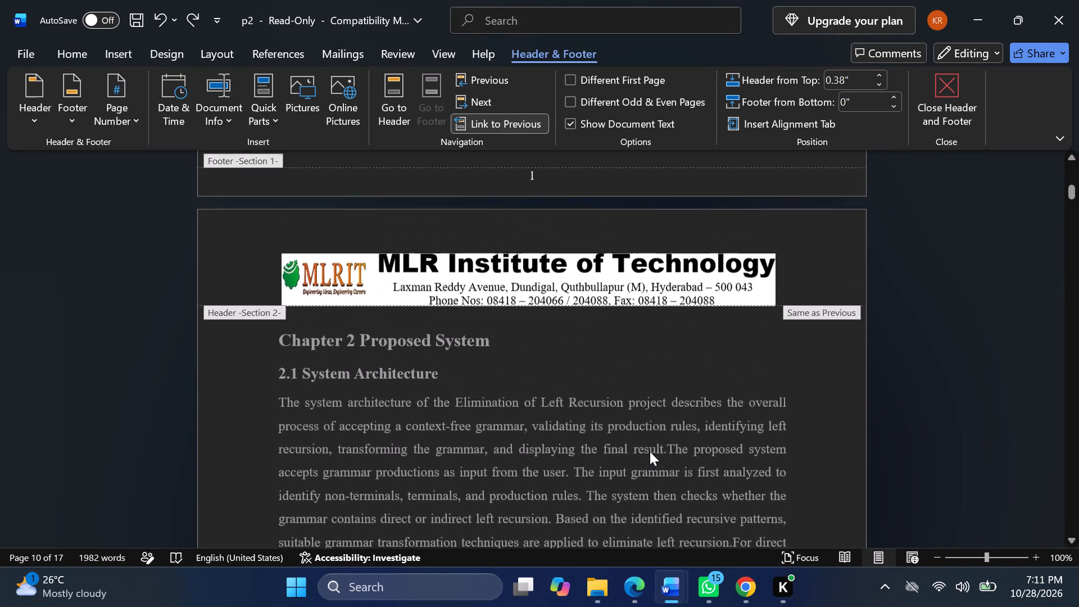
pyautogui.scroll(1, 650, 451)
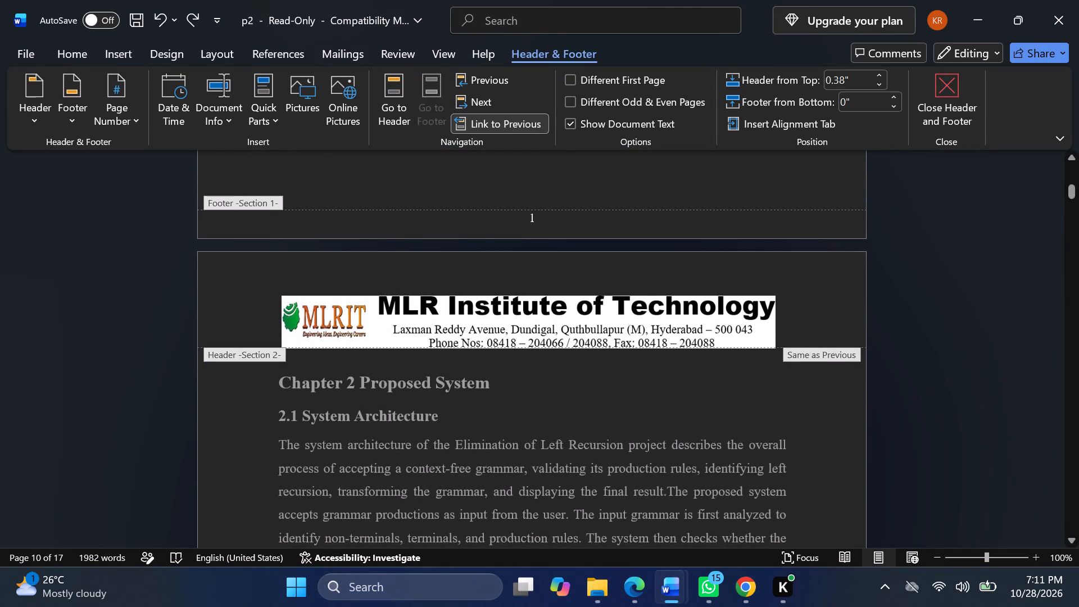
pyautogui.scroll(-2, 546, 257)
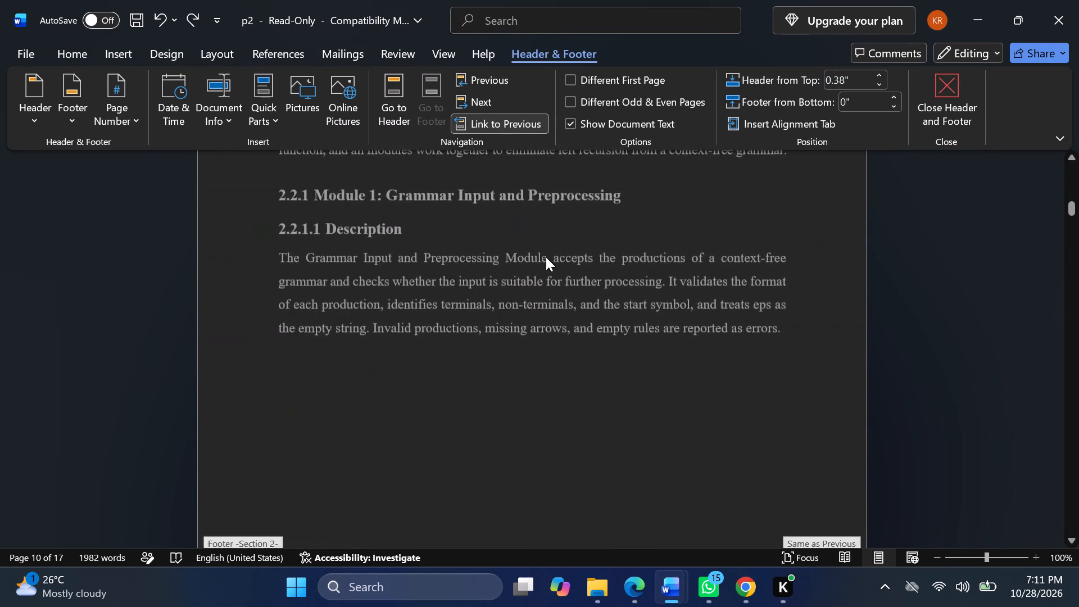
pyautogui.scroll(-4, 546, 257)
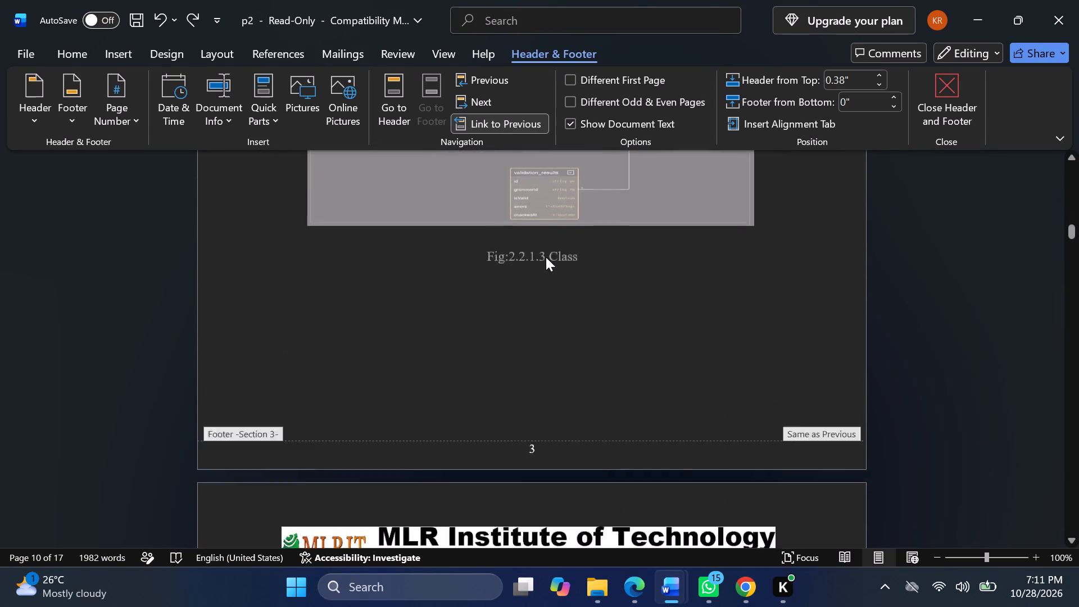
pyautogui.scroll(-4, 546, 257)
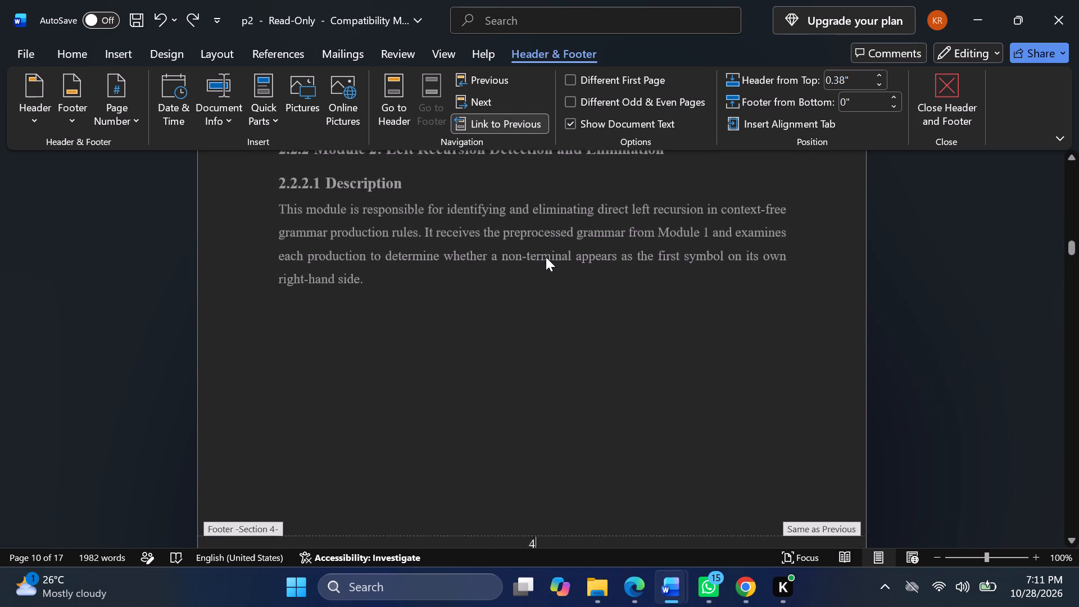
pyautogui.scroll(-3, 546, 257)
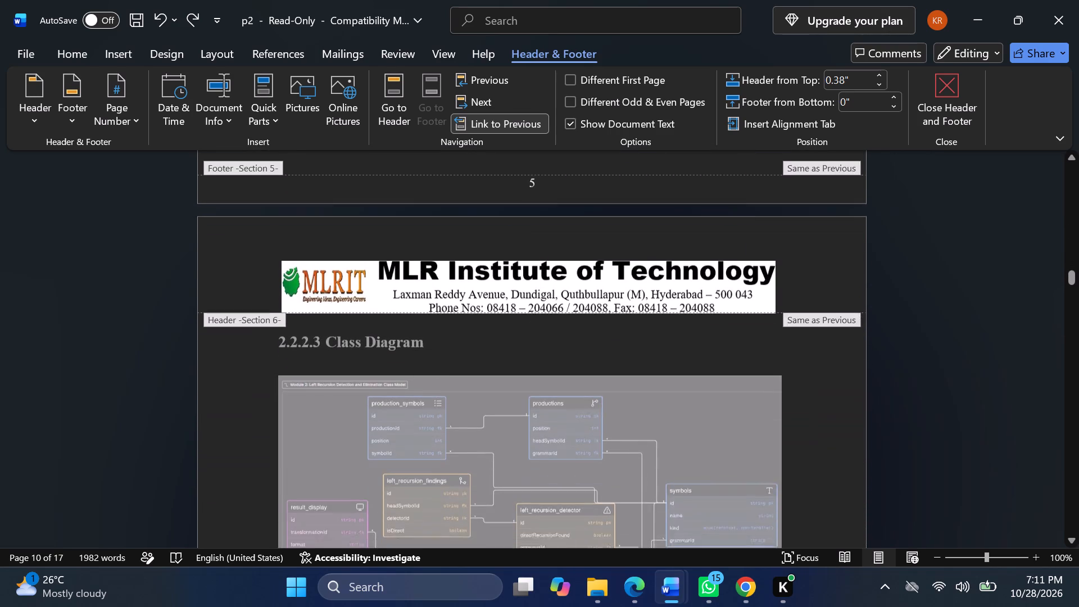
# Copy the MLR Institute of Technology banner picture from the Section 6 header and paste it into the Section 17 header above 4.3 Source Code.
pyautogui.click(529, 301)
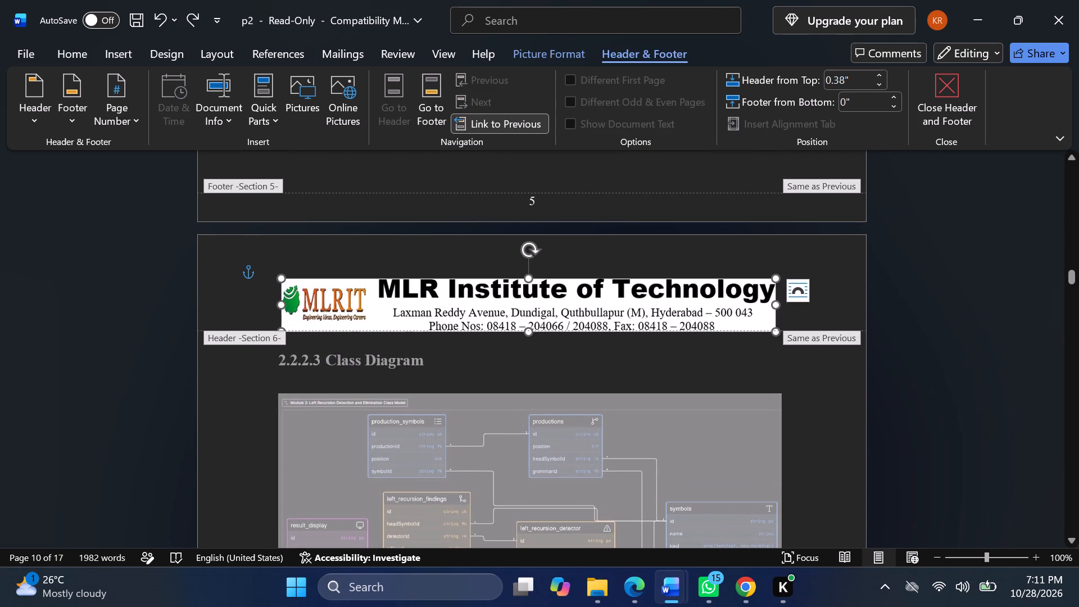
pyautogui.hotkey('ctrl', 'c')
pyautogui.scroll(-2, 529, 301)
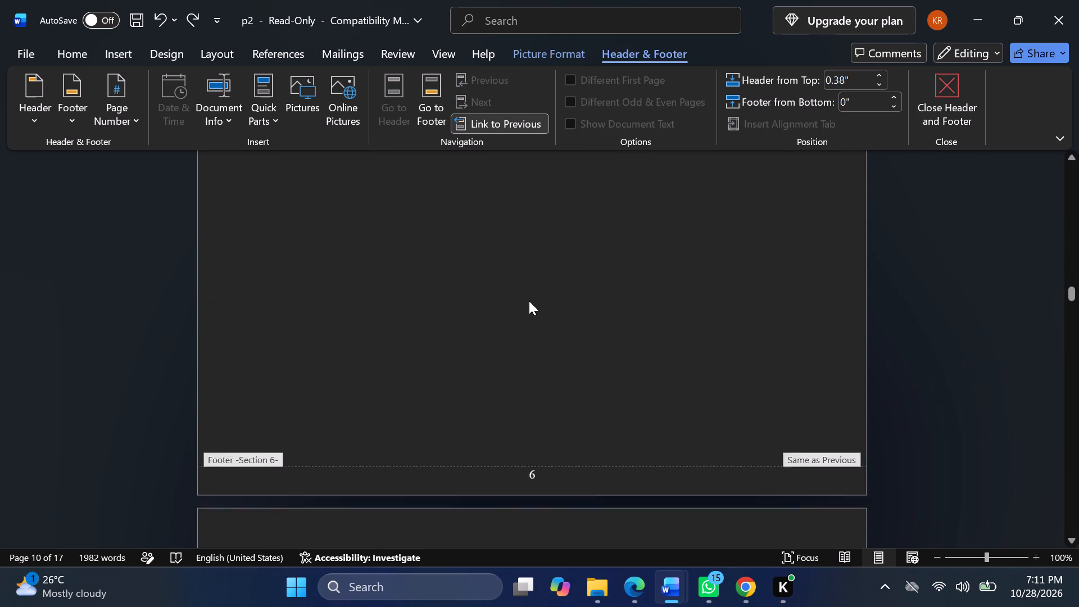
pyautogui.scroll(-5, 529, 301)
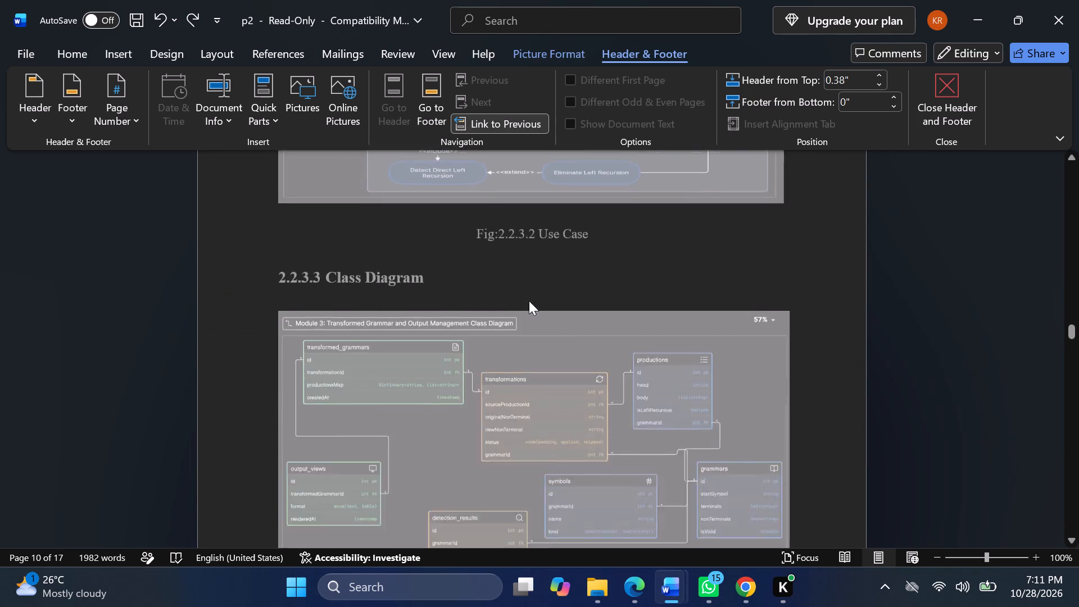
pyautogui.scroll(-5, 529, 301)
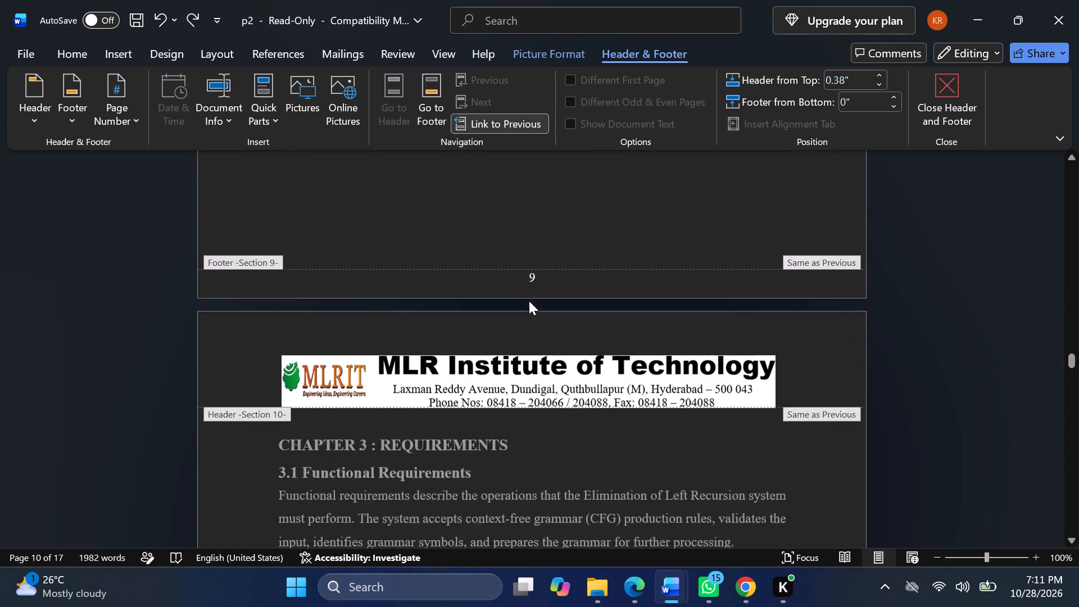
pyautogui.scroll(-4, 529, 301)
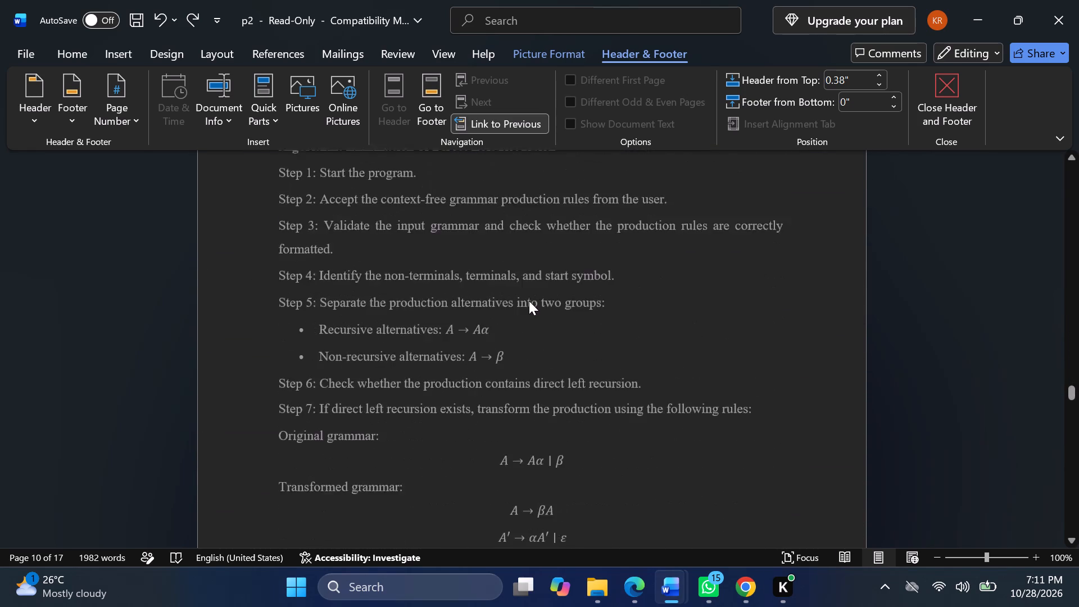
pyautogui.scroll(-4, 529, 301)
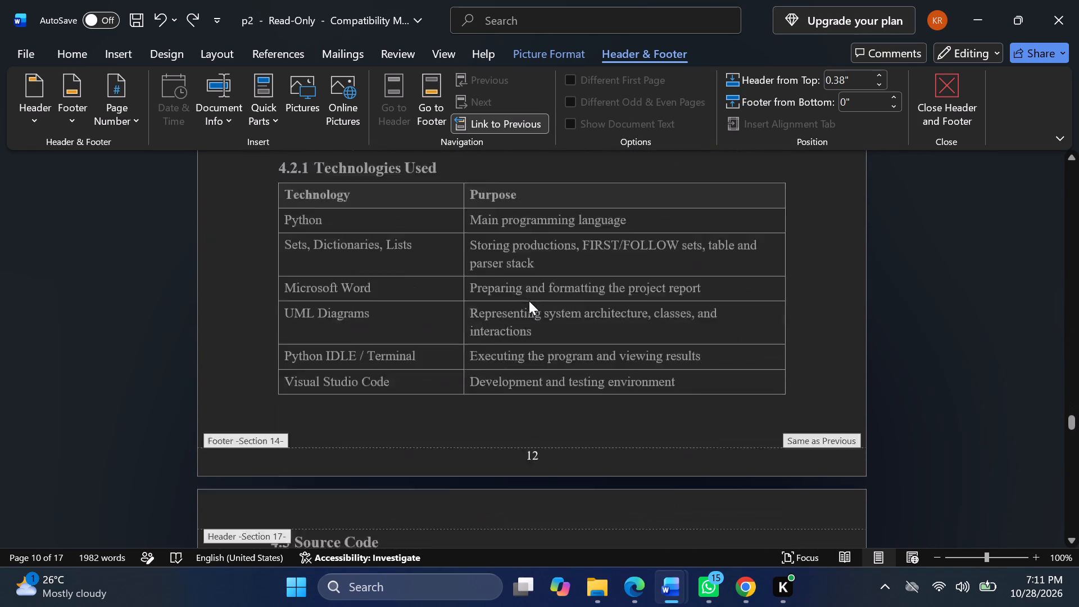
pyautogui.scroll(-2, 529, 301)
pyautogui.scroll(1, 529, 301)
pyautogui.click(513, 325)
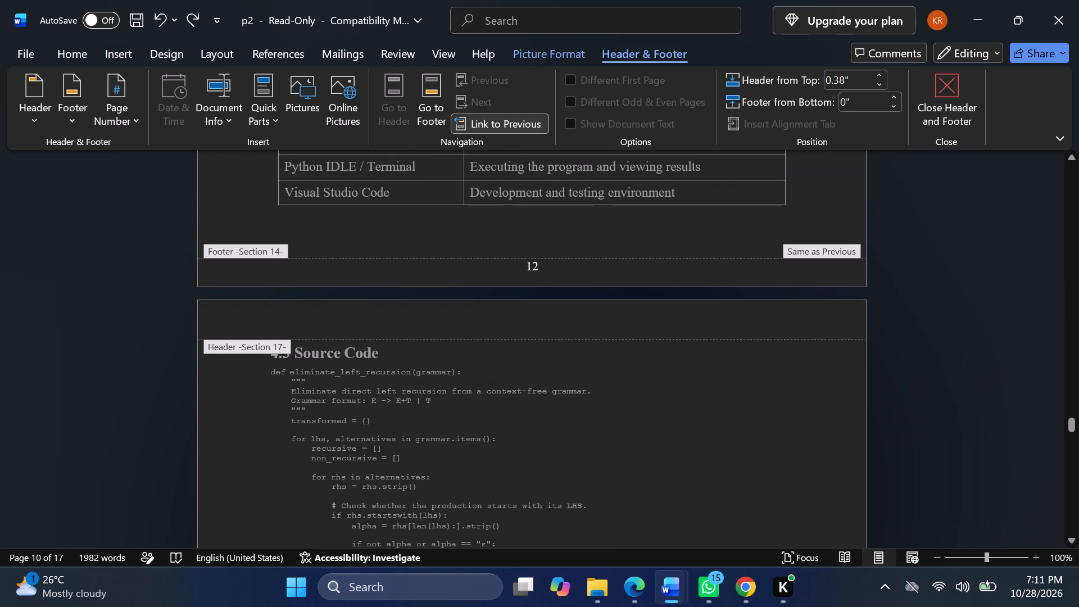
pyautogui.click(513, 325)
pyautogui.hotkey('ctrl', 'v')
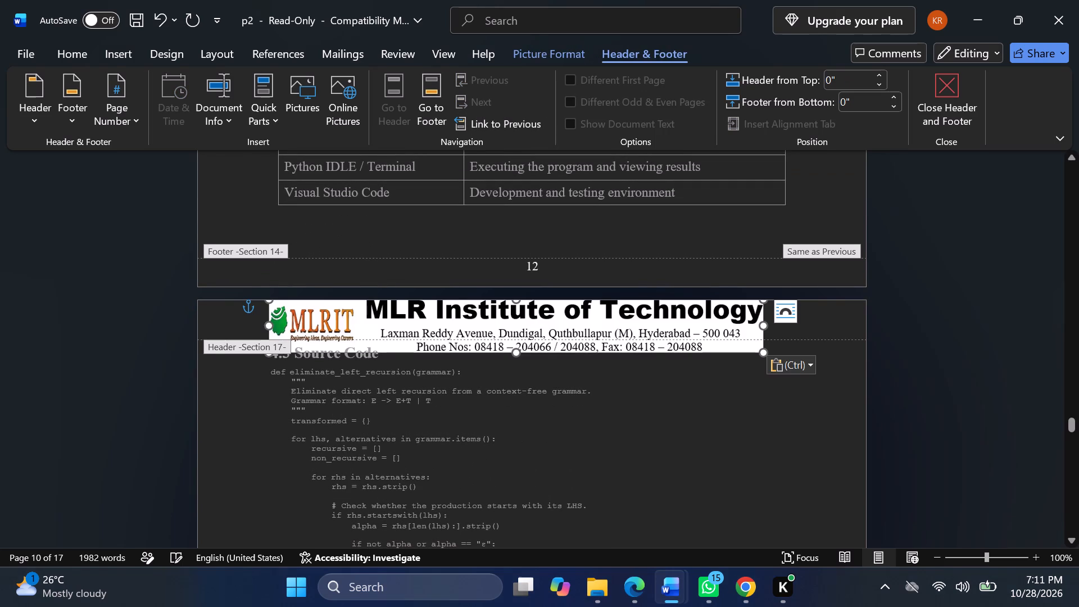
# Undo pasting the institute banner into the Section 17 header.
pyautogui.hotkey('ctrl', 'z')
# Examine the headers and footers of Sections 17 and 18 and the header distance from the top.
pyautogui.scroll(1, 497, 325)
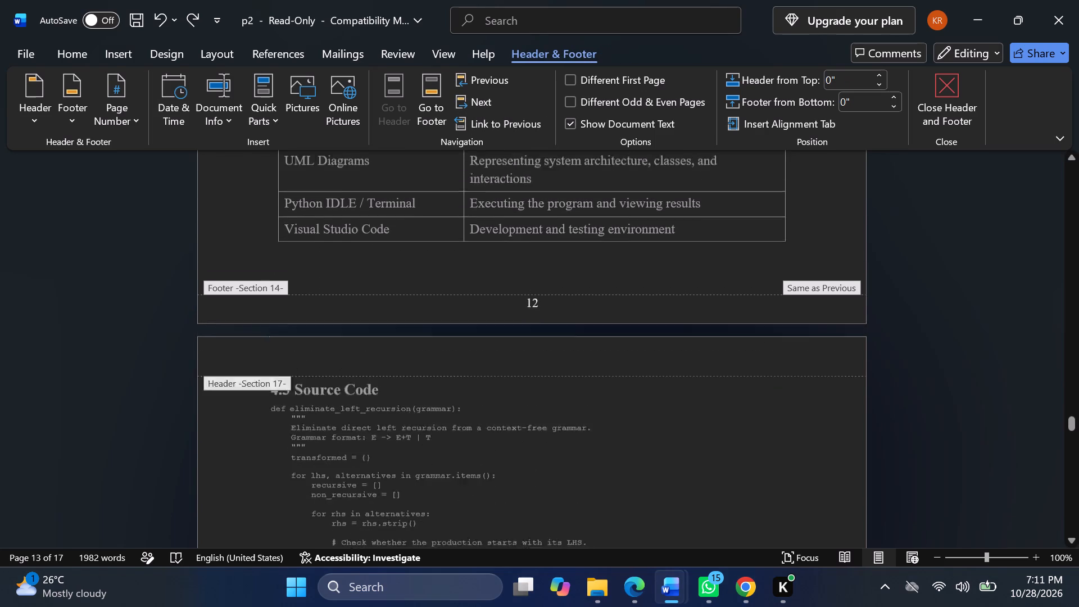
pyautogui.scroll(2, 497, 325)
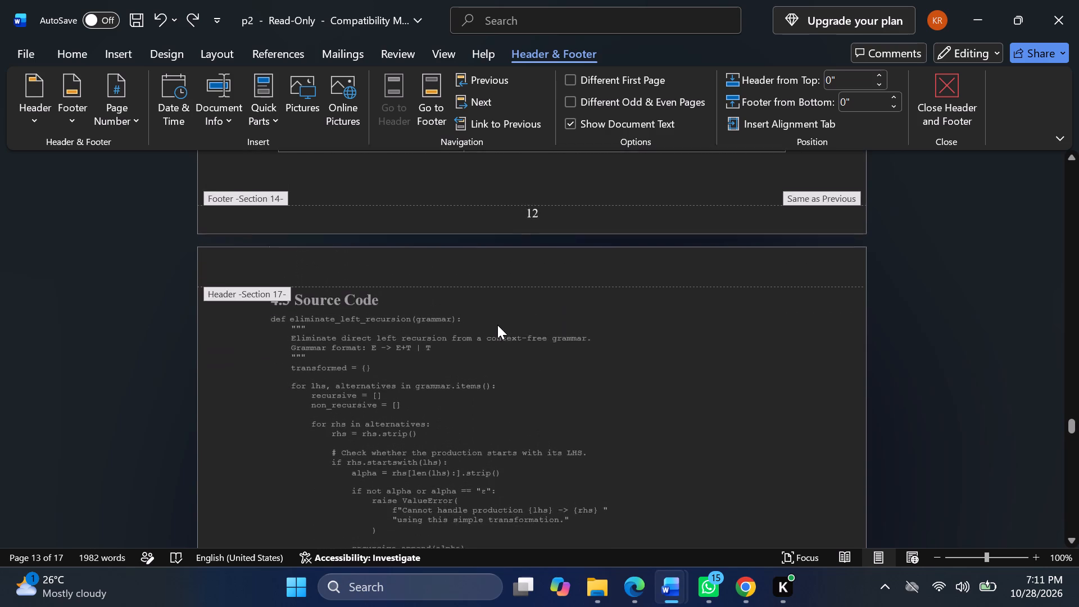
pyautogui.scroll(-1, 497, 325)
pyautogui.scroll(1, 497, 325)
pyautogui.scroll(-3, 497, 325)
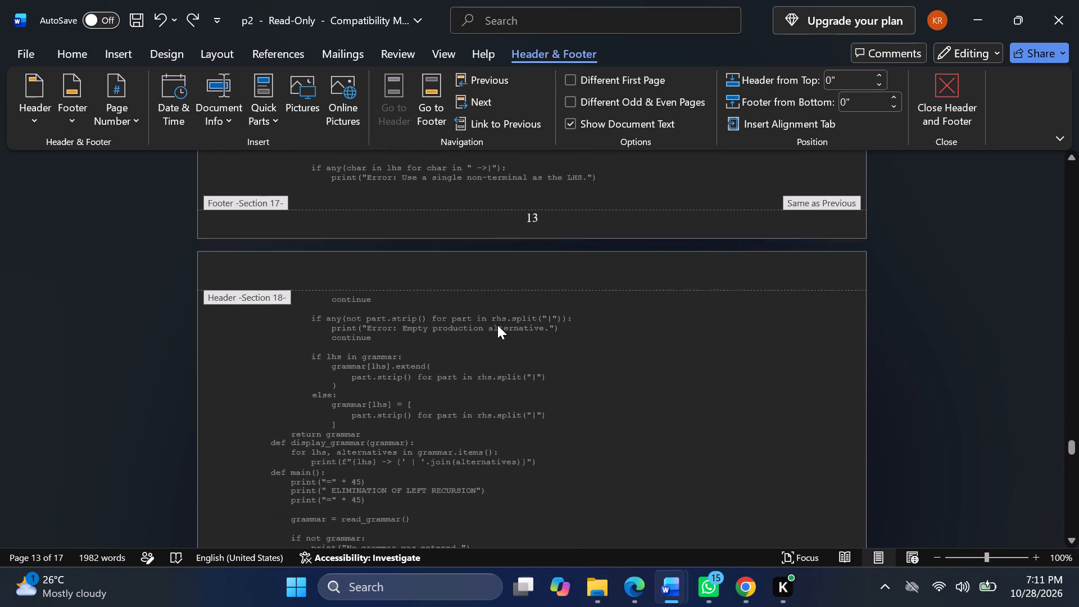
pyautogui.scroll(2, 497, 325)
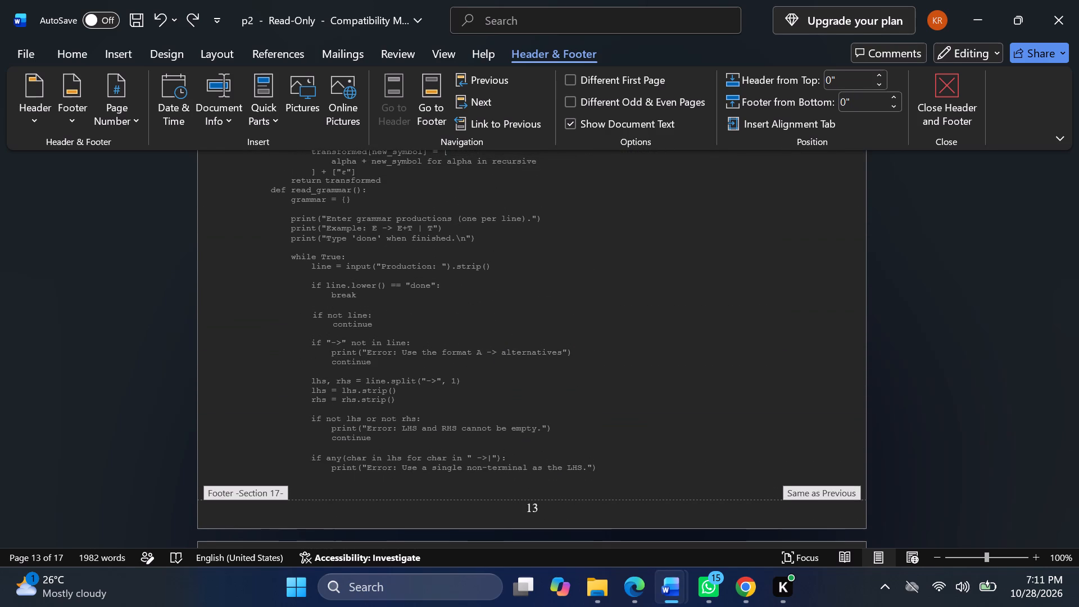
pyautogui.click(831, 81)
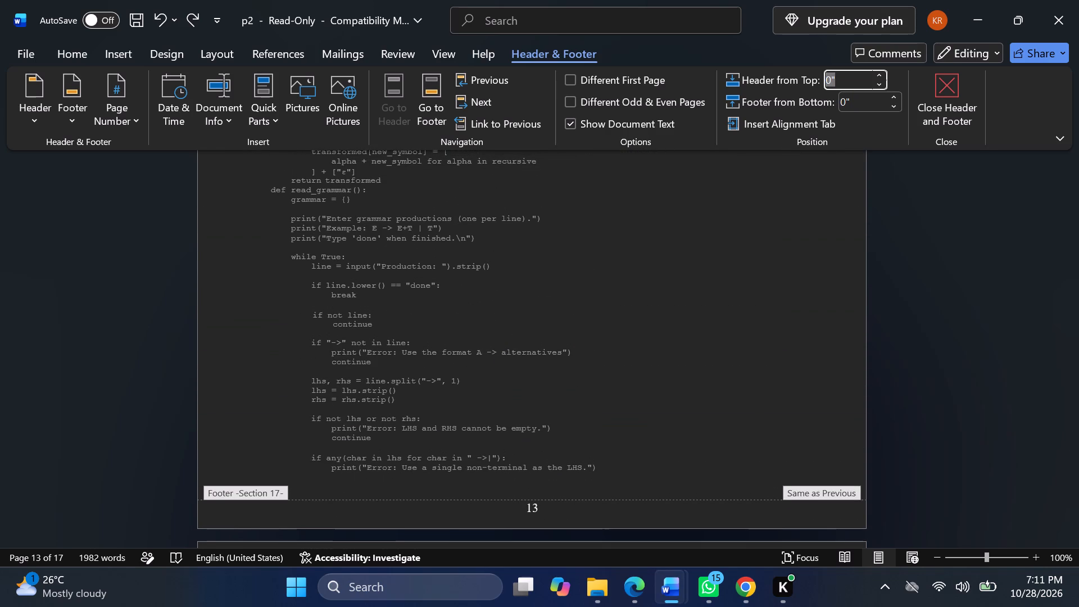
pyautogui.click(657, 270)
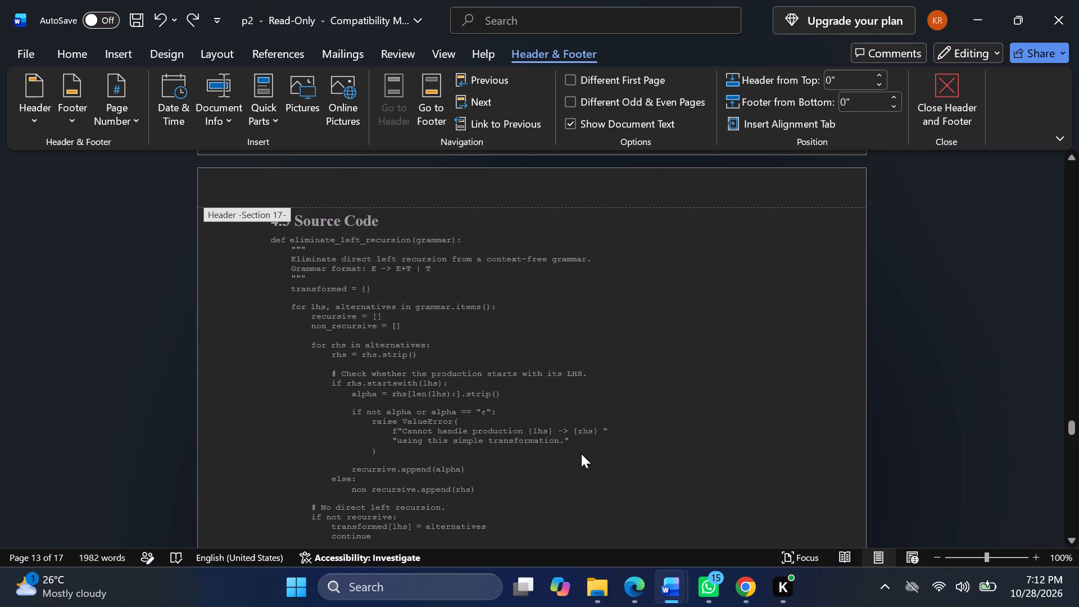
# Set the Section 17 header's distance from the top to 0.38", matching the Section 14 header.
pyautogui.scroll(3, 581, 454)
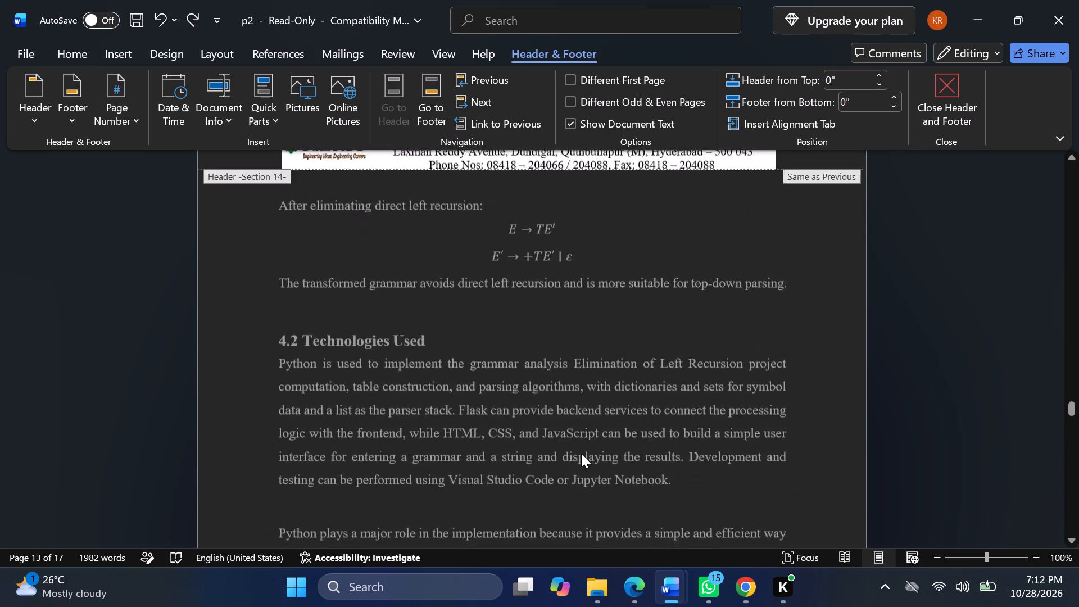
pyautogui.scroll(2, 581, 454)
pyautogui.click(808, 311)
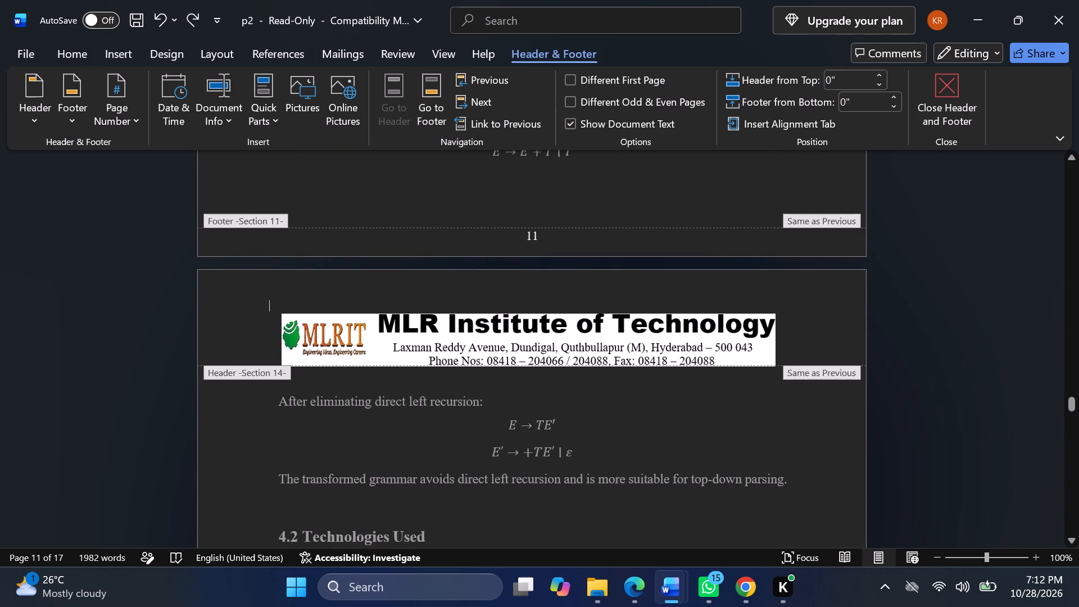
pyautogui.click(808, 311)
pyautogui.scroll(-1, 846, 139)
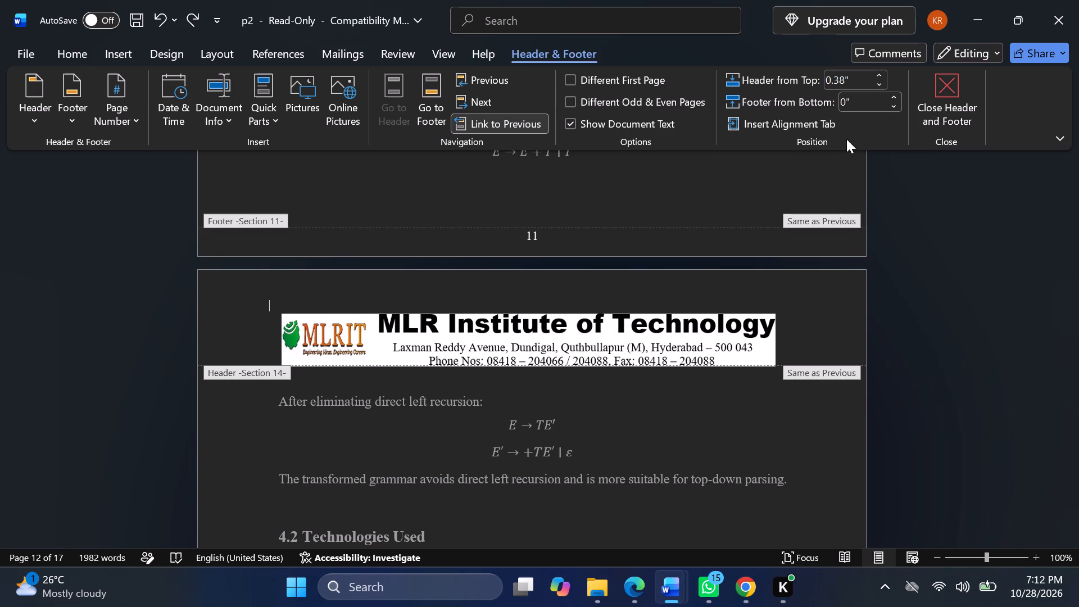
pyautogui.scroll(-1, 846, 139)
pyautogui.scroll(-1, 657, 255)
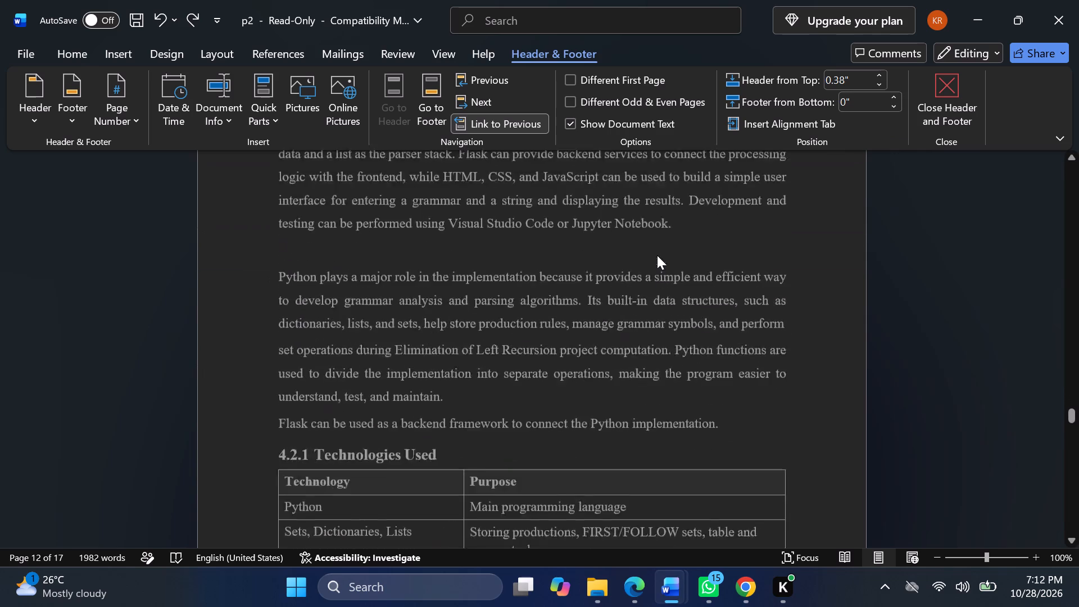
pyautogui.scroll(-2, 657, 255)
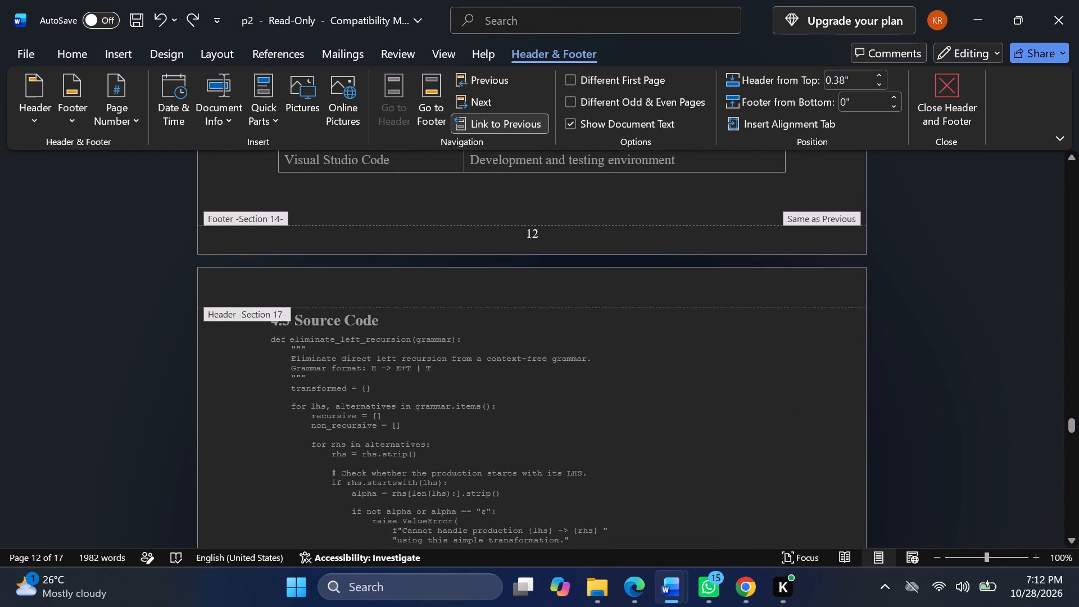
pyautogui.click(520, 293)
pyautogui.click(520, 293)
pyautogui.click(832, 76)
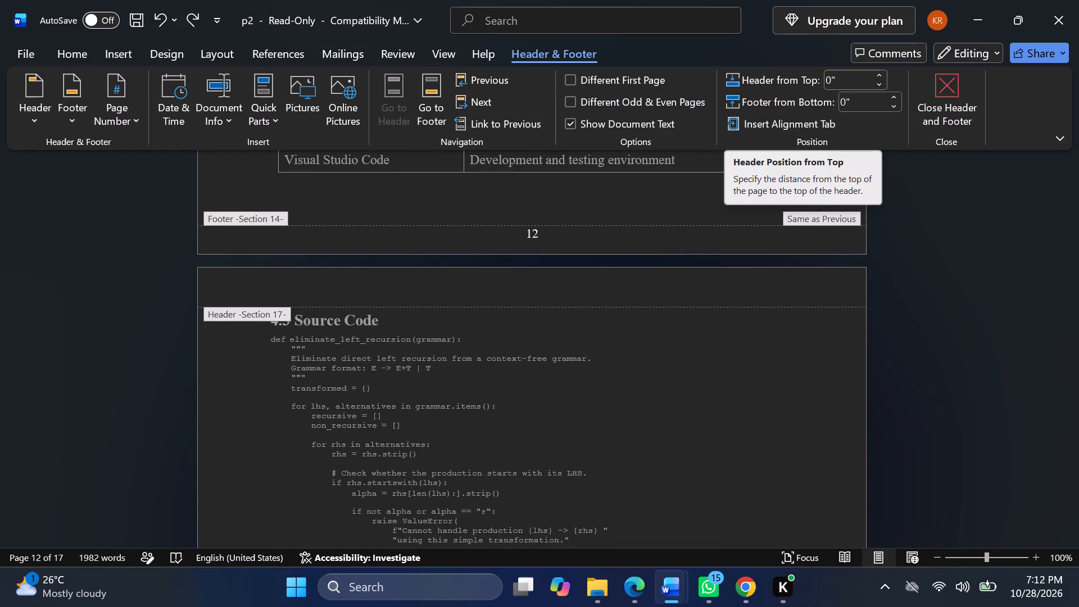
pyautogui.write('0.')
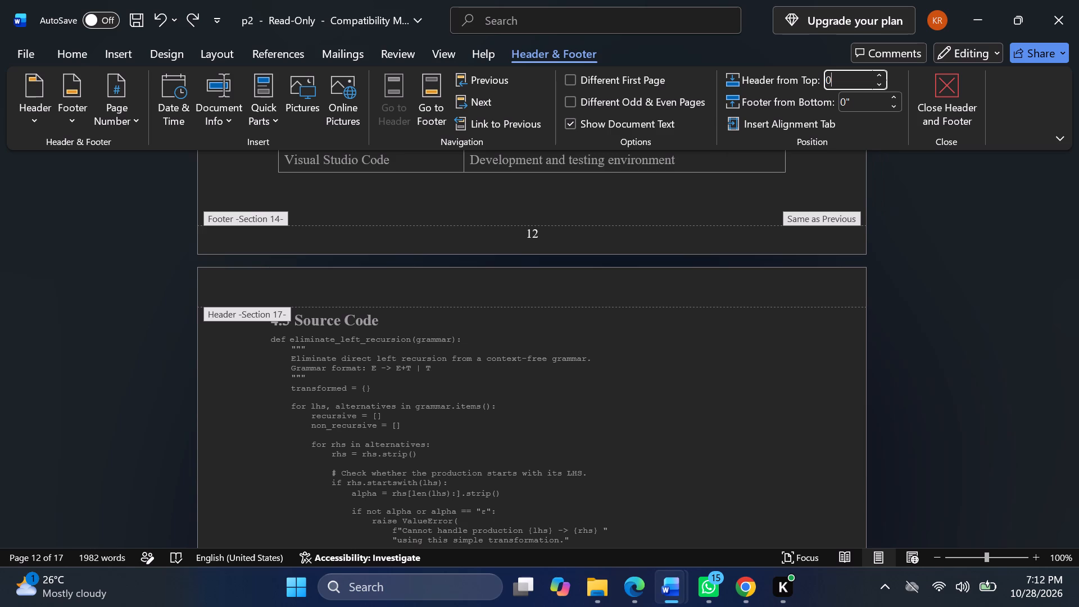
pyautogui.write('38')
pyautogui.press('Return')
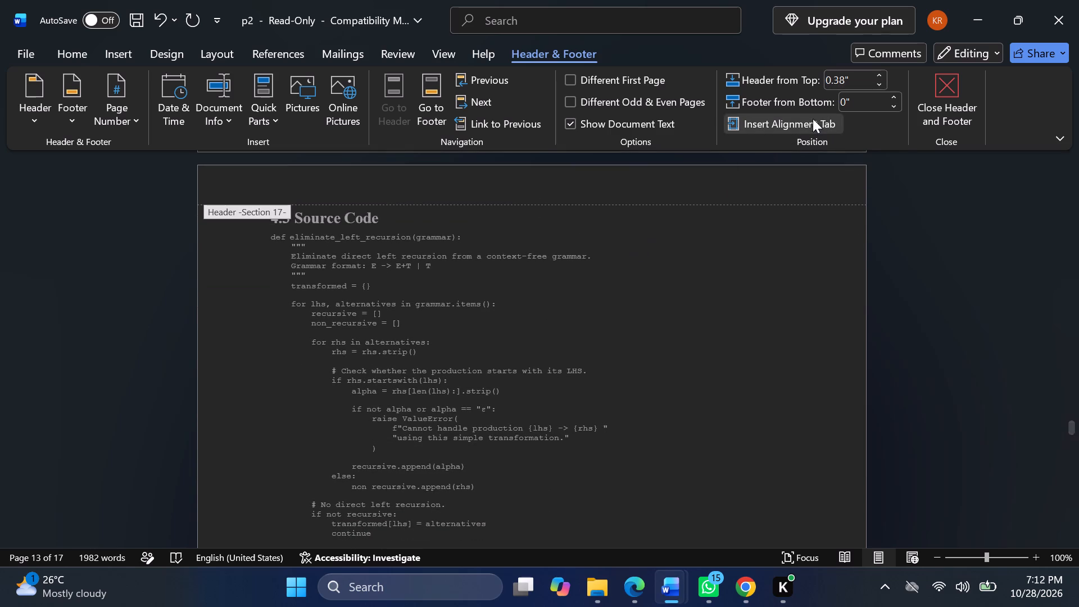
# Compare the Section 14 header's banner and distance from the top with those of the Section 17 header.
pyautogui.scroll(3, 633, 199)
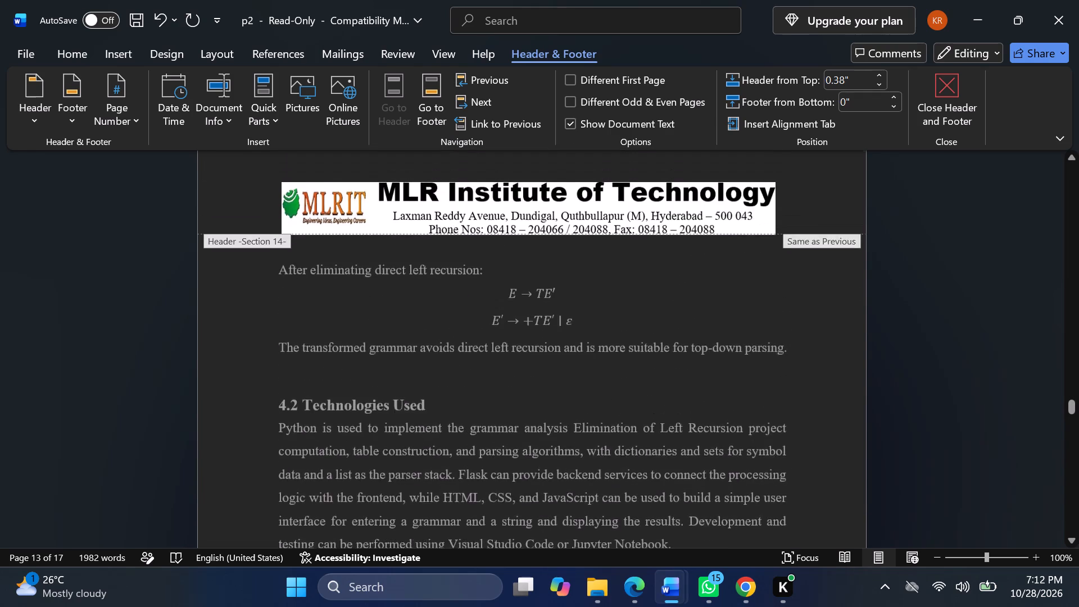
pyautogui.scroll(1, 633, 199)
pyautogui.click(597, 262)
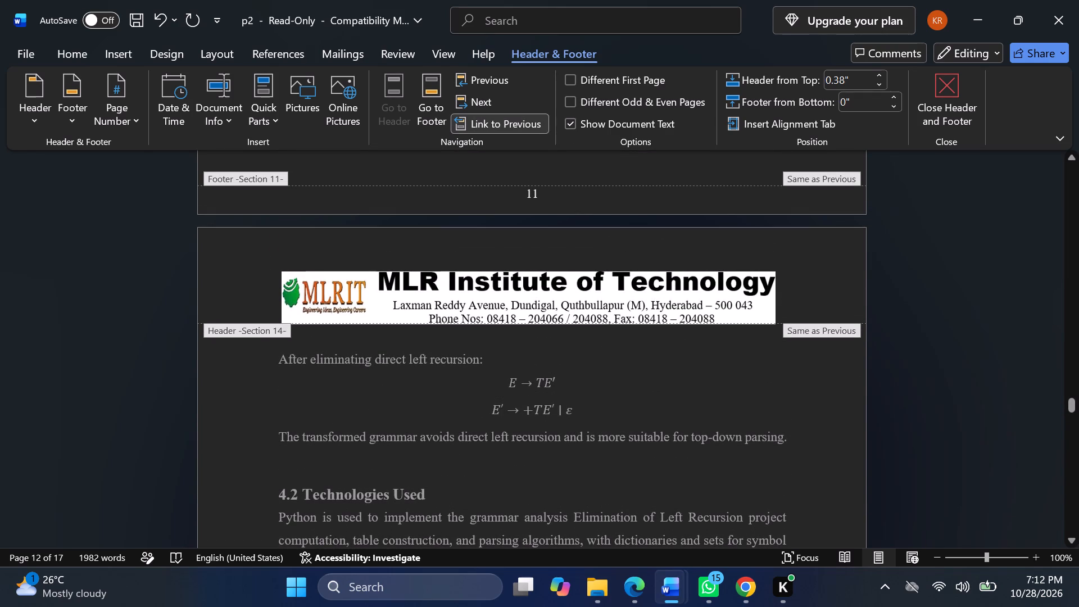
pyautogui.scroll(-2, 578, 323)
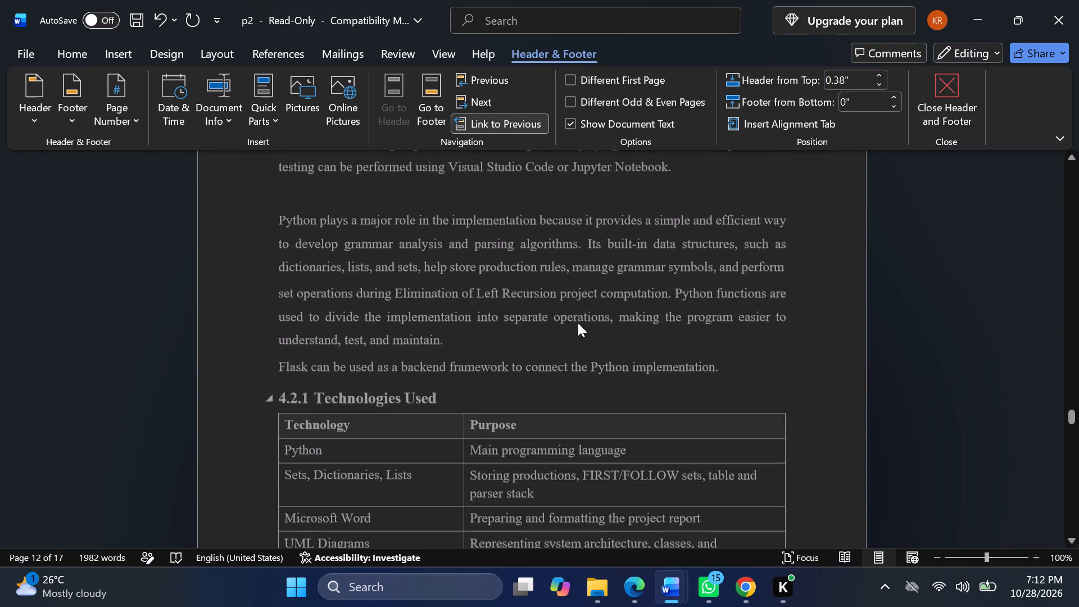
pyautogui.scroll(-2, 578, 323)
pyautogui.click(384, 234)
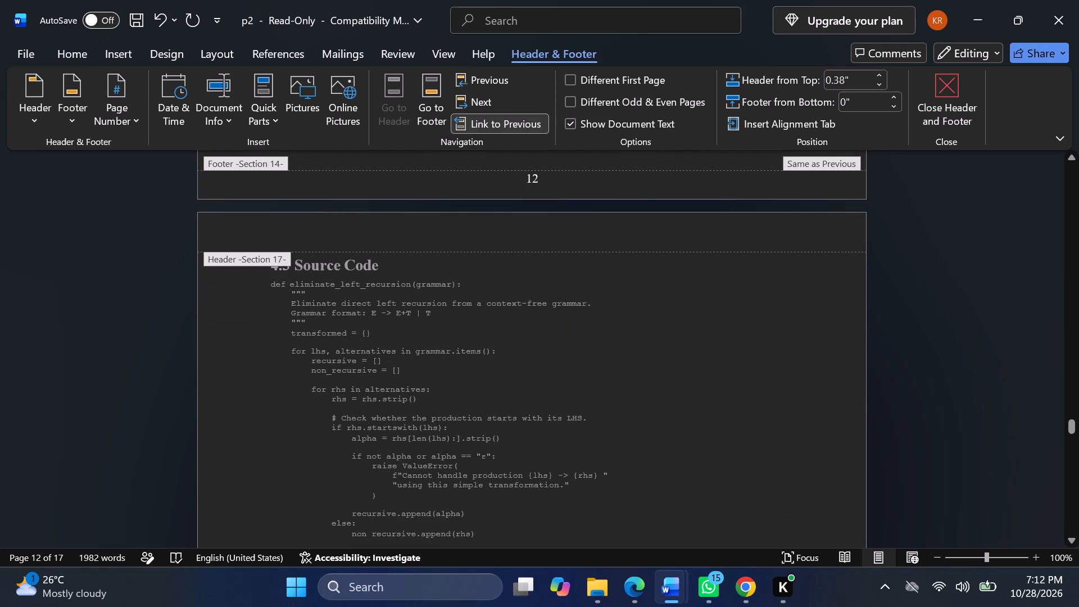
pyautogui.click(384, 234)
pyautogui.click(847, 79)
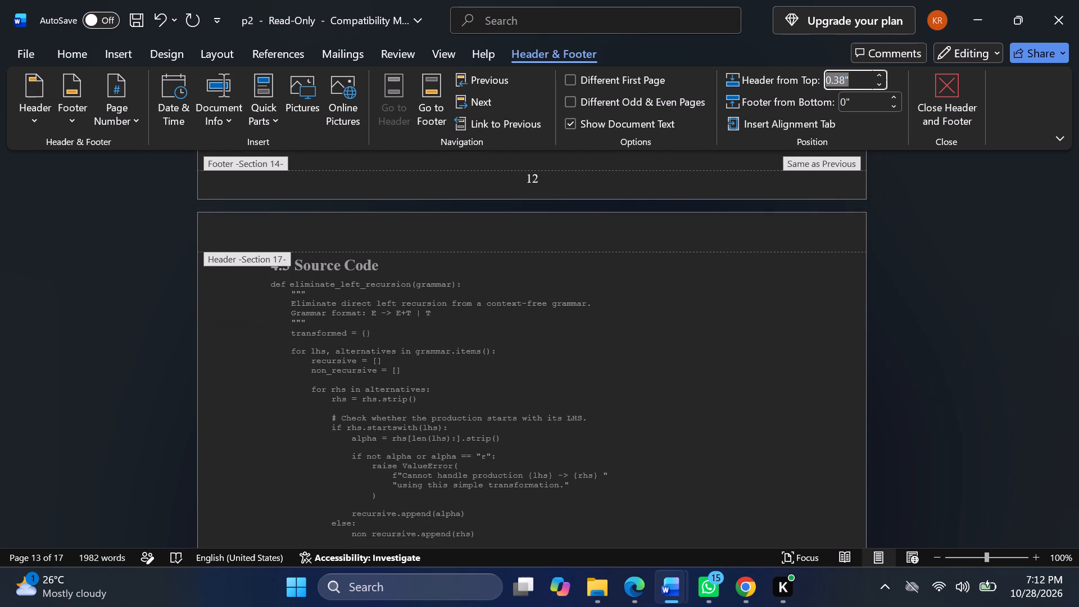
pyautogui.click(852, 78)
pyautogui.press('Return')
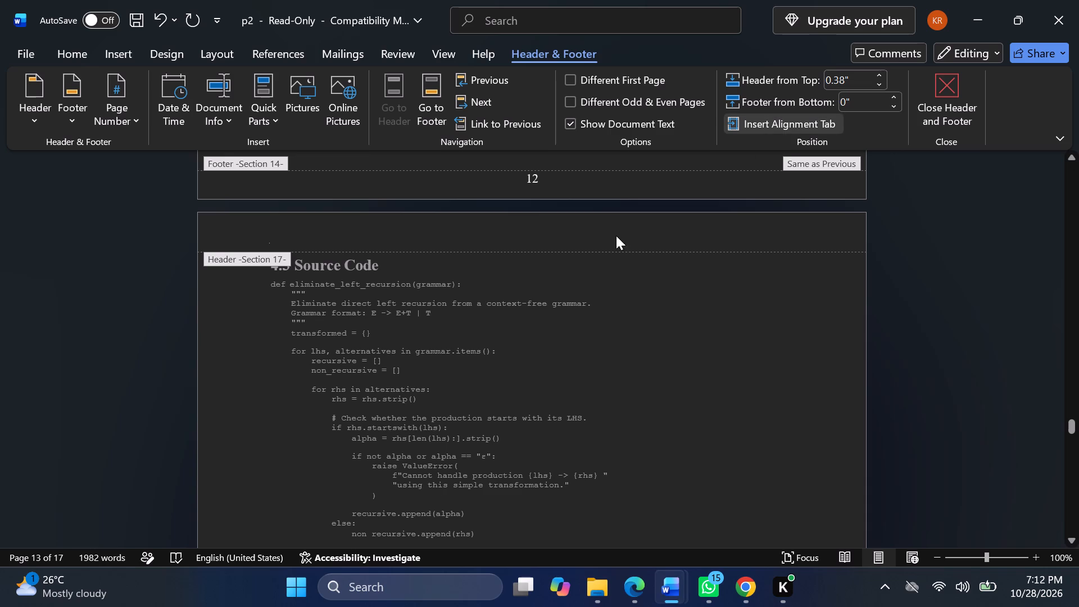
pyautogui.scroll(-1, 594, 254)
pyautogui.scroll(2, 594, 254)
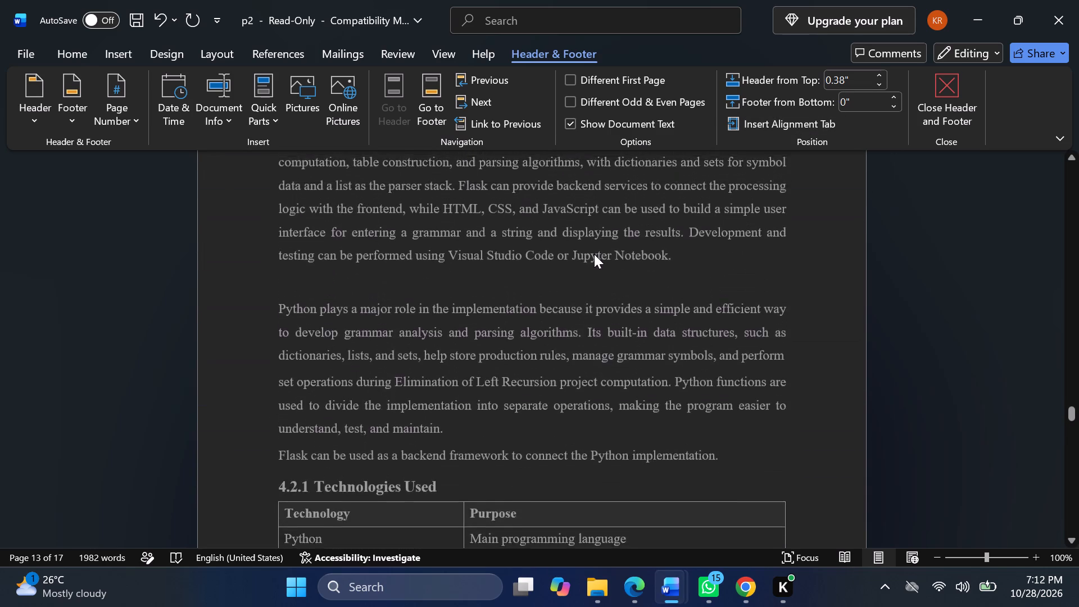
pyautogui.scroll(2, 594, 254)
pyautogui.click(745, 228)
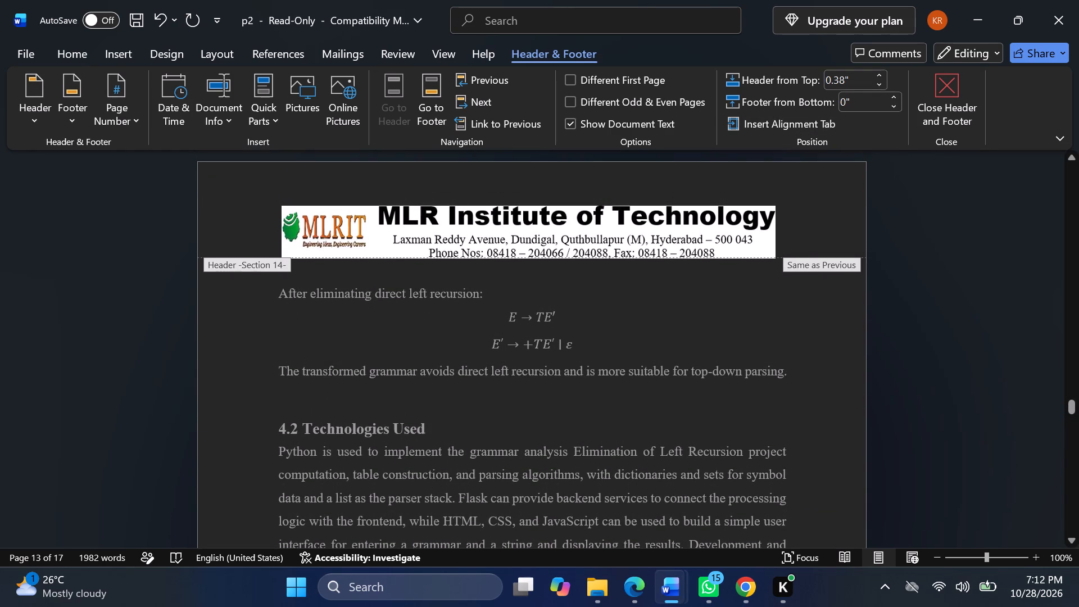
pyautogui.click(744, 170)
pyautogui.click(800, 216)
# Set the Section 14 footer's distance from the bottom to 0.3".
pyautogui.scroll(-1, 800, 216)
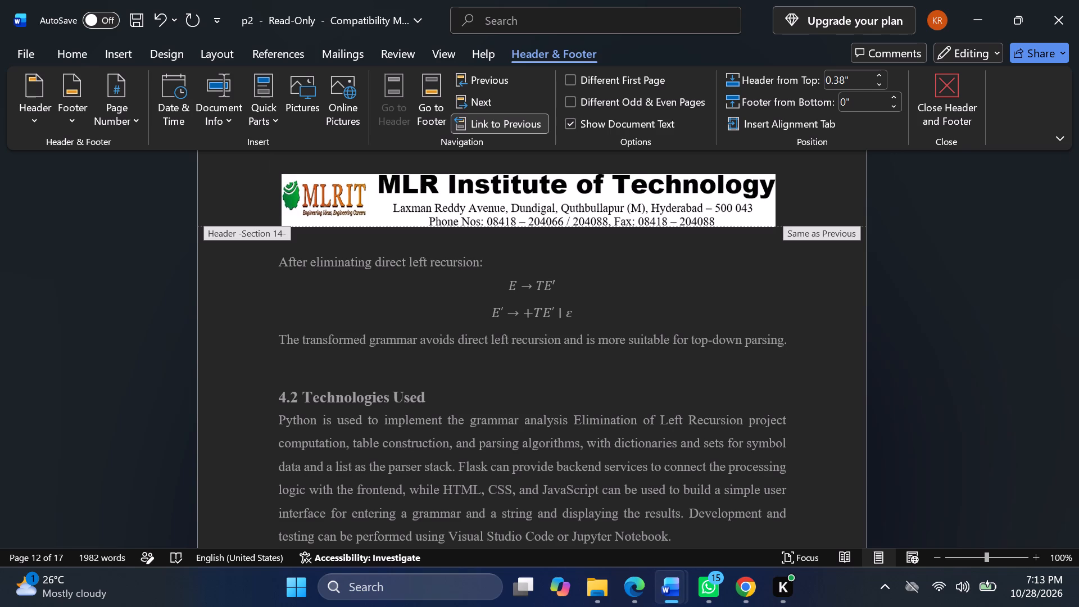
pyautogui.click(847, 107)
pyautogui.write('0.')
pyautogui.press('3')
pyautogui.press('Return')
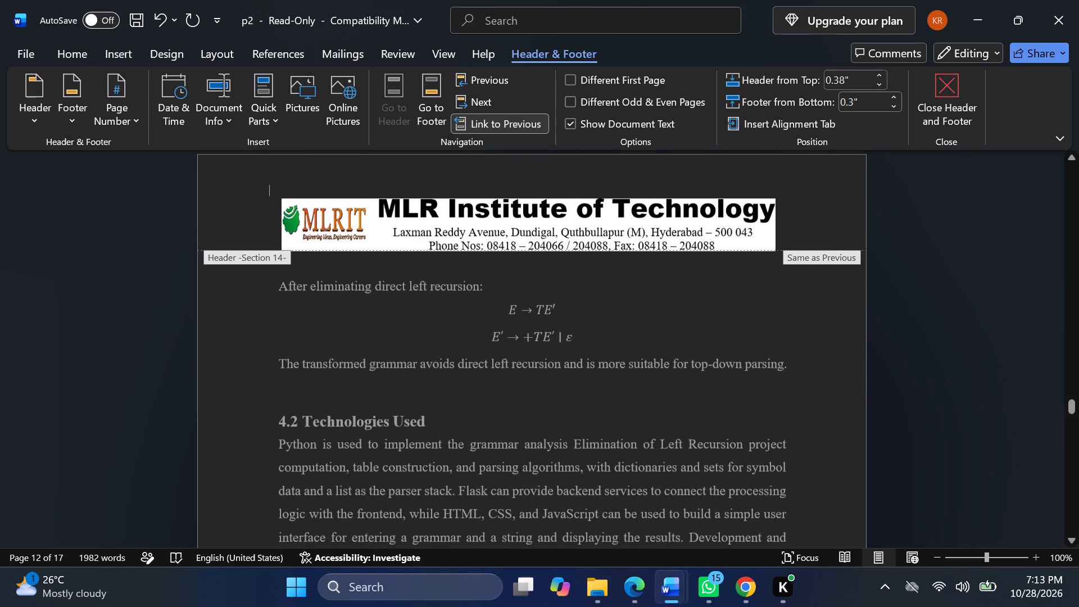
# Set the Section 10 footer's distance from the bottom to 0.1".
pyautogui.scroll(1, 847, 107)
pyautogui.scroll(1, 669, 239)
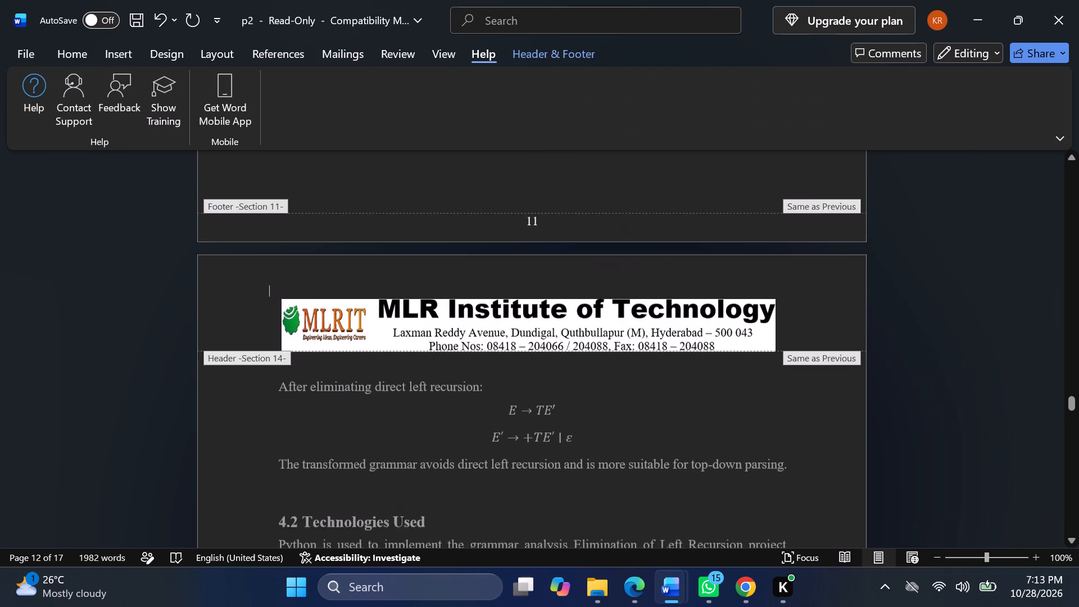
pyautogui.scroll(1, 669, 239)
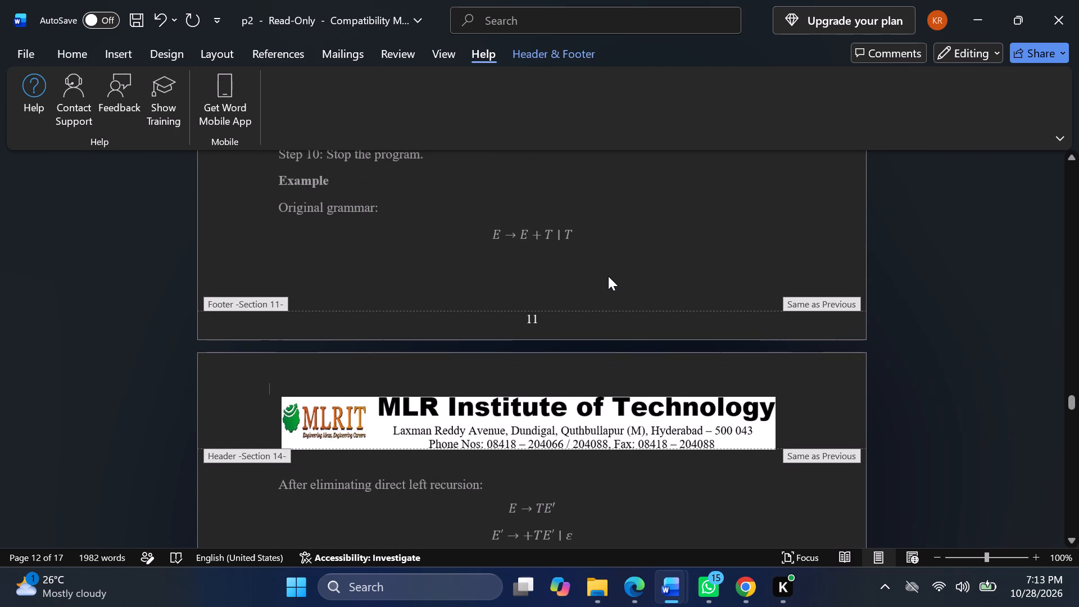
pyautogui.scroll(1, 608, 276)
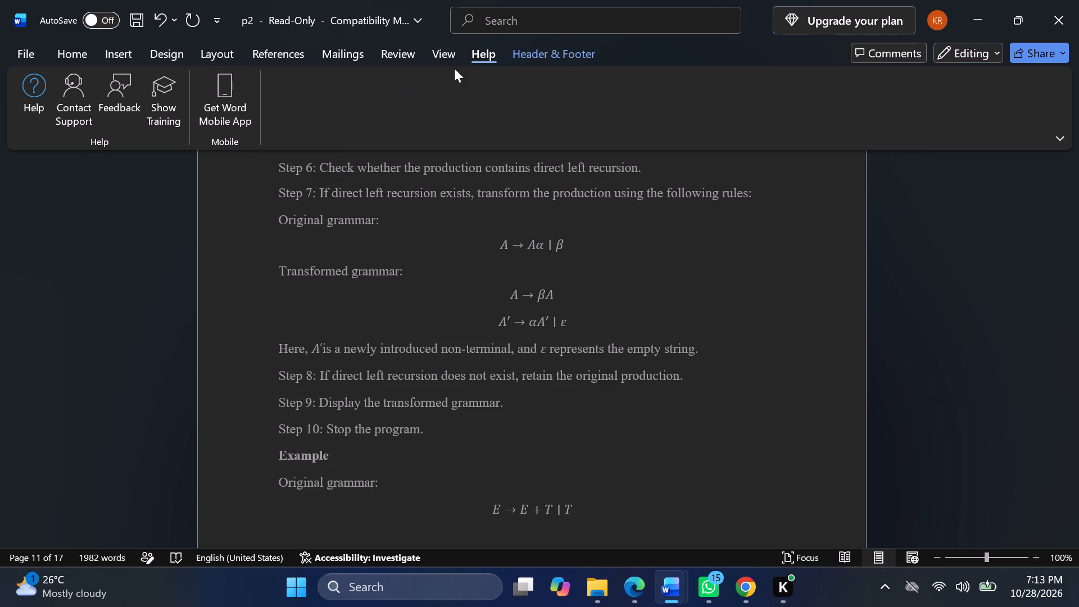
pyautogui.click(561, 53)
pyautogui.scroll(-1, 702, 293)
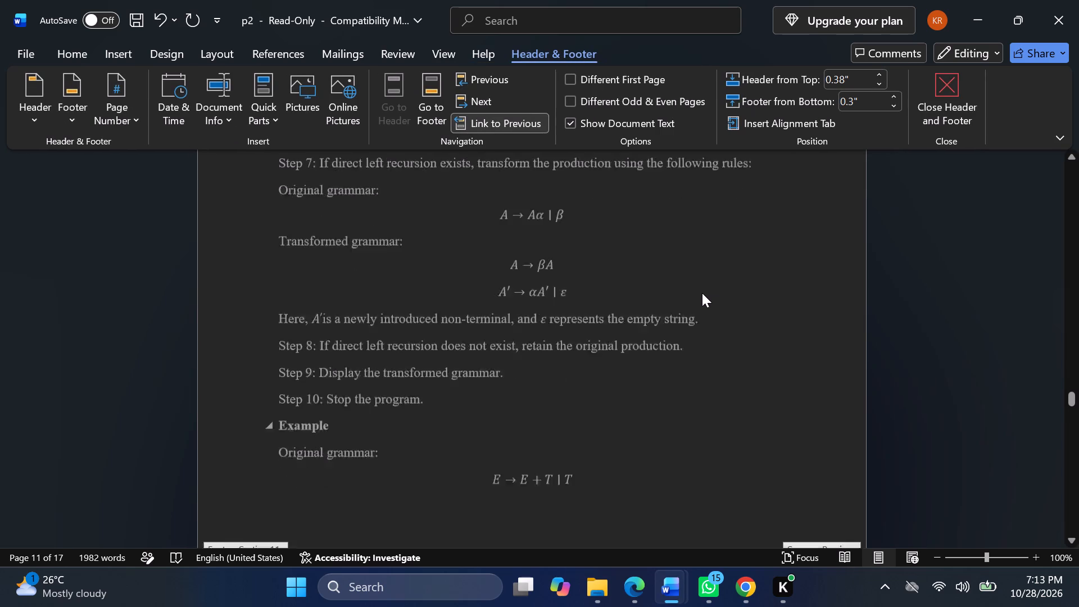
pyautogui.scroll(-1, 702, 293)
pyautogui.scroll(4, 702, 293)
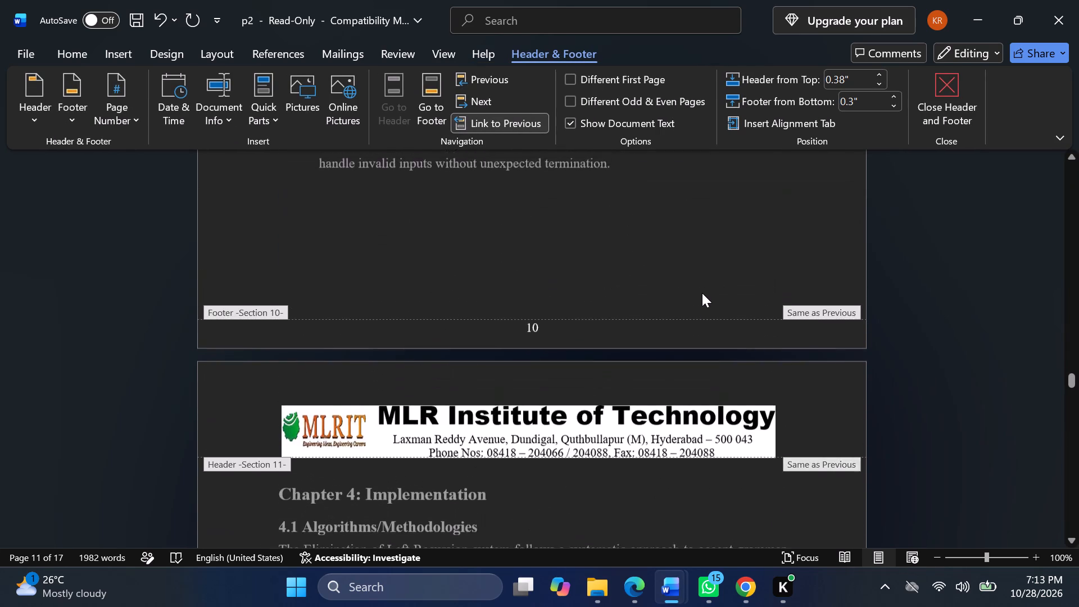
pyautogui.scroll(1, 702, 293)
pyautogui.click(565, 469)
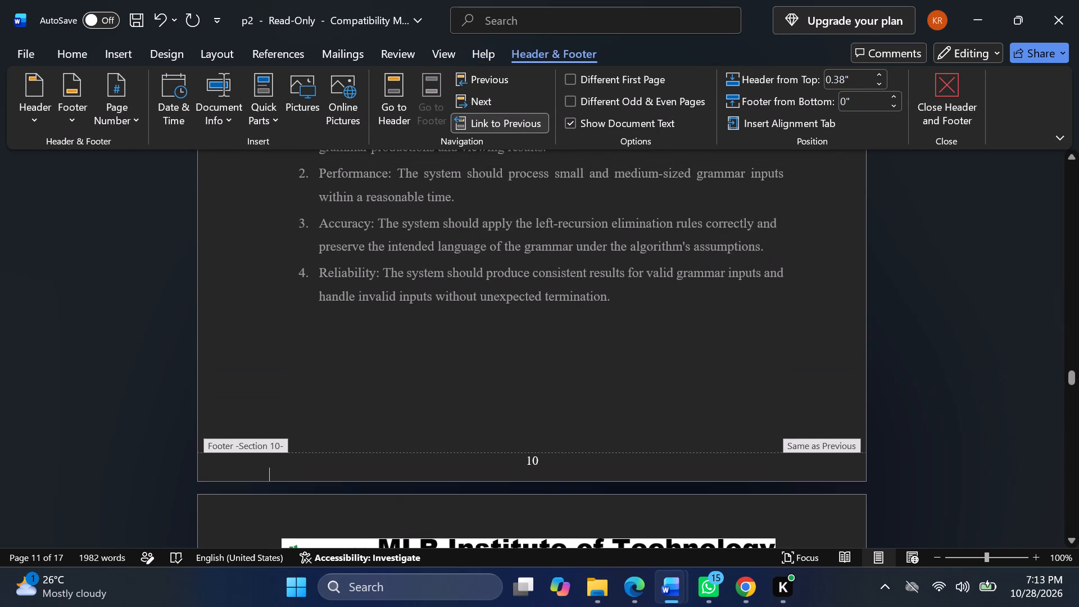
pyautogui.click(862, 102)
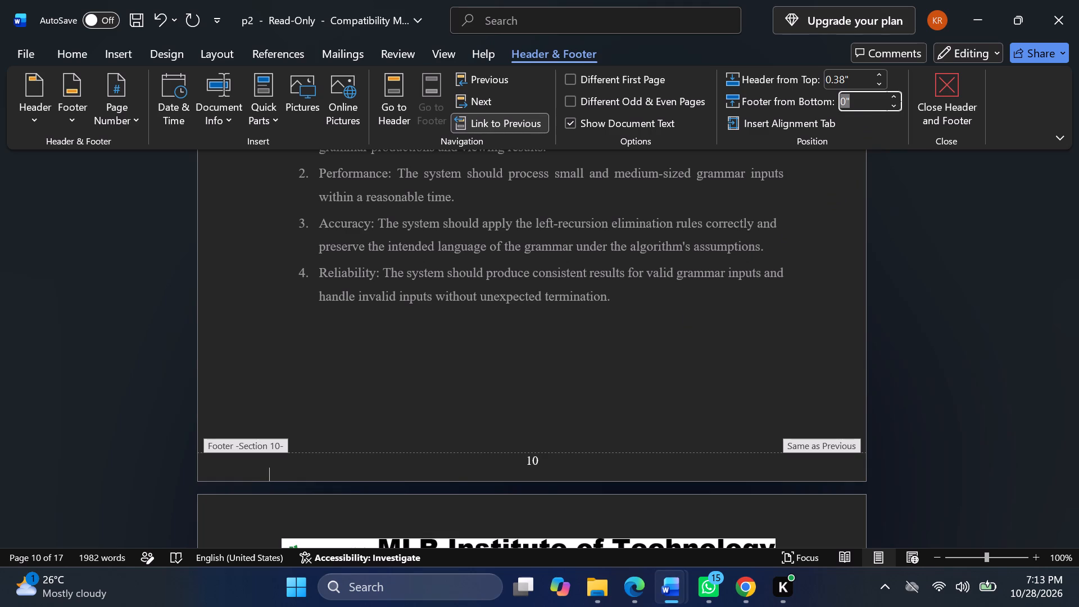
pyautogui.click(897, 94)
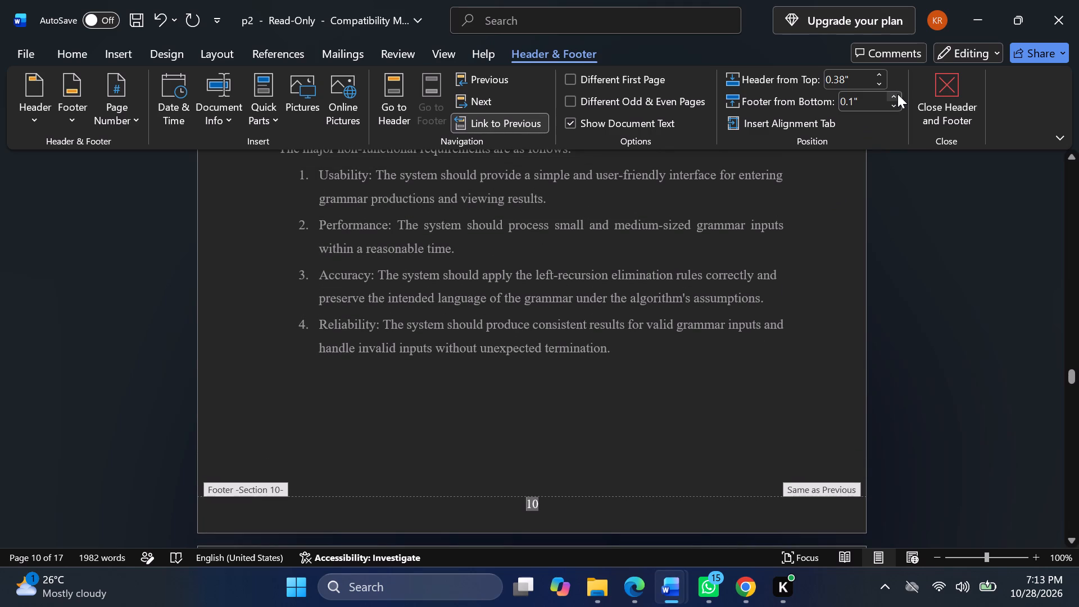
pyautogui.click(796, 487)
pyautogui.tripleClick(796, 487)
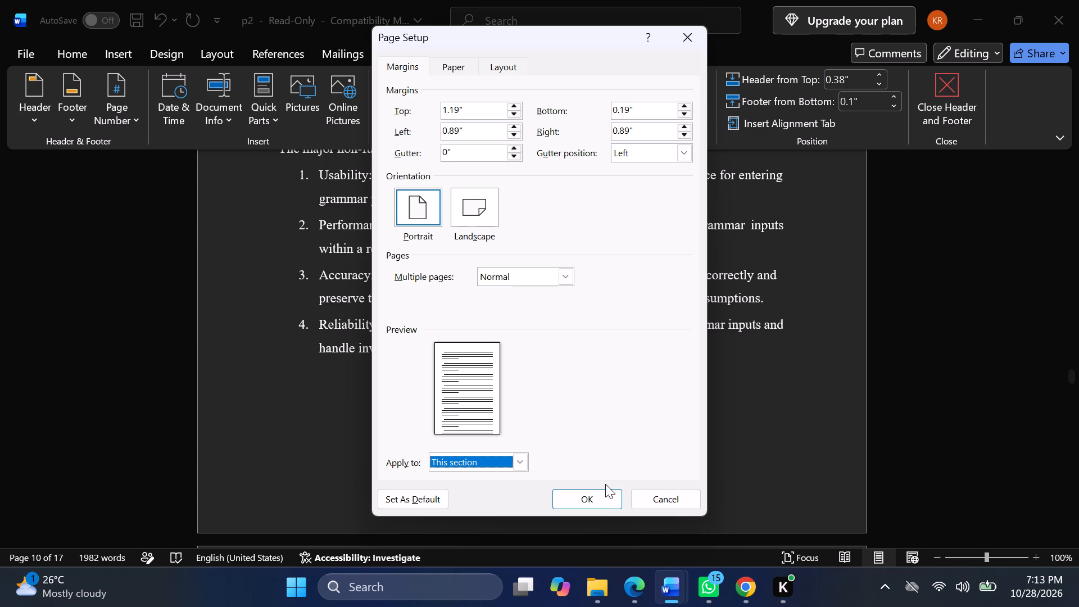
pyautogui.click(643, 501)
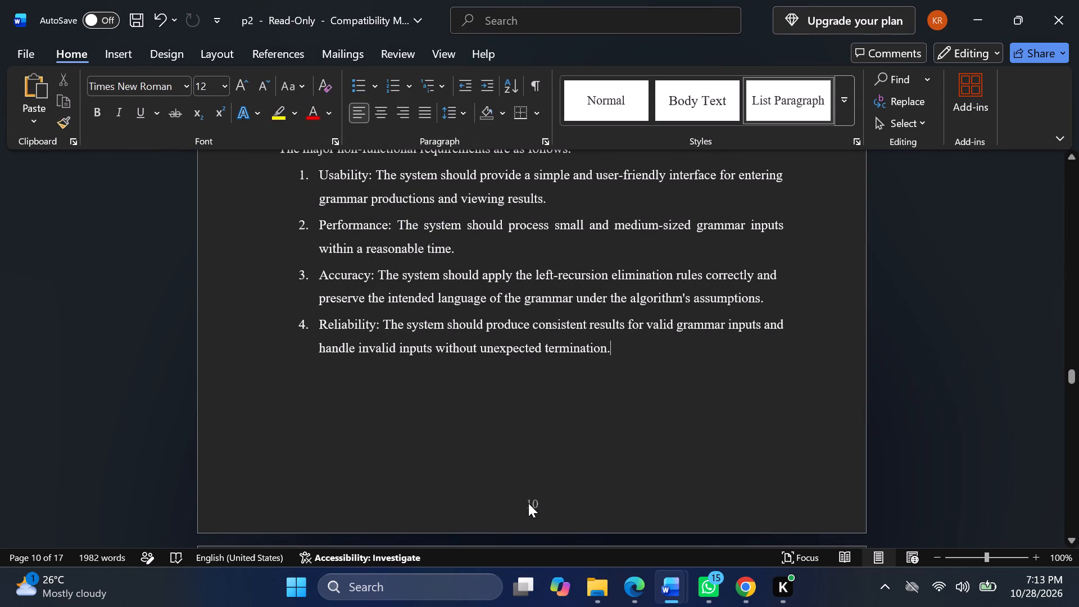
# Reopen the Section 10 footer for editing and set its distance from the bottom to 0.3".
pyautogui.doubleClick(528, 503)
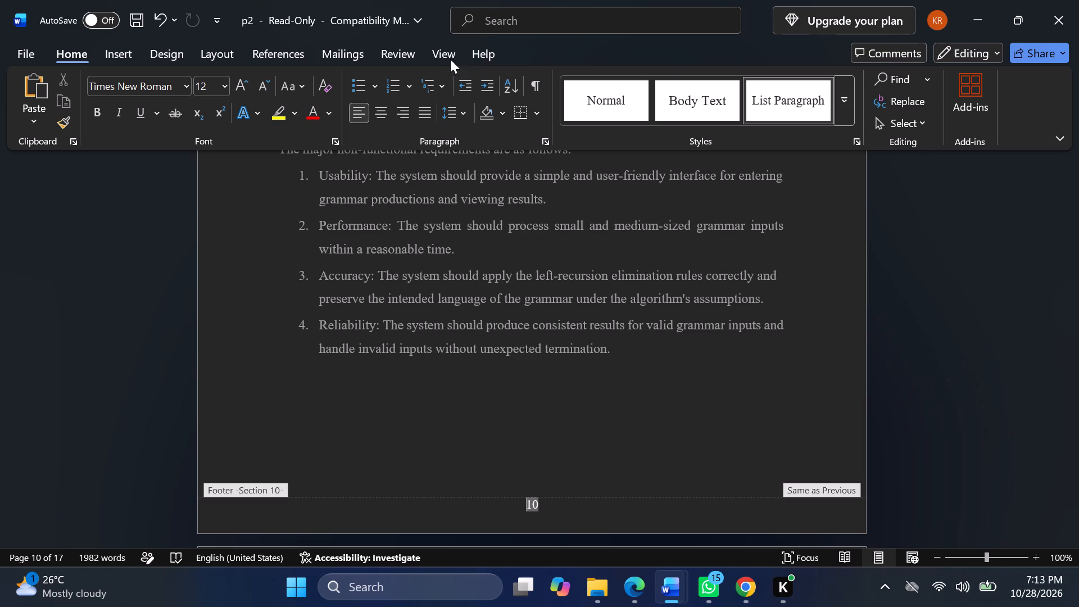
pyautogui.click(560, 509)
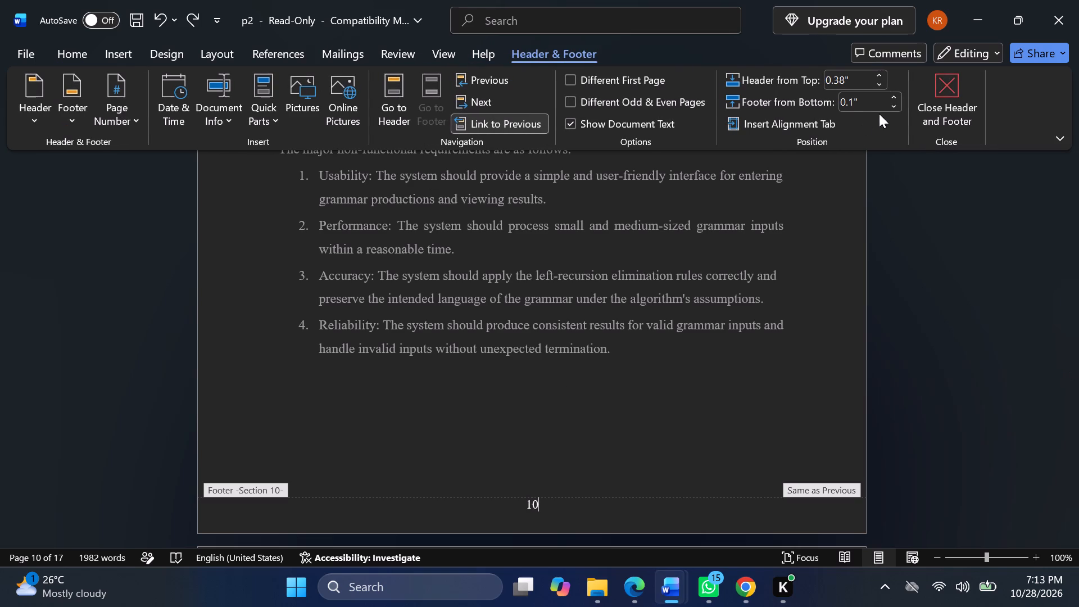
pyautogui.click(851, 103)
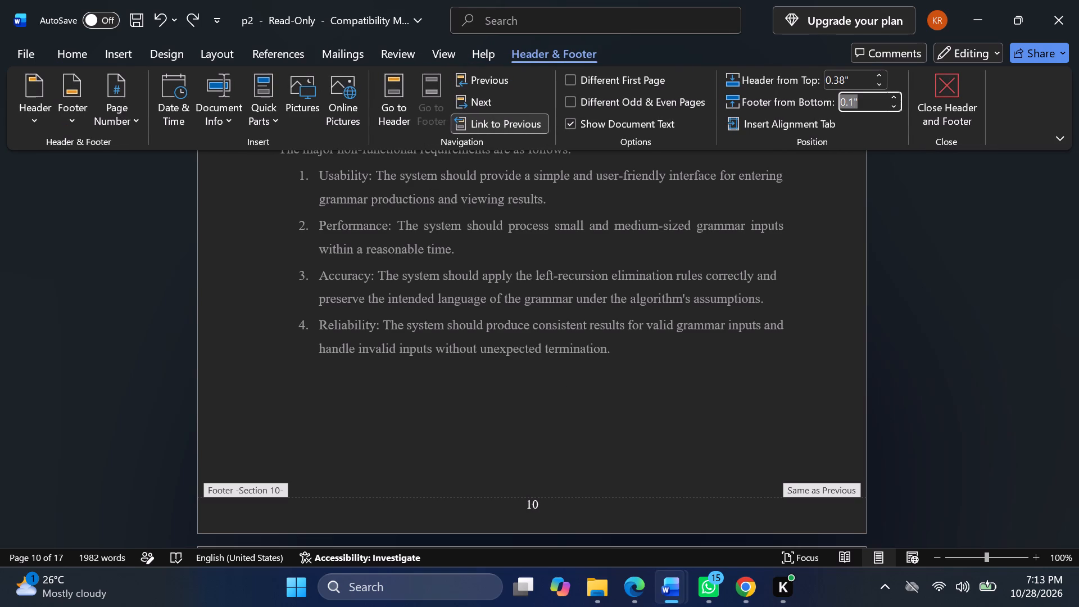
pyautogui.click(851, 103)
pyautogui.press('BackSpace')
pyautogui.press('3')
pyautogui.press('Return')
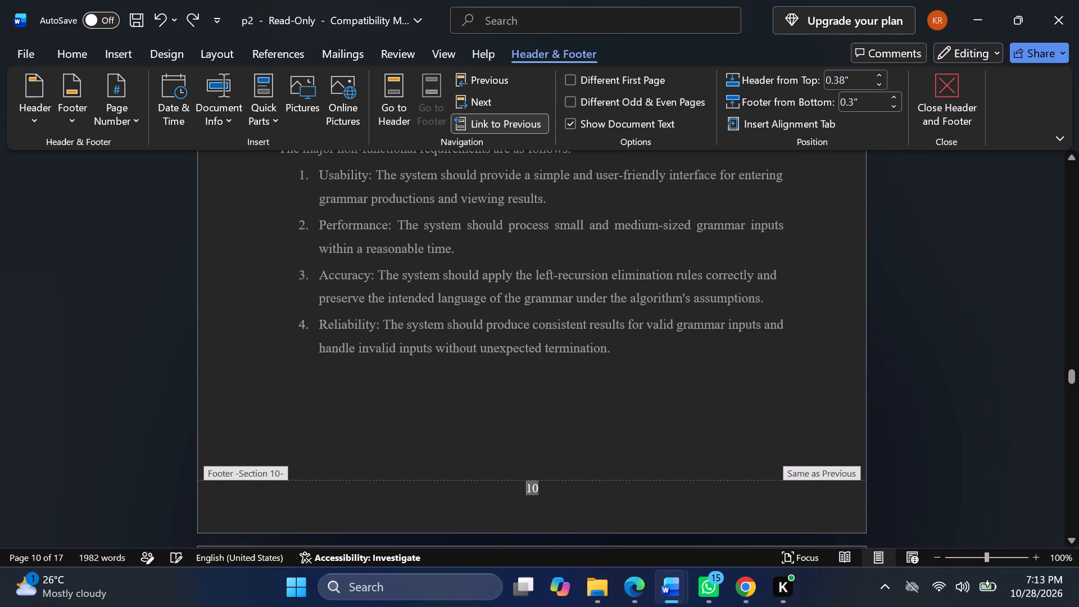
pyautogui.click(656, 387)
# Set the Section 1 footer's distance from the bottom to 0.3" on page 1.
pyautogui.scroll(-3, 726, 350)
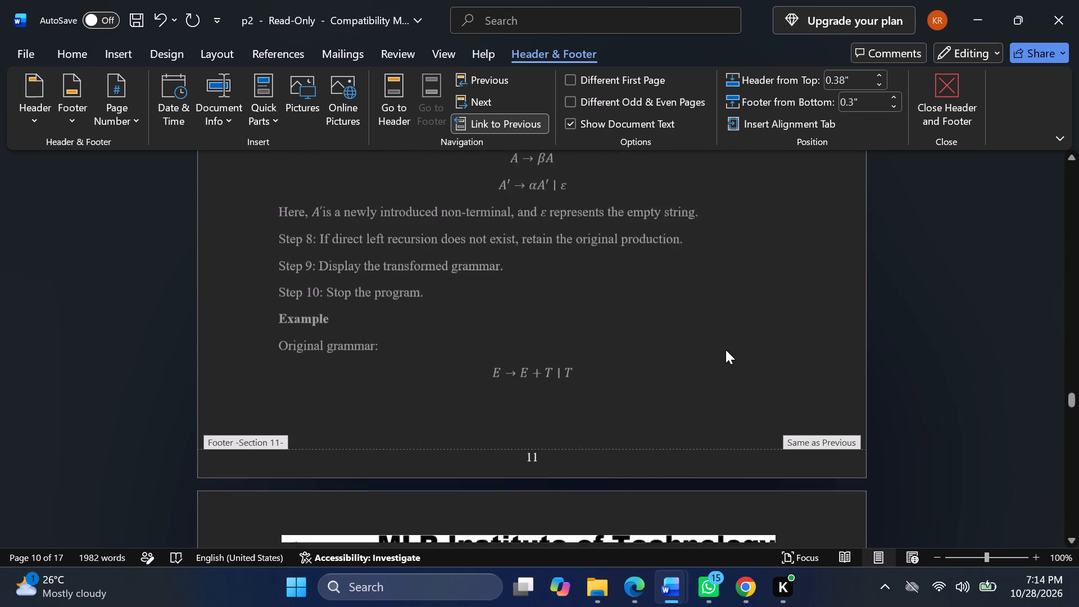
pyautogui.scroll(-1, 726, 350)
pyautogui.scroll(8, 546, 419)
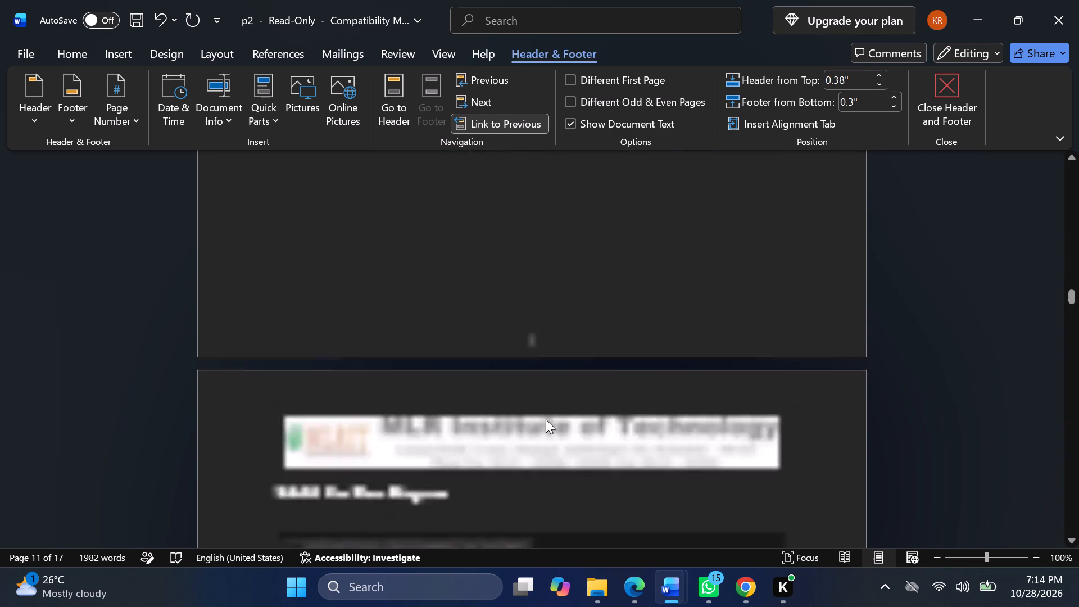
pyautogui.scroll(12, 546, 419)
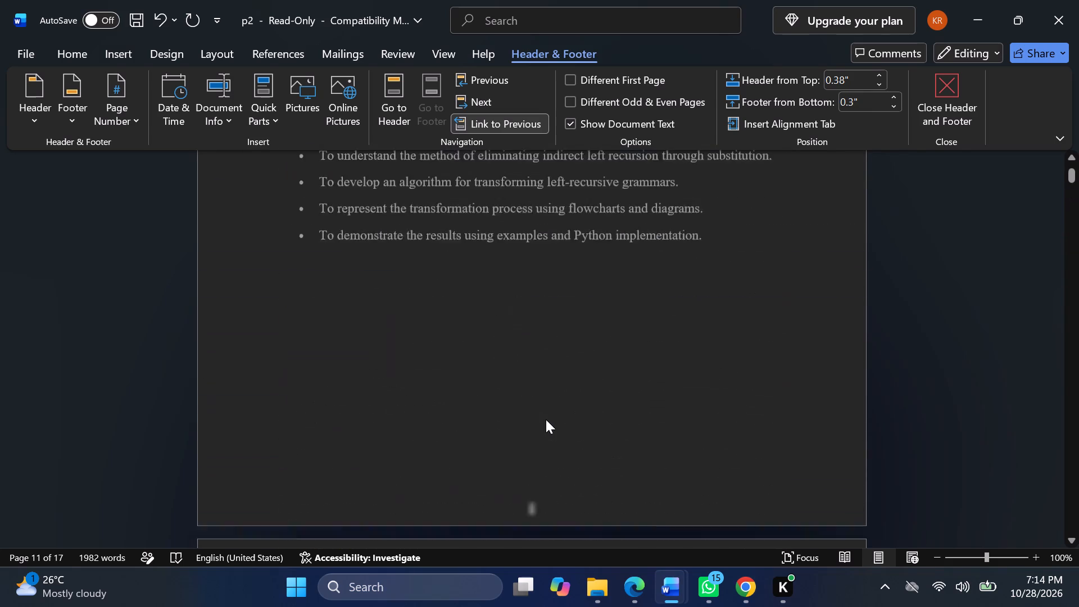
pyautogui.scroll(4, 546, 419)
pyautogui.scroll(-2, 546, 419)
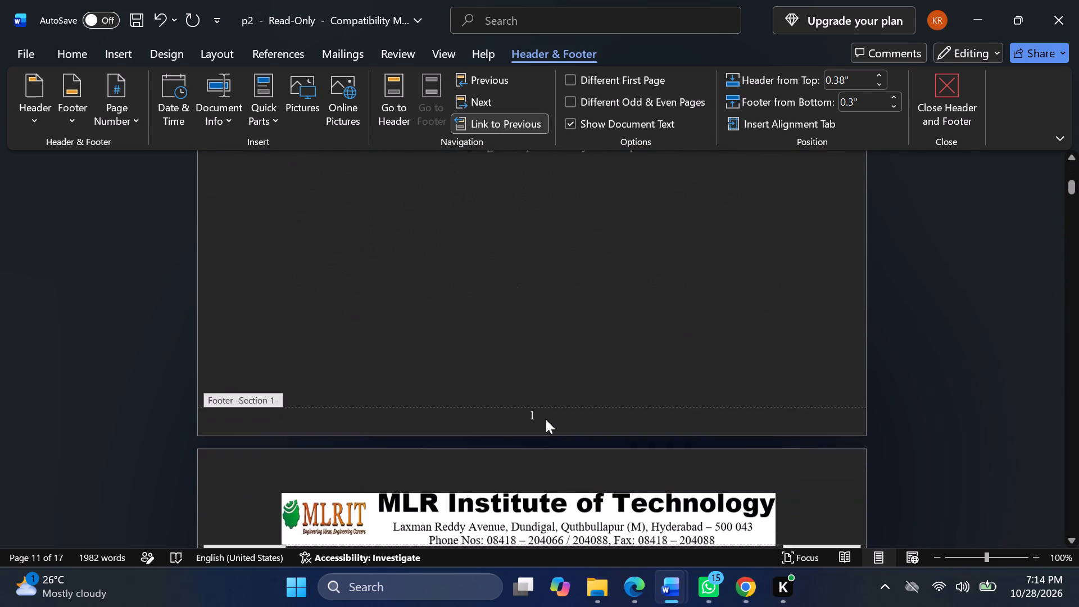
pyautogui.click(538, 370)
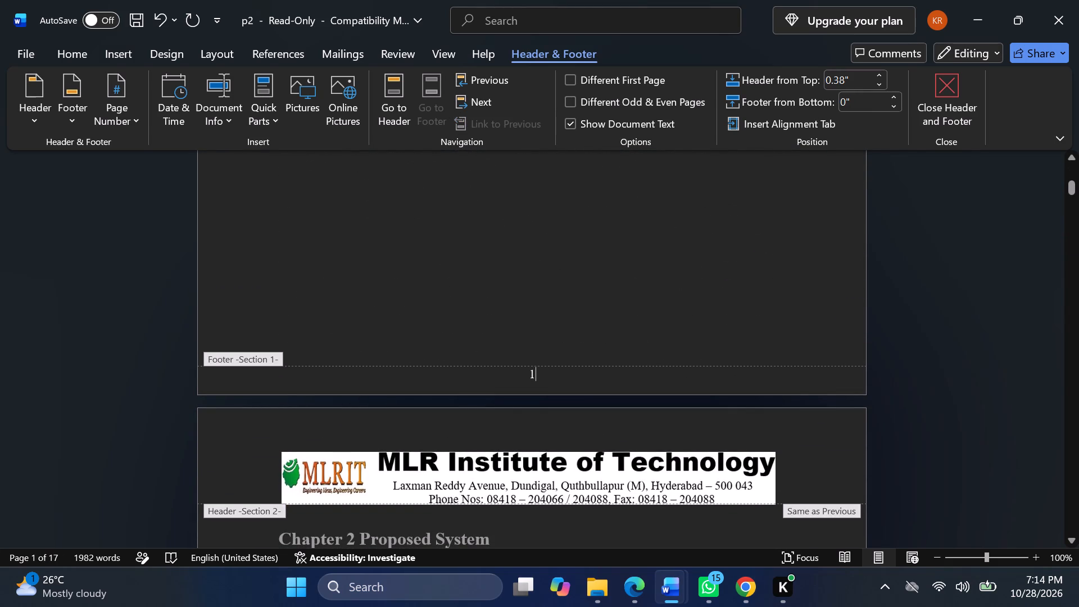
pyautogui.click(855, 98)
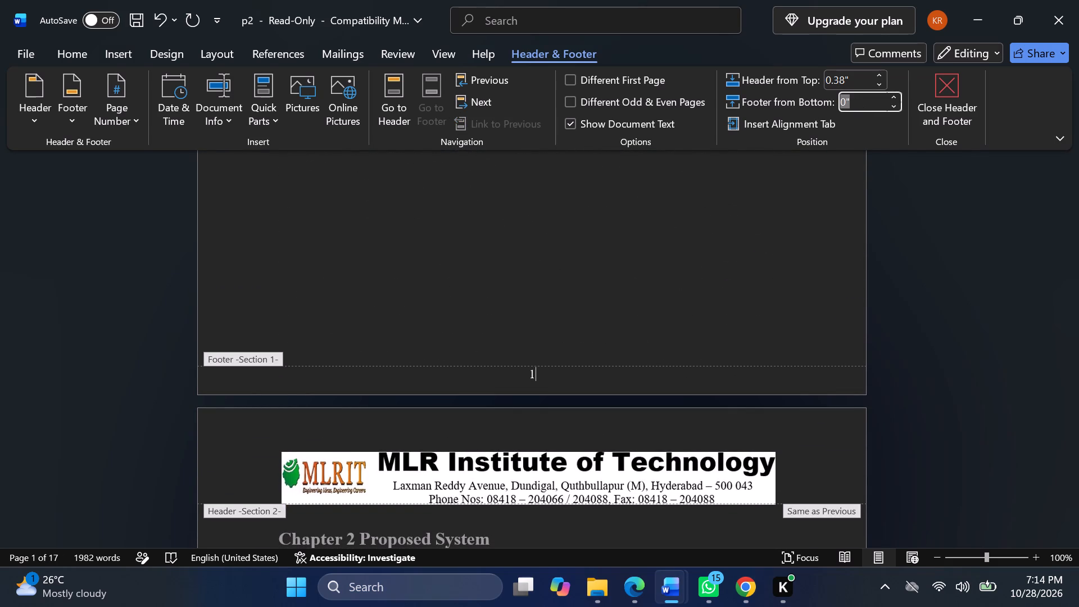
pyautogui.write('0.')
pyautogui.press('3')
pyautogui.press('Return')
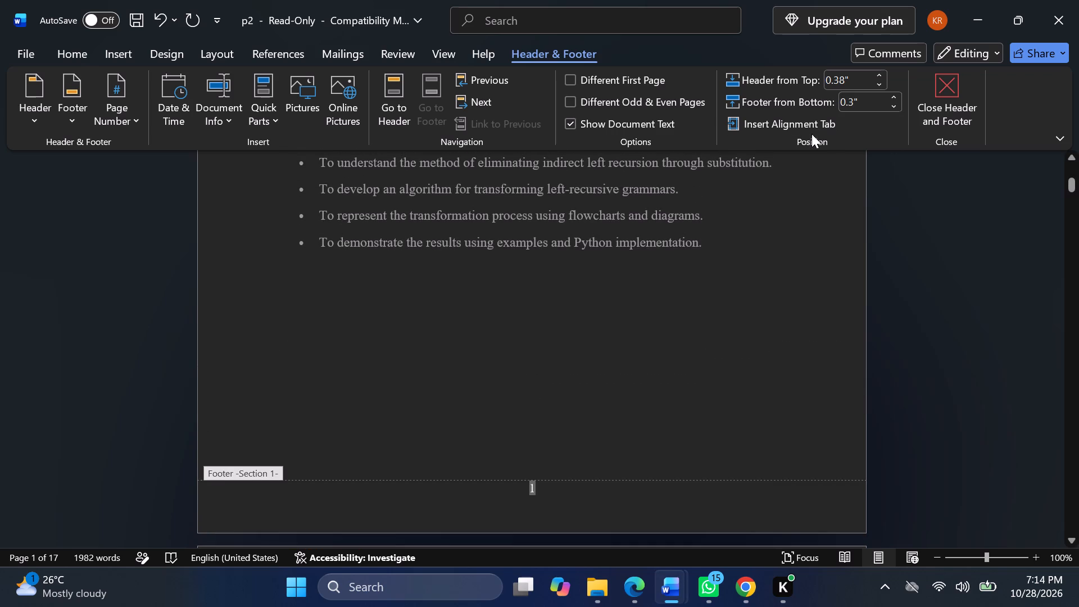
# Set the Section 2 footer's distance from the bottom to 0.3" on page 2.
pyautogui.scroll(-2, 694, 286)
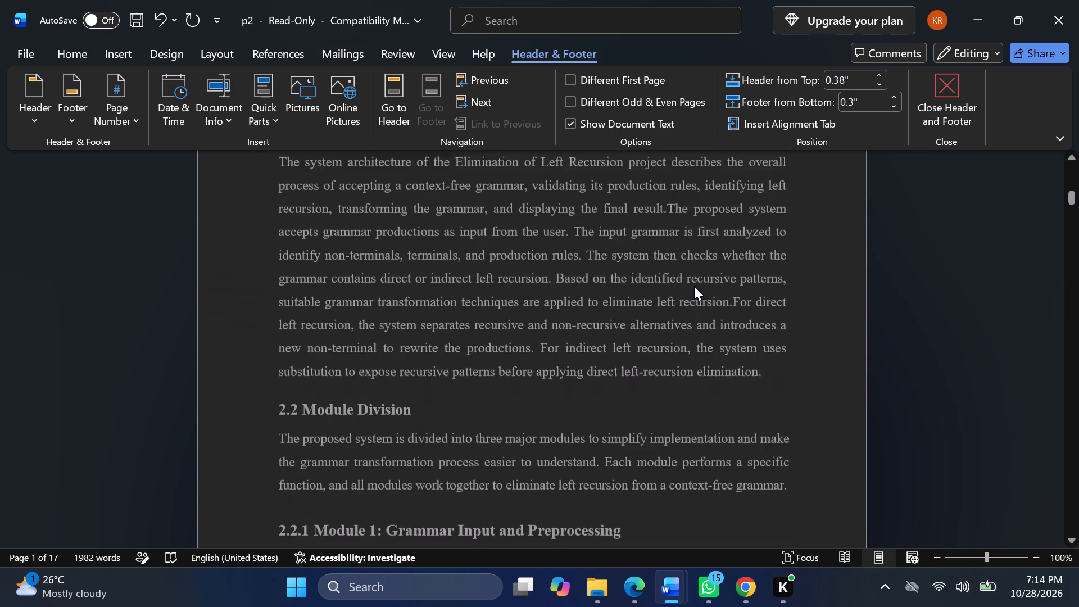
pyautogui.scroll(-1, 636, 382)
pyautogui.scroll(-1, 582, 447)
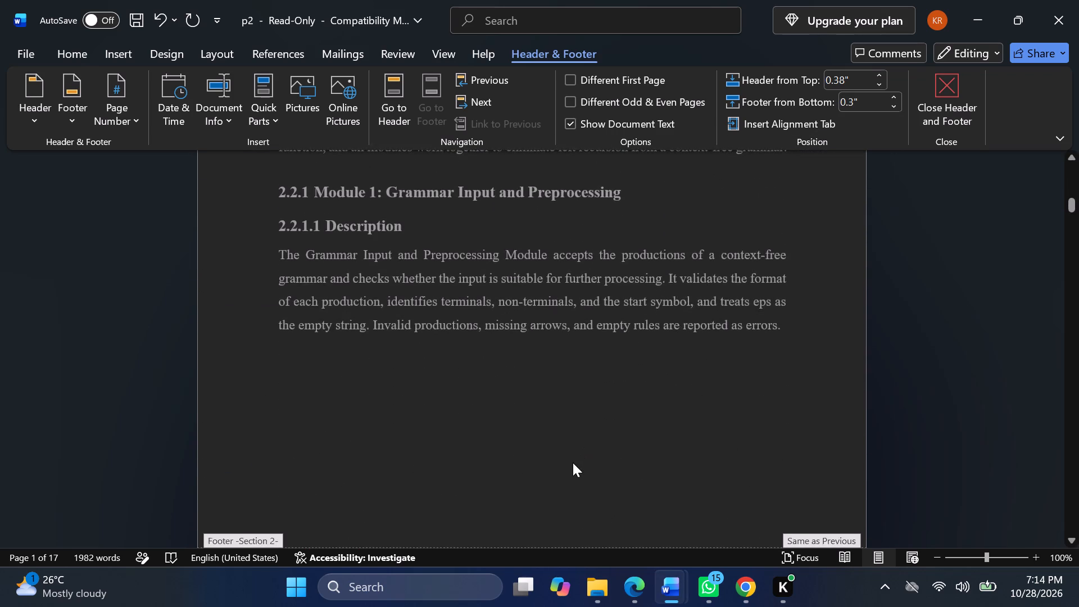
pyautogui.scroll(-1, 573, 463)
pyautogui.click(532, 371)
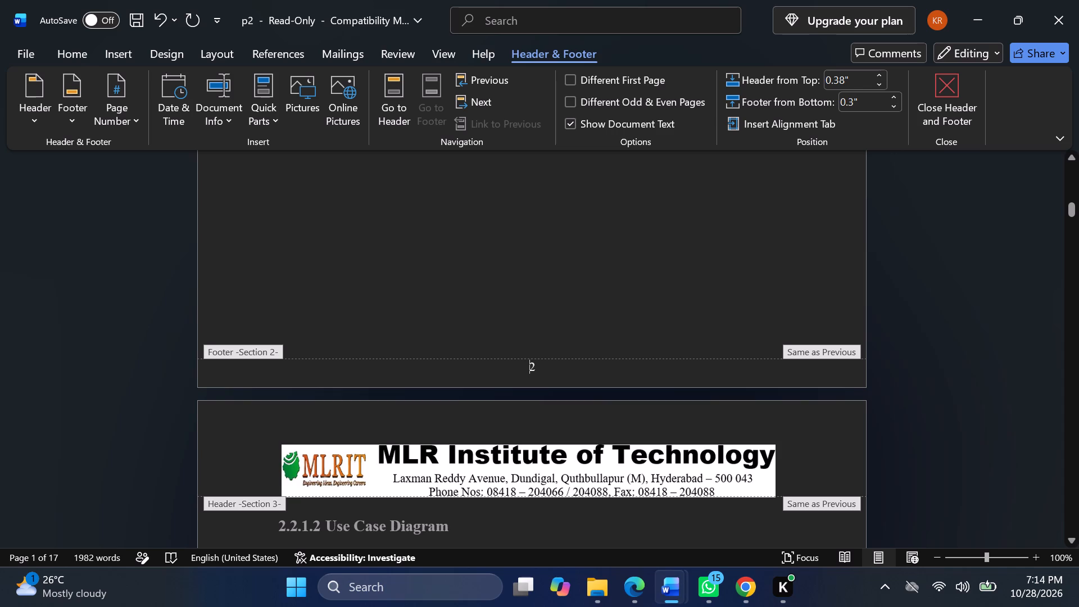
pyautogui.click(855, 104)
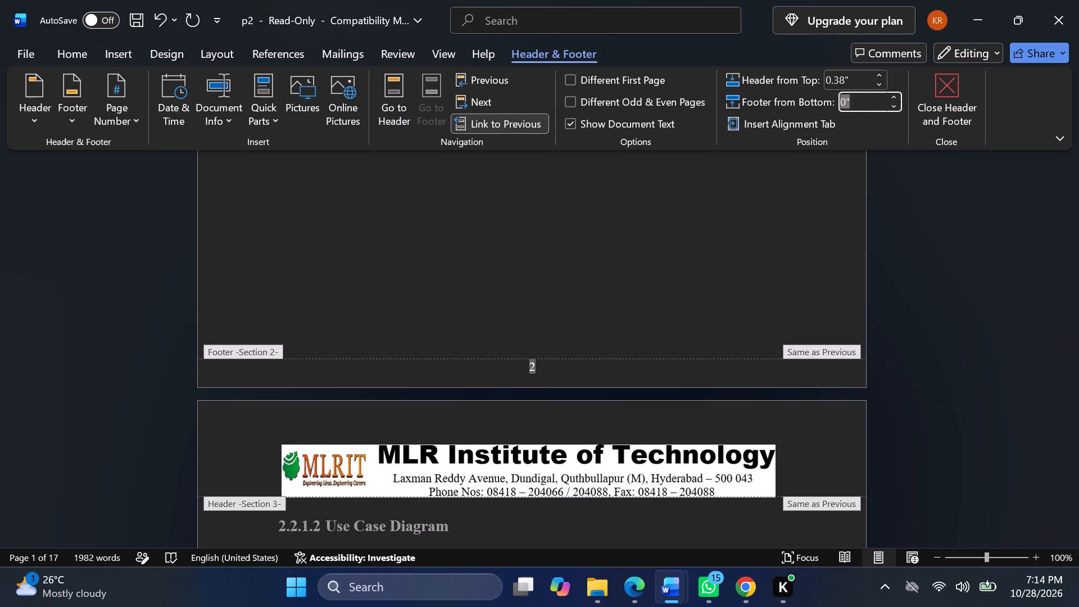
pyautogui.write('0.3')
pyautogui.press('Return')
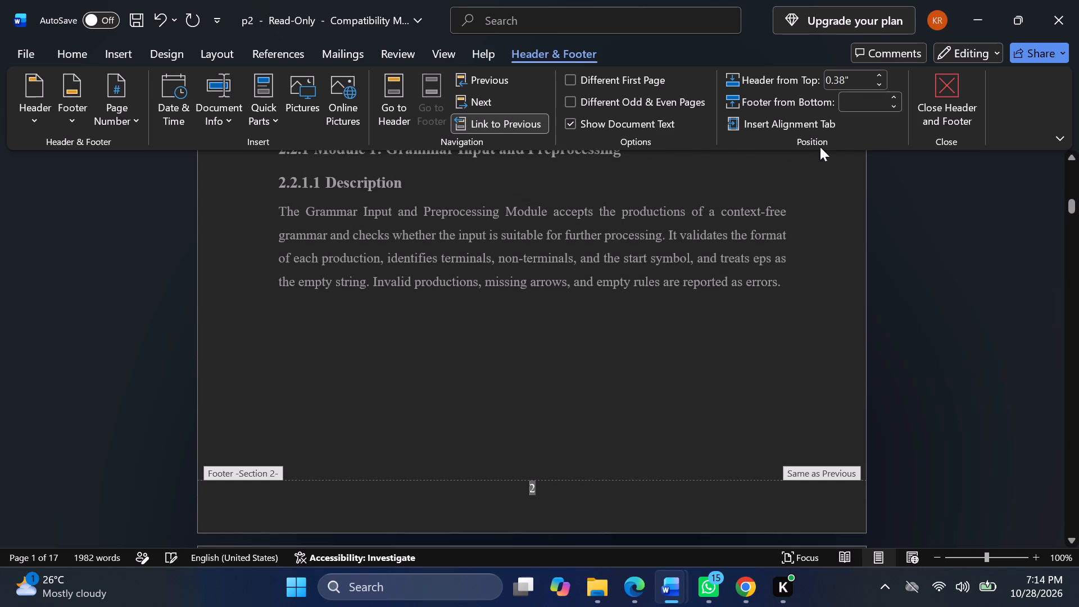
# Set the Section 3 footer's distance from the bottom to 0.3" on page 3.
pyautogui.scroll(-3, 756, 219)
pyautogui.scroll(-1, 579, 393)
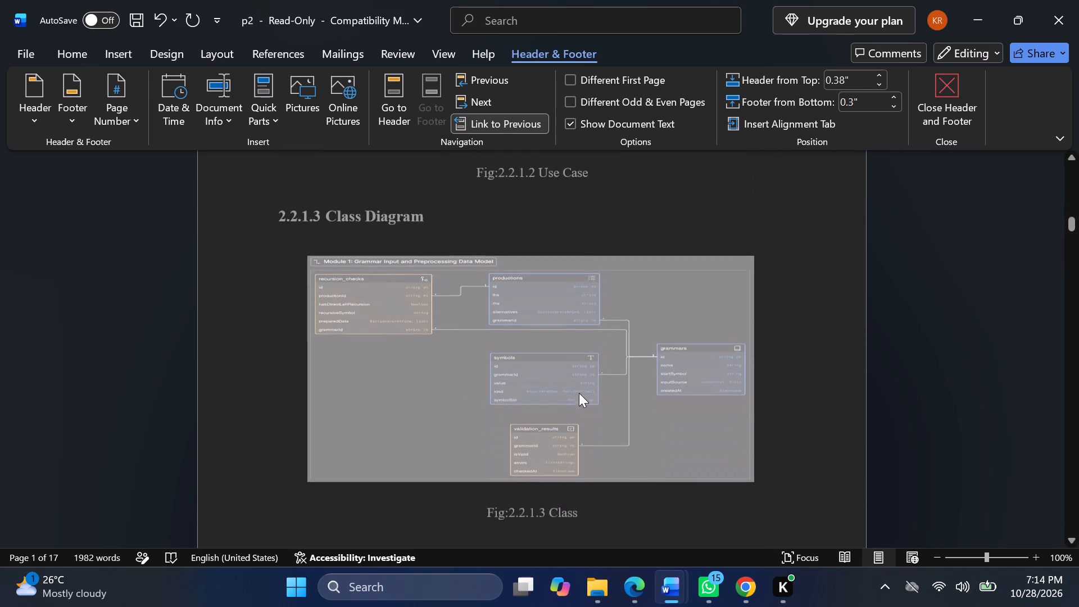
pyautogui.scroll(-1, 579, 393)
pyautogui.click(527, 468)
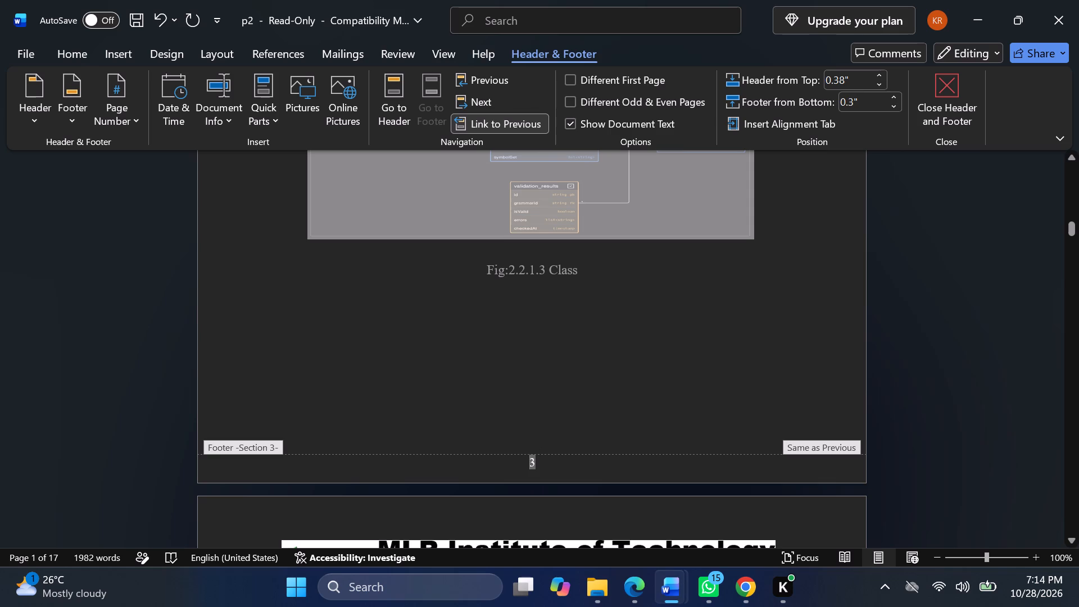
pyautogui.click(860, 101)
pyautogui.write('0.3')
pyautogui.press('Return')
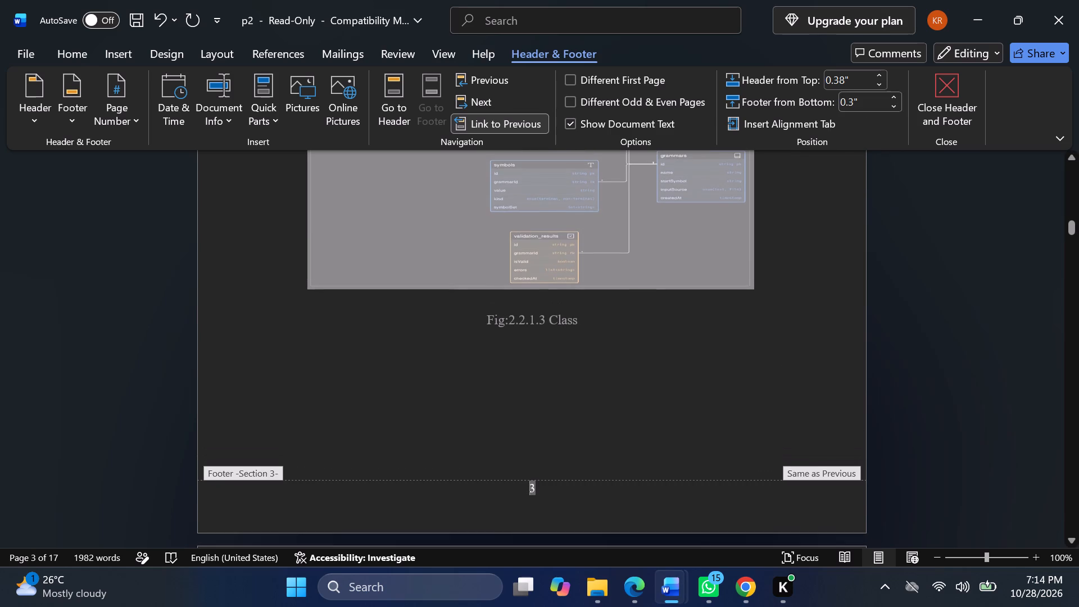
# Set the Section 4 footer's distance from the bottom to 0.3" on page 4.
pyautogui.scroll(-2, 758, 264)
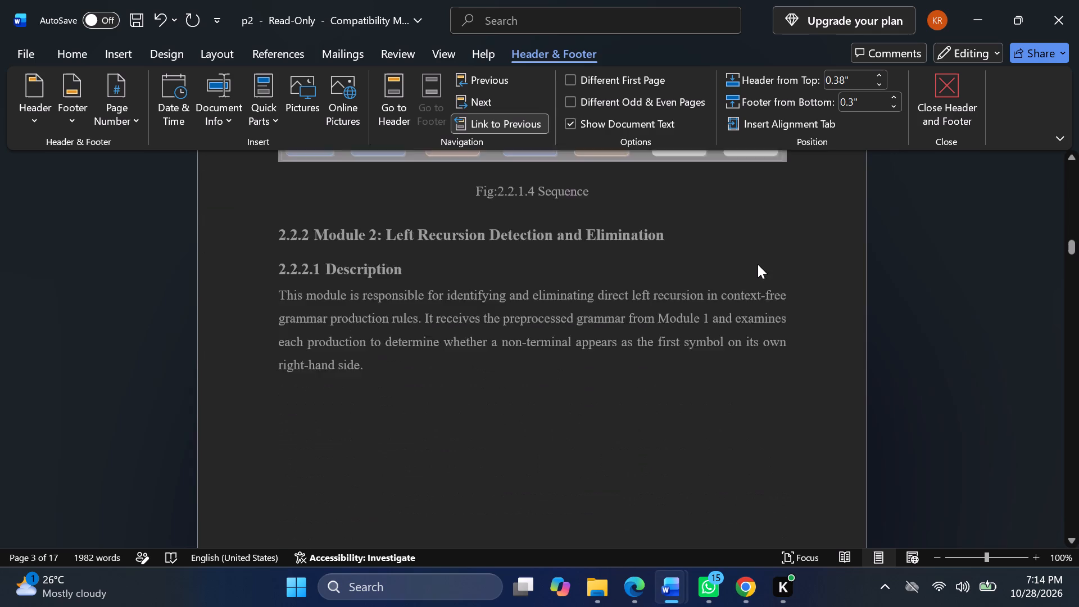
pyautogui.scroll(-2, 758, 264)
pyautogui.click(536, 324)
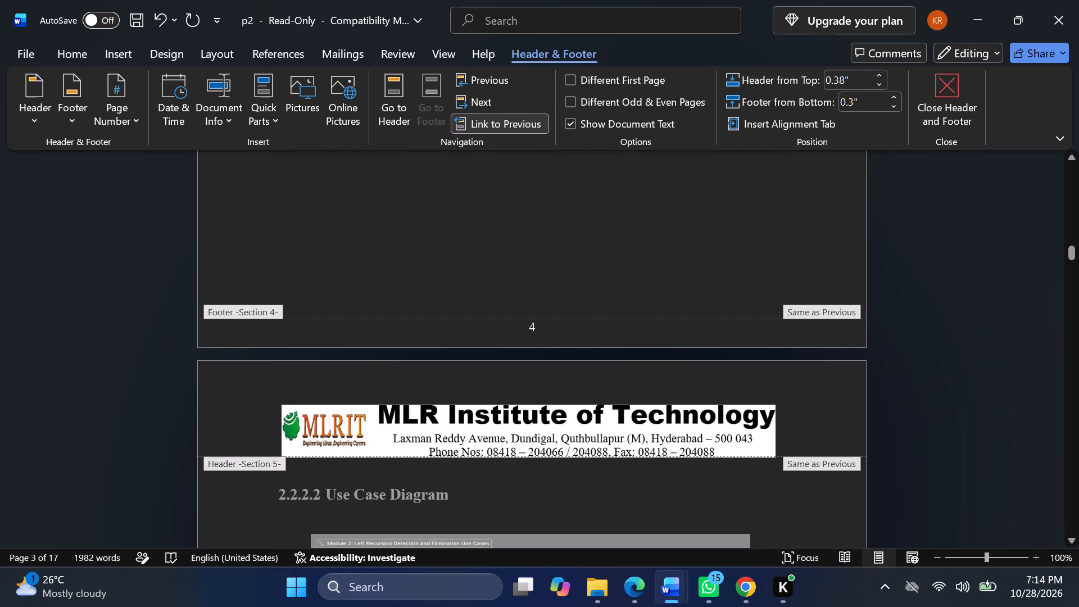
pyautogui.click(877, 100)
pyautogui.write('0.3')
pyautogui.press('Return')
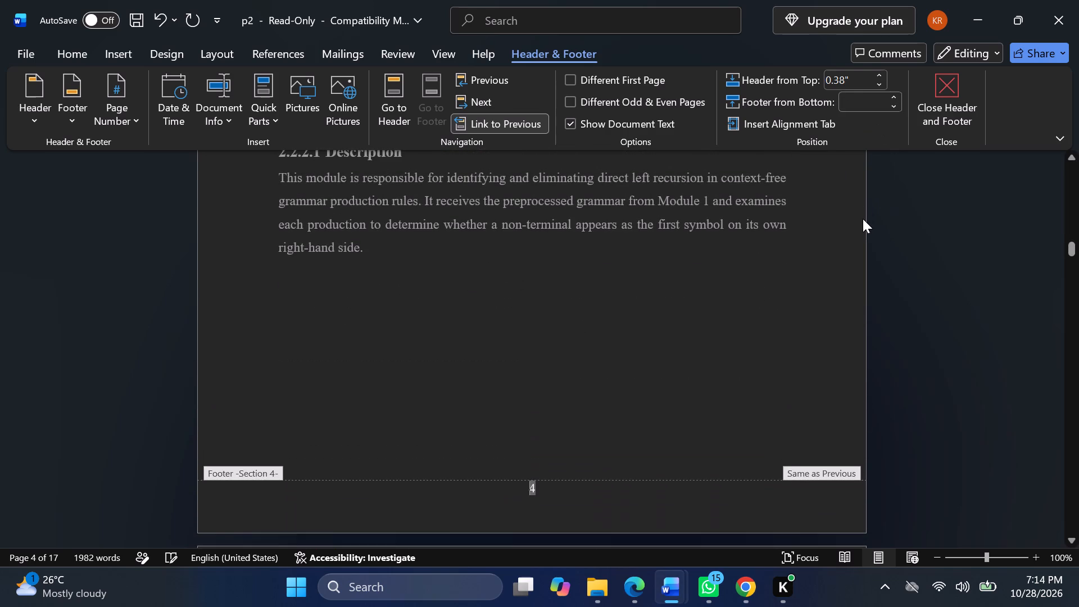
# Set the Section 5 footer's distance from the bottom to 0.3" on page 5.
pyautogui.scroll(-2, 863, 219)
pyautogui.scroll(-1, 656, 381)
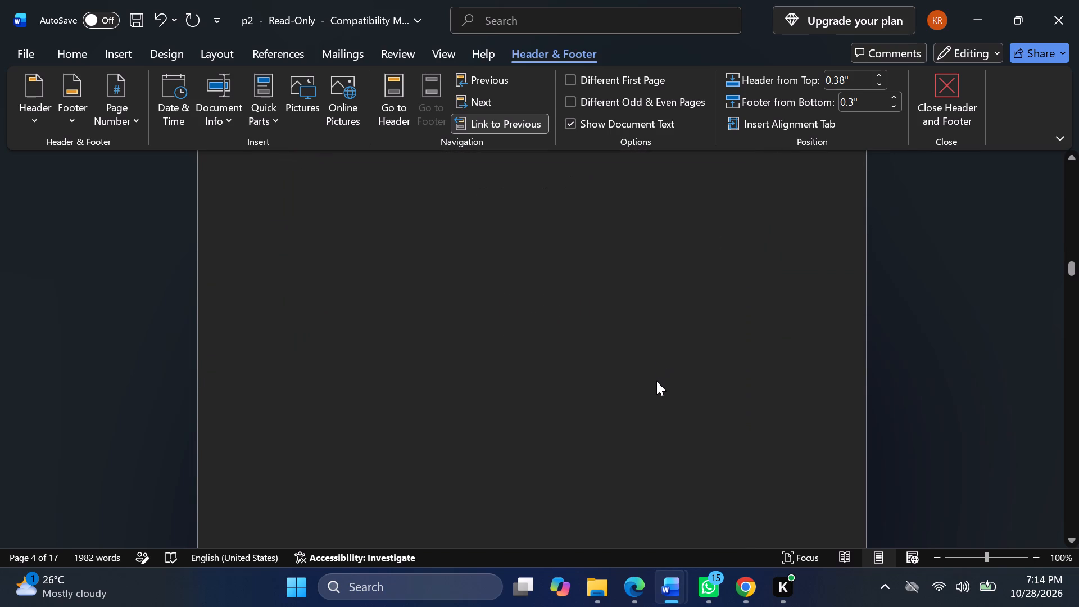
pyautogui.scroll(-1, 656, 381)
pyautogui.scroll(-1, 616, 439)
pyautogui.click(535, 388)
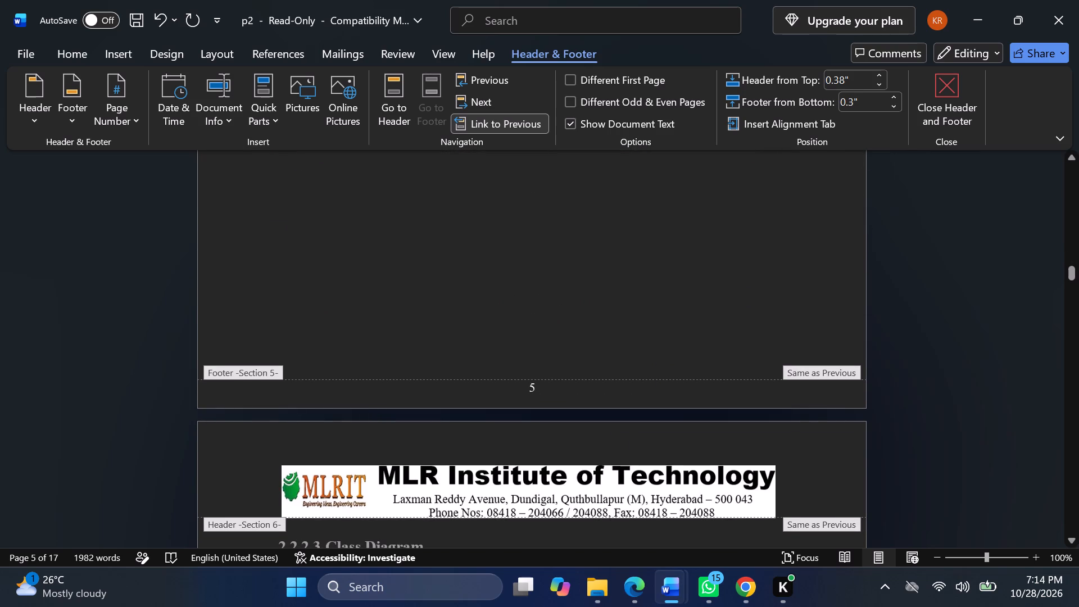
pyautogui.click(868, 96)
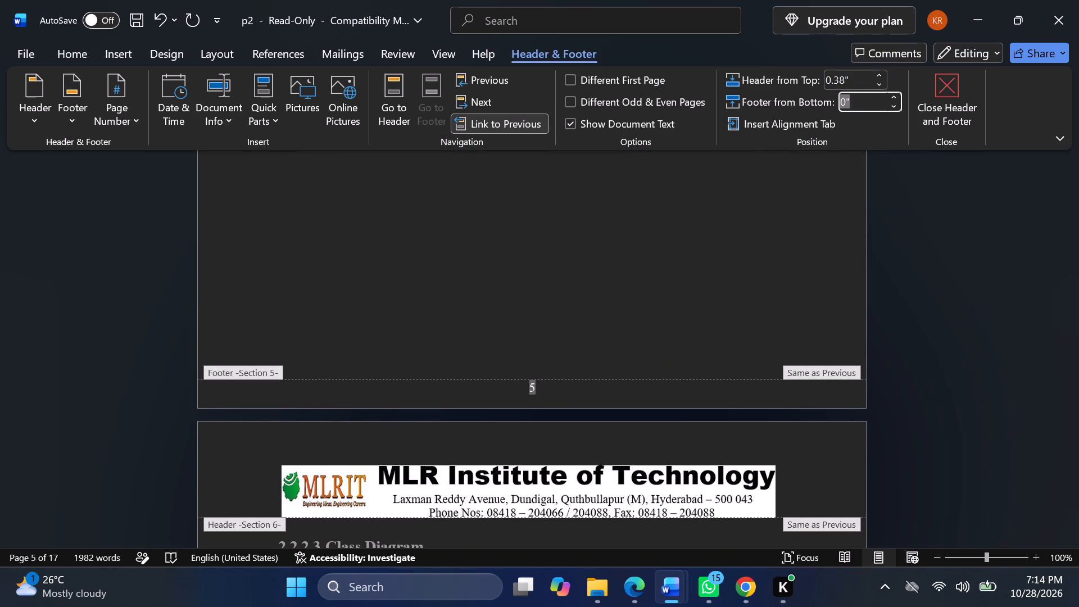
pyautogui.write('0.')
pyautogui.press('3')
pyautogui.press('Return')
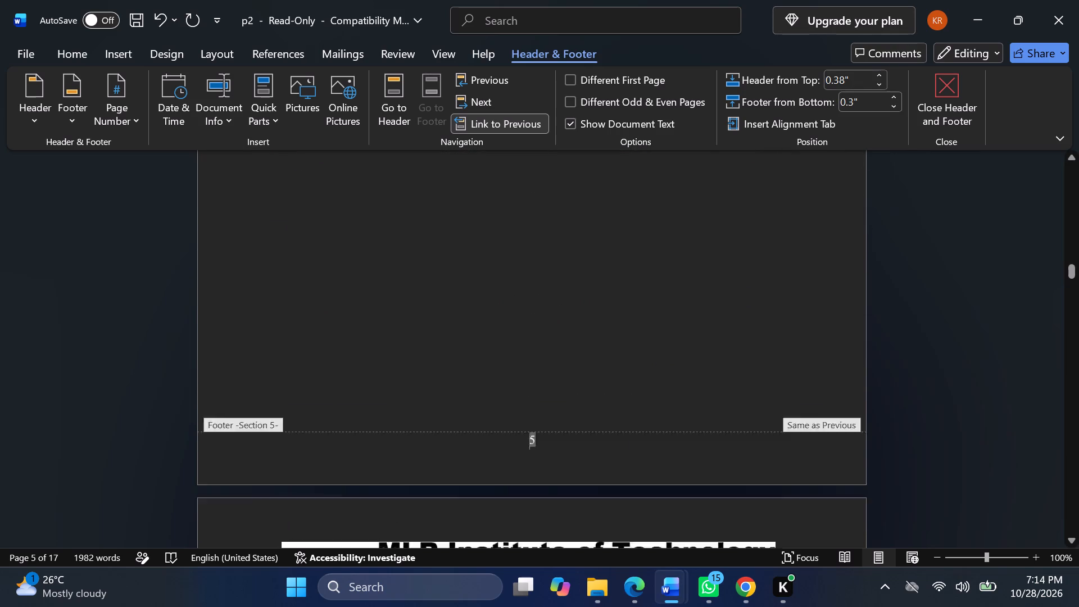
# Set the Section 6 footer's distance from the bottom to 0.3" on page 6.
pyautogui.scroll(-2, 792, 166)
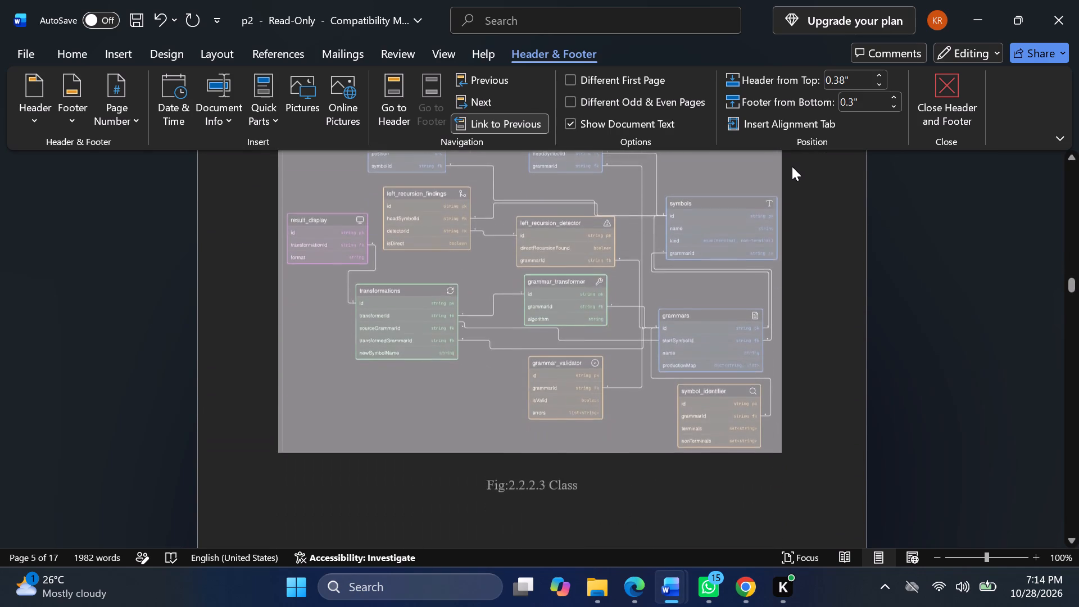
pyautogui.scroll(-1, 792, 166)
pyautogui.scroll(-1, 656, 352)
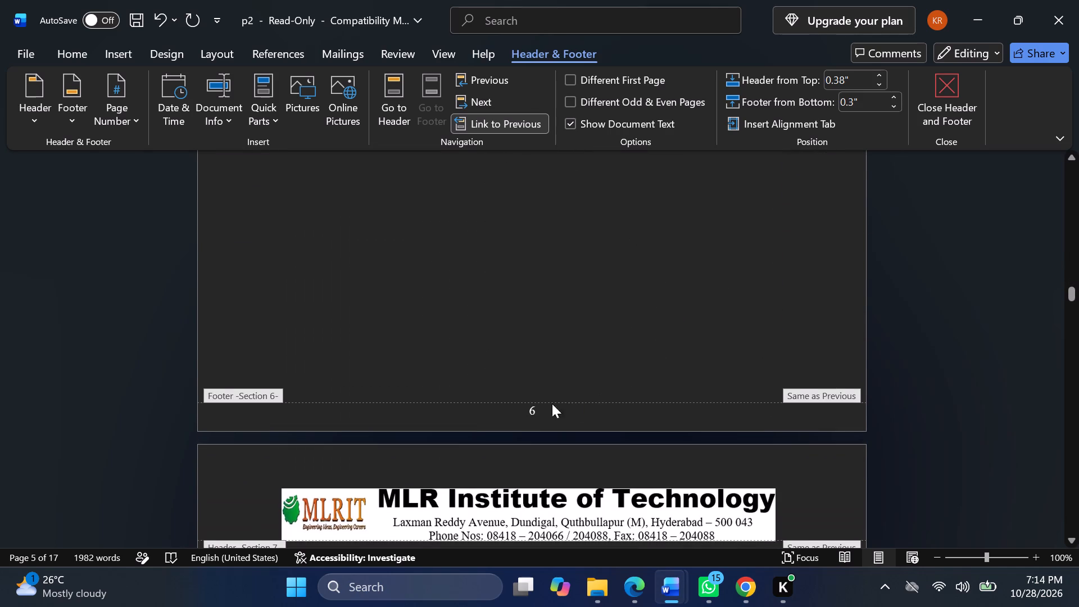
pyautogui.click(533, 407)
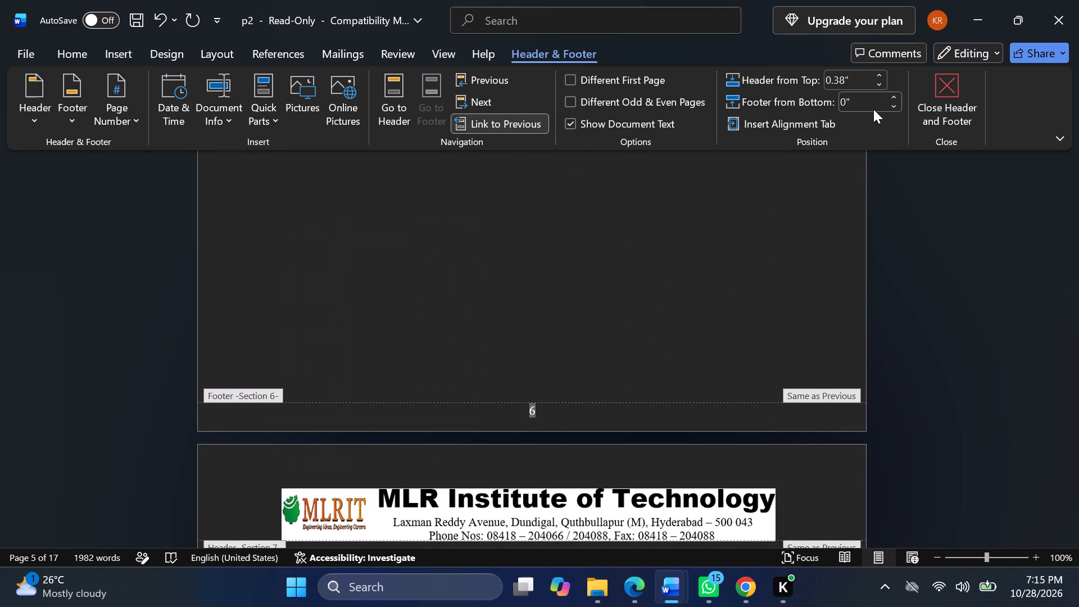
pyautogui.click(873, 108)
pyautogui.click(873, 106)
pyautogui.write('0.3')
pyautogui.press('Return')
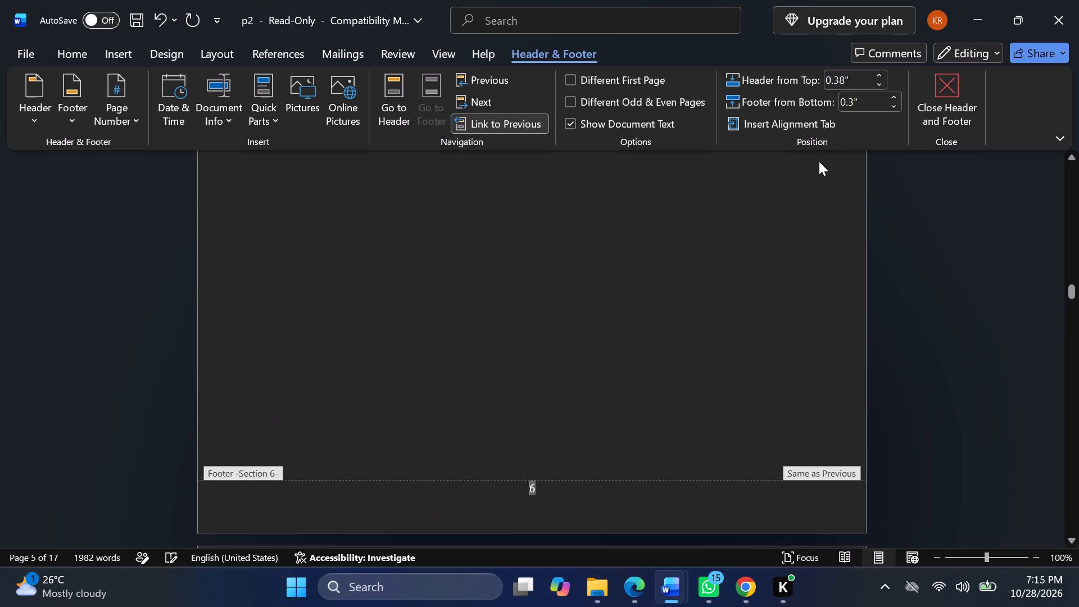
# Set the Section 7 footer's distance from the bottom to 0.3" on page 7.
pyautogui.scroll(-4, 819, 161)
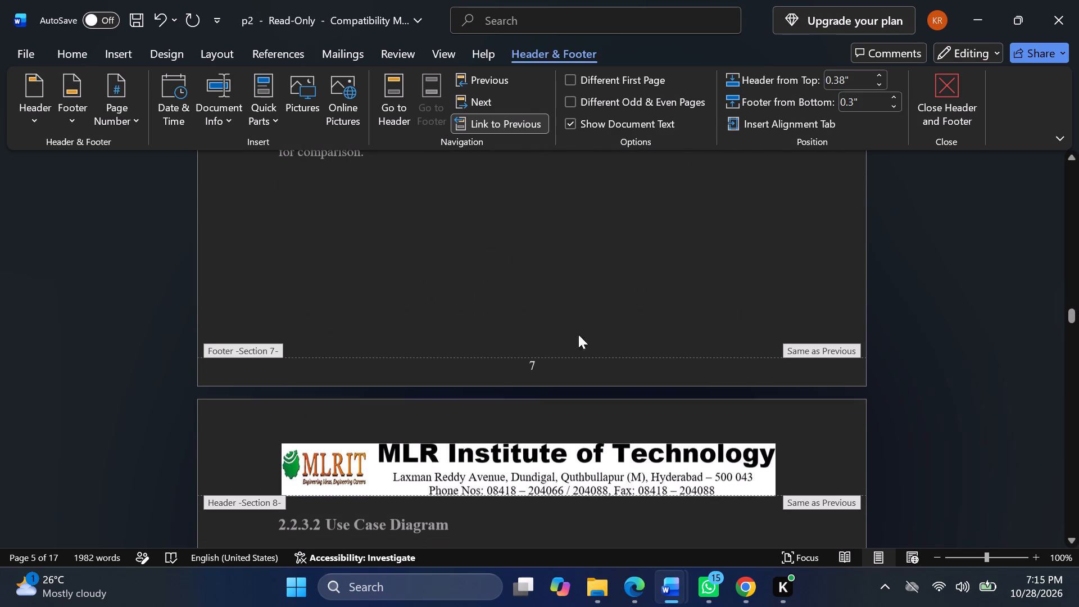
pyautogui.doubleClick(535, 364)
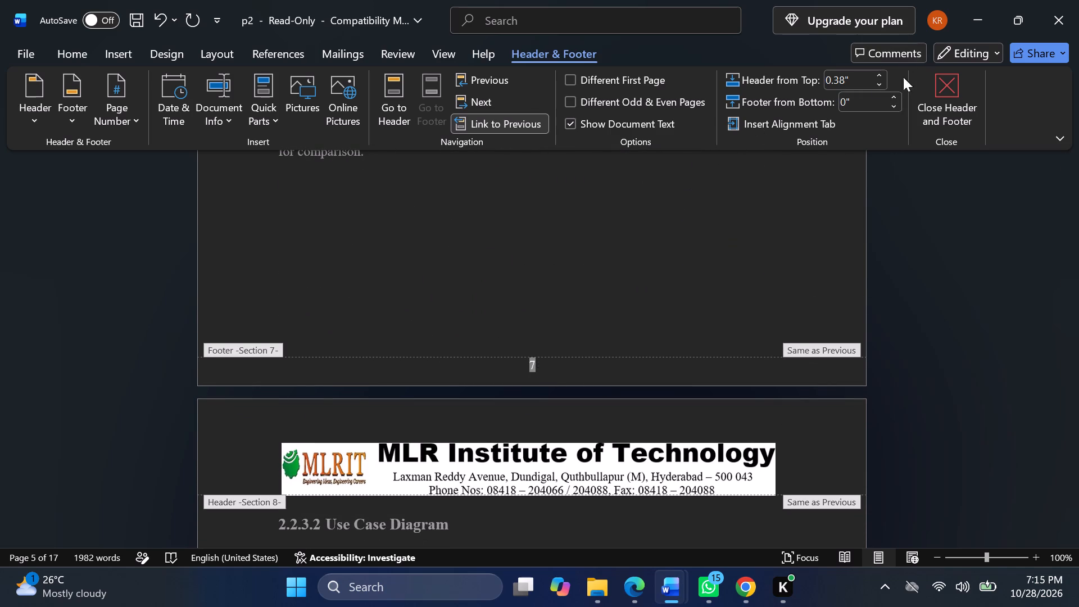
pyautogui.click(863, 99)
pyautogui.write('0.3')
pyautogui.press('Return')
# Set the Section 8 footer's distance from the bottom to 0.3" on page 8.
pyautogui.scroll(-1, 843, 179)
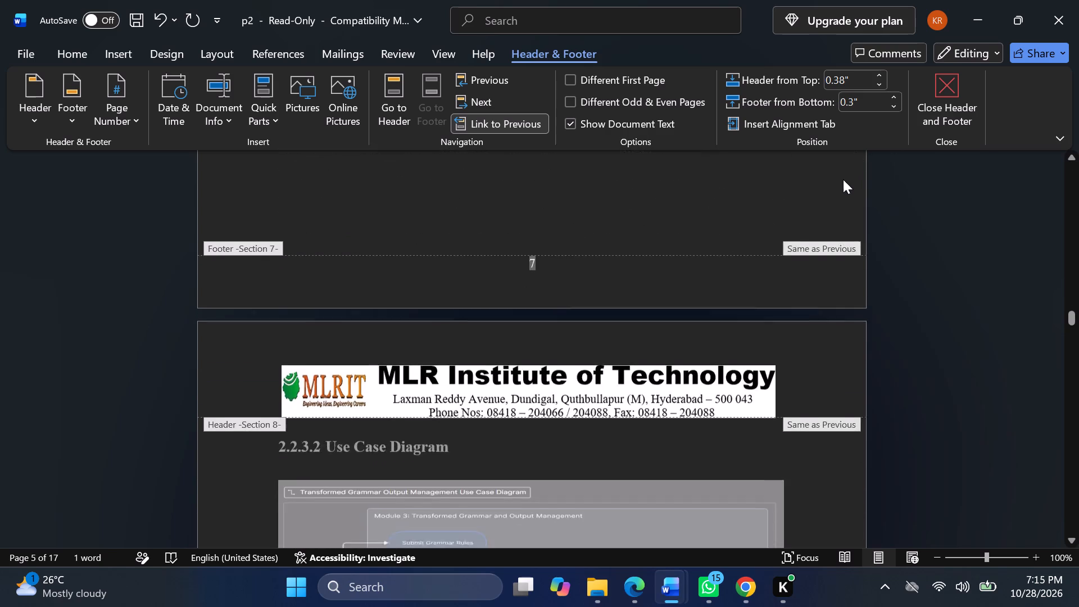
pyautogui.scroll(-2, 843, 179)
pyautogui.scroll(-1, 740, 298)
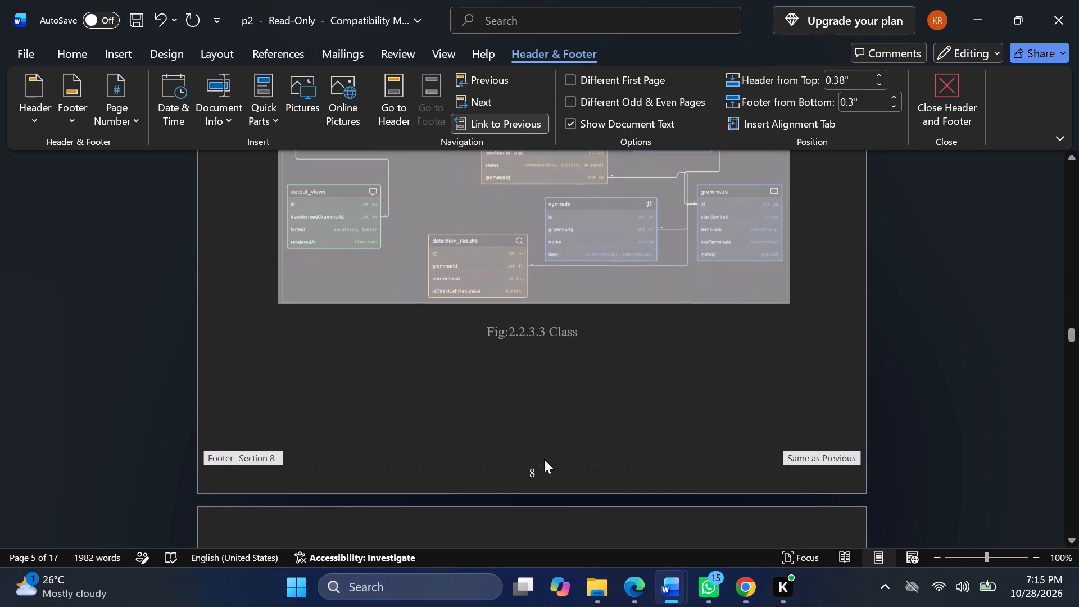
pyautogui.click(532, 476)
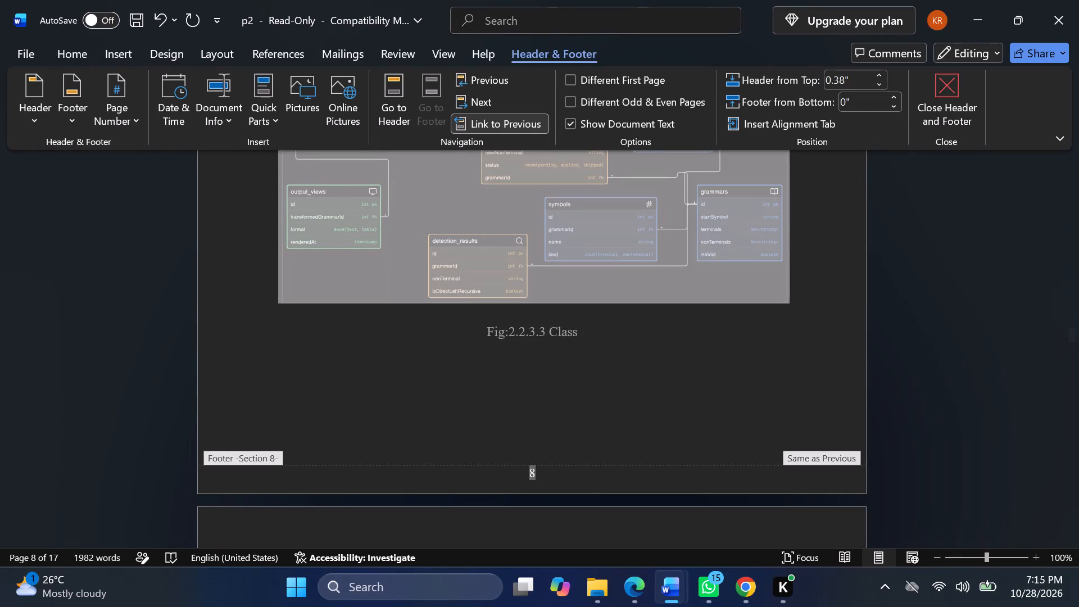
pyautogui.click(873, 99)
pyautogui.write('0.3')
pyautogui.press('Return')
# Set the Section 9 footer's distance from the bottom to 0.3" on page 9.
pyautogui.scroll(-2, 768, 284)
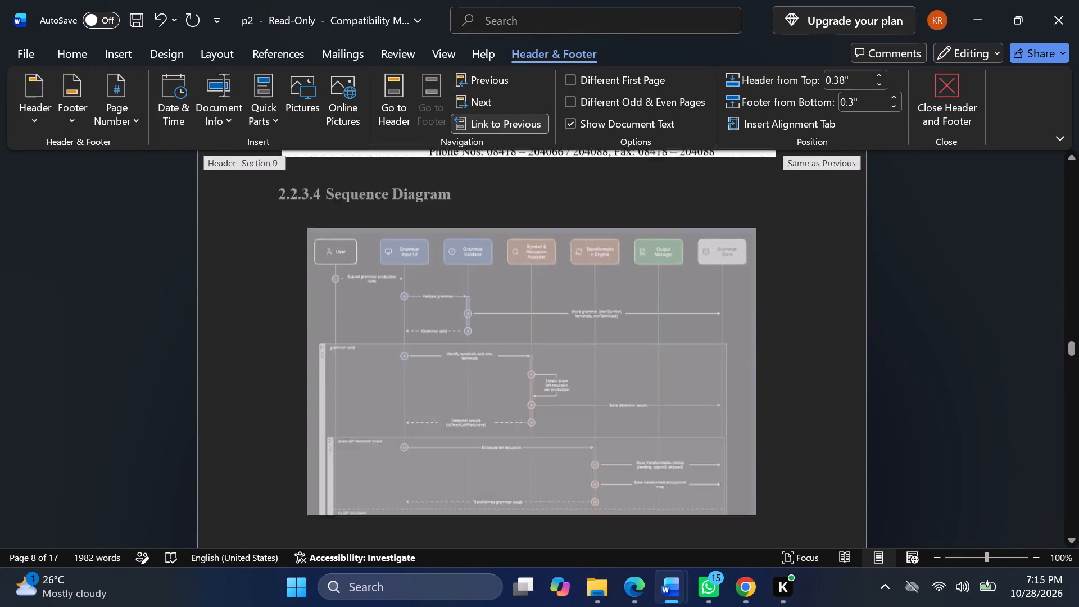
pyautogui.scroll(-2, 768, 284)
pyautogui.scroll(-2, 561, 495)
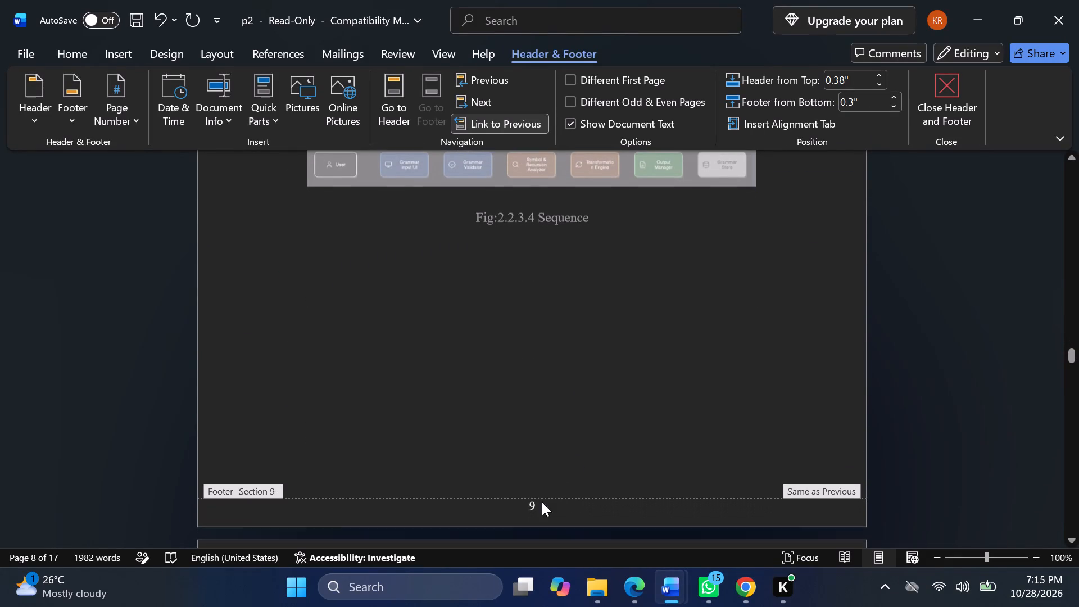
pyautogui.click(532, 509)
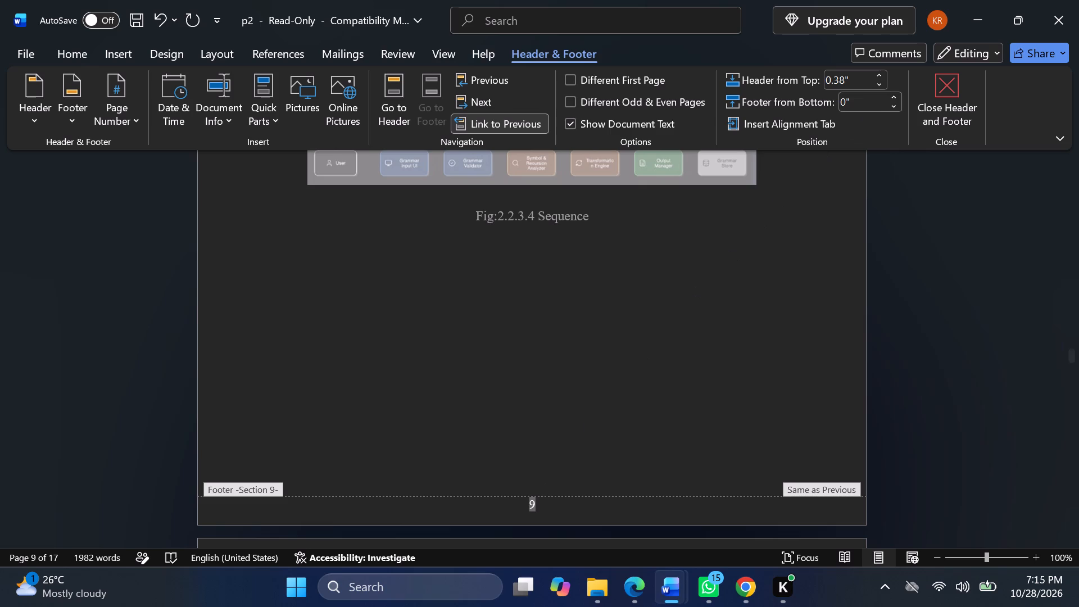
pyautogui.click(860, 103)
pyautogui.write('0.3')
pyautogui.press('Return')
# Check the Section 10 footer's distance on page 10 and set the Section 11 footer's distance from the bottom to 0.3" on page 11.
pyautogui.scroll(-2, 775, 216)
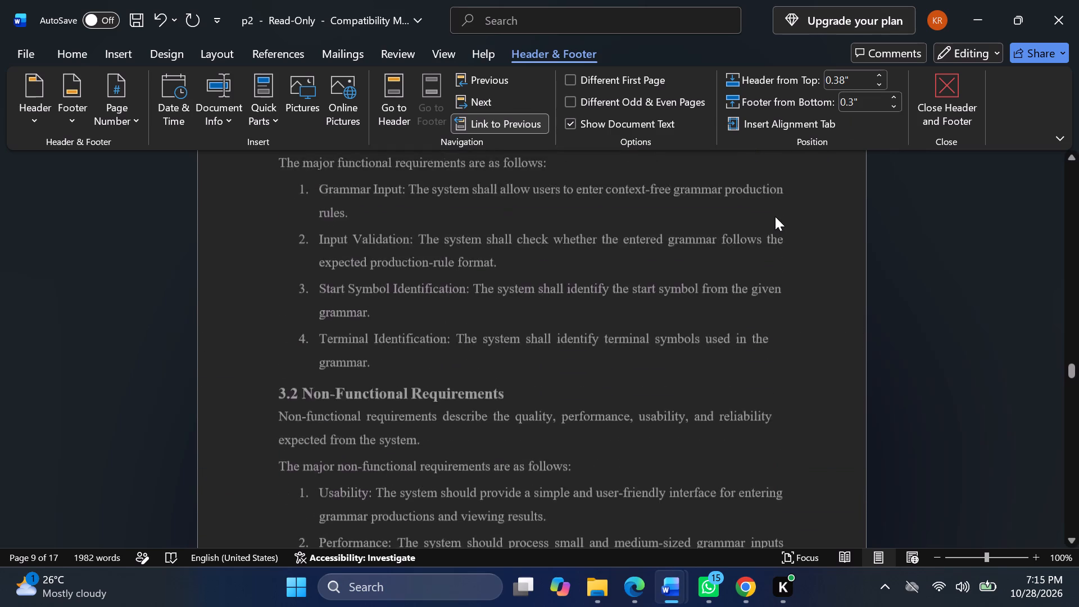
pyautogui.scroll(-2, 775, 216)
pyautogui.scroll(-1, 540, 365)
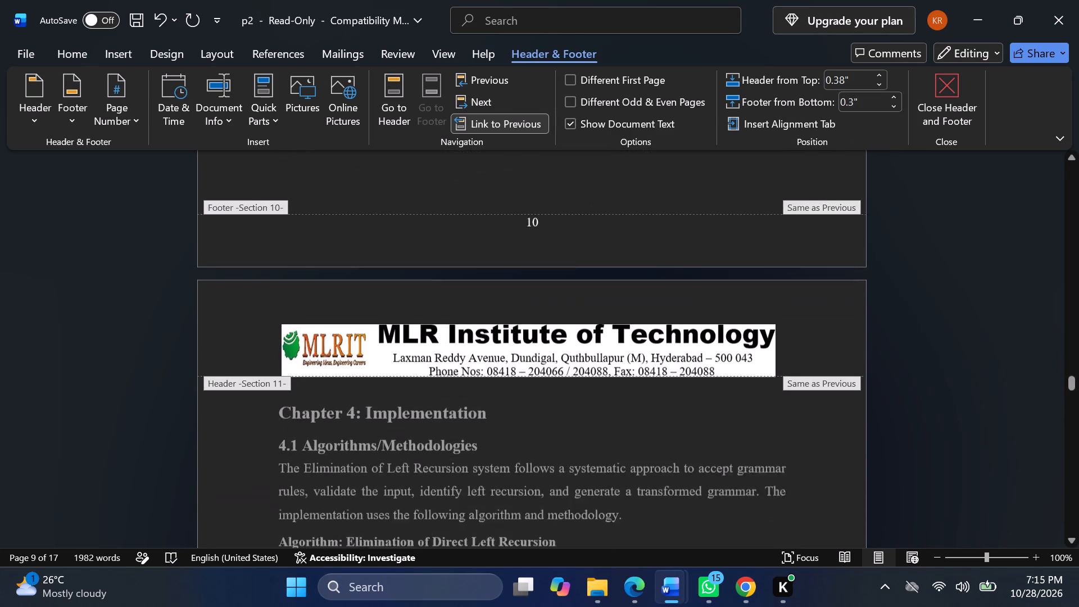
pyautogui.scroll(1, 540, 365)
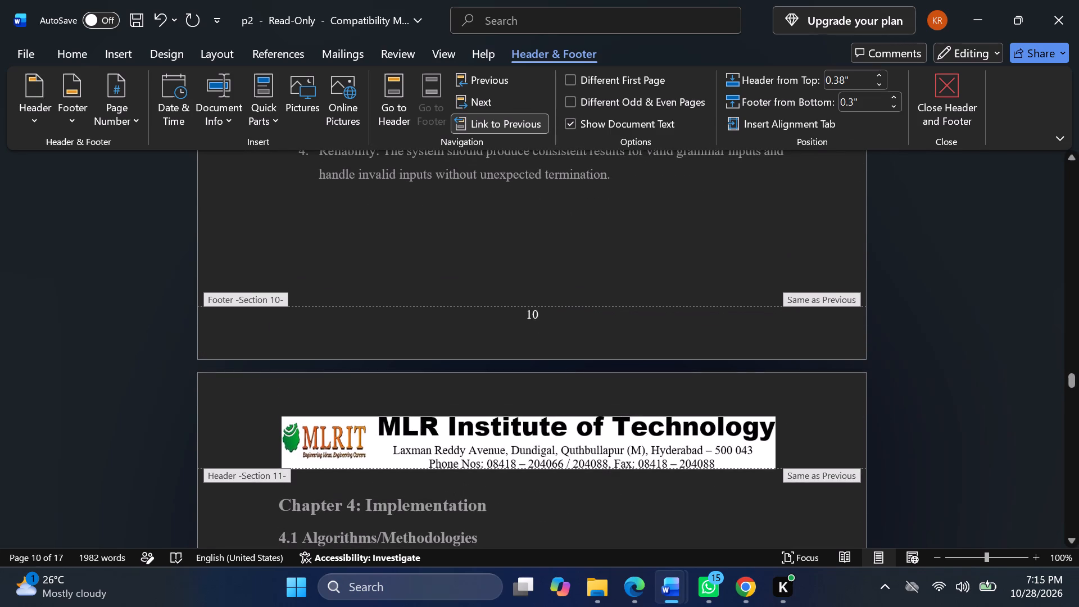
pyautogui.click(538, 318)
pyautogui.click(538, 318)
pyautogui.scroll(-1, 538, 318)
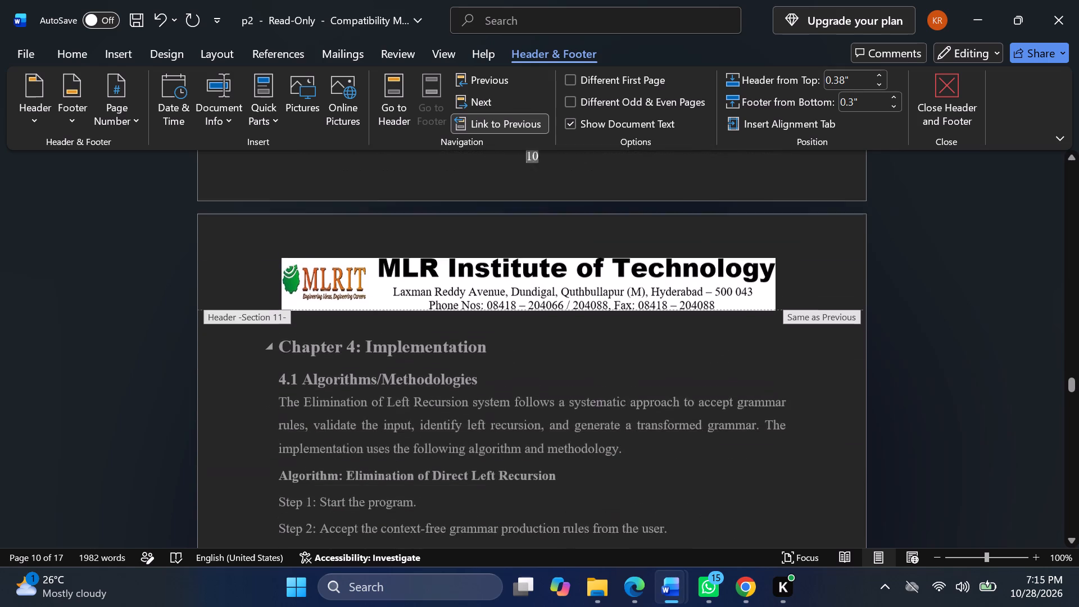
pyautogui.scroll(-4, 538, 318)
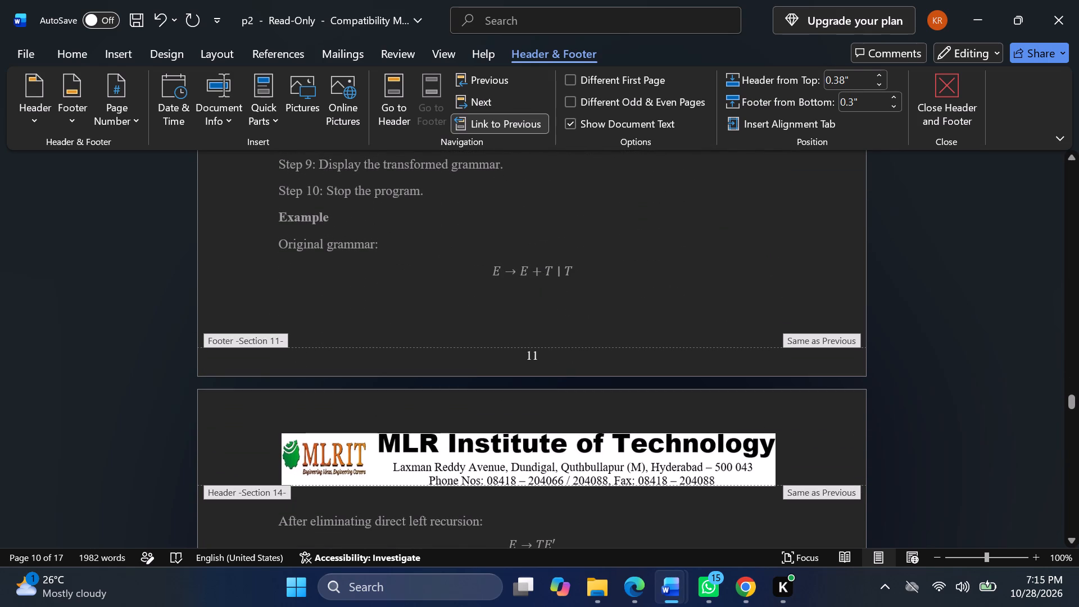
pyautogui.doubleClick(536, 354)
pyautogui.click(868, 98)
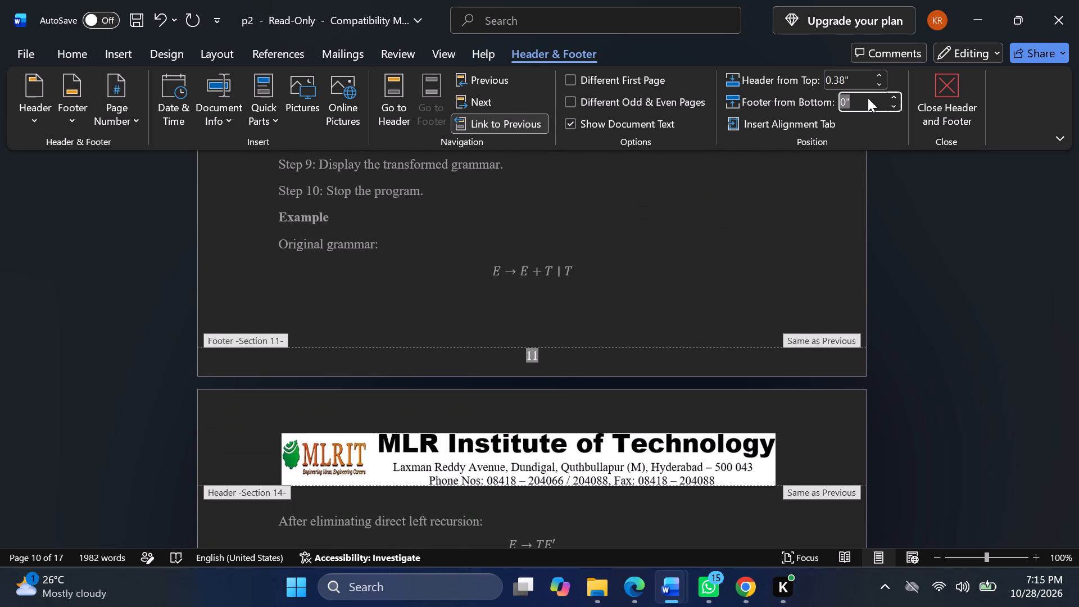
pyautogui.write('0.')
pyautogui.press('3')
pyautogui.press('Return')
# Check the Section 14 footer's distance on page 12 and set the Section 17 footer's distance from the bottom to 0.3" on page 13.
pyautogui.scroll(-1, 614, 409)
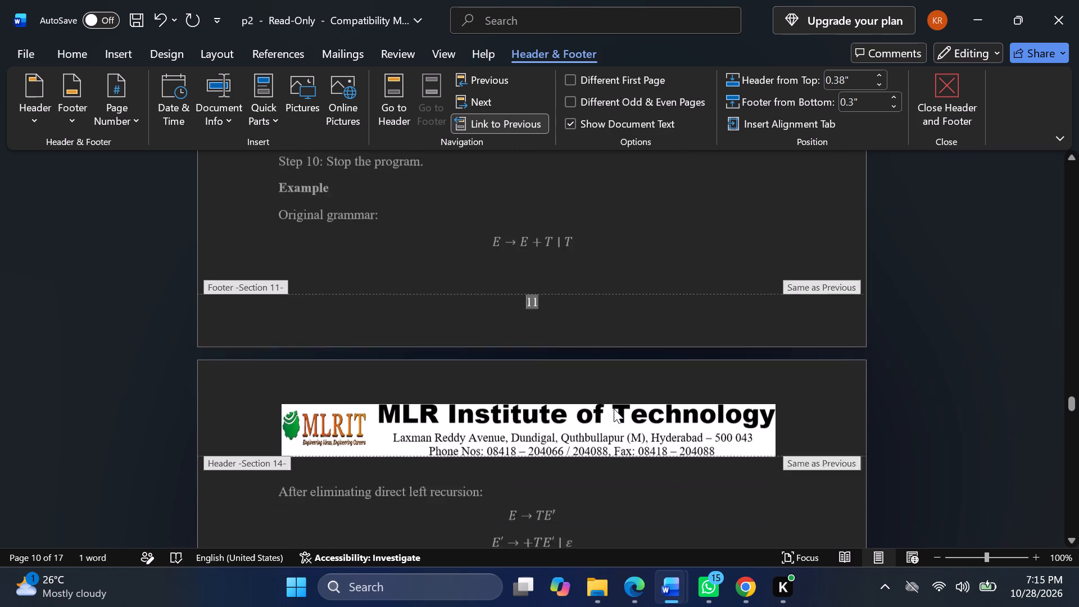
pyautogui.scroll(-4, 614, 409)
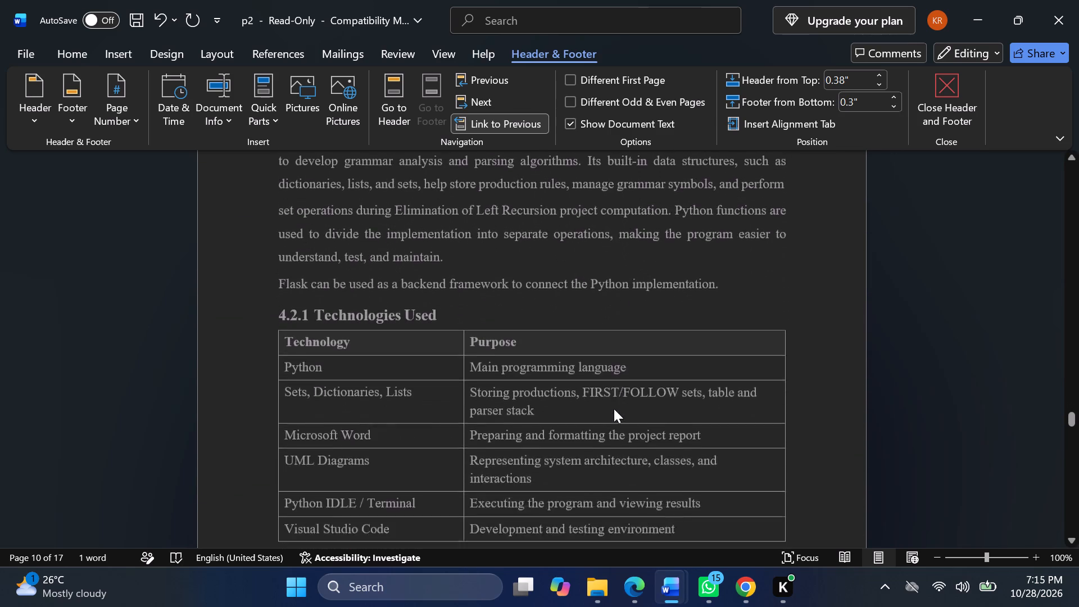
pyautogui.scroll(-1, 614, 409)
pyautogui.click(566, 347)
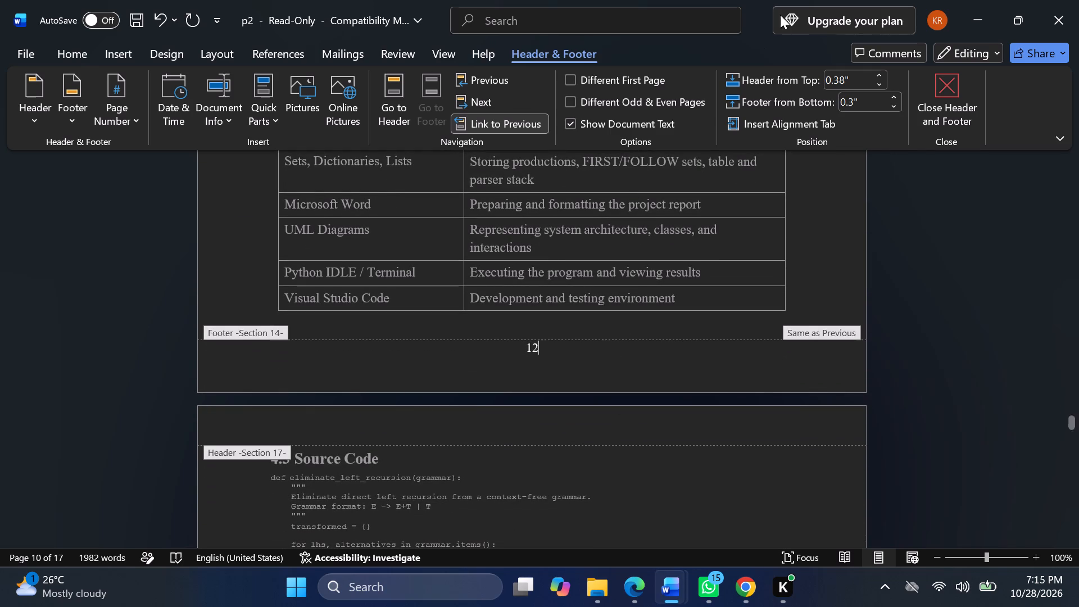
pyautogui.scroll(-1, 581, 329)
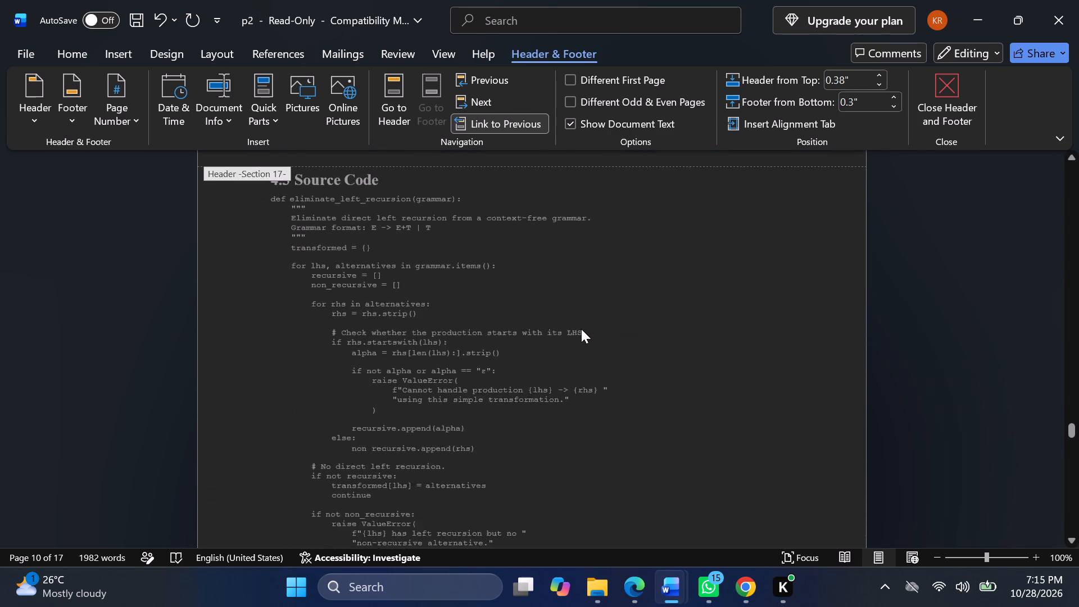
pyautogui.scroll(-3, 581, 329)
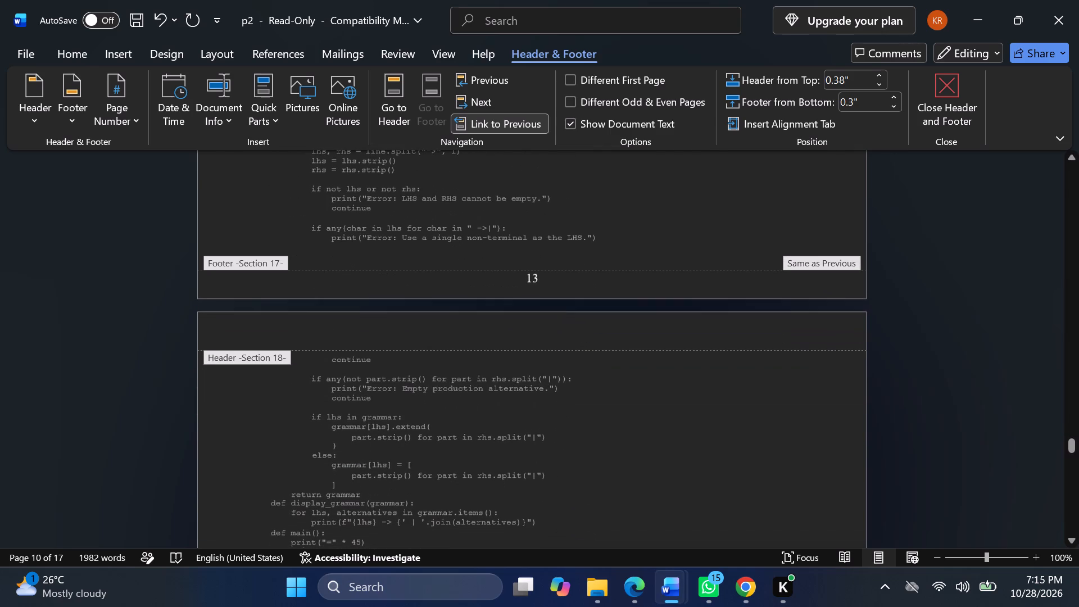
pyautogui.click(550, 279)
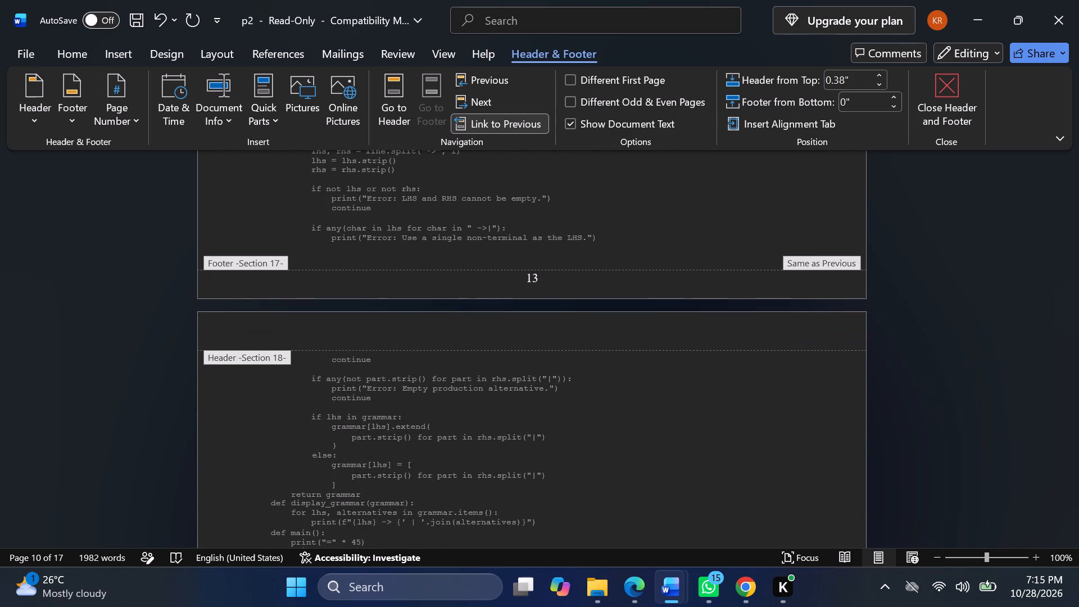
pyautogui.click(857, 100)
pyautogui.write('0.3')
pyautogui.press('Return')
# Set the Section 18 header's distance from the top to 0.38" on page 14.
pyautogui.scroll(-2, 778, 241)
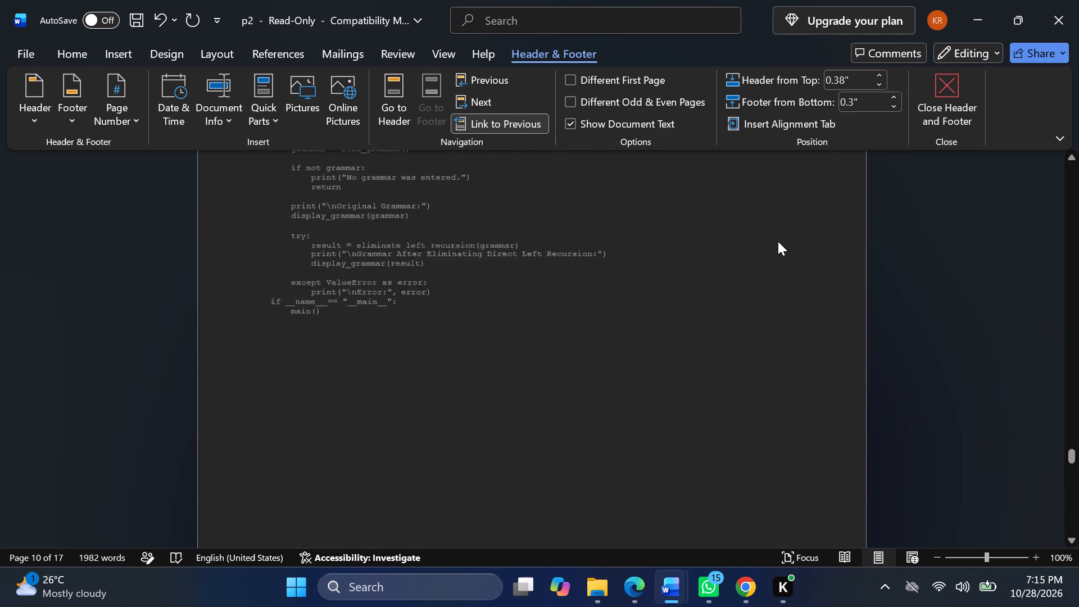
pyautogui.scroll(-2, 778, 241)
pyautogui.click(553, 310)
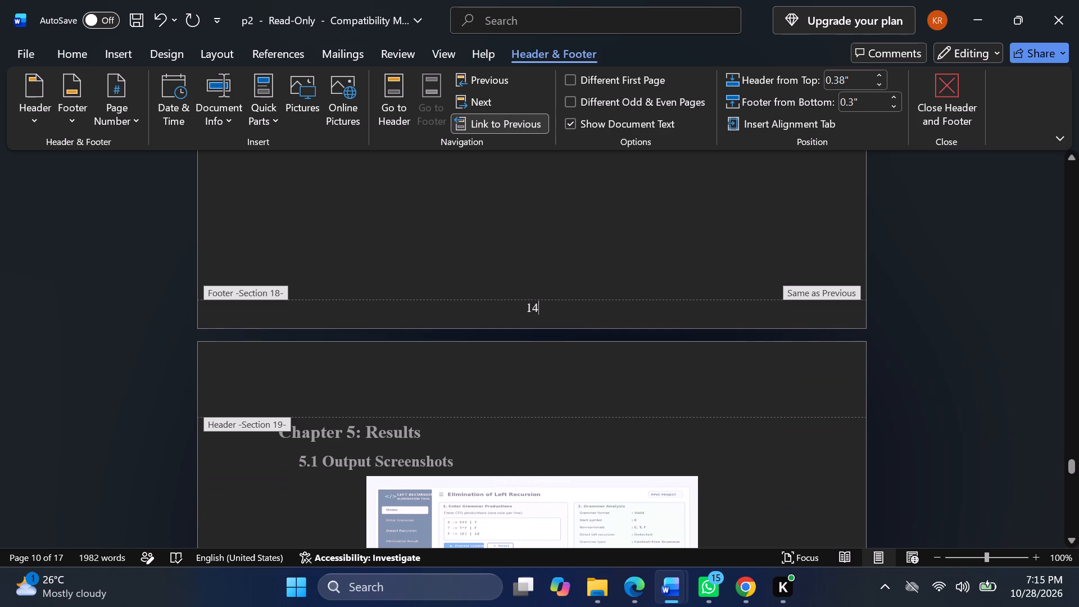
pyautogui.click(833, 84)
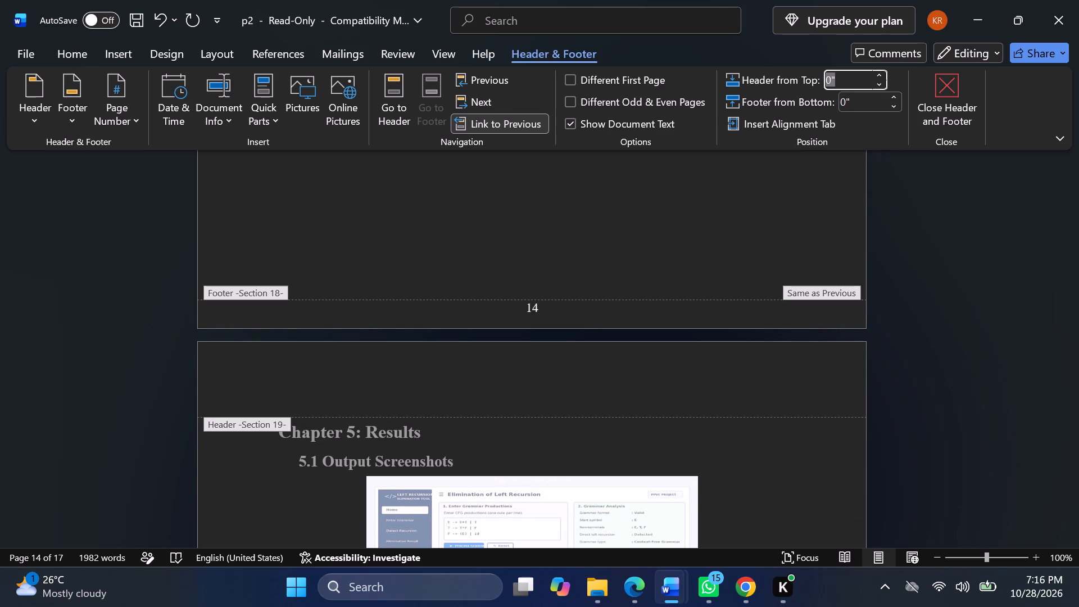
pyautogui.write('0.')
pyautogui.write('38')
# Set the Section 18 footer's distance from the bottom to 0.3" on page 14.
pyautogui.click(855, 99)
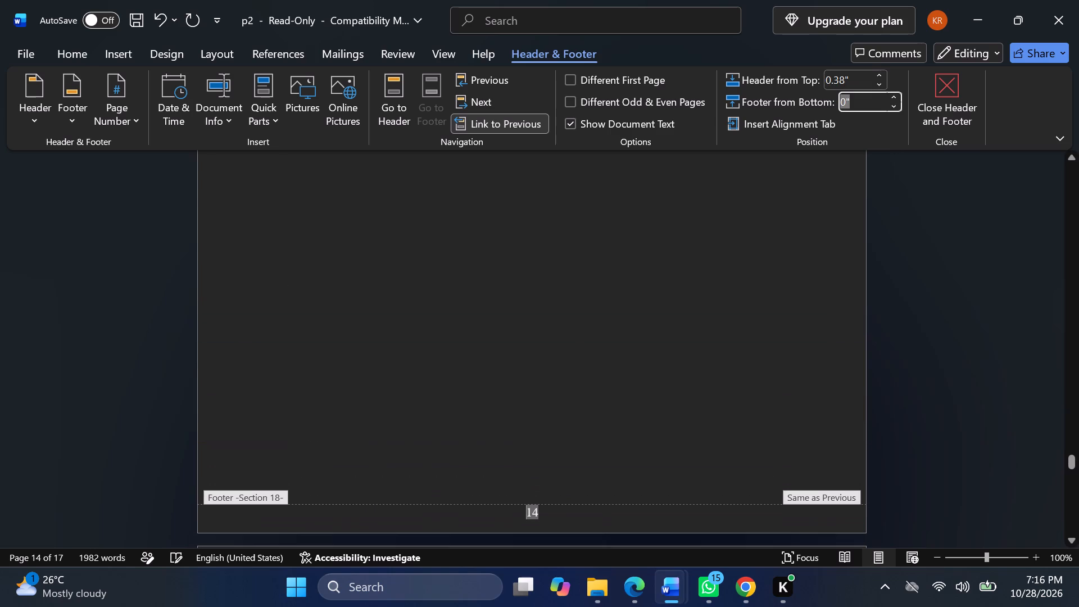
pyautogui.write('0.')
pyautogui.press('3')
pyautogui.press('Return')
# On page 15, set Section 19's header distance from the top to 0.38" and footer distance from the bottom to 0.3".
pyautogui.scroll(1, 591, 370)
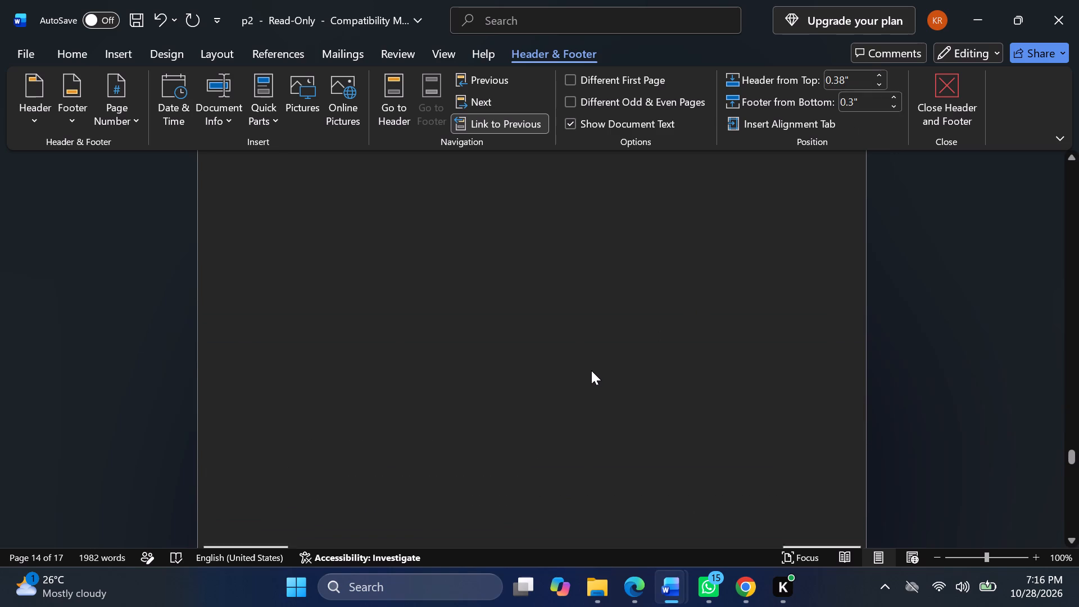
pyautogui.scroll(2, 591, 370)
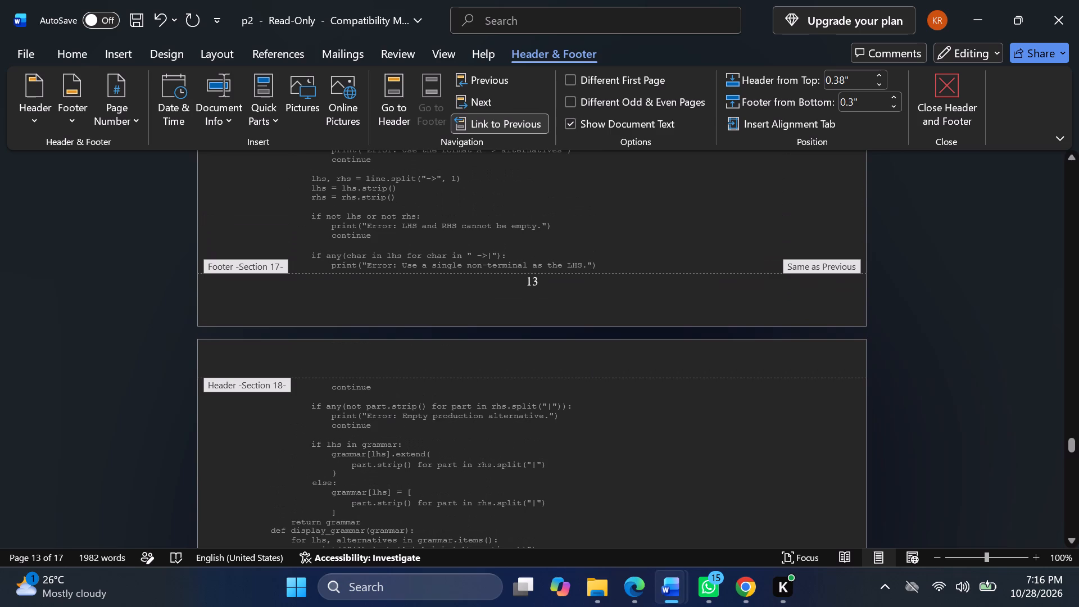
pyautogui.scroll(-2, 596, 359)
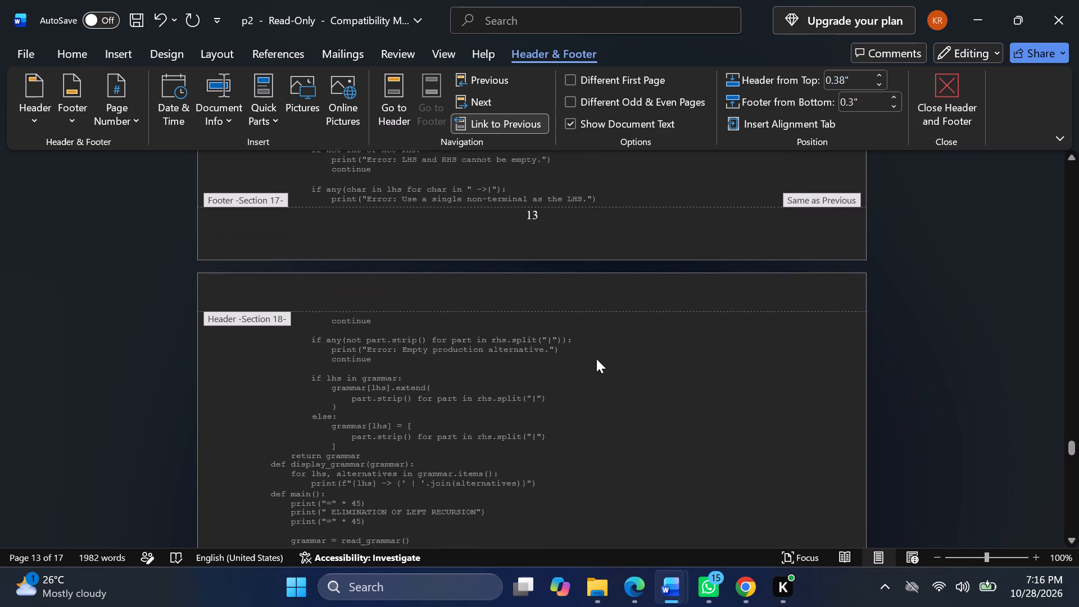
pyautogui.scroll(-3, 596, 359)
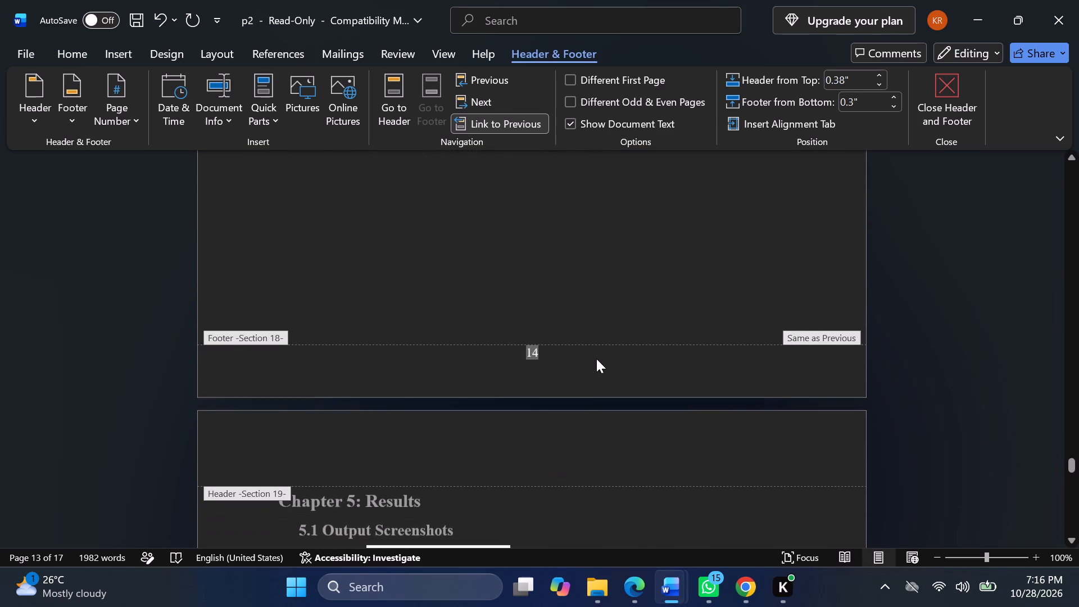
pyautogui.scroll(-2, 596, 359)
pyautogui.scroll(1, 596, 359)
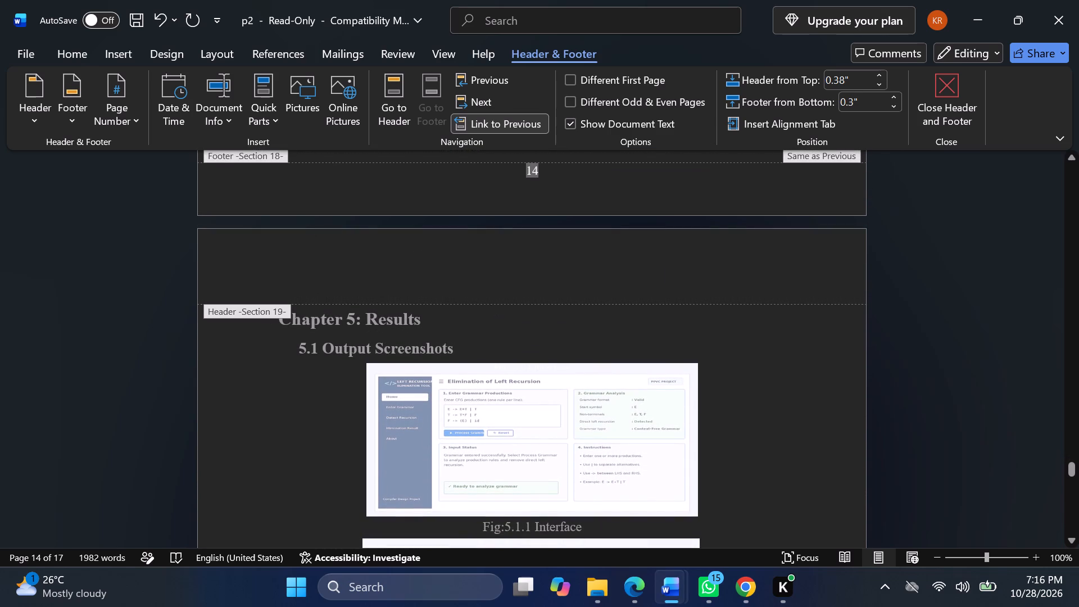
pyautogui.scroll(-2, 551, 280)
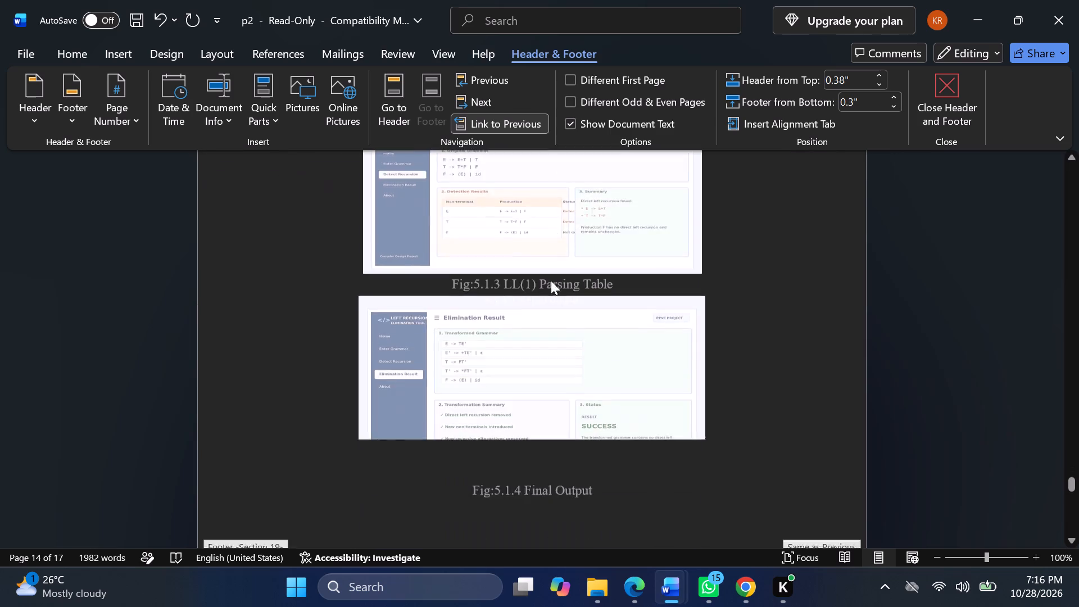
pyautogui.scroll(-2, 551, 280)
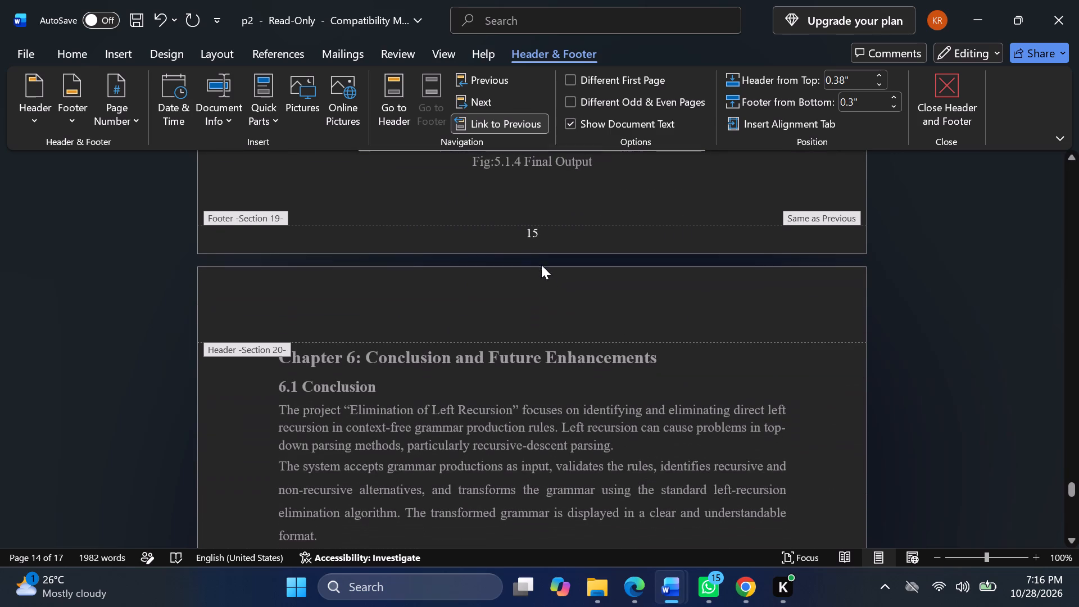
pyautogui.click(535, 233)
pyautogui.click(549, 230)
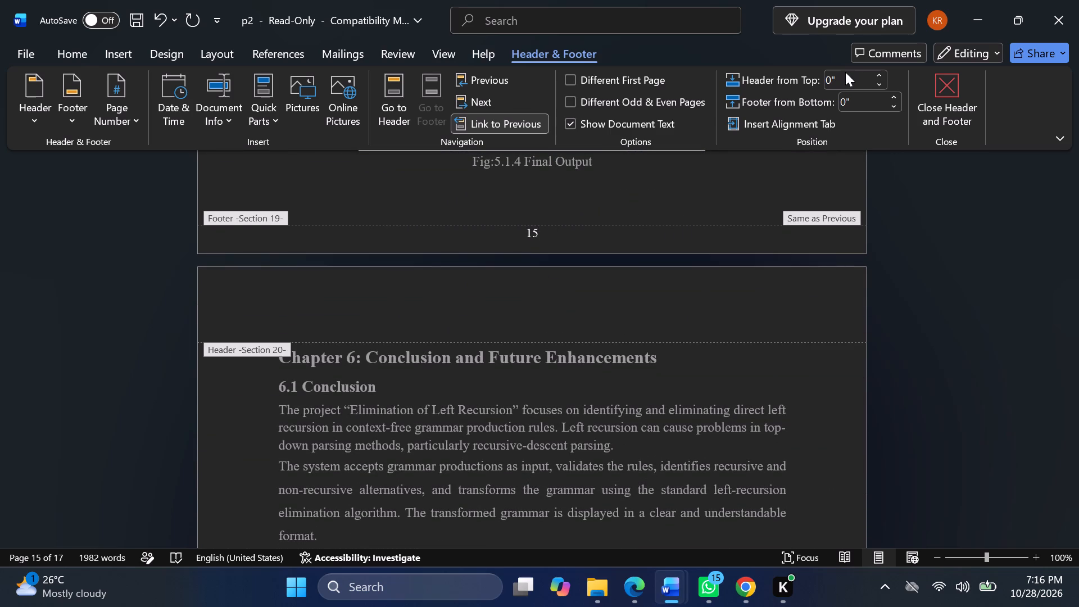
pyautogui.click(846, 74)
pyautogui.write('0.')
pyautogui.write('38')
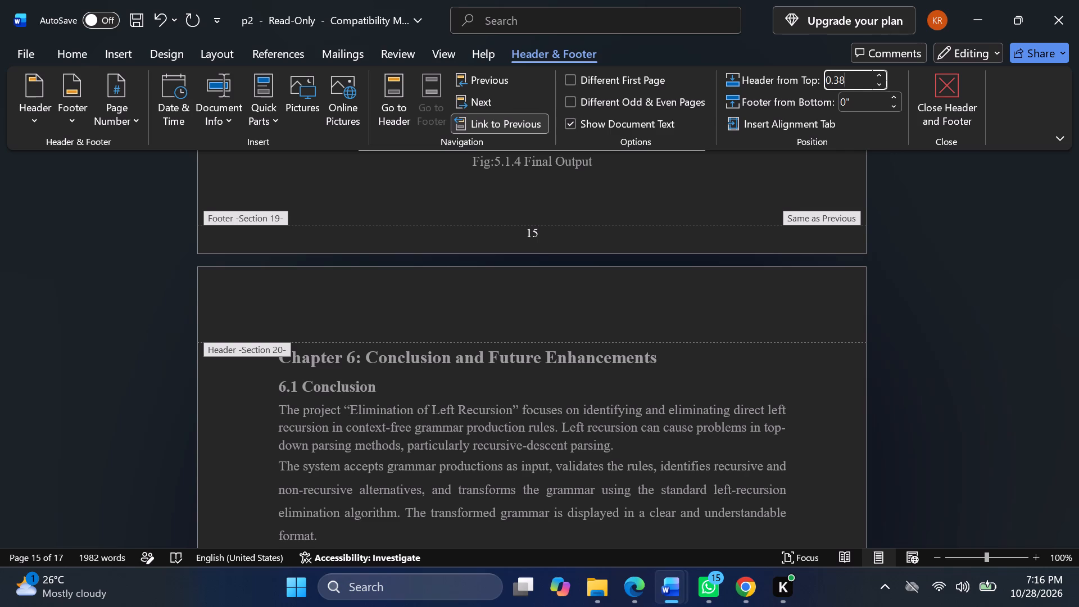
pyautogui.click(856, 103)
pyautogui.write('0.3')
pyautogui.press('Return')
# On page 16, set Section 20's header distance from the top to 0.38" and footer distance from the bottom to 0.3".
pyautogui.scroll(1, 710, 241)
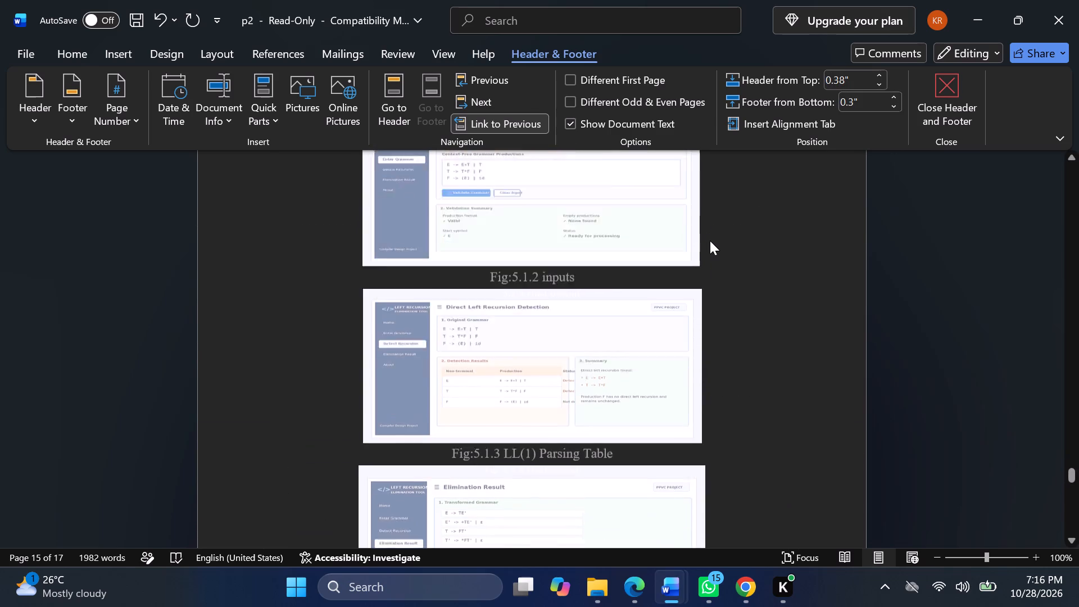
pyautogui.scroll(2, 710, 241)
pyautogui.scroll(-1, 710, 241)
pyautogui.scroll(1, 710, 241)
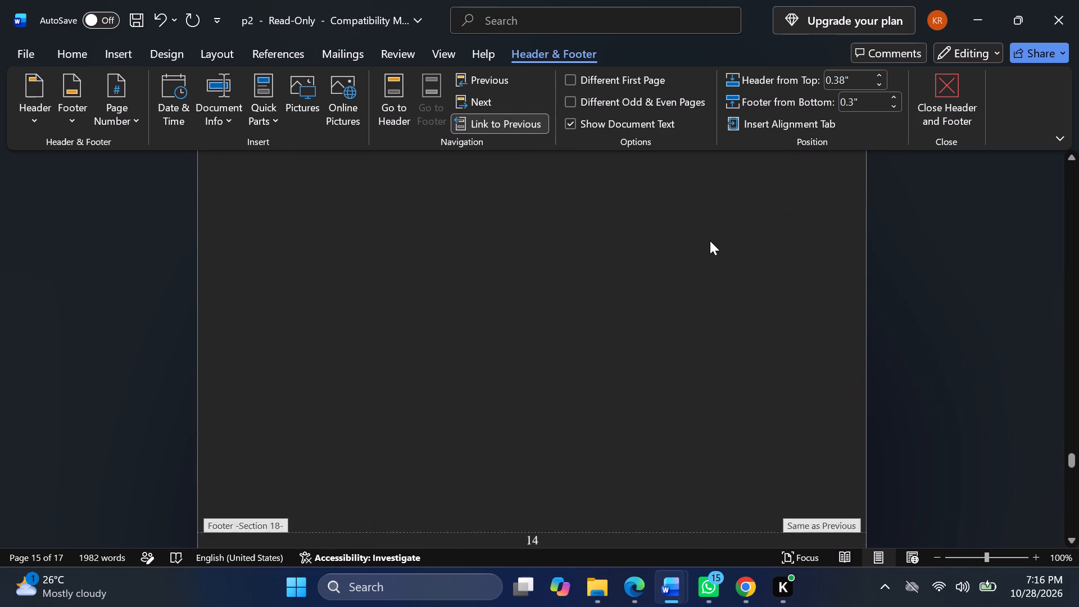
pyautogui.scroll(2, 710, 241)
pyautogui.scroll(-2, 710, 241)
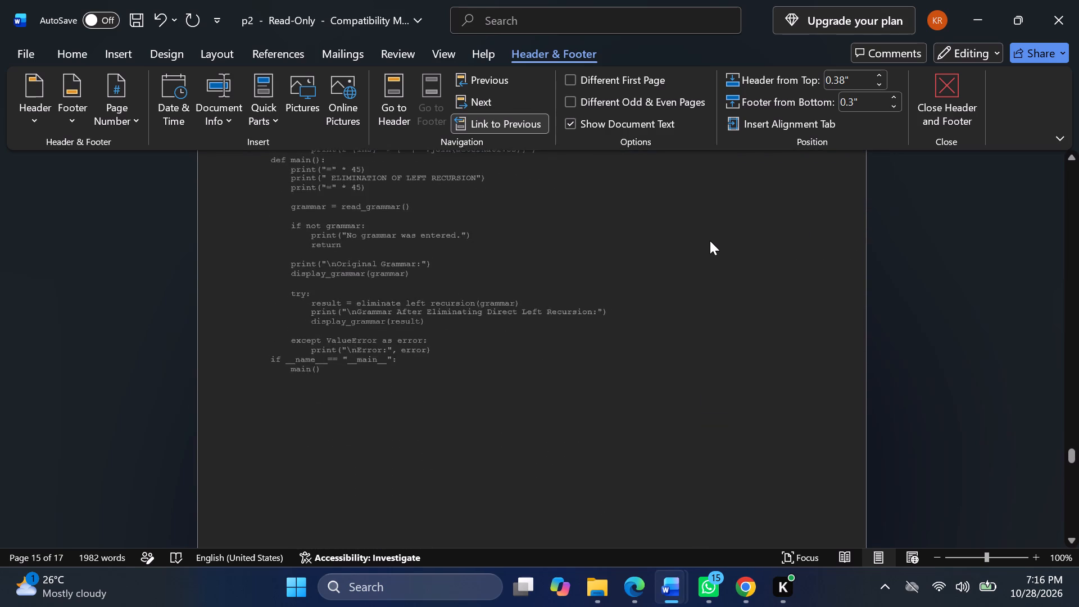
pyautogui.scroll(-3, 710, 241)
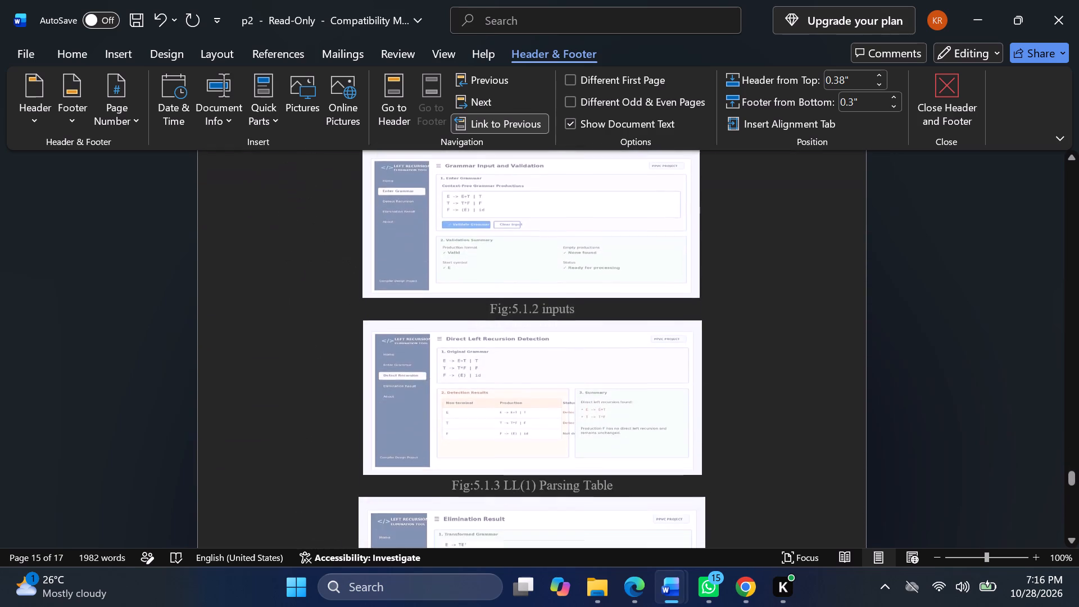
pyautogui.scroll(-3, 710, 241)
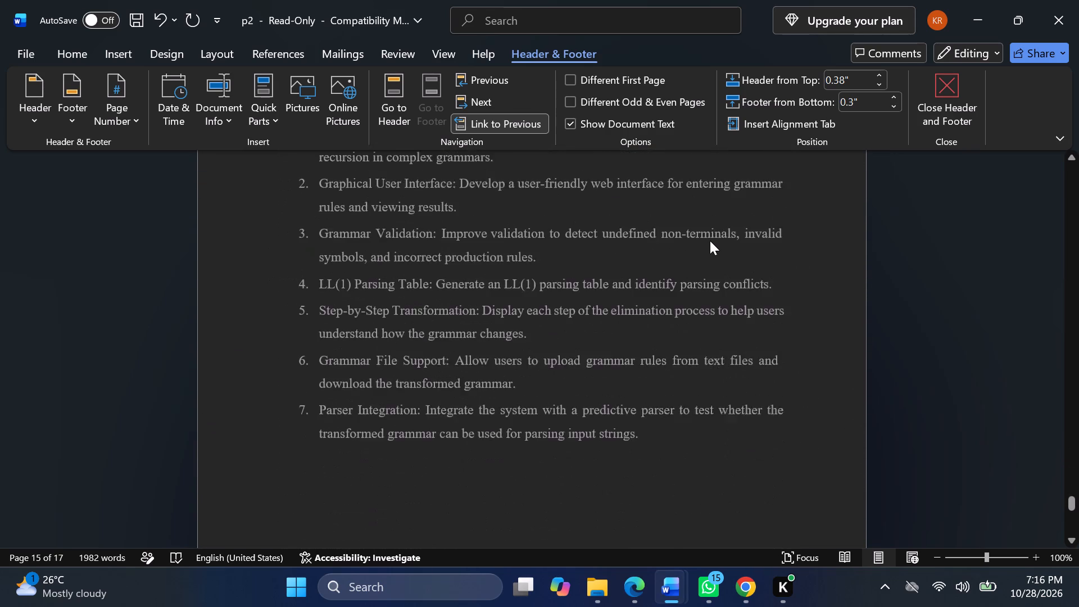
pyautogui.scroll(-1, 710, 241)
pyautogui.click(537, 484)
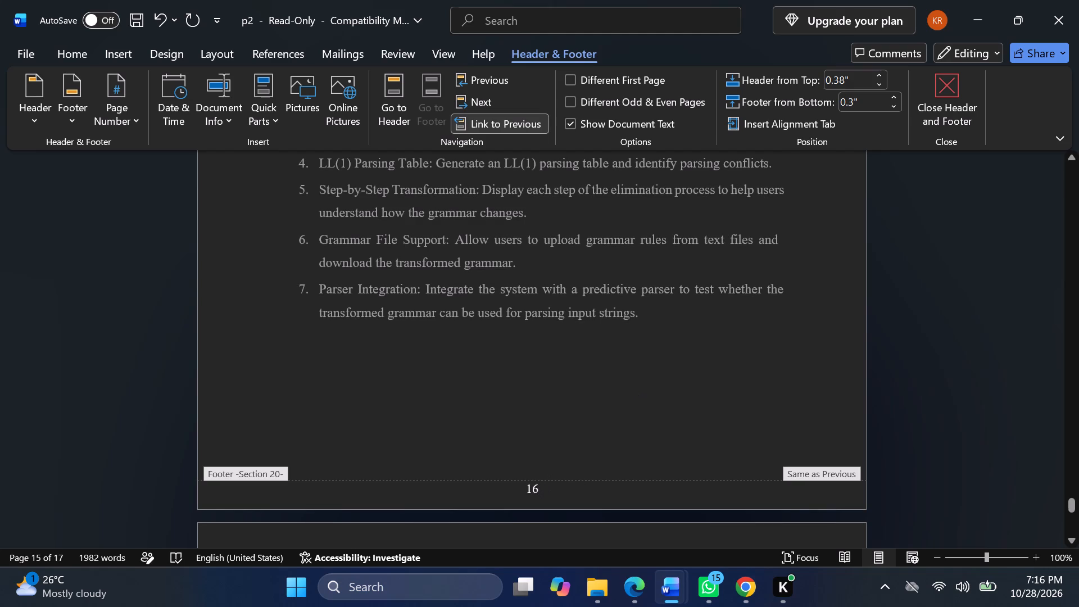
pyautogui.click(543, 490)
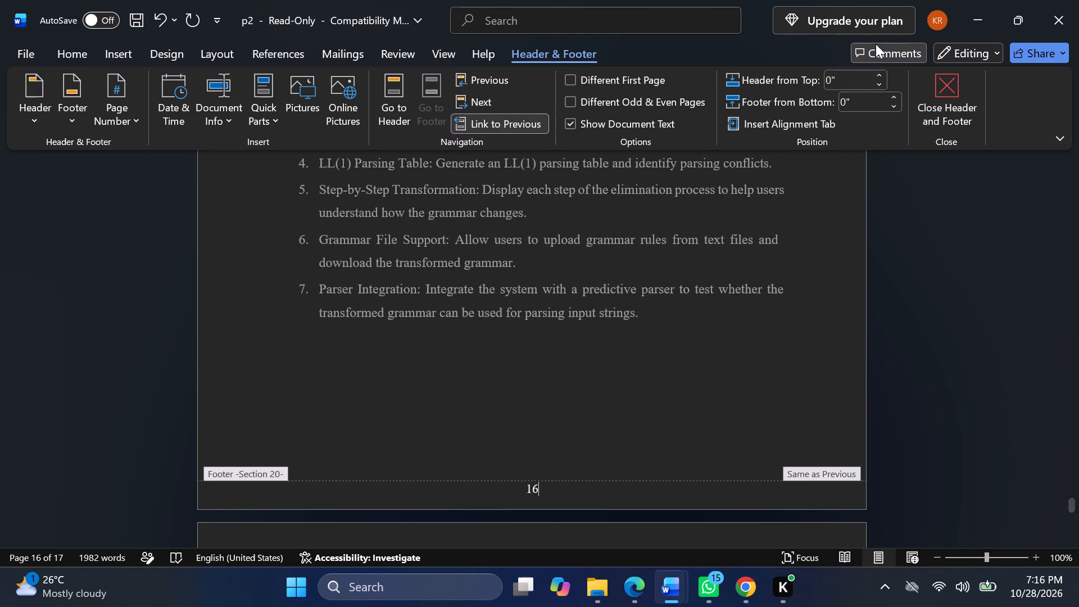
pyautogui.click(856, 84)
pyautogui.write('0.')
pyautogui.write('38')
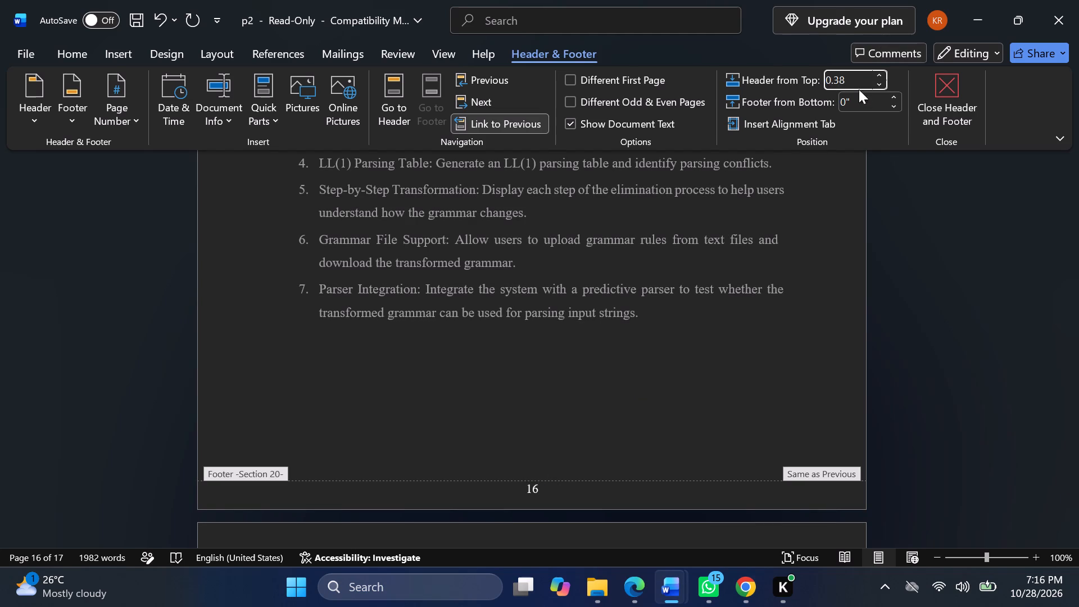
pyautogui.click(863, 99)
pyautogui.write('0.')
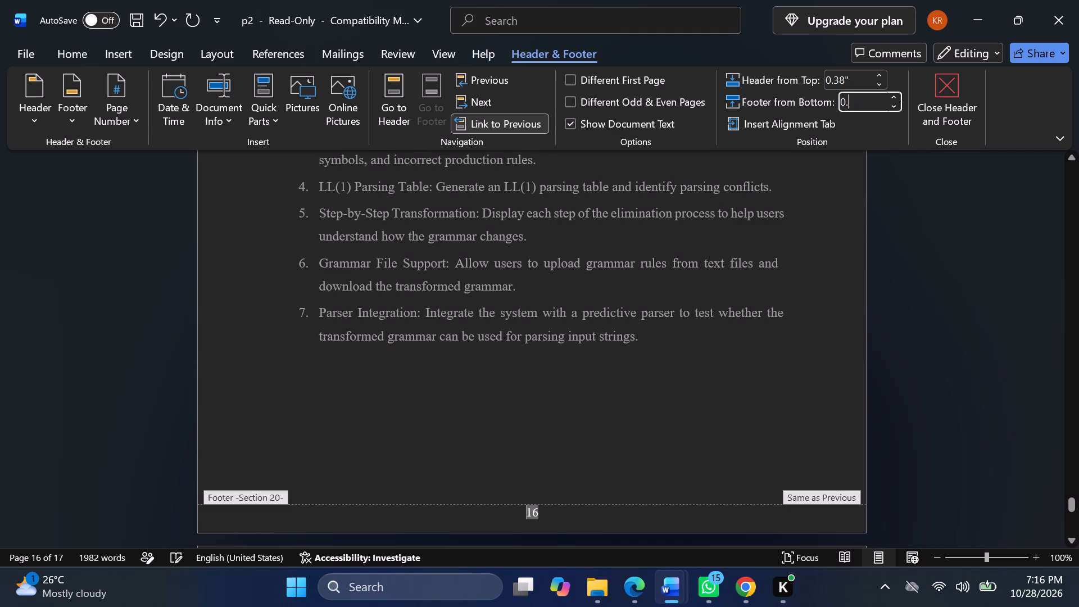
pyautogui.press('3')
pyautogui.press('Return')
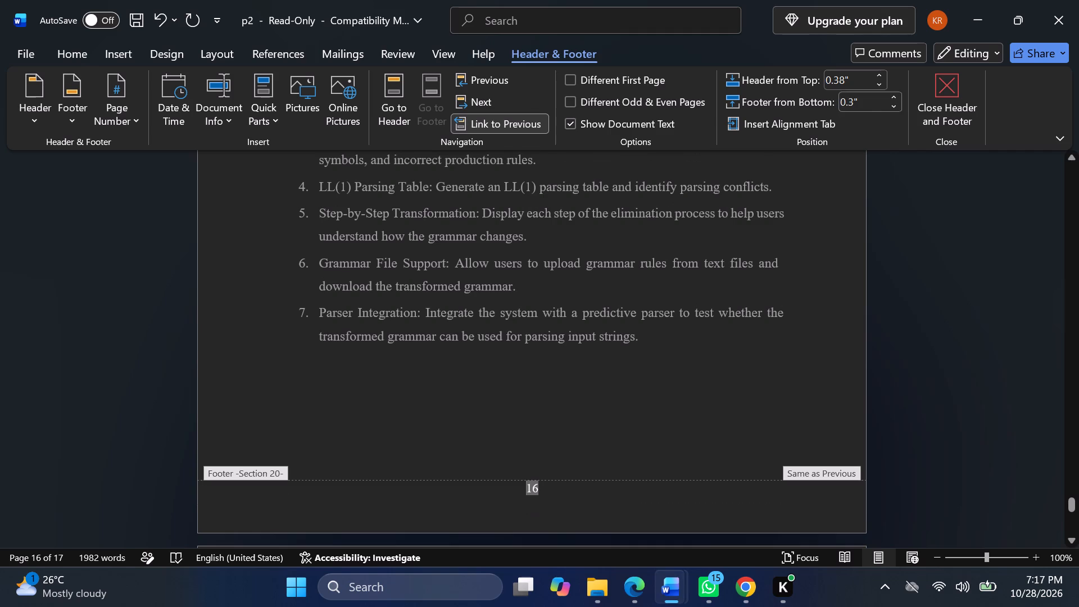
# On page 17, set Section 21's header distance from the top to 0.38" and footer distance from the bottom to 0.3".
pyautogui.scroll(2, 863, 99)
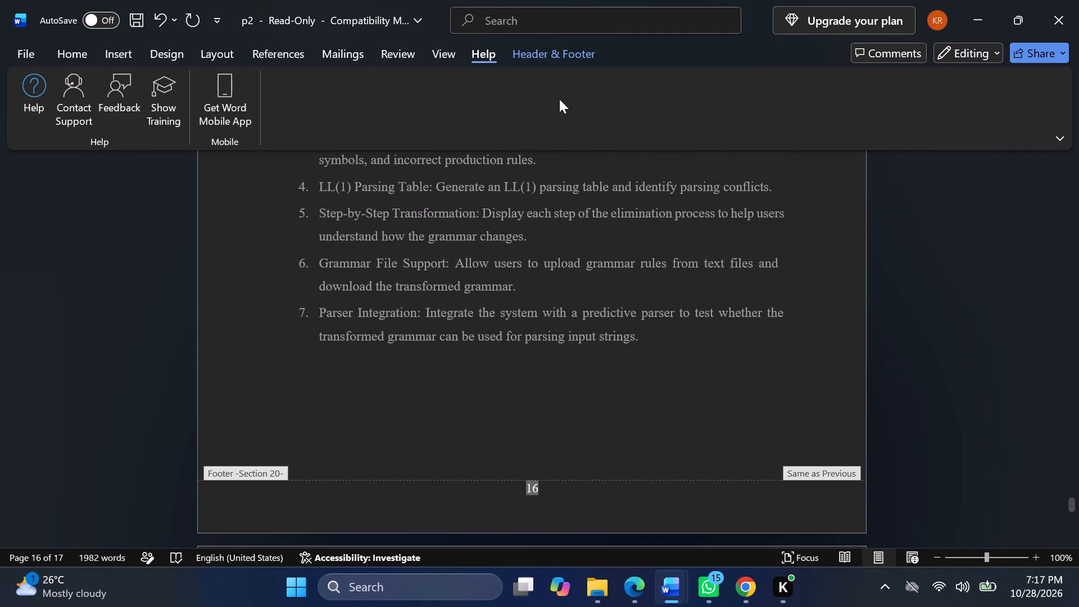
pyautogui.click(572, 50)
pyautogui.scroll(1, 537, 287)
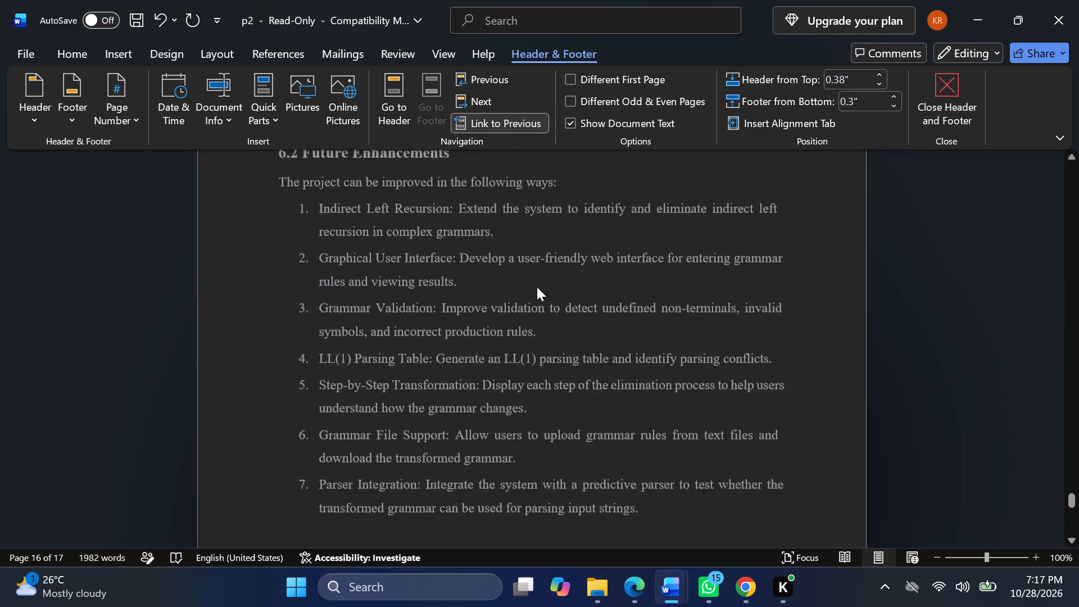
pyautogui.scroll(3, 537, 287)
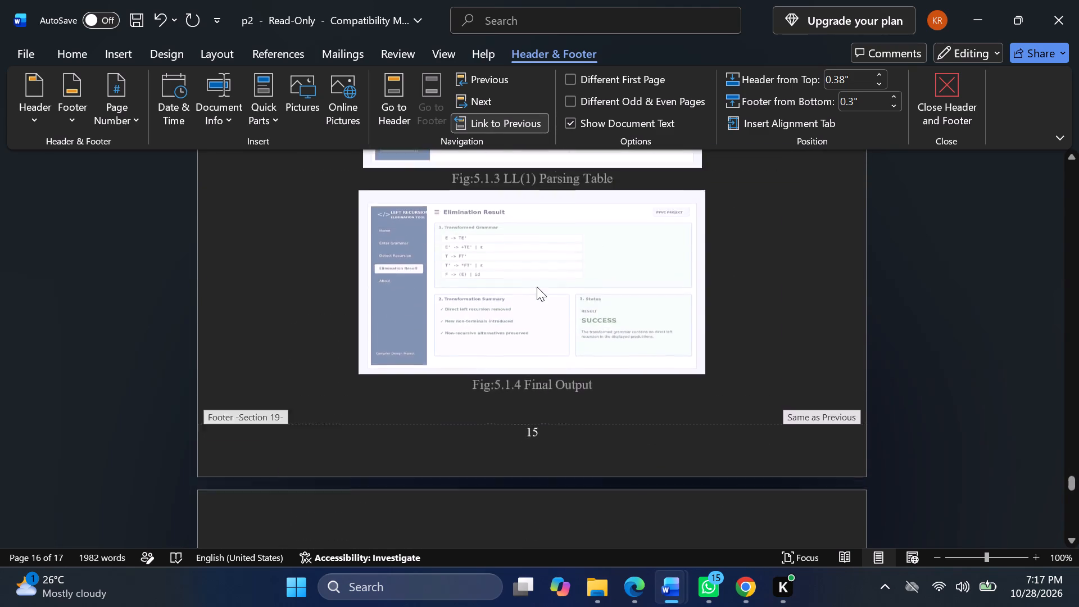
pyautogui.scroll(3, 537, 287)
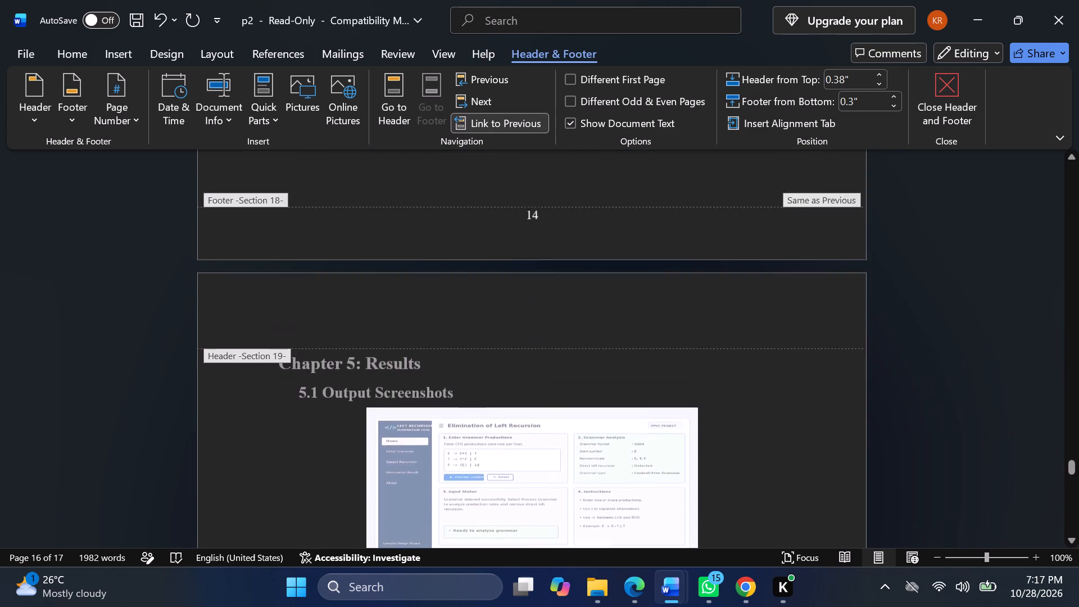
pyautogui.scroll(1, 537, 287)
pyautogui.scroll(-4, 537, 287)
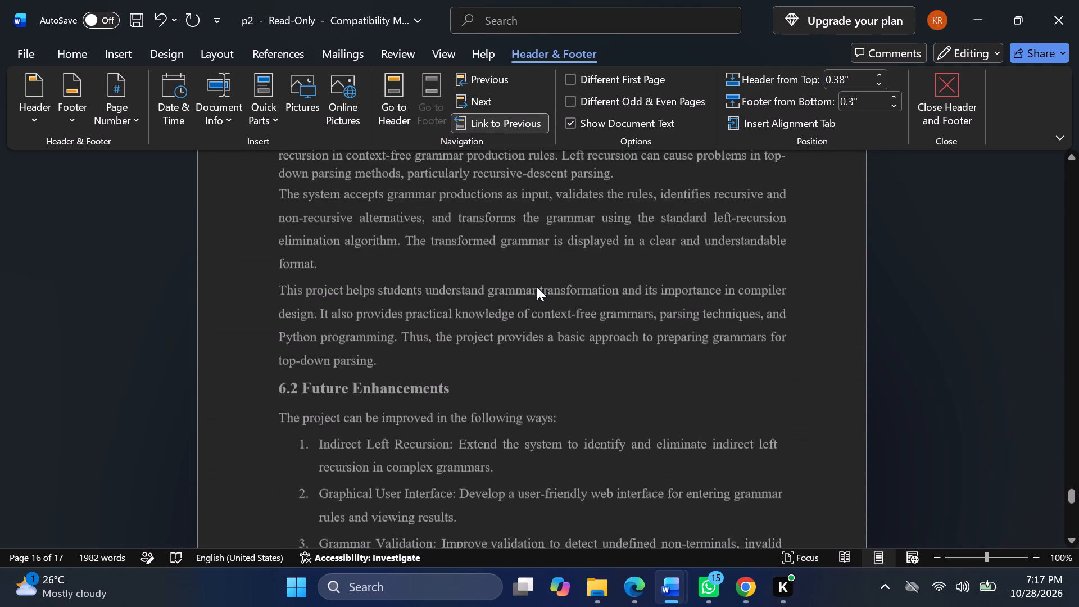
pyautogui.scroll(-4, 537, 287)
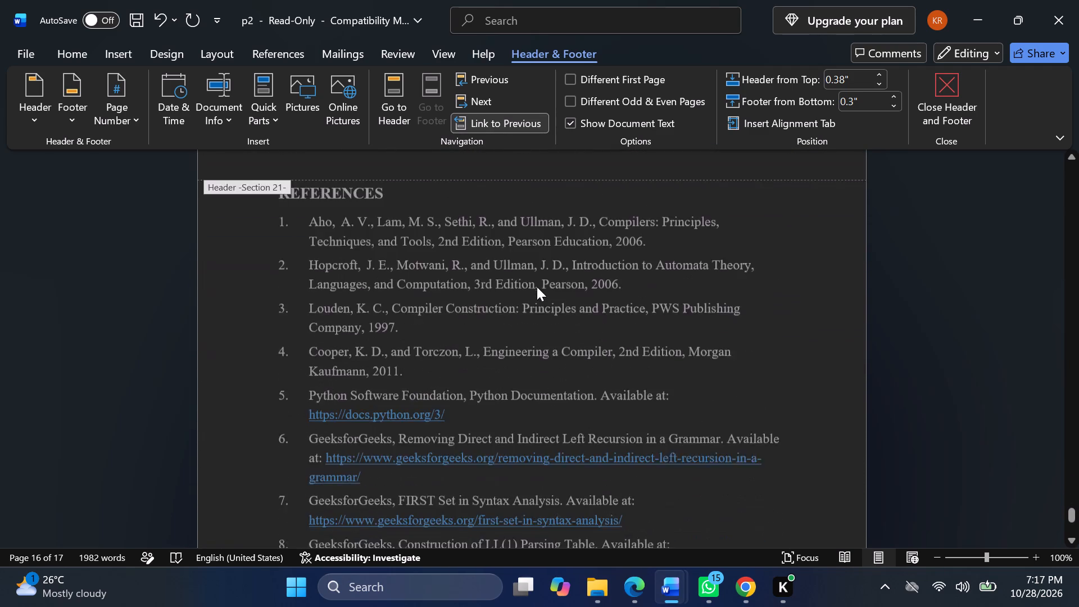
pyautogui.scroll(-4, 537, 287)
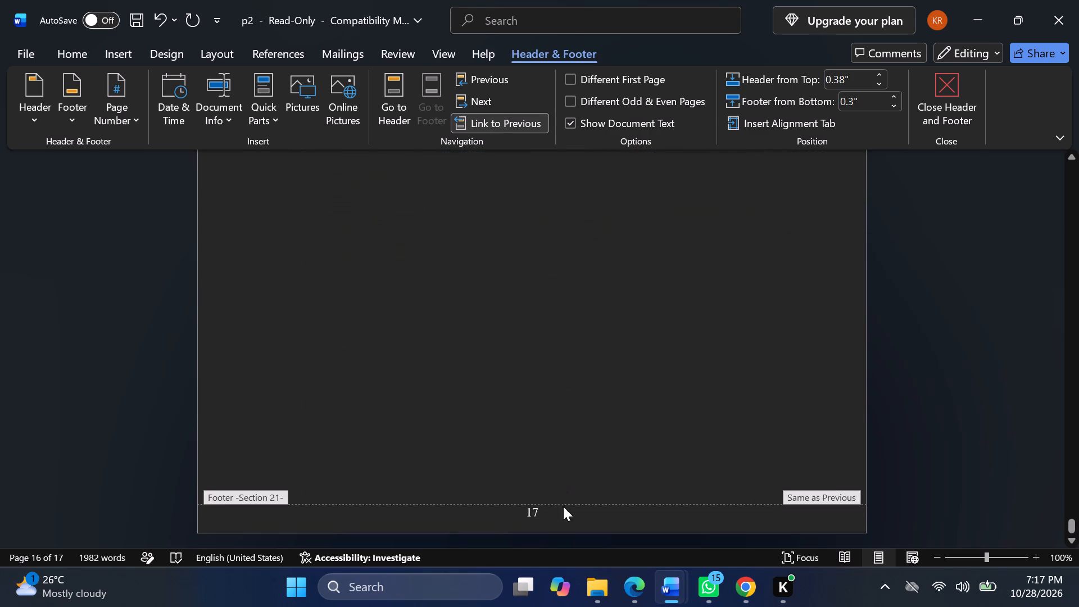
pyautogui.click(548, 522)
pyautogui.click(853, 81)
pyautogui.write('0.')
pyautogui.write('38')
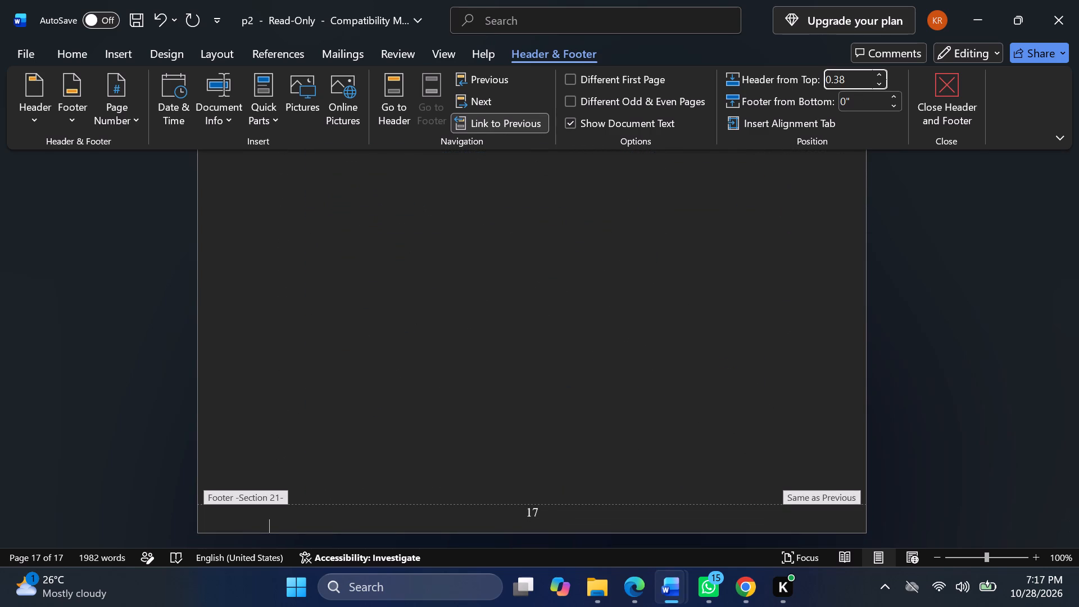
pyautogui.click(853, 102)
pyautogui.write('0.3')
pyautogui.press('Return')
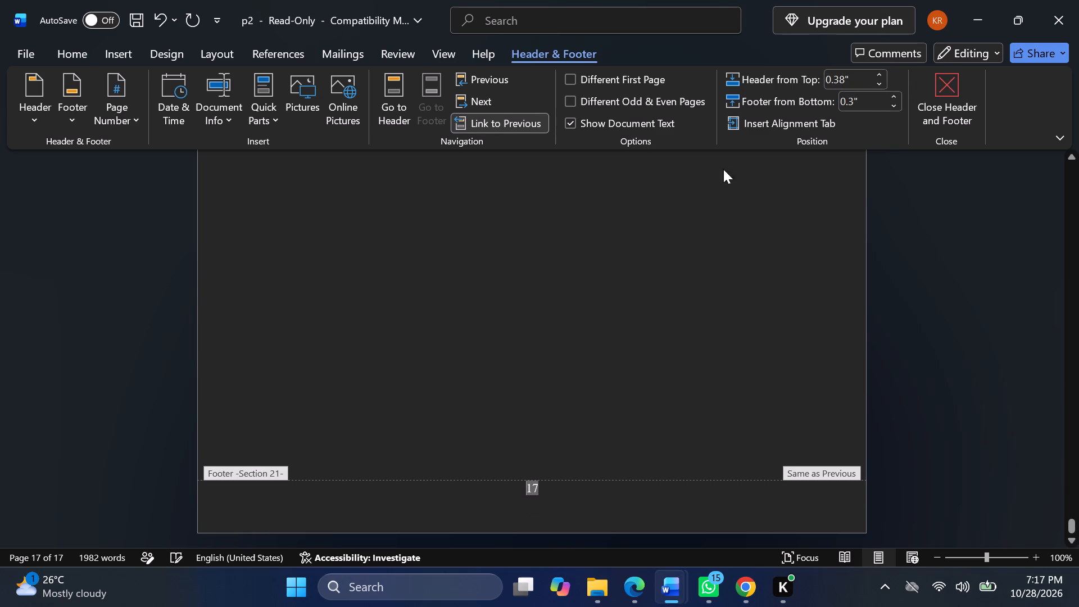
pyautogui.scroll(-2, 628, 253)
pyautogui.scroll(2, 628, 253)
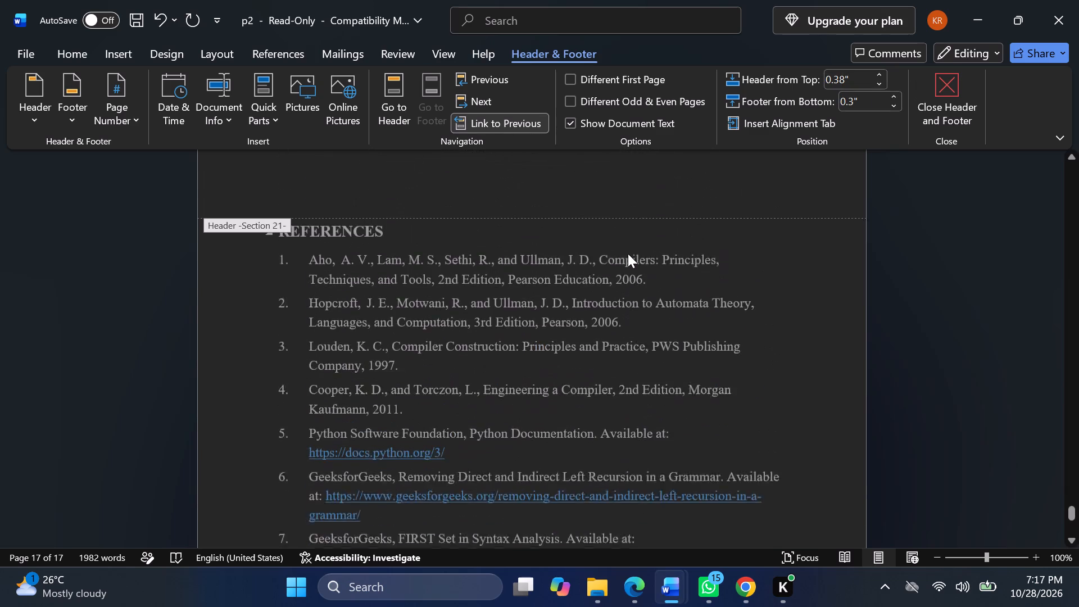
# Paste the MLR Institute of Technology banner into Section 21's header on page 17 and centre it above the REFERENCES heading.
pyautogui.scroll(1, 628, 253)
pyautogui.click(471, 373)
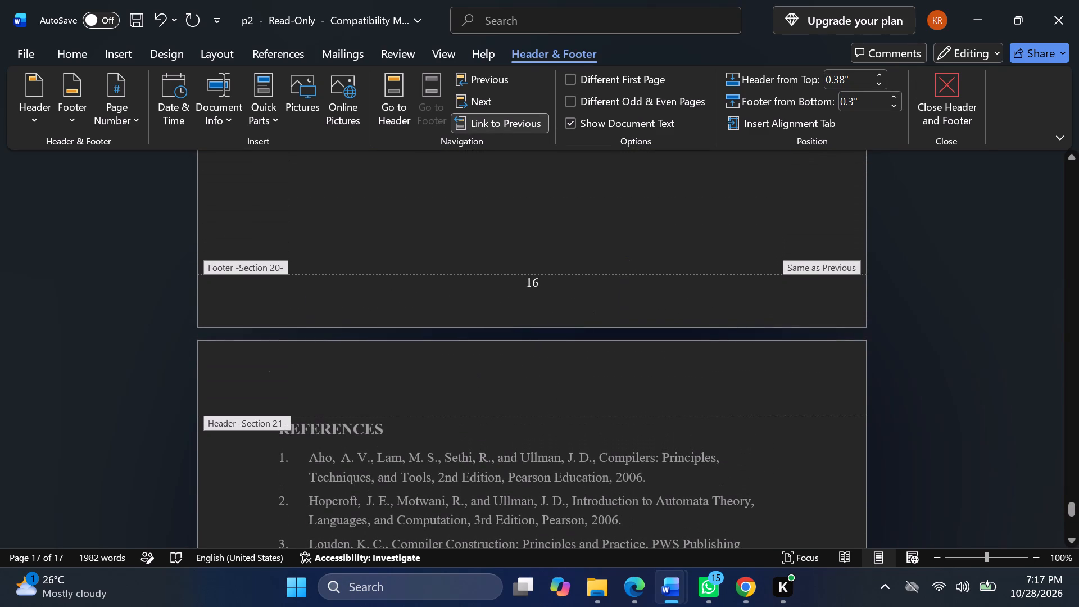
pyautogui.hotkey('ctrl', 'v')
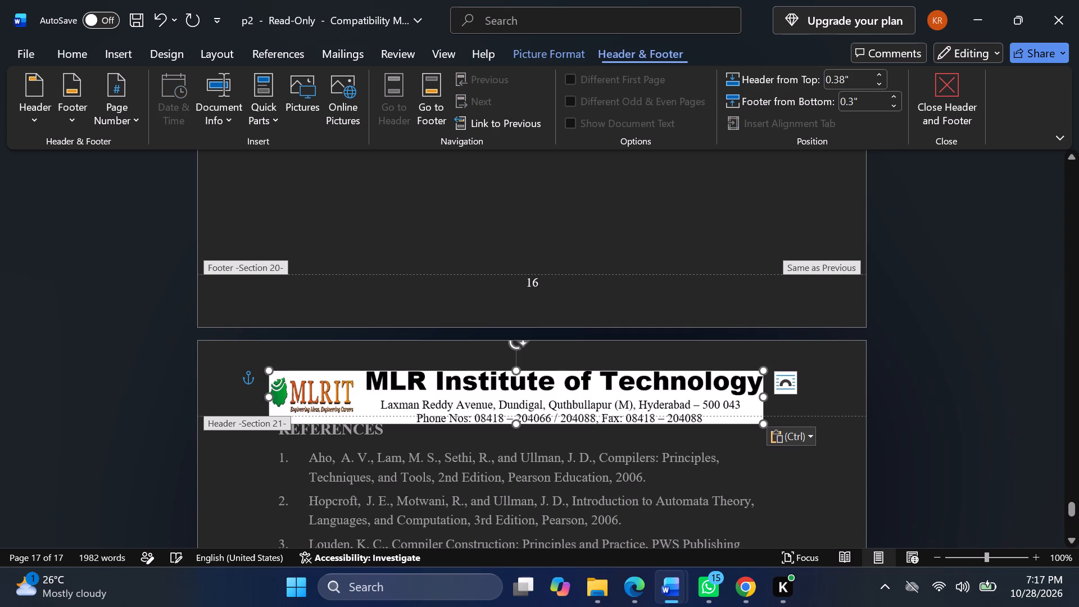
pyautogui.moveTo(479, 391); pyautogui.dragTo(479, 382)
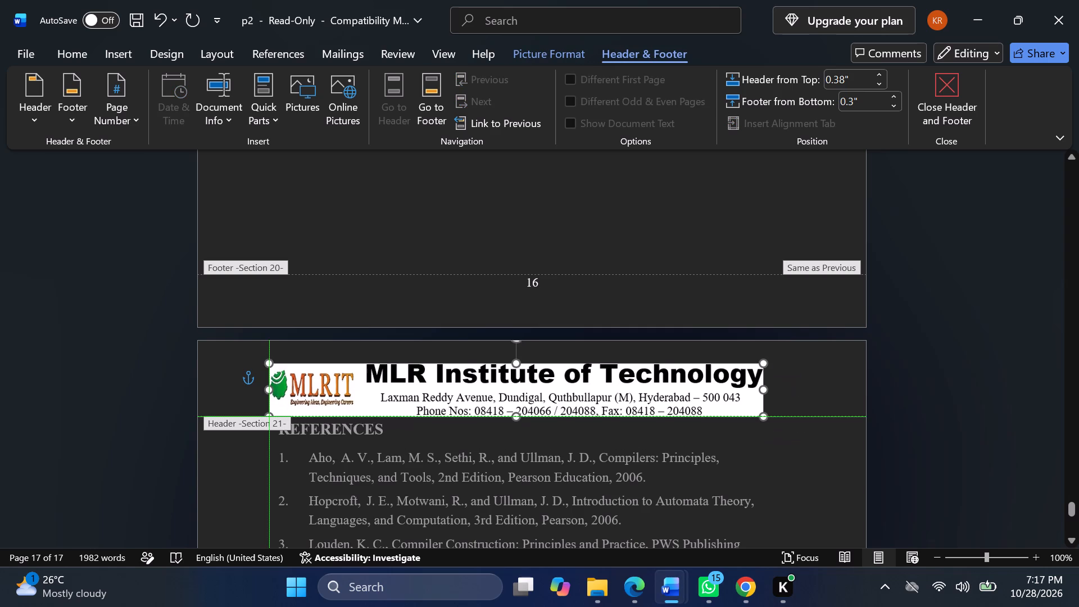
pyautogui.moveTo(479, 382); pyautogui.dragTo(488, 375)
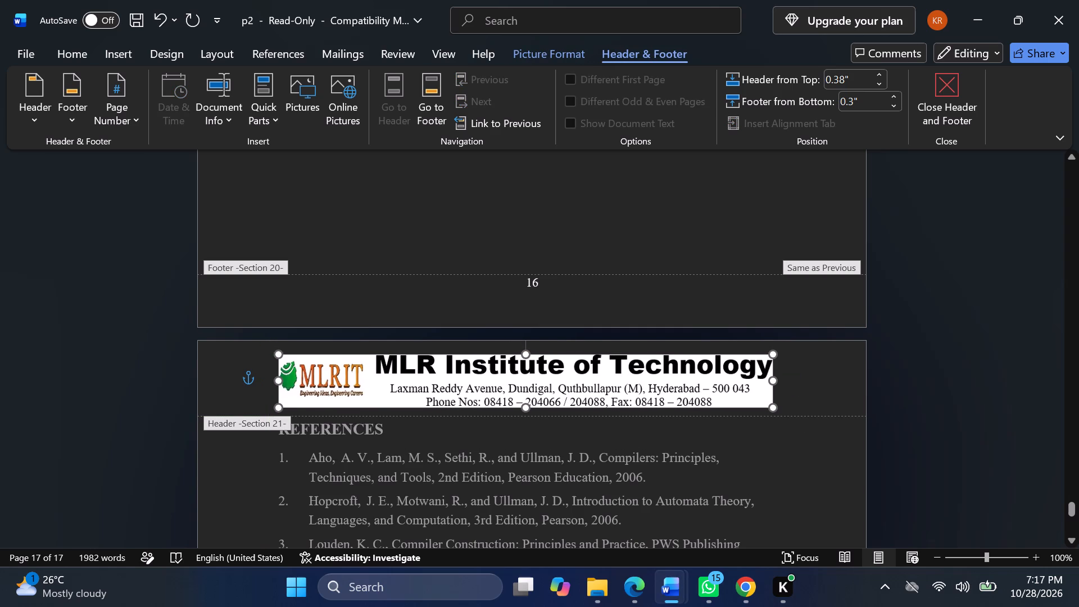
pyautogui.moveTo(488, 375); pyautogui.dragTo(500, 377)
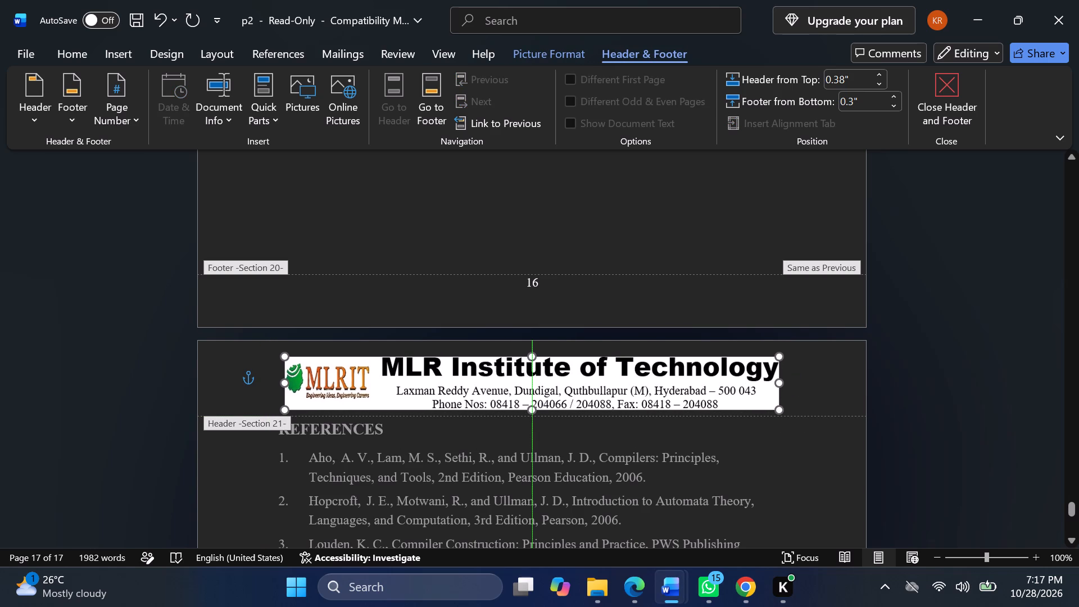
pyautogui.moveTo(500, 377); pyautogui.dragTo(502, 377)
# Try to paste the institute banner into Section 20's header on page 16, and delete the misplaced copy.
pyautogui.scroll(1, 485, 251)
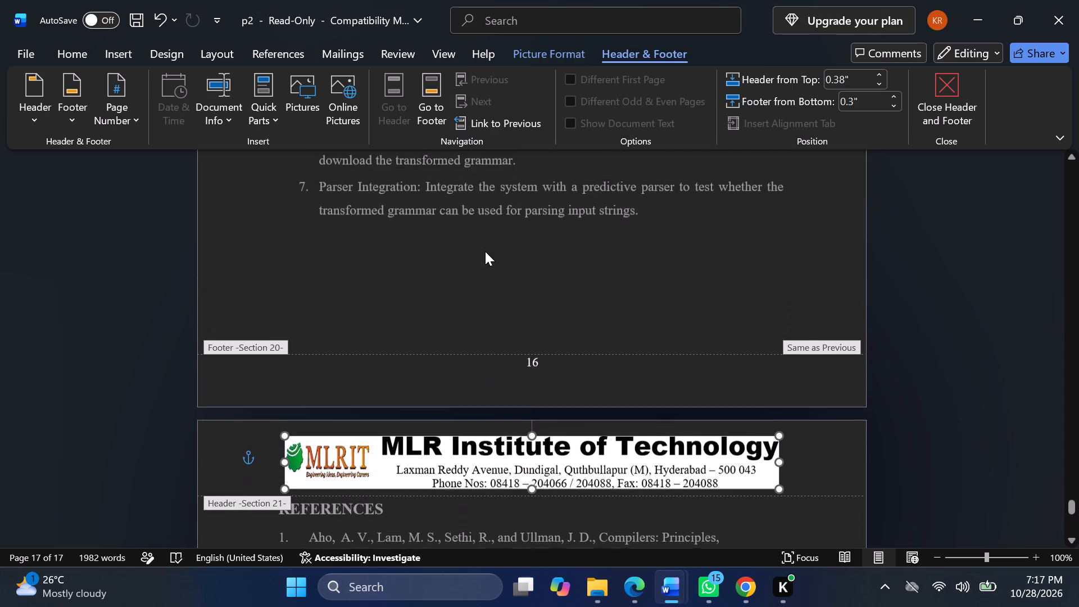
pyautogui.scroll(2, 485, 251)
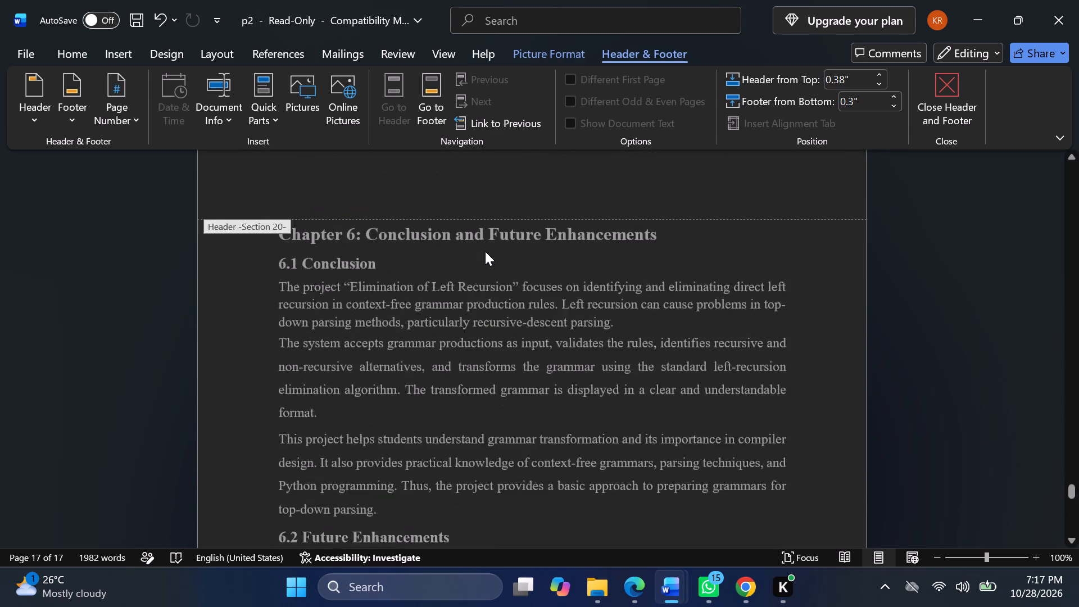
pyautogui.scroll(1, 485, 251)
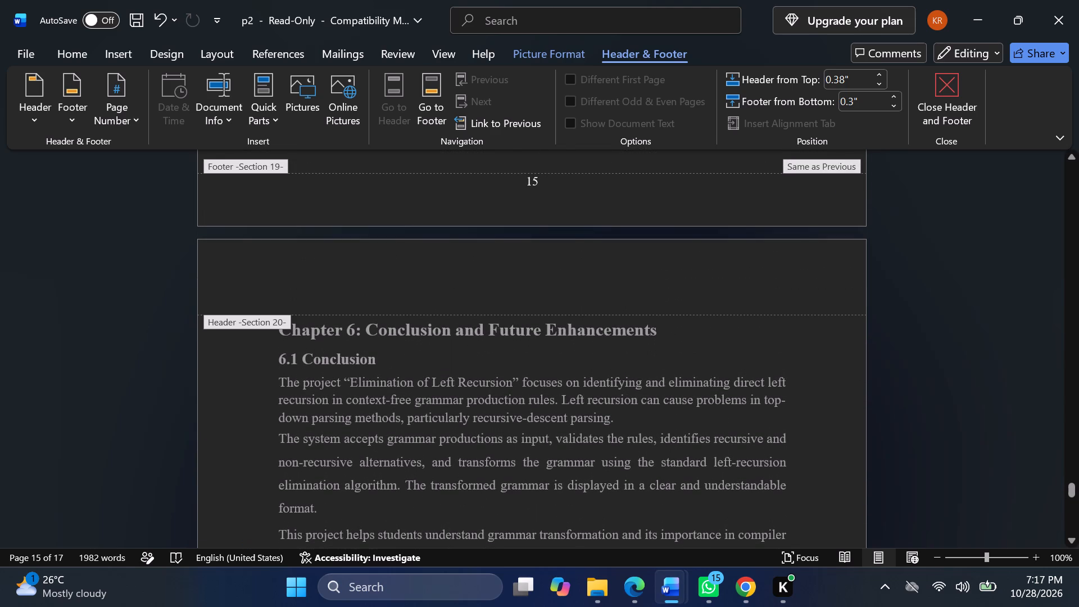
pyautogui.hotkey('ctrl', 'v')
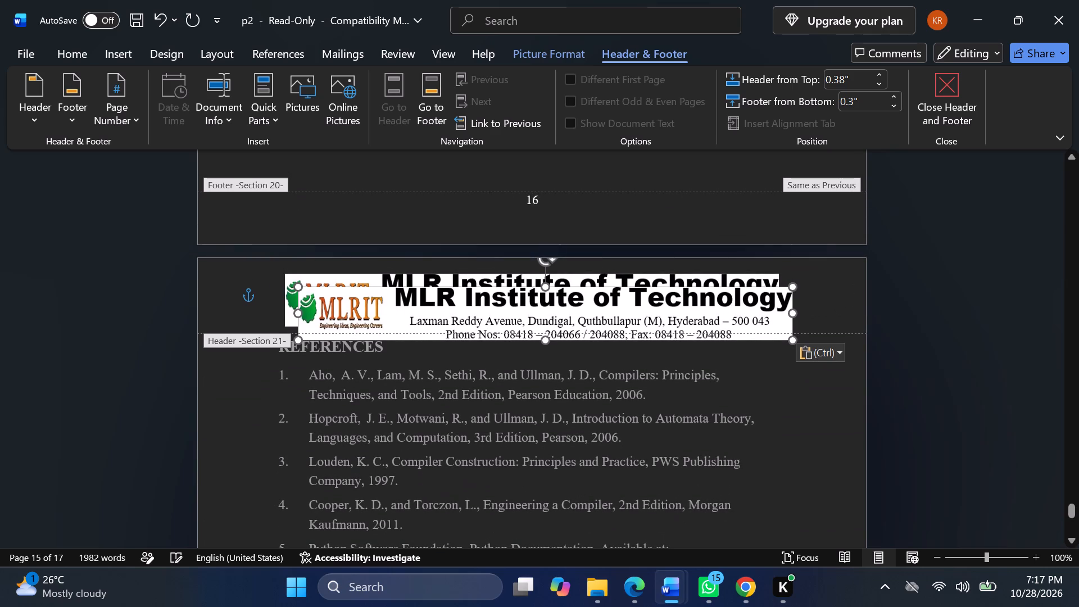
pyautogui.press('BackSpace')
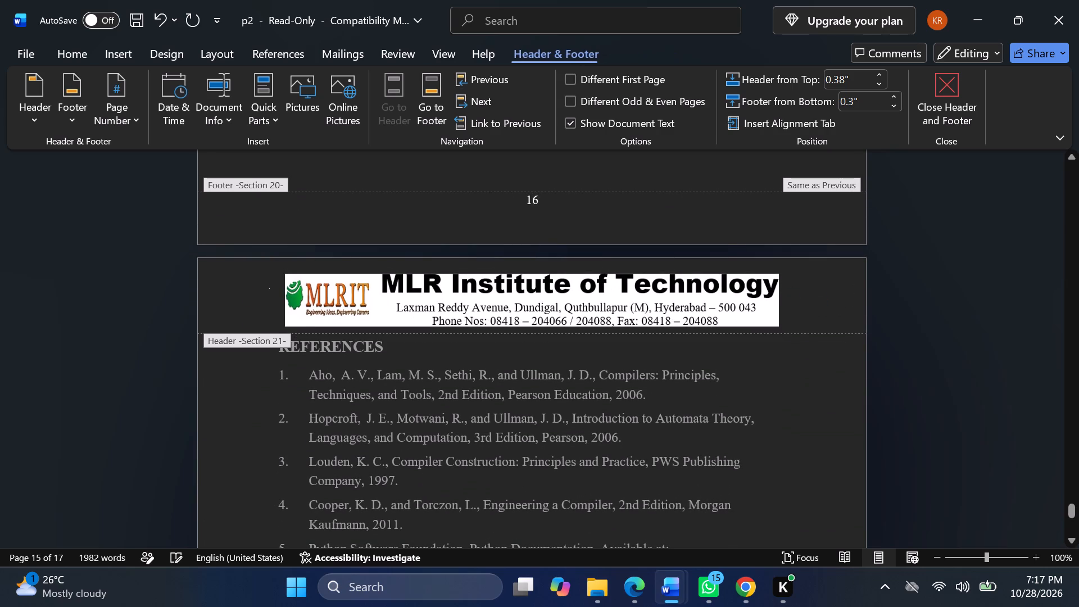
# Examine the headers and footers from Section 20 back to Section 14, comparing them with the banner header on page 12.
pyautogui.scroll(4, 474, 300)
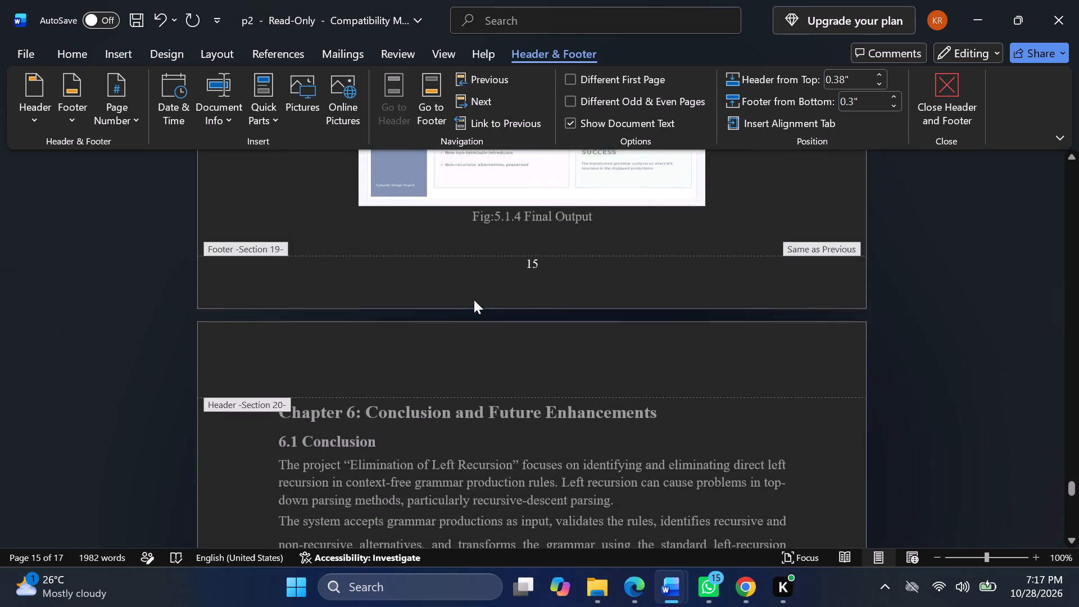
pyautogui.scroll(5, 474, 300)
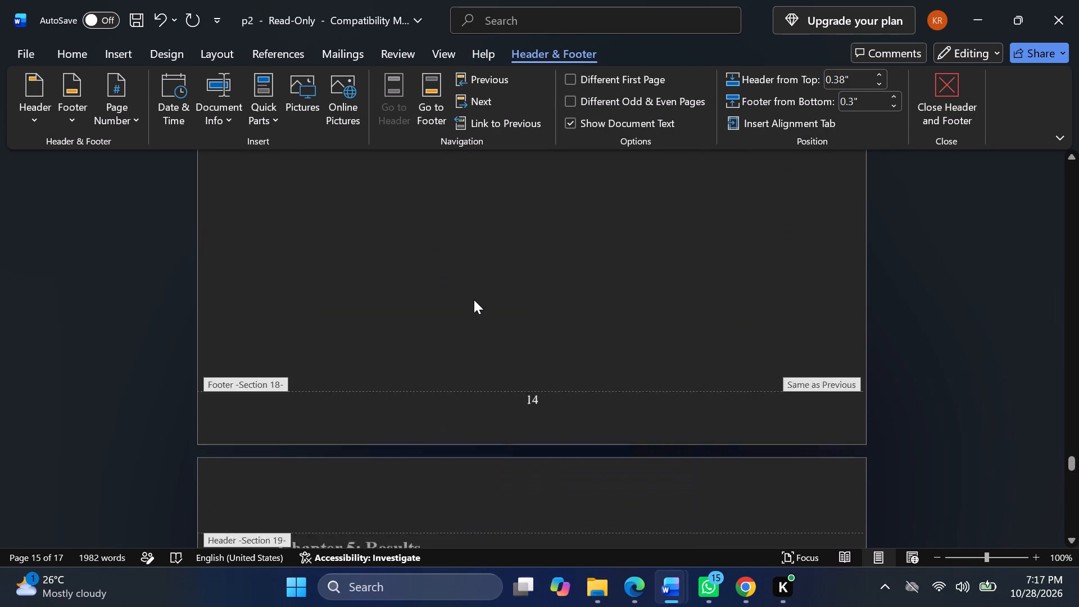
pyautogui.scroll(4, 474, 300)
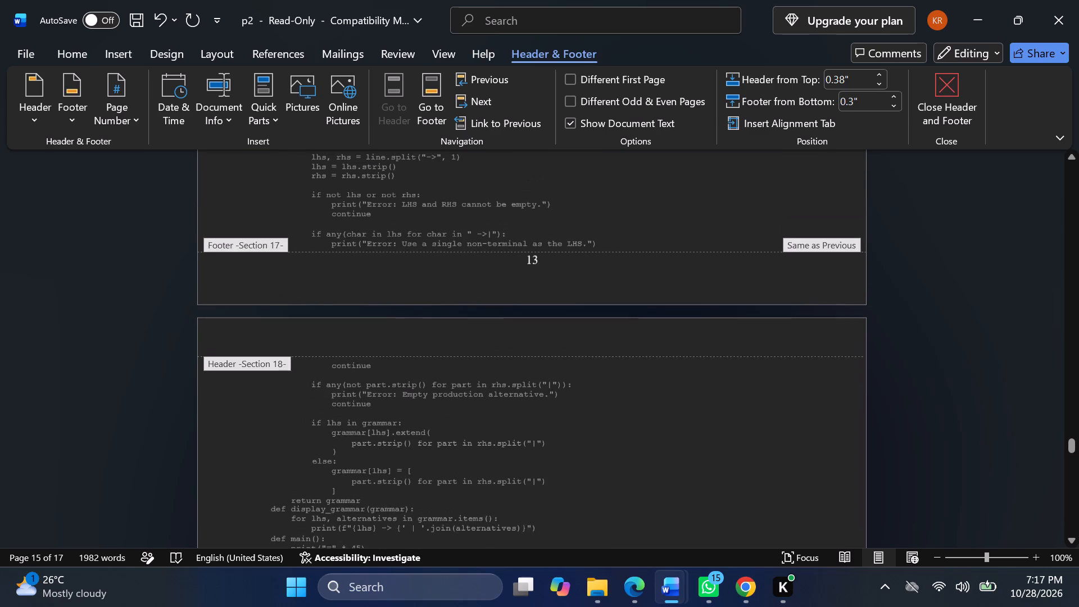
pyautogui.click(397, 352)
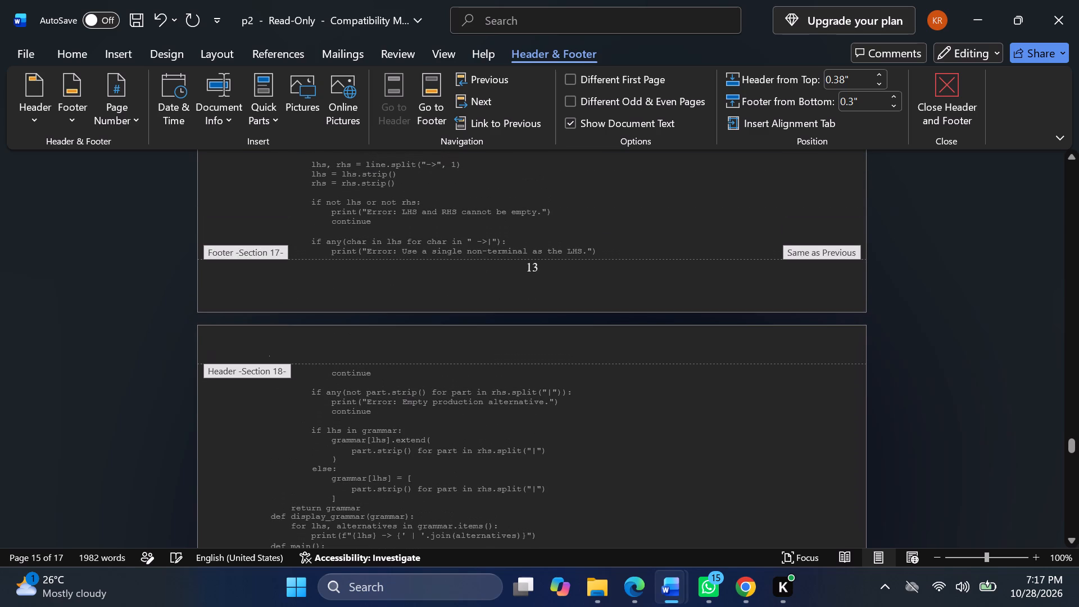
pyautogui.click(397, 352)
pyautogui.click(397, 352)
pyautogui.click(397, 352)
pyautogui.scroll(2, 345, 359)
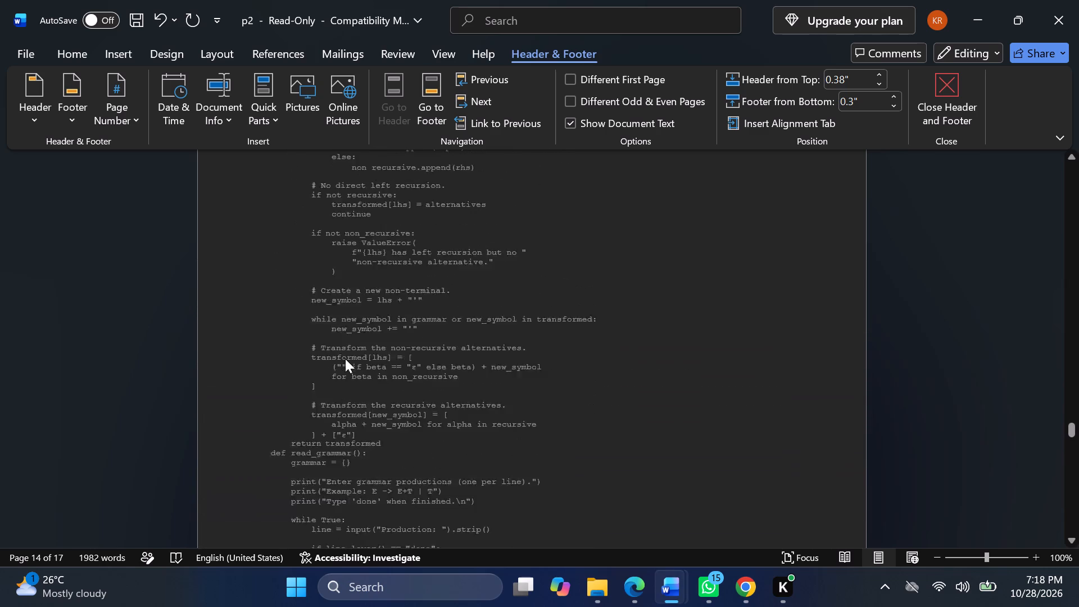
pyautogui.scroll(2, 345, 359)
pyautogui.scroll(-2, 345, 359)
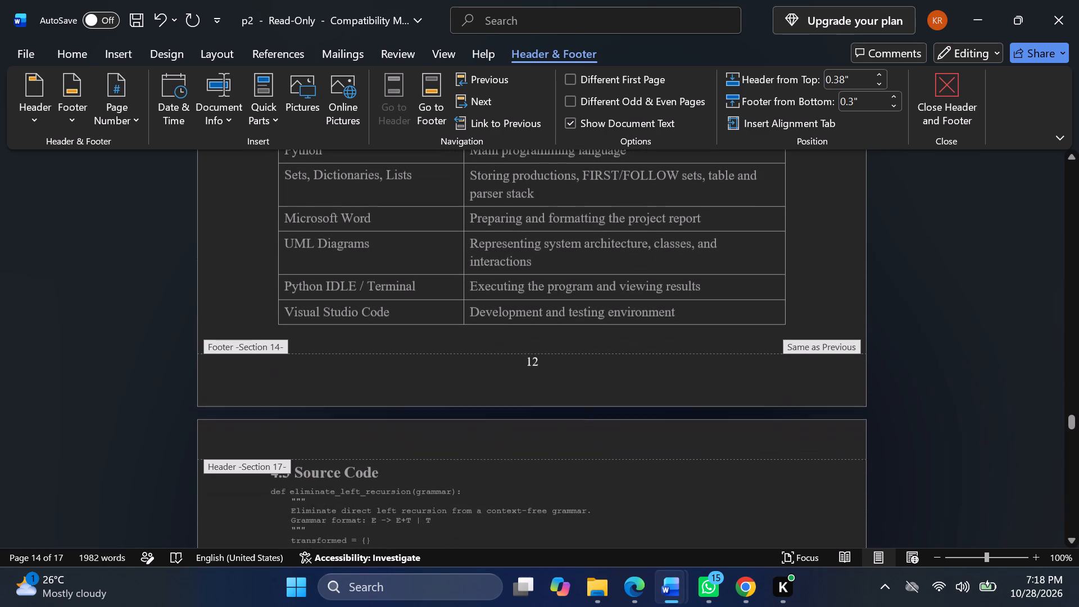
pyautogui.scroll(1, 362, 450)
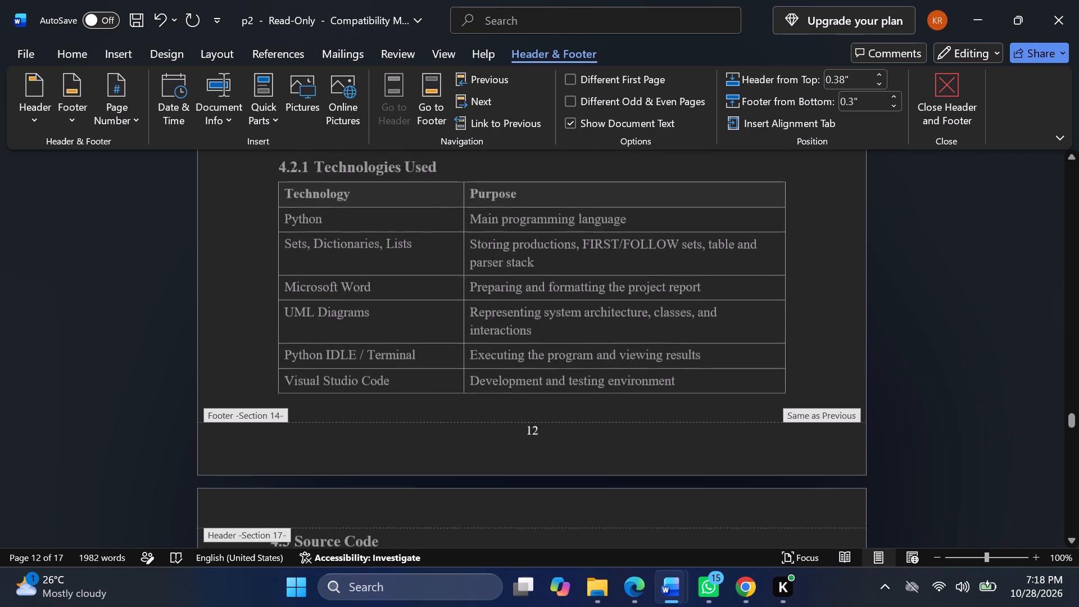
pyautogui.scroll(2, 362, 450)
pyautogui.scroll(-1, 362, 450)
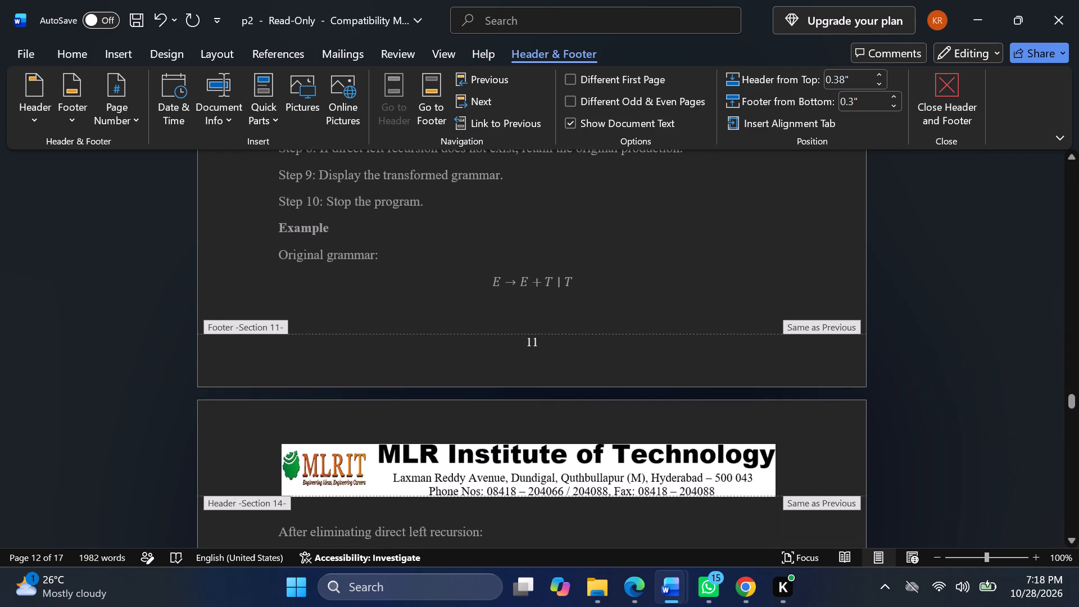
pyautogui.scroll(-1, 375, 438)
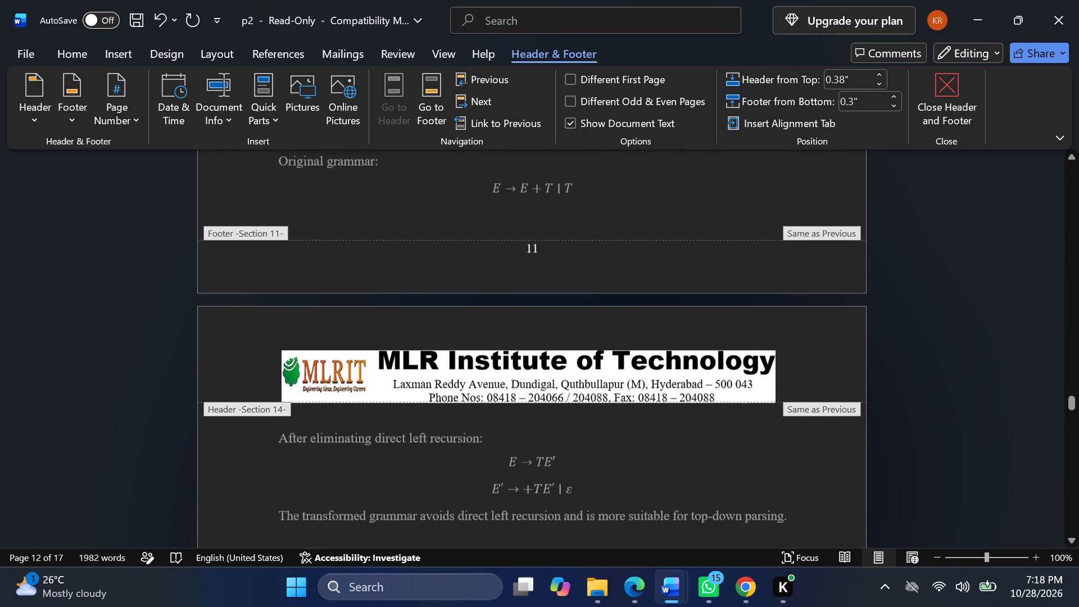
pyautogui.click(812, 374)
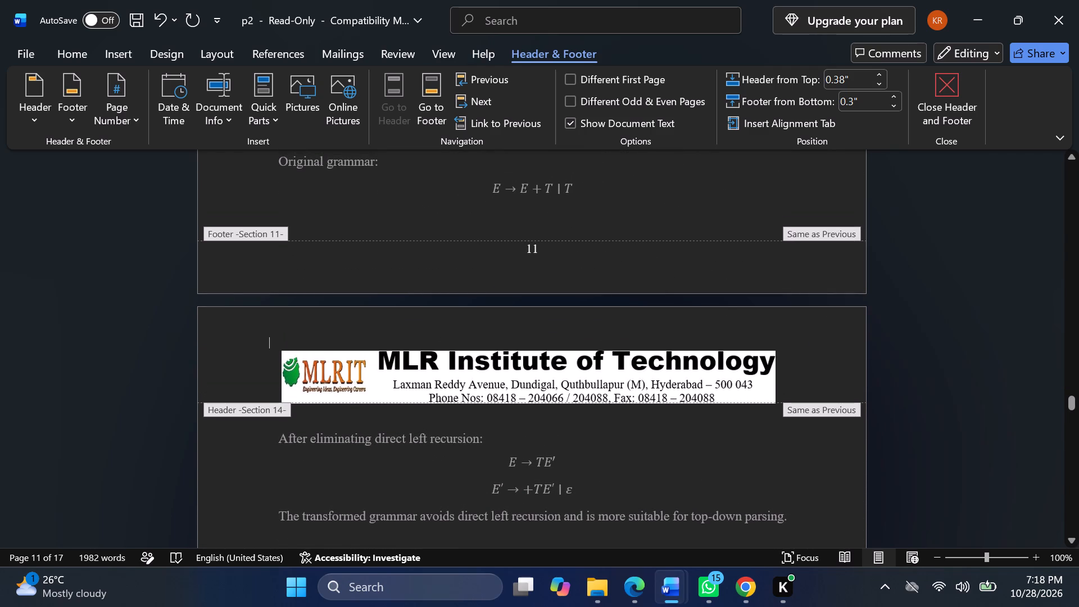
# Examine the headers and footers from Section 14 on to Section 21, and return to Section 18's header on page 14.
pyautogui.scroll(-2, 812, 374)
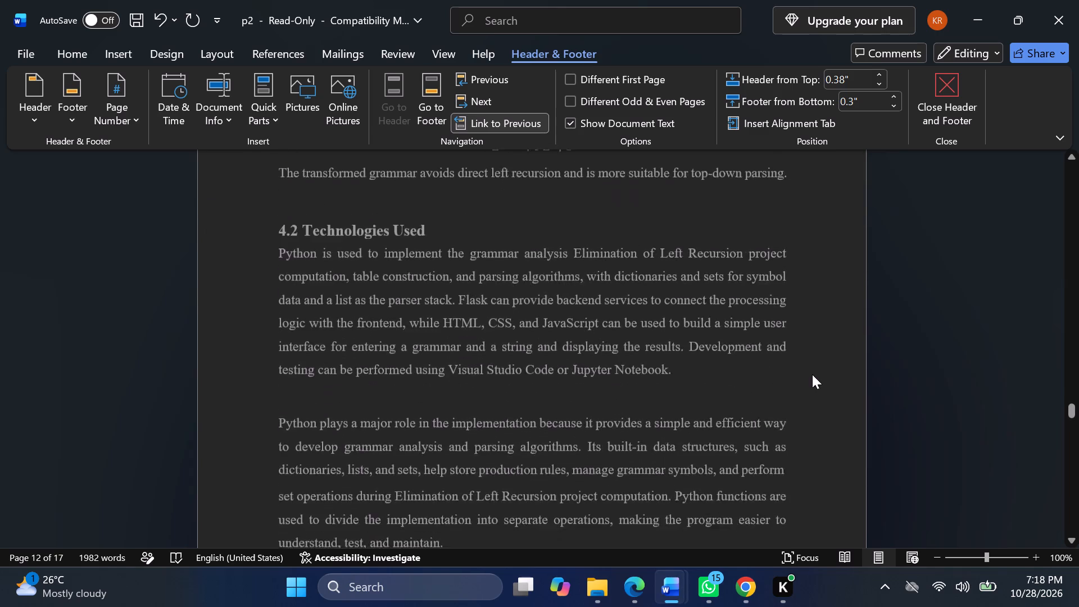
pyautogui.scroll(-2, 812, 374)
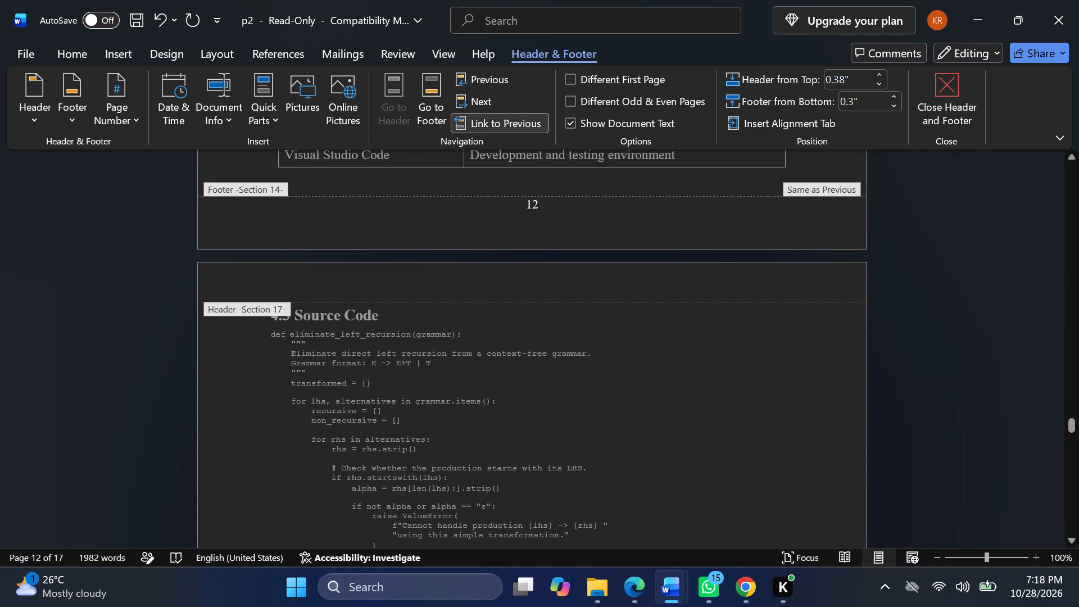
pyautogui.click(587, 289)
pyautogui.scroll(-2, 587, 289)
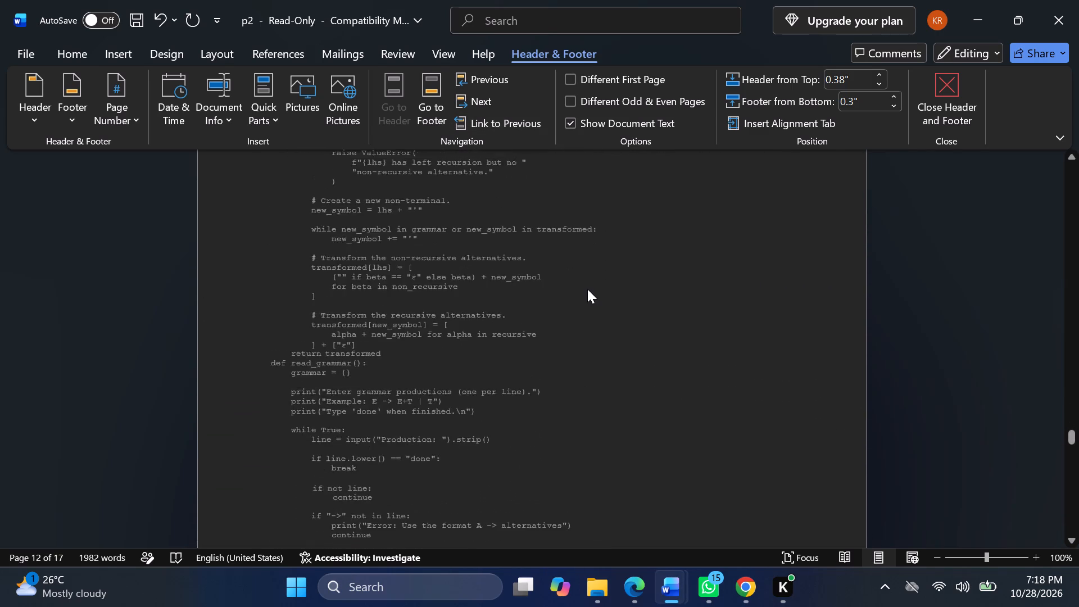
pyautogui.scroll(-1, 587, 289)
pyautogui.scroll(3, 587, 289)
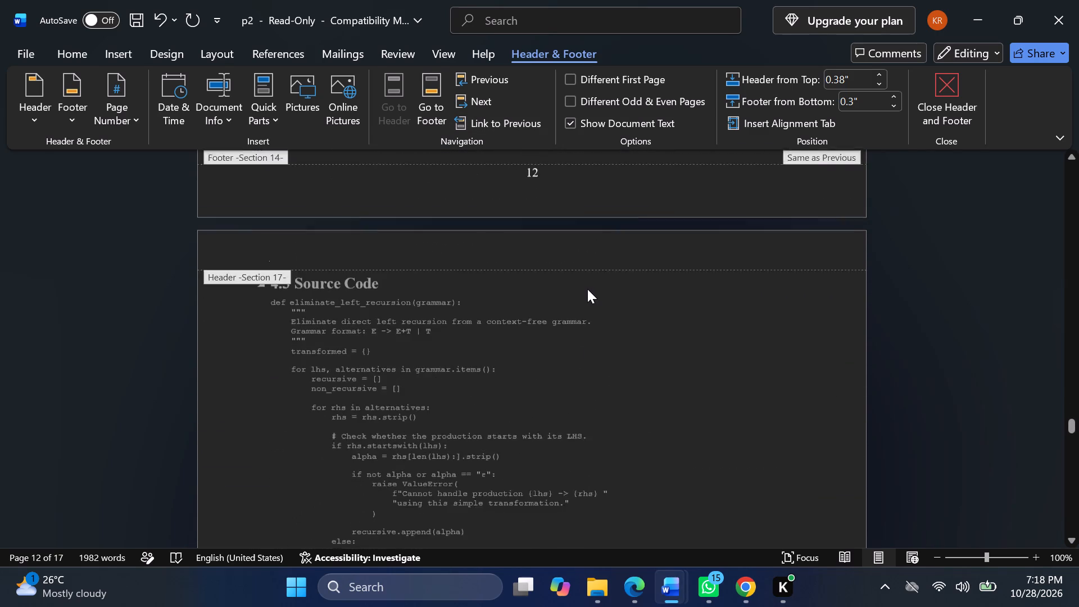
pyautogui.scroll(-19, 587, 289)
pyautogui.scroll(1, 587, 289)
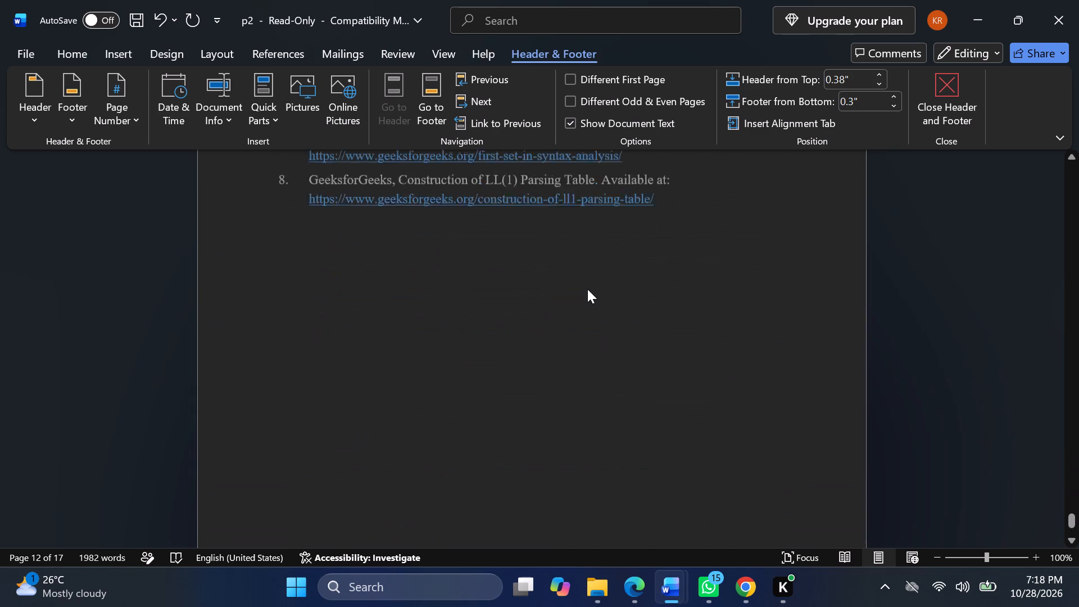
pyautogui.scroll(4, 587, 289)
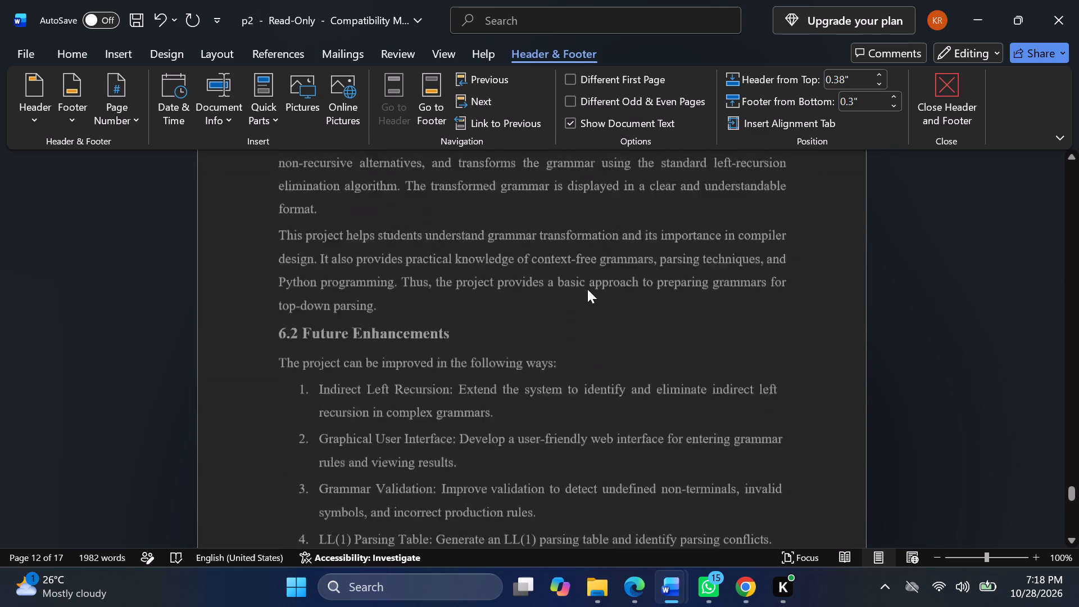
pyautogui.scroll(4, 587, 289)
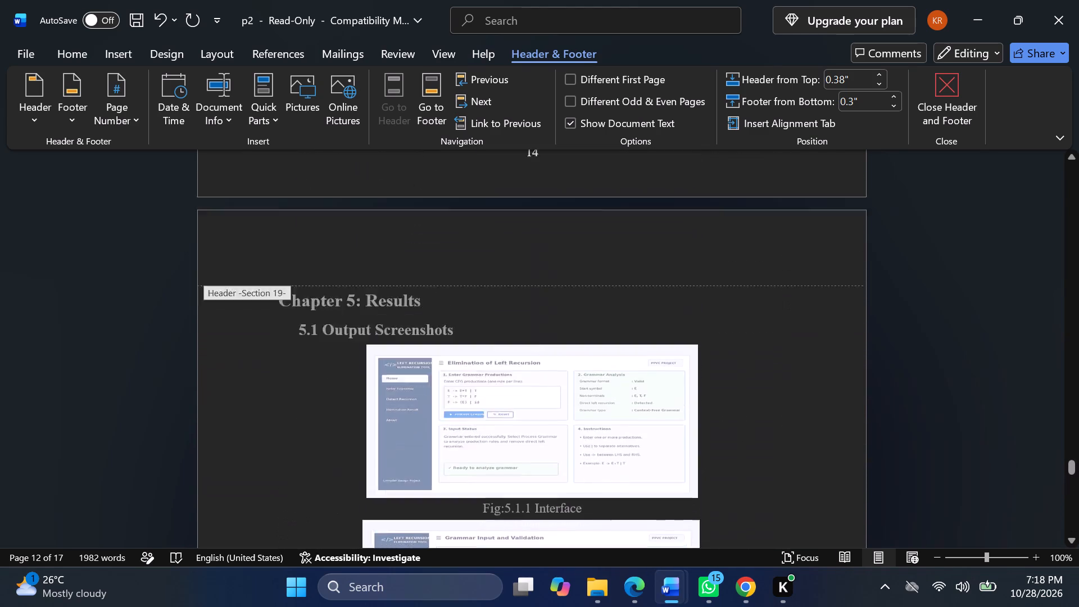
pyautogui.scroll(4, 587, 289)
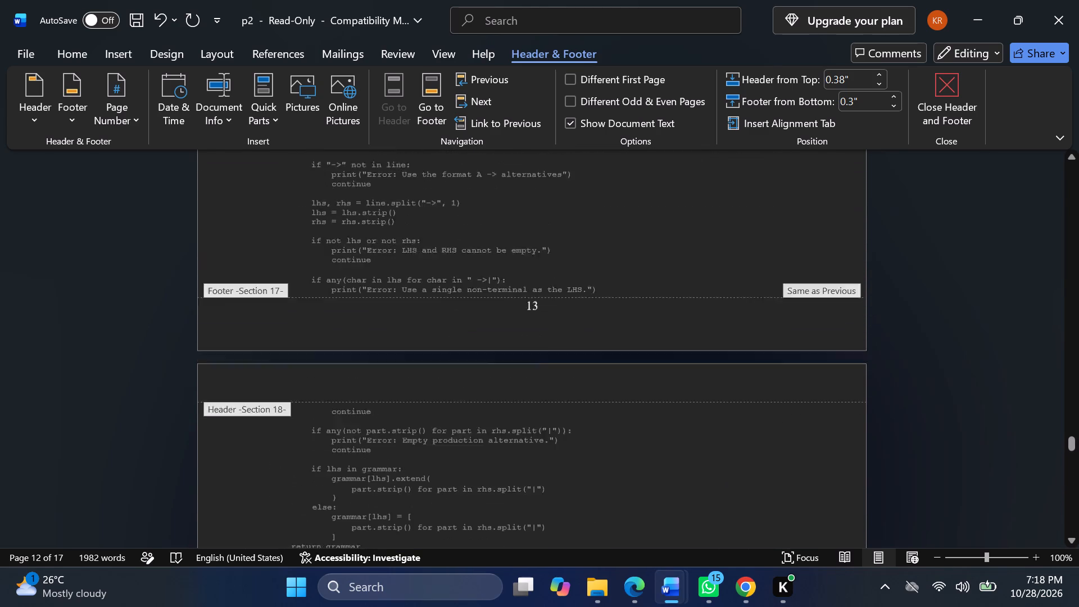
pyautogui.scroll(1, 587, 289)
pyautogui.click(524, 426)
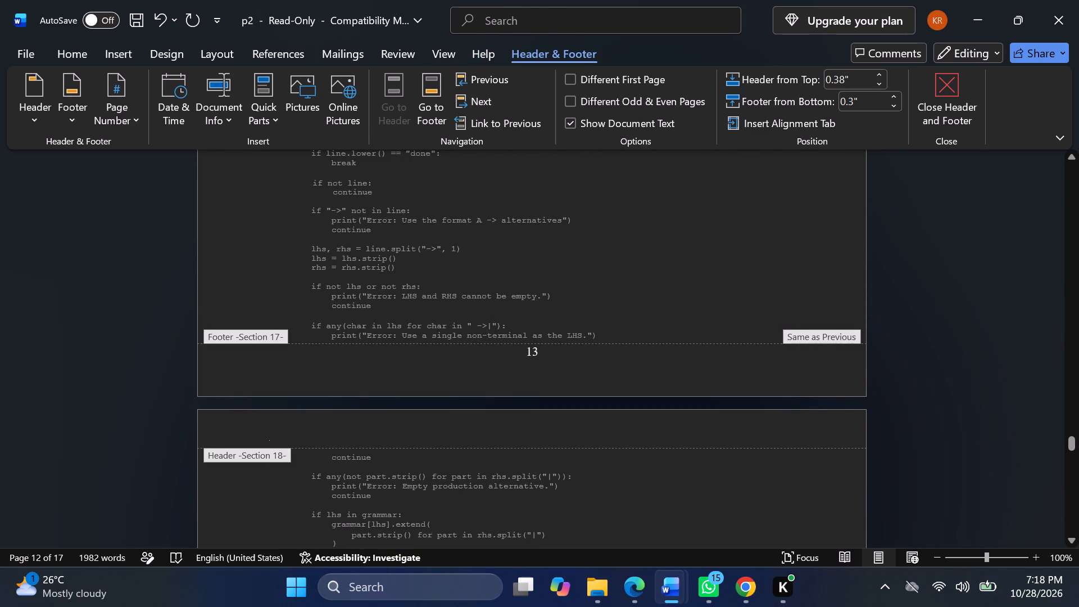